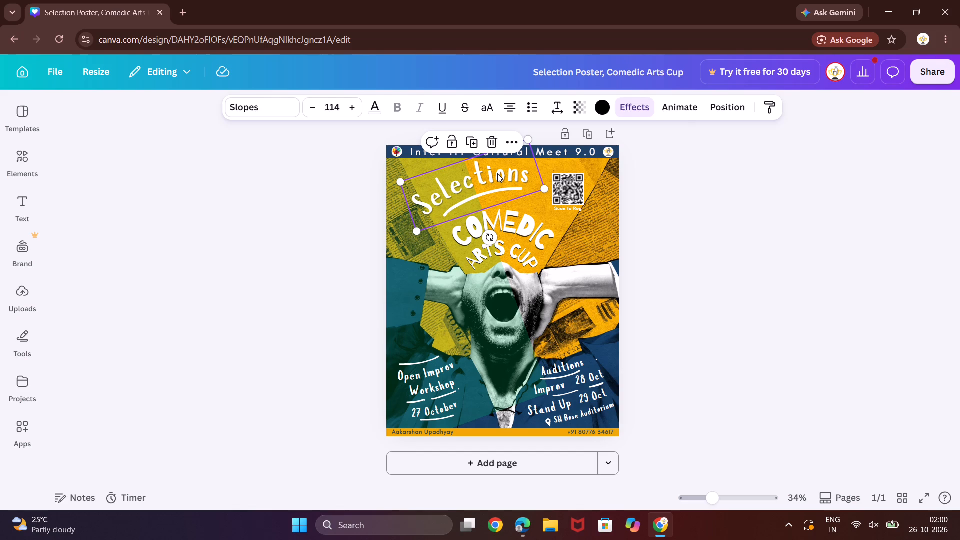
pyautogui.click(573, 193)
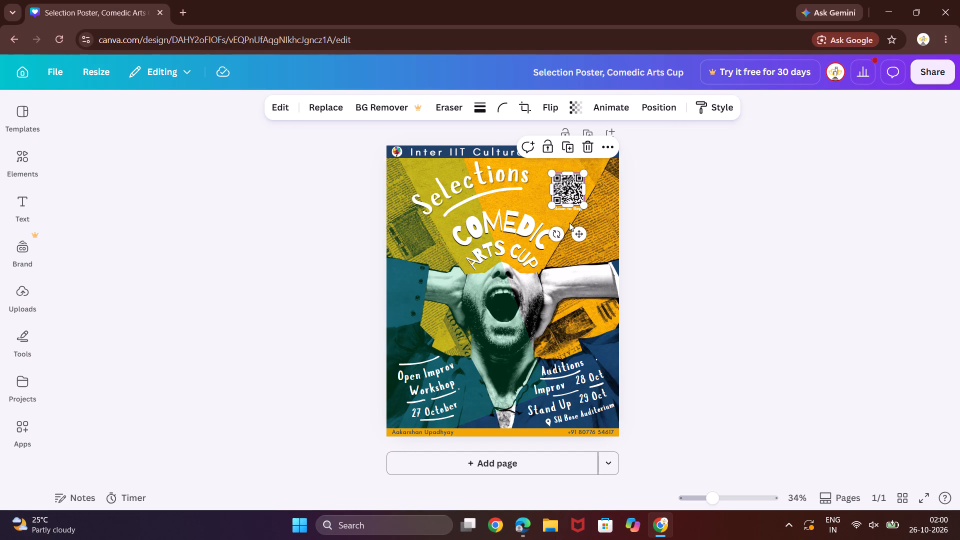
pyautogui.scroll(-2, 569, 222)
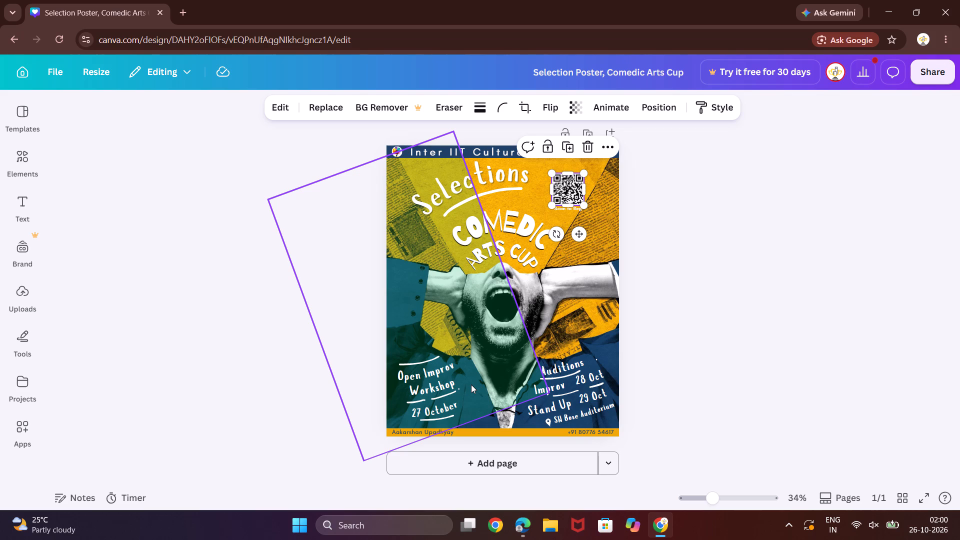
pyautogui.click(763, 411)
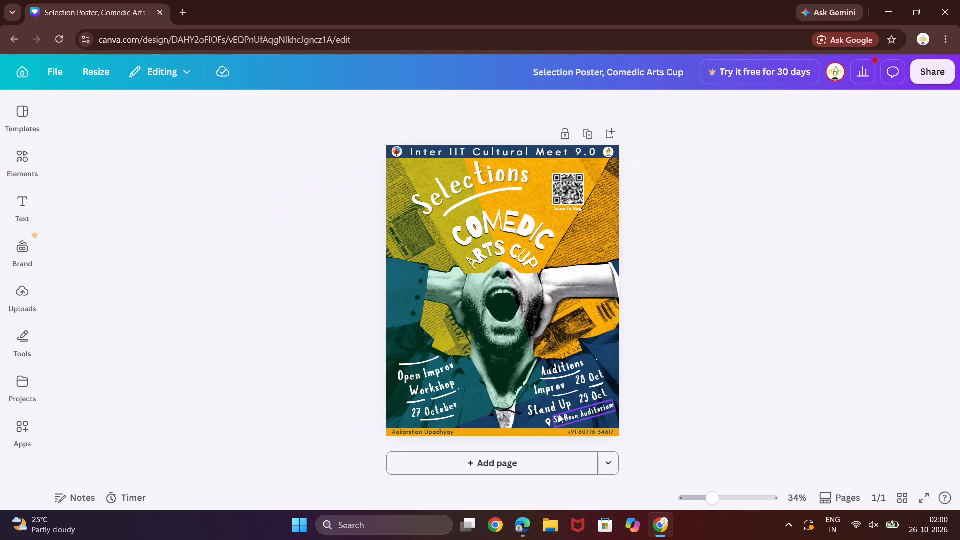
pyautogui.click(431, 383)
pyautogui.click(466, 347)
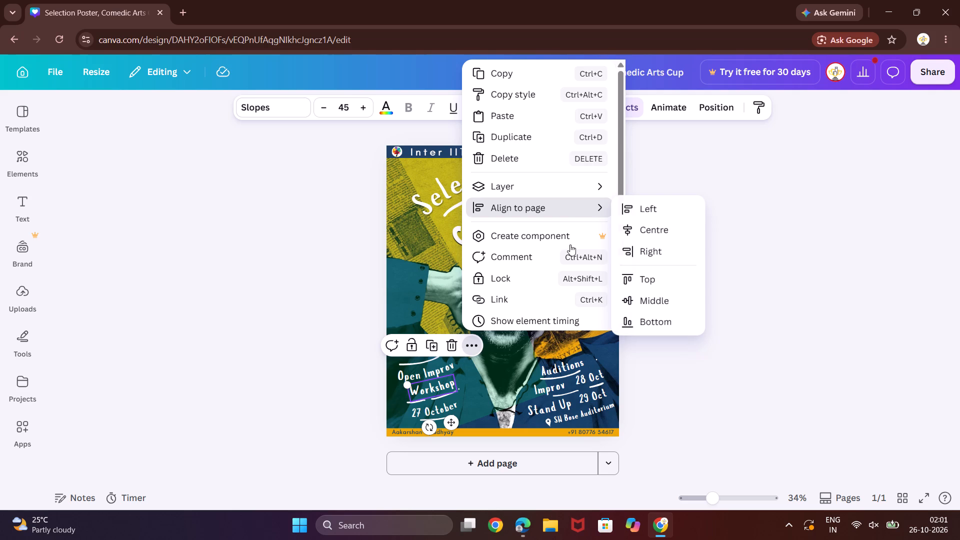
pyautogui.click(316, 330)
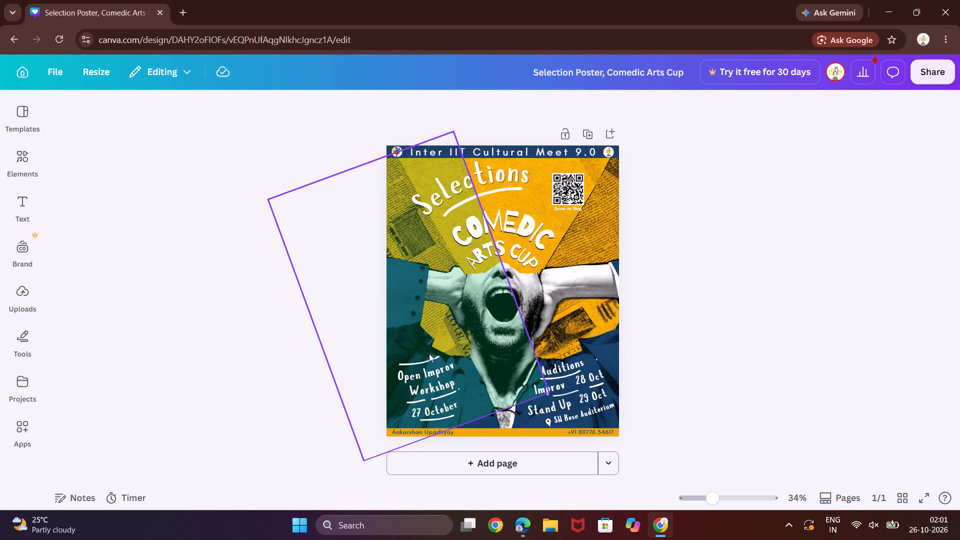
# Set the "Open Improv" text to the Open Sauce font and shift it slightly right to sit inside the poster's edge.
pyautogui.click(432, 370)
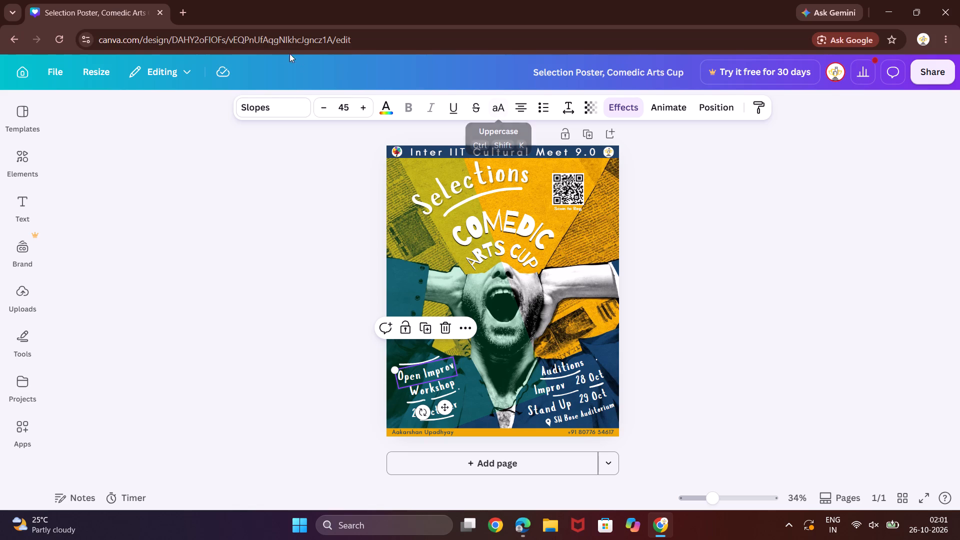
pyautogui.click(274, 103)
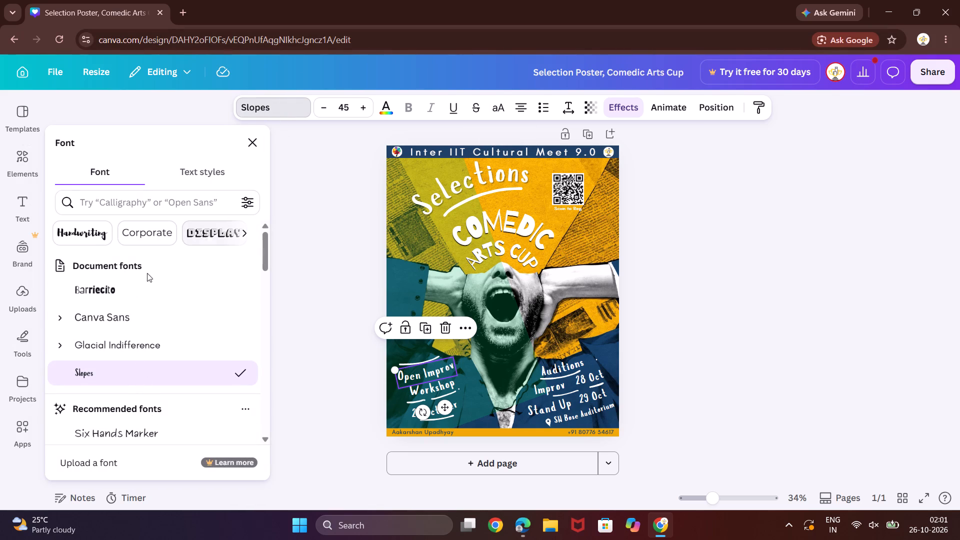
pyautogui.scroll(-3, 158, 364)
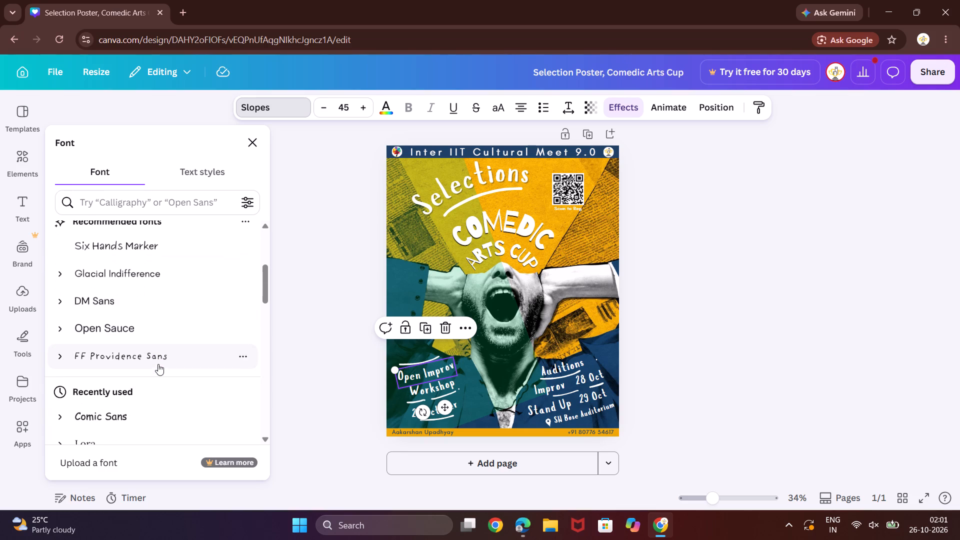
pyautogui.scroll(-2, 138, 401)
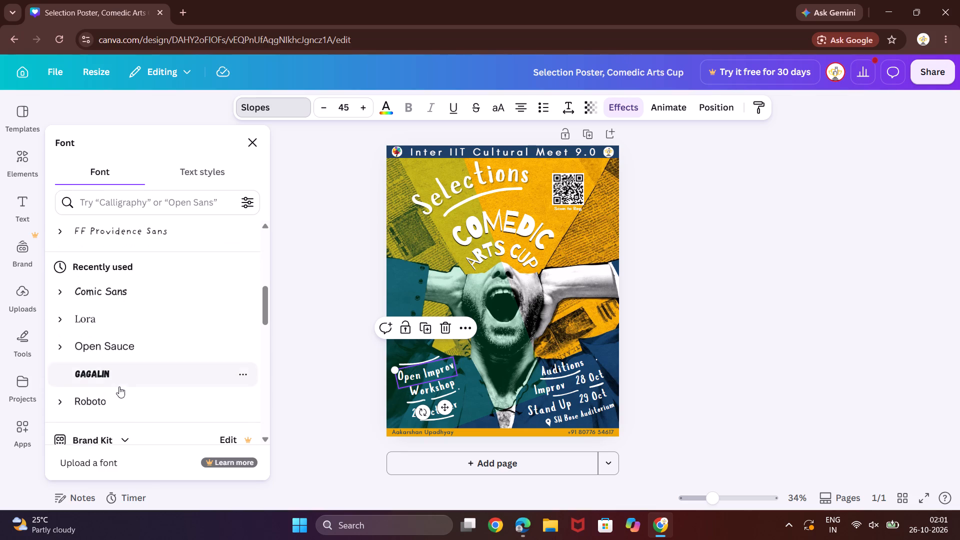
pyautogui.click(114, 345)
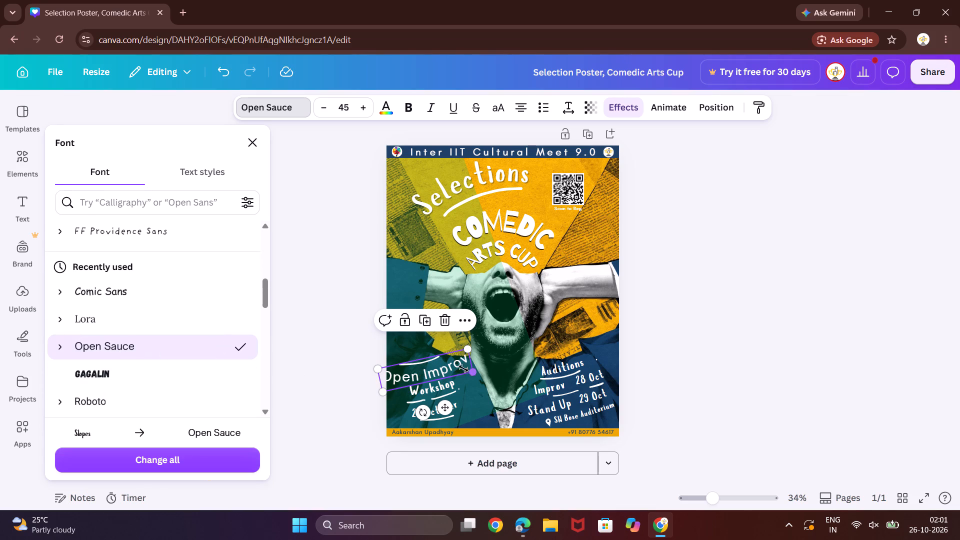
pyautogui.moveTo(441, 365); pyautogui.dragTo(448, 365)
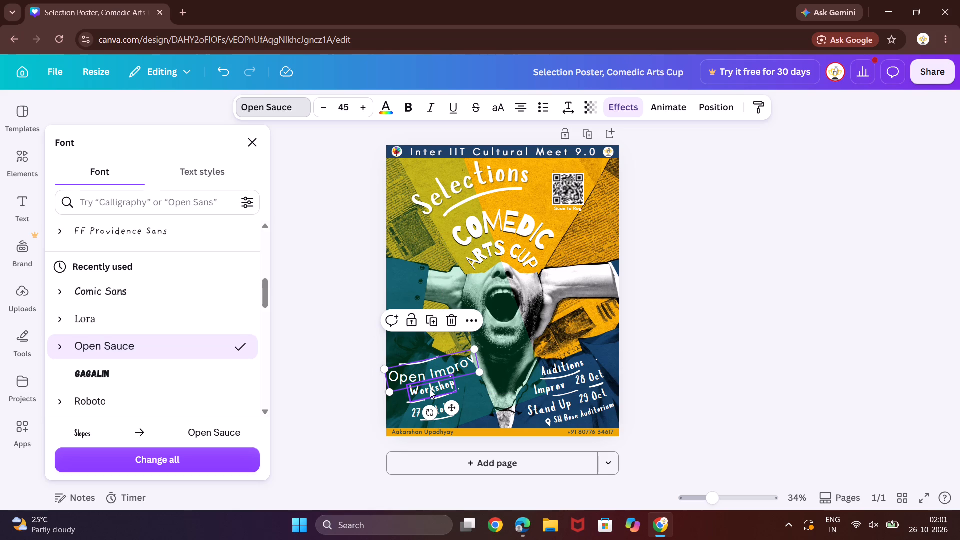
pyautogui.click(434, 384)
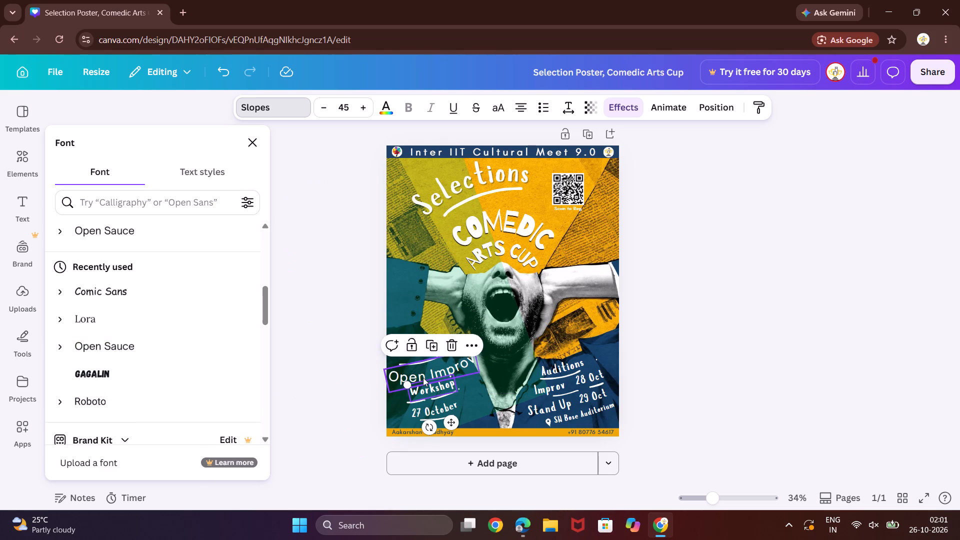
pyautogui.click(423, 377)
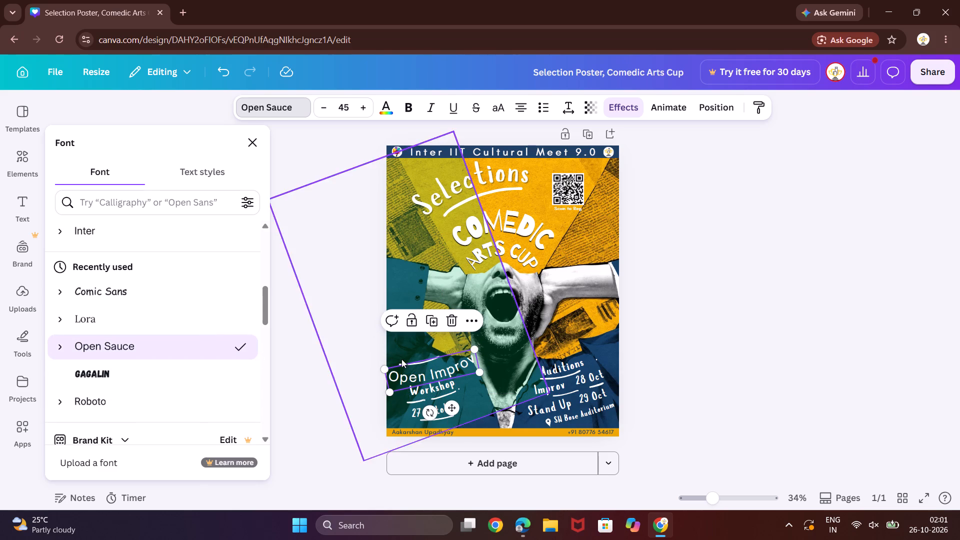
pyautogui.click(423, 375)
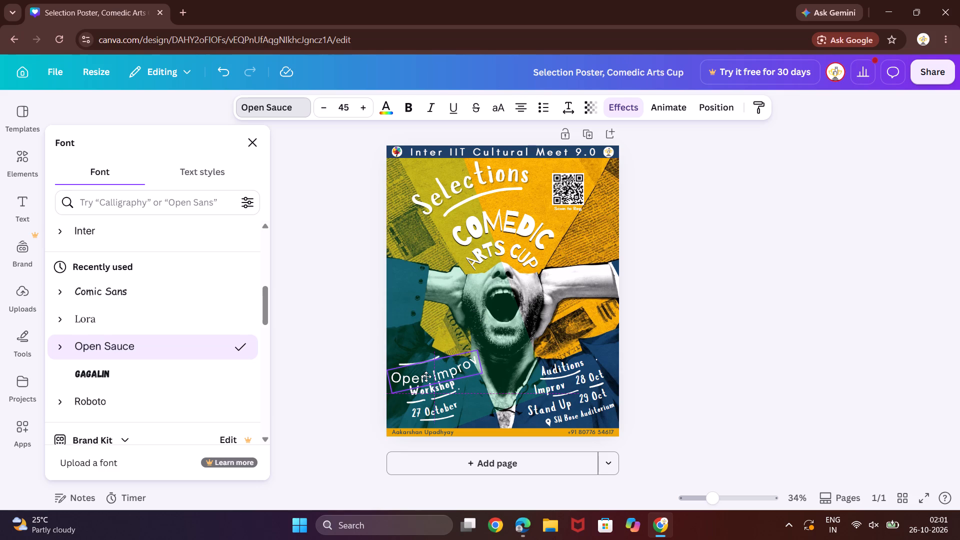
# Set the "Workshop" text below "Open Improv" to the Open Sauce font.
pyautogui.click(432, 382)
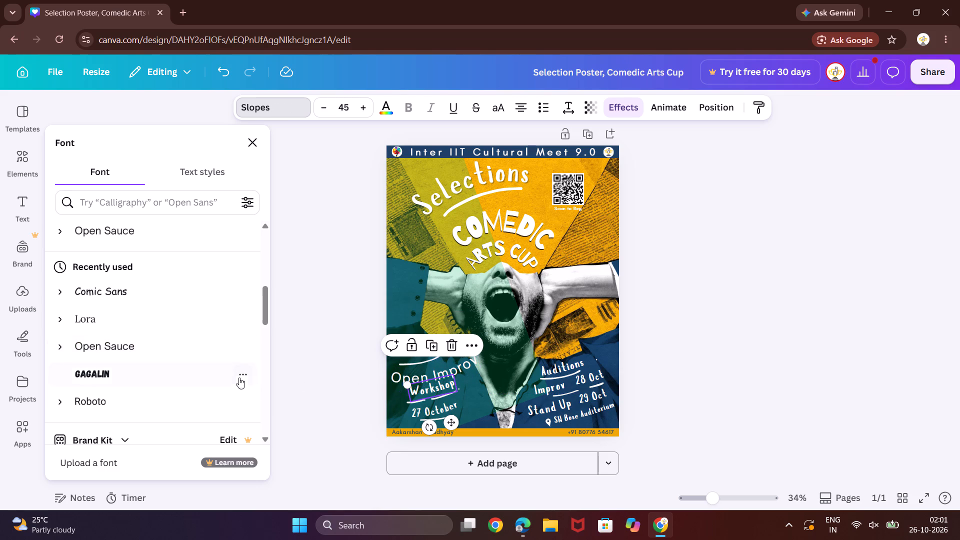
pyautogui.click(184, 349)
pyautogui.click(497, 376)
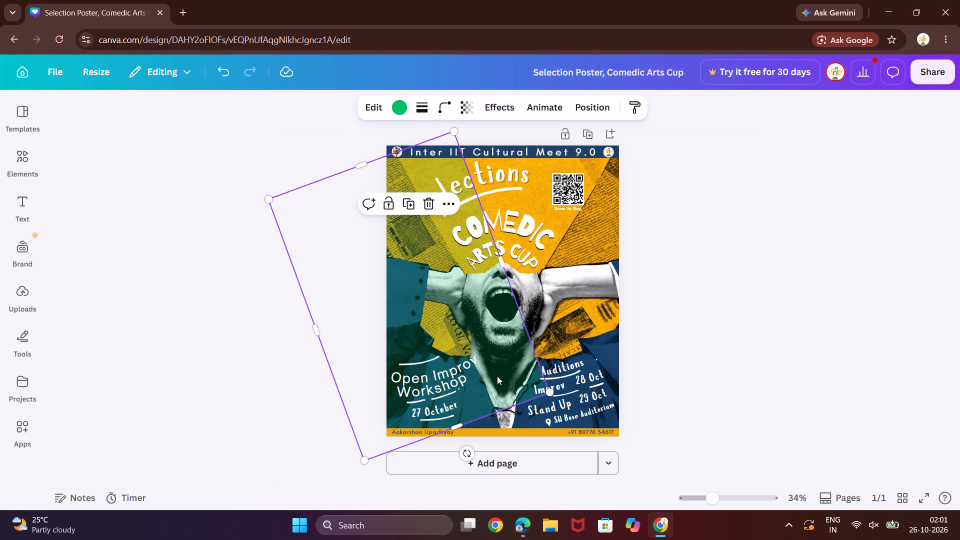
# Nudge the "Open Improv" text upward in small increments, away from "Workshop".
pyautogui.click(448, 364)
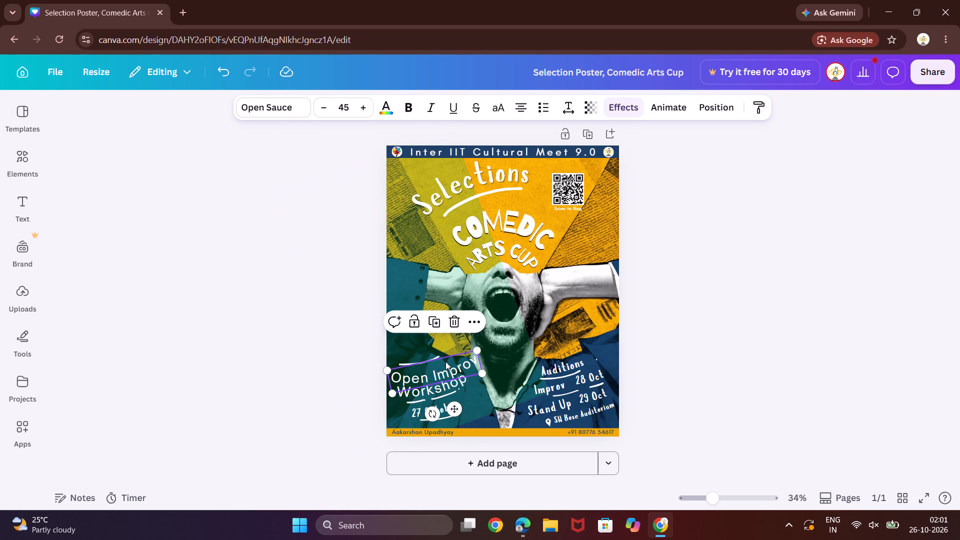
pyautogui.press('Up')
pyautogui.press('Up')
pyautogui.press('Up')
pyautogui.press('Up')
pyautogui.press('Up')
pyautogui.press('Up')
pyautogui.press('Up')
pyautogui.press('Up')
pyautogui.press('Up')
# Stretch the white brush stroke above "Open Improv" slightly wider.
pyautogui.click(430, 363)
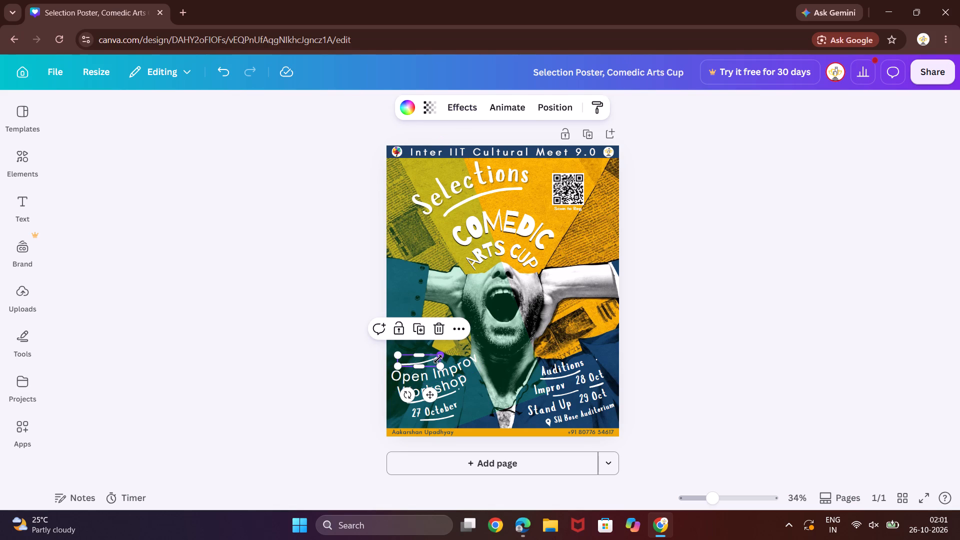
pyautogui.moveTo(438, 359); pyautogui.dragTo(441, 363)
pyautogui.click(441, 362)
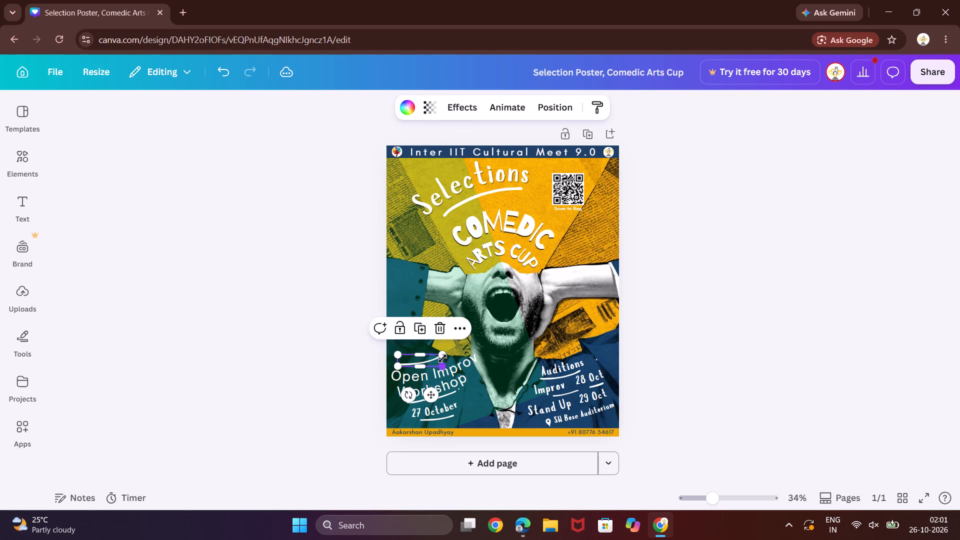
# Move the "Open Improv" text up onto the shouting man's face, beside his open mouth.
pyautogui.click(436, 371)
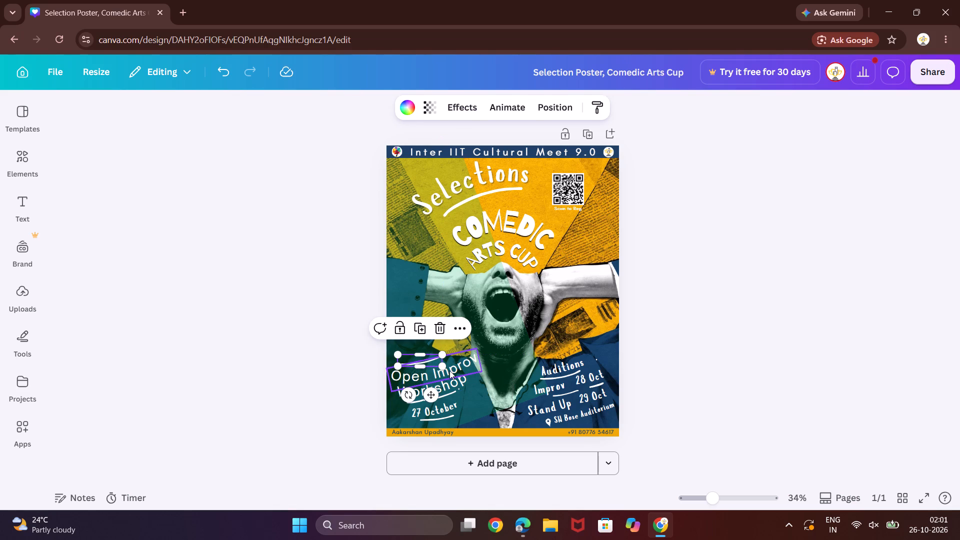
pyautogui.moveTo(449, 370); pyautogui.dragTo(487, 297)
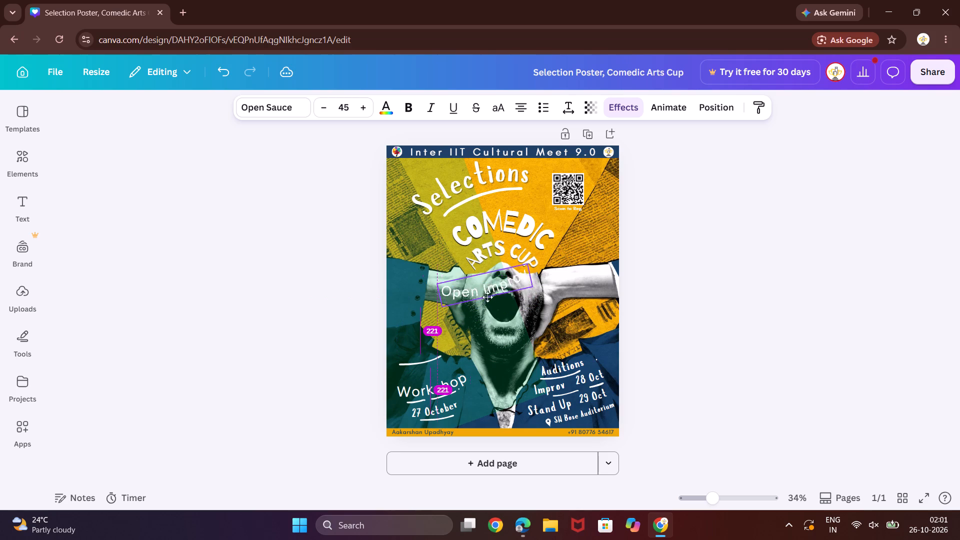
pyautogui.moveTo(487, 297); pyautogui.dragTo(477, 310)
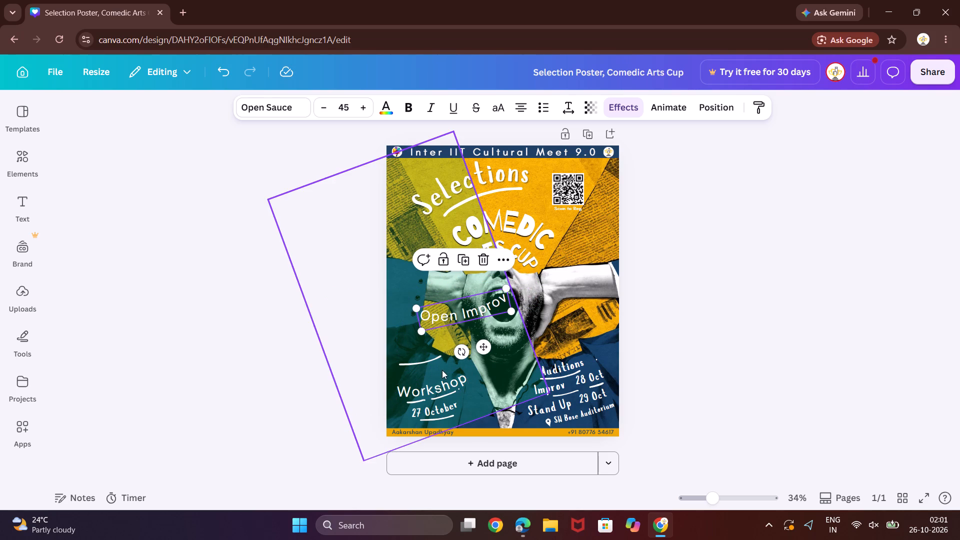
# Duplicate the poster page to get a second copy for editing.
pyautogui.click(593, 133)
pyautogui.scroll(-1, 563, 211)
pyautogui.scroll(2, 544, 250)
pyautogui.scroll(-2, 528, 261)
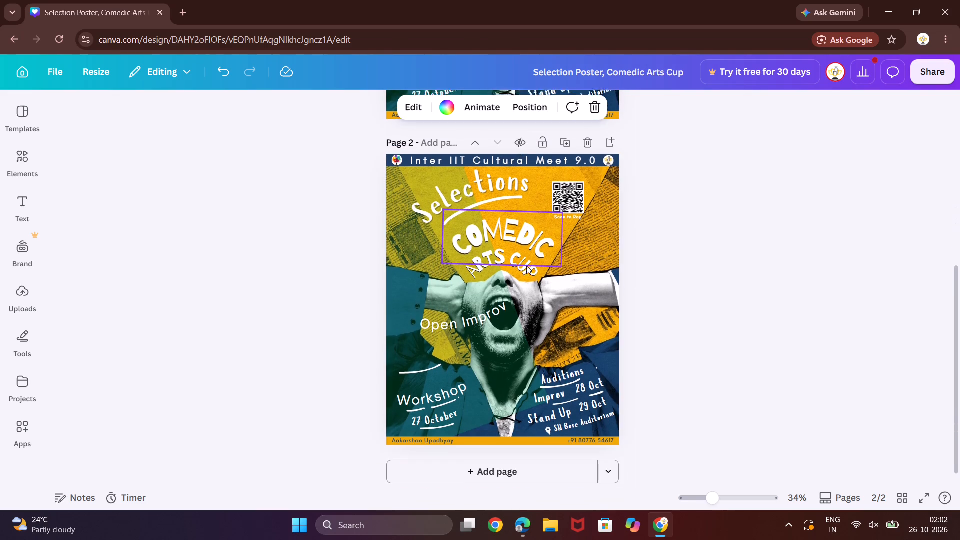
# Remove the "Open Improv", "Workshop" and "27 October" texts from page 2.
pyautogui.click(493, 300)
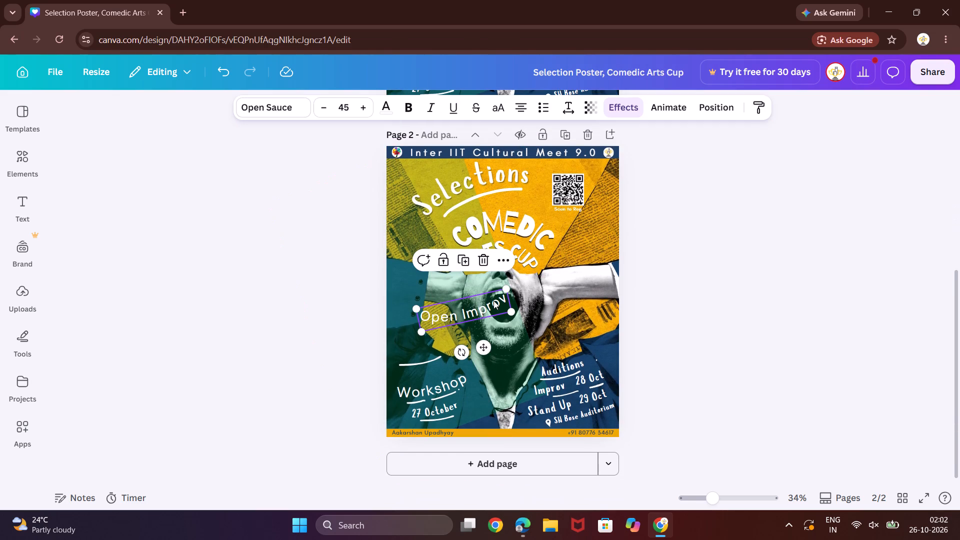
pyautogui.scroll(-3, 493, 300)
pyautogui.press('BackSpace')
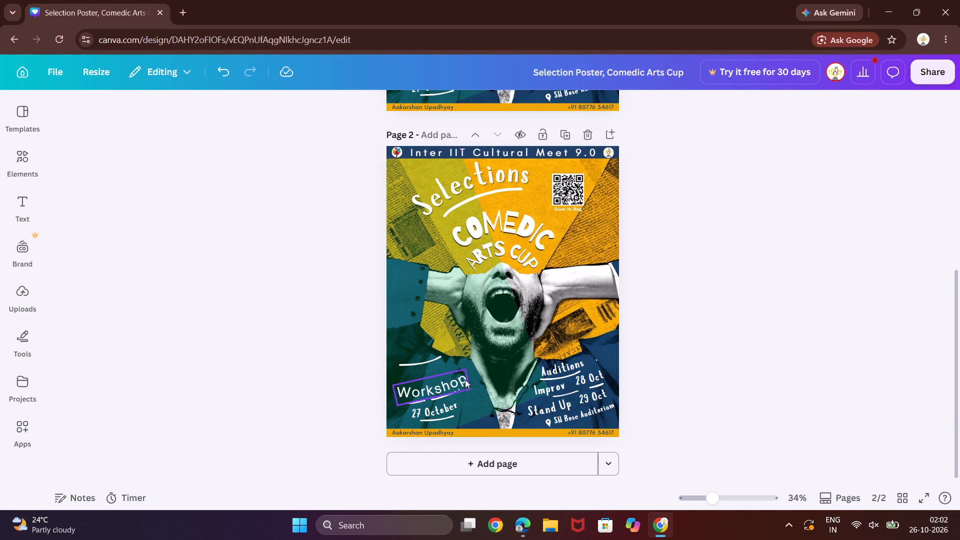
pyautogui.click(453, 380)
pyautogui.press('BackSpace')
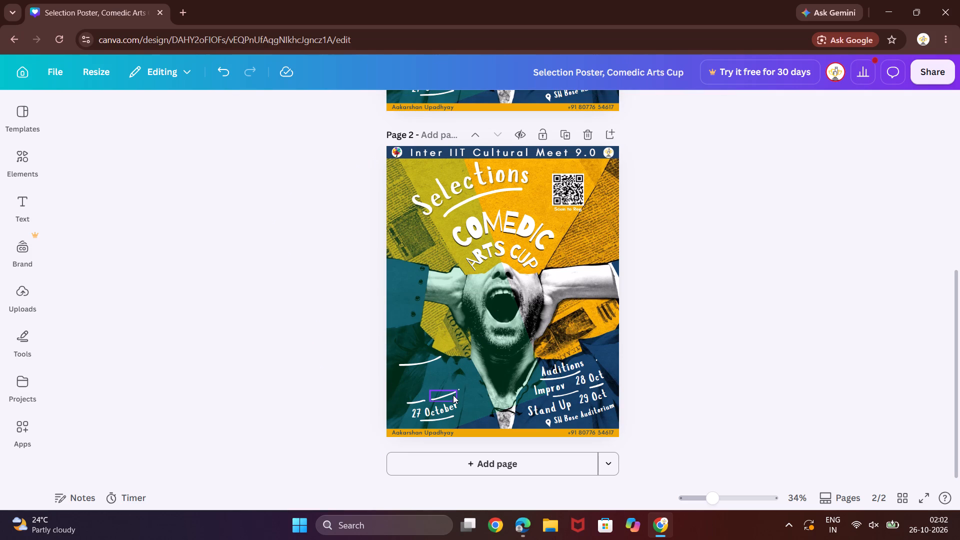
pyautogui.press('BackSpace')
pyautogui.press('BackSpace')
pyautogui.doubleClick(434, 407)
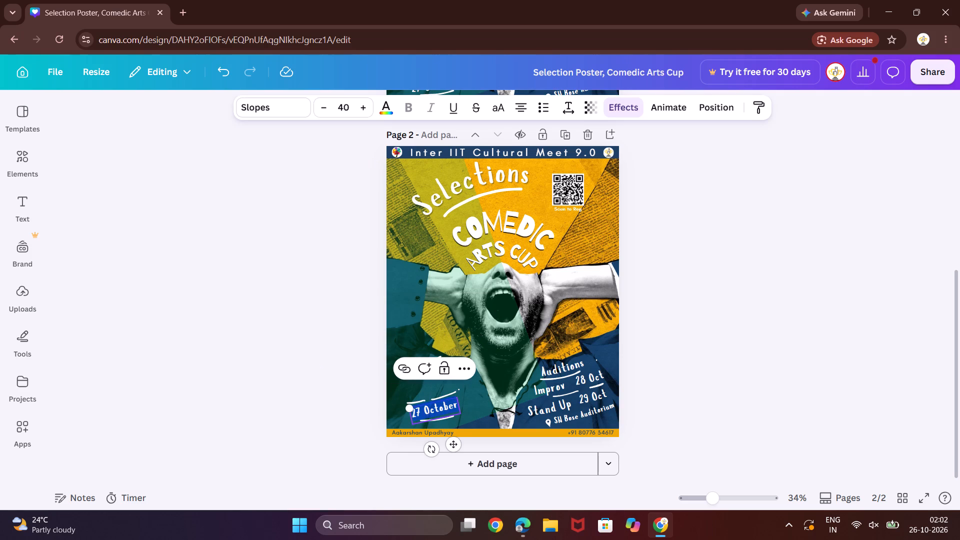
pyautogui.press('BackSpace')
pyautogui.click(440, 419)
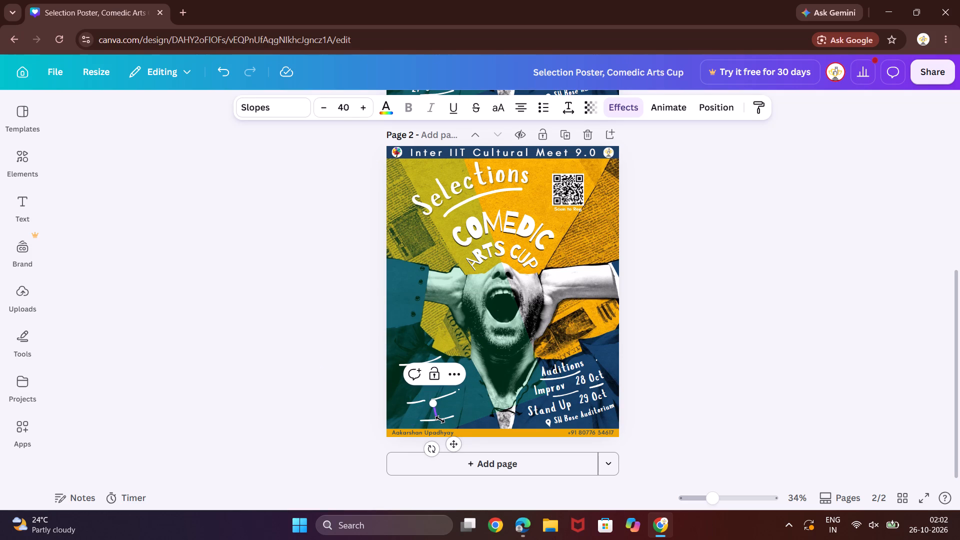
# Delete the four white brush strokes left around the removed workshop text on page 2.
pyautogui.click(439, 355)
pyautogui.press('BackSpace')
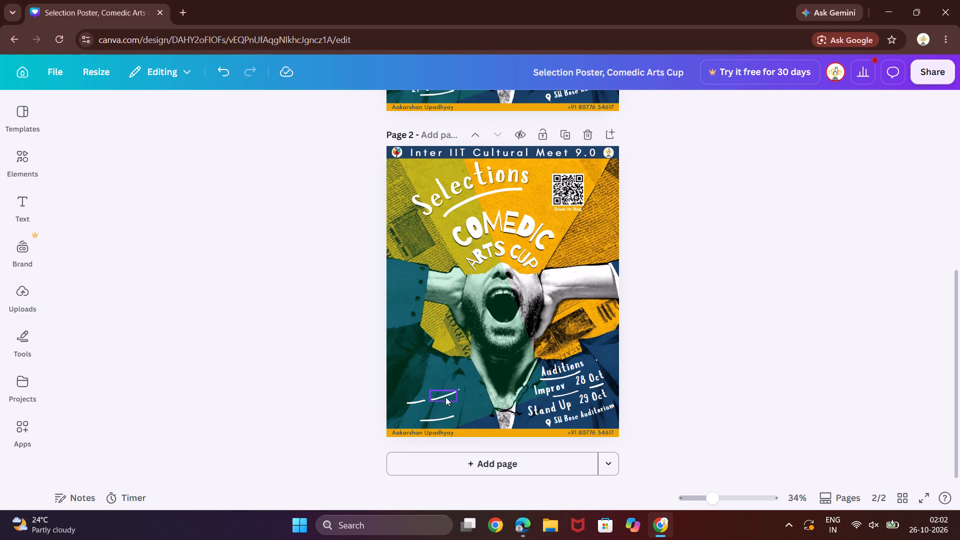
pyautogui.click(445, 397)
pyautogui.press('BackSpace')
pyautogui.click(421, 397)
pyautogui.click(421, 399)
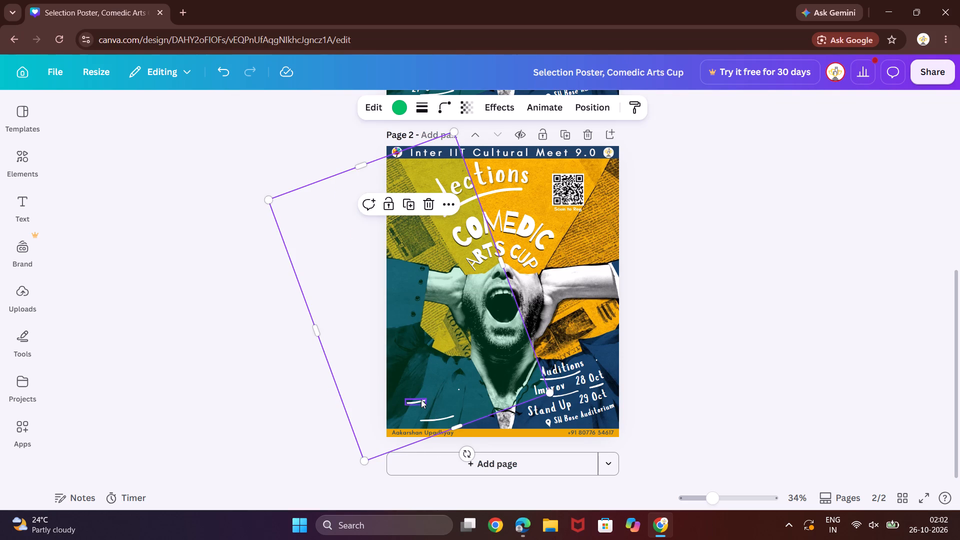
pyautogui.press('BackSpace')
pyautogui.click(436, 420)
pyautogui.press('BackSpace')
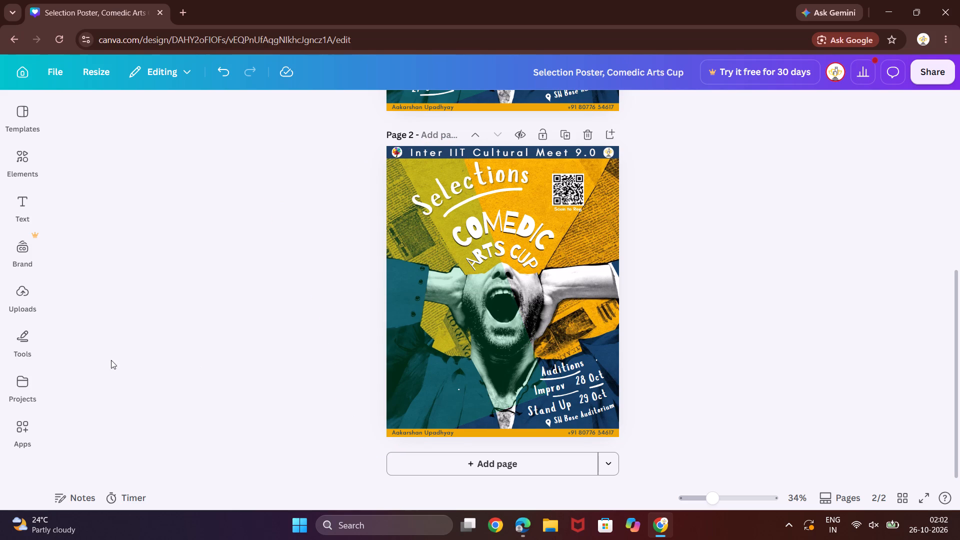
# Add a subheading text box to page 2 and place it below the shouting man's mouth, over the lower-left part of the poster.
pyautogui.click(25, 207)
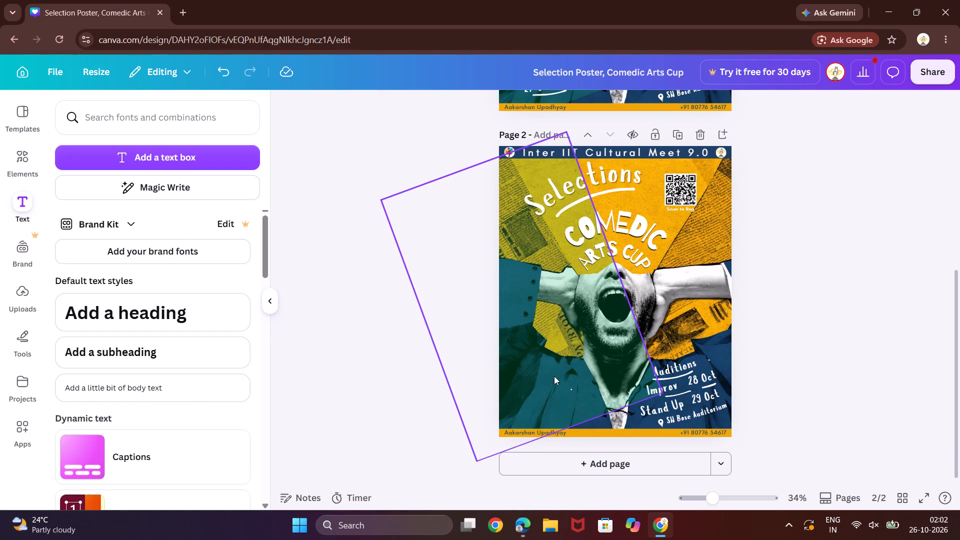
pyautogui.click(162, 357)
pyautogui.click(528, 361)
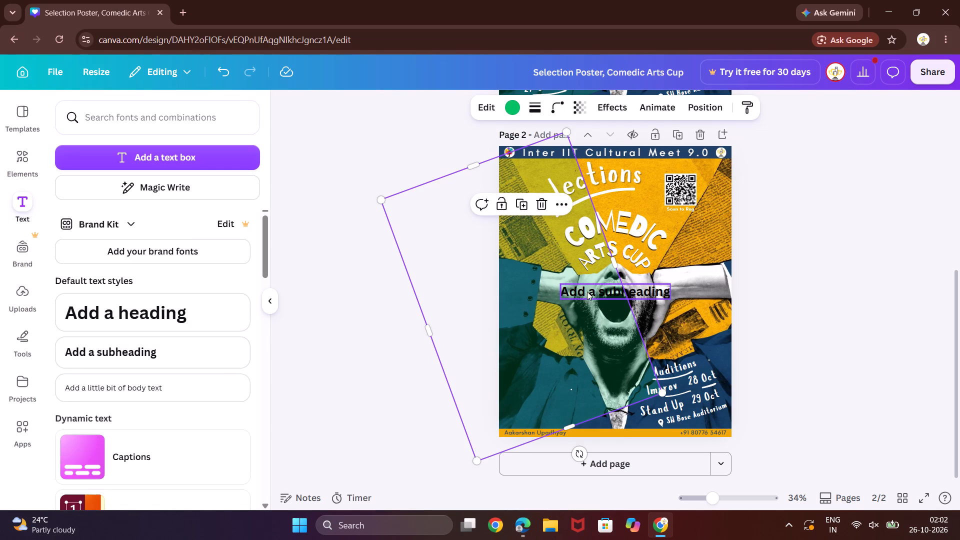
pyautogui.moveTo(587, 291); pyautogui.dragTo(554, 339)
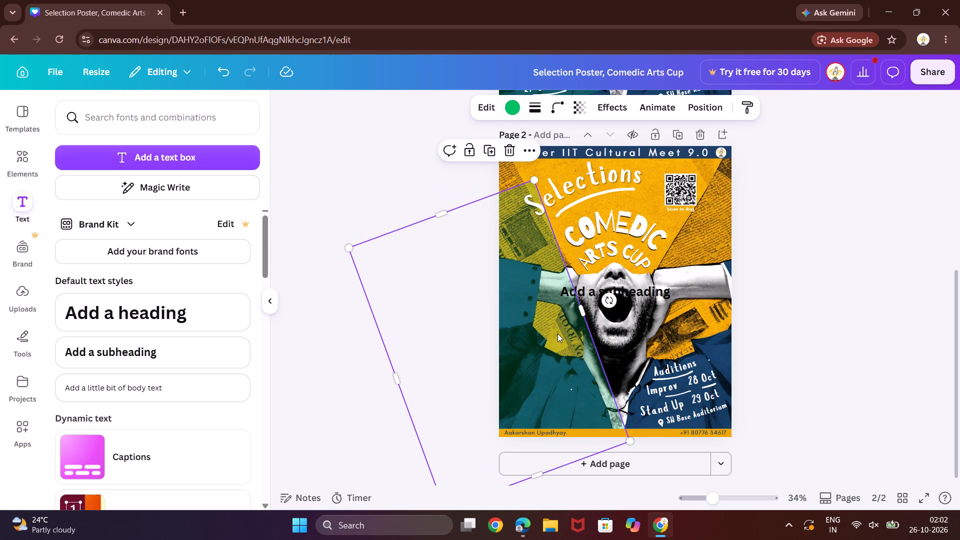
pyautogui.hotkey('ctrl', 'z')
pyautogui.click(656, 292)
pyautogui.moveTo(656, 292); pyautogui.dragTo(648, 309)
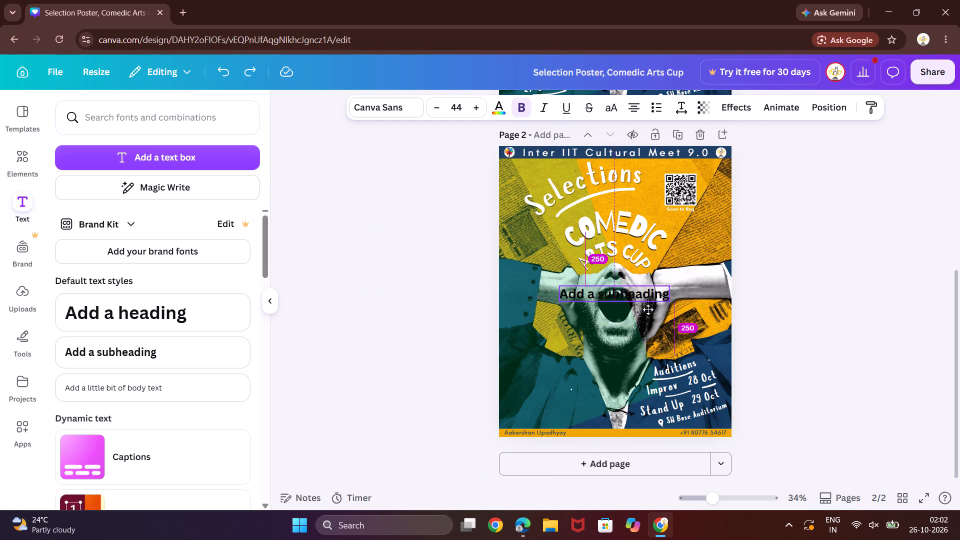
pyautogui.moveTo(648, 309); pyautogui.dragTo(611, 347)
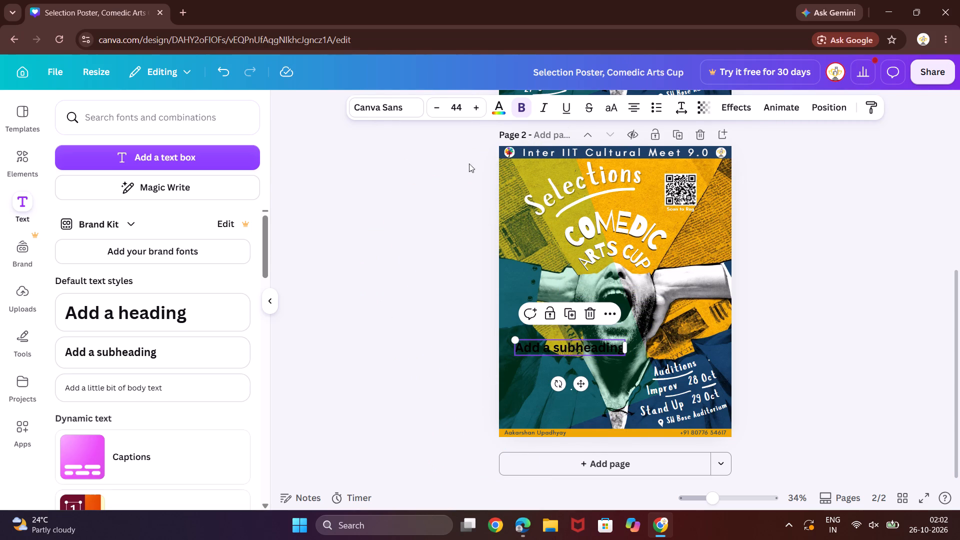
# Set the new subheading's text colour to white.
pyautogui.click(497, 105)
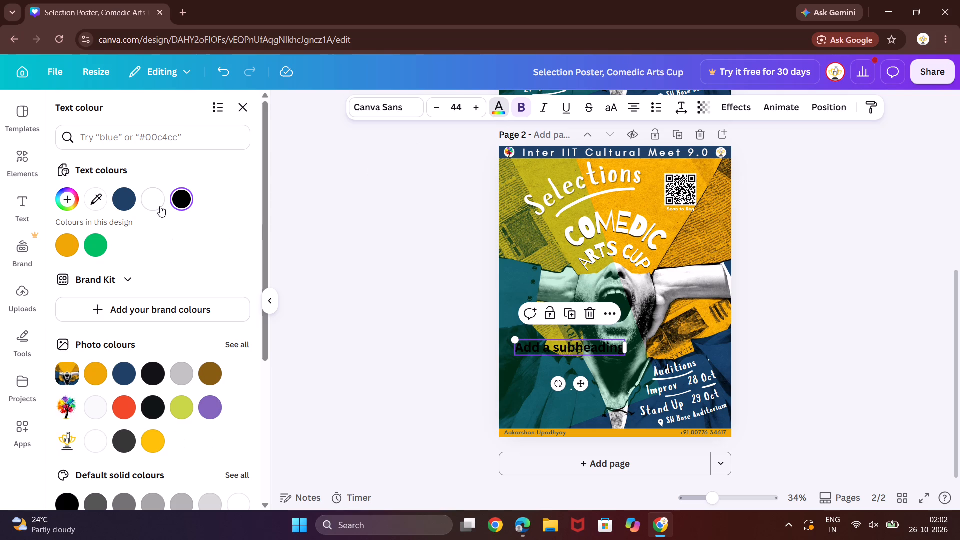
pyautogui.click(154, 203)
pyautogui.press('BackSpace')
pyautogui.press('BackSpace')
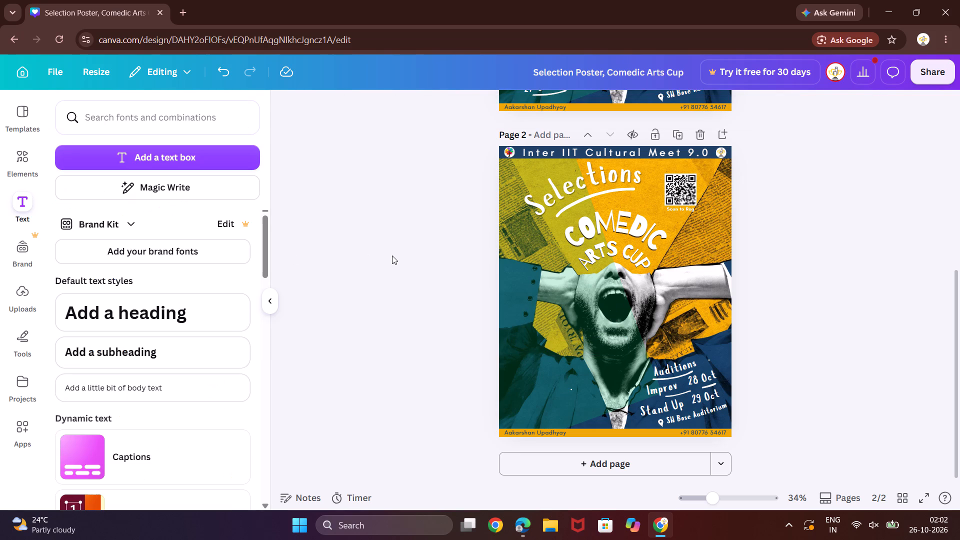
pyautogui.hotkey('ctrl', 'z')
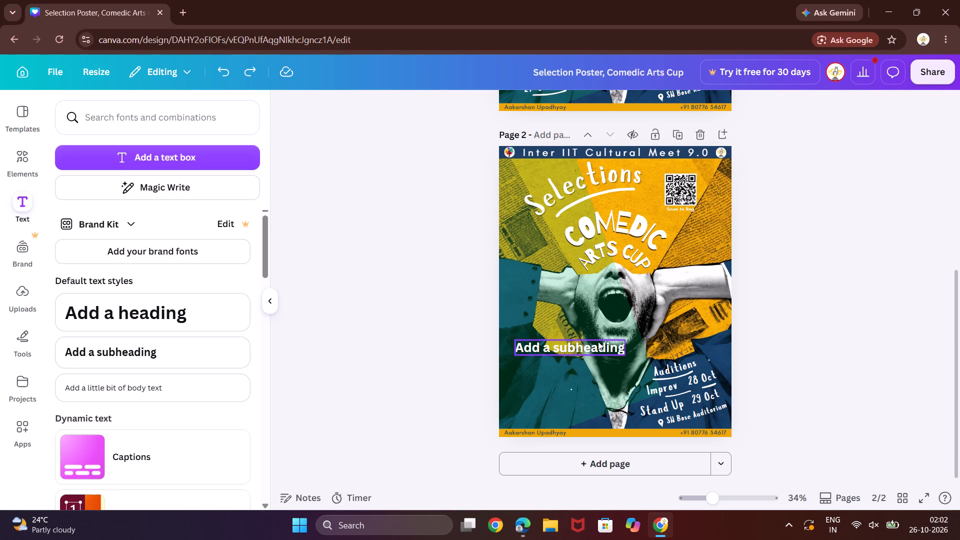
# Replace the subheading's placeholder text with "Open Improv".
pyautogui.doubleClick(602, 345)
pyautogui.press('BackSpace')
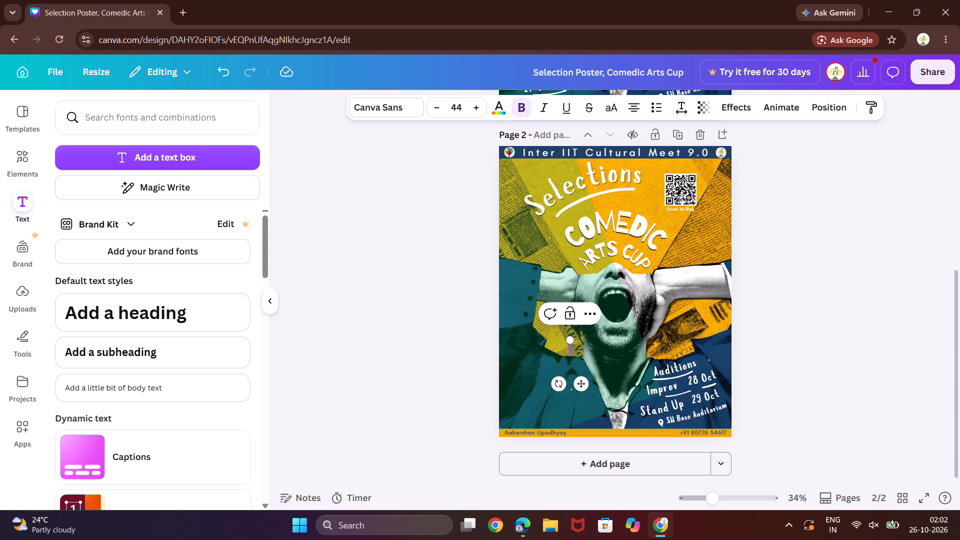
pyautogui.write('op')
pyautogui.write('en')
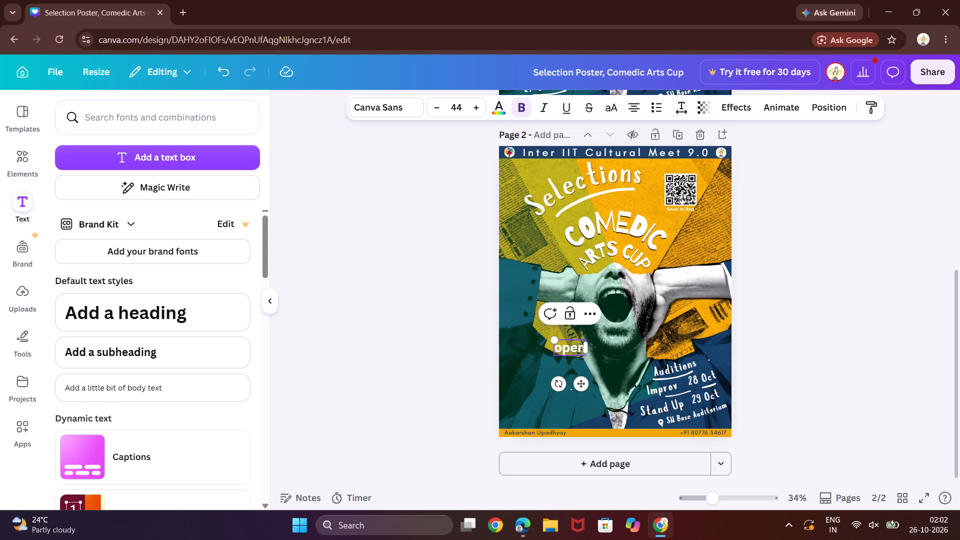
pyautogui.press('BackSpace')
pyautogui.press('BackSpace')
pyautogui.press('BackSpace')
pyautogui.press('BackSpace')
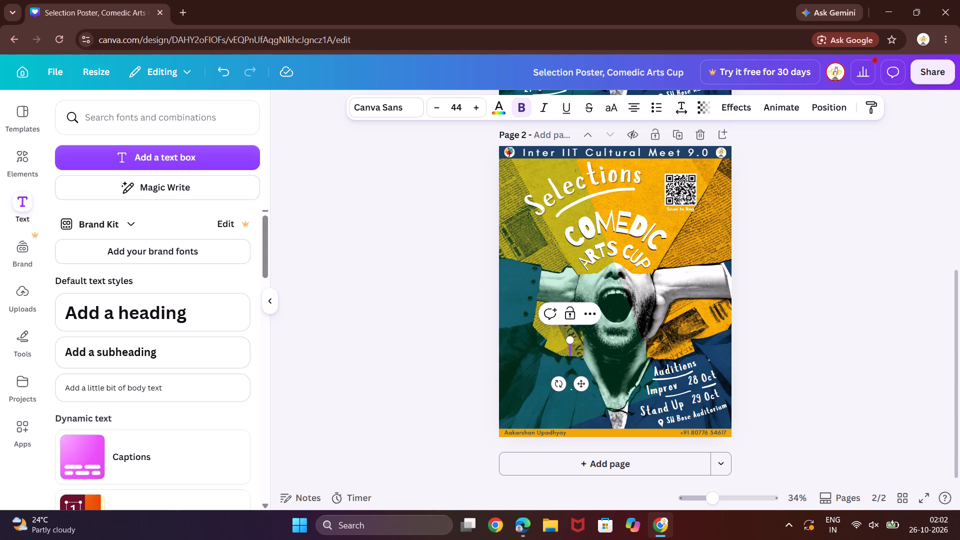
pyautogui.write('PEN')
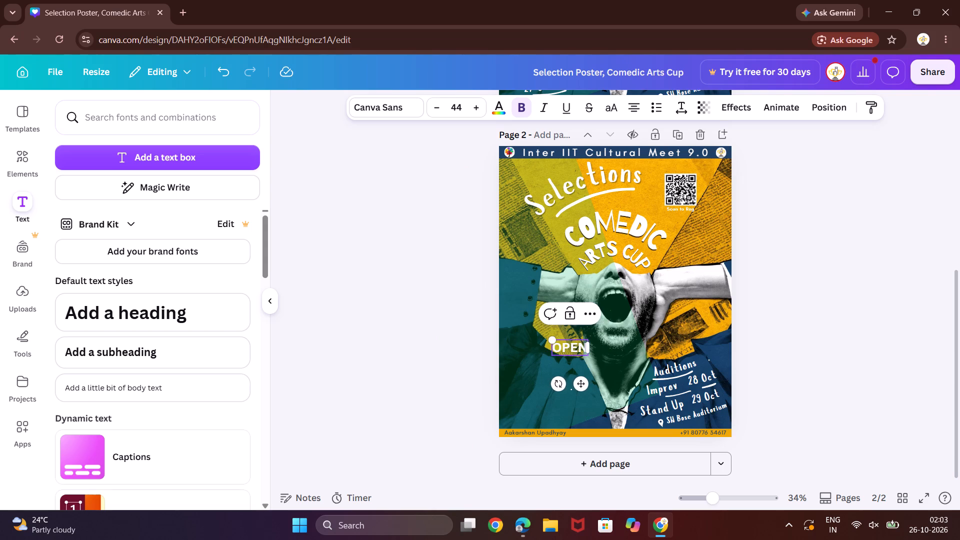
pyautogui.press('space')
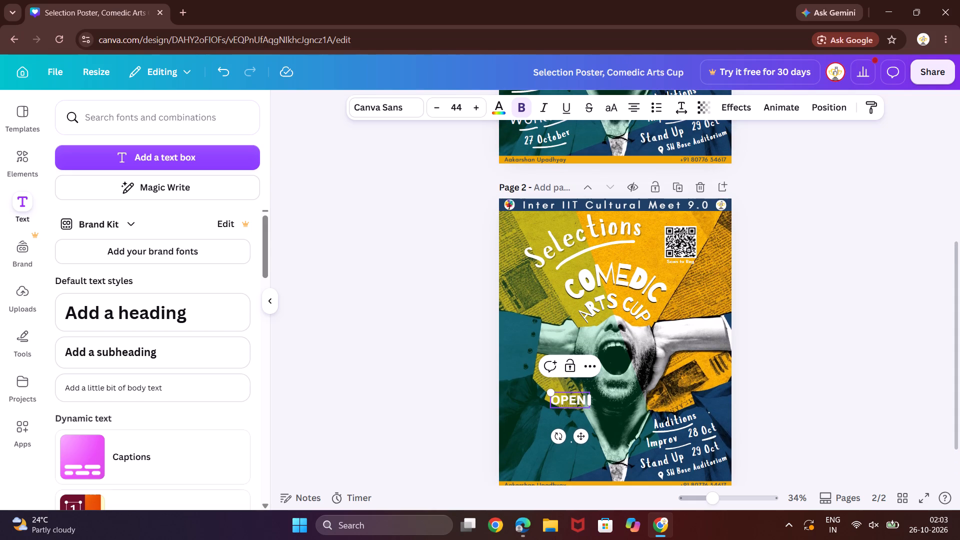
pyautogui.press('BackSpace')
pyautogui.press('BackSpace')
pyautogui.press('BackSpace')
pyautogui.press('BackSpace')
pyautogui.write('pen')
pyautogui.scroll(1, 602, 346)
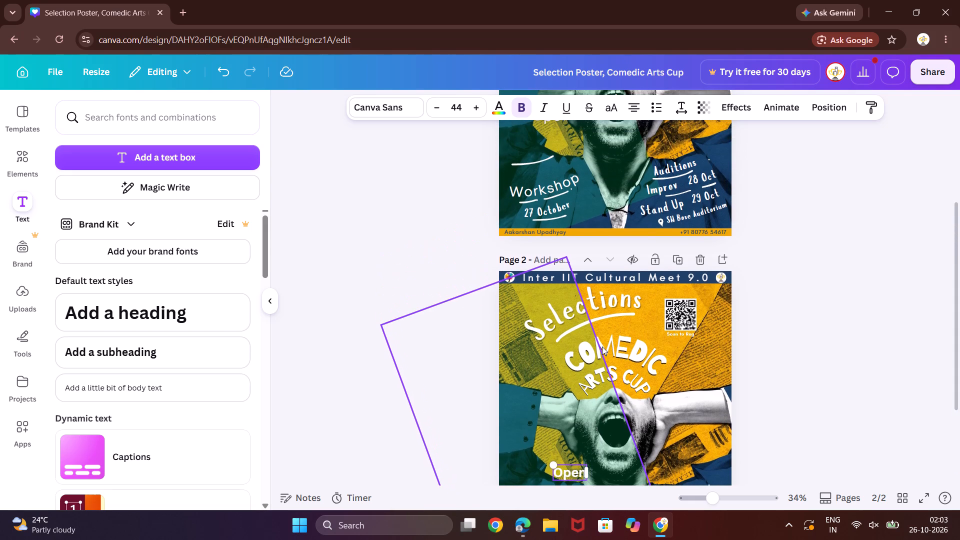
pyautogui.scroll(1, 602, 346)
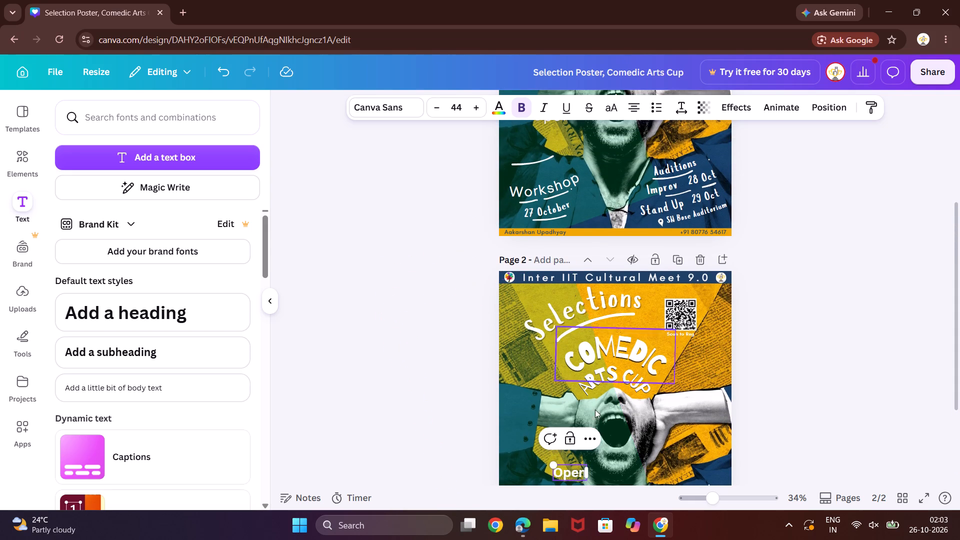
pyautogui.hscroll(1, 590, 455)
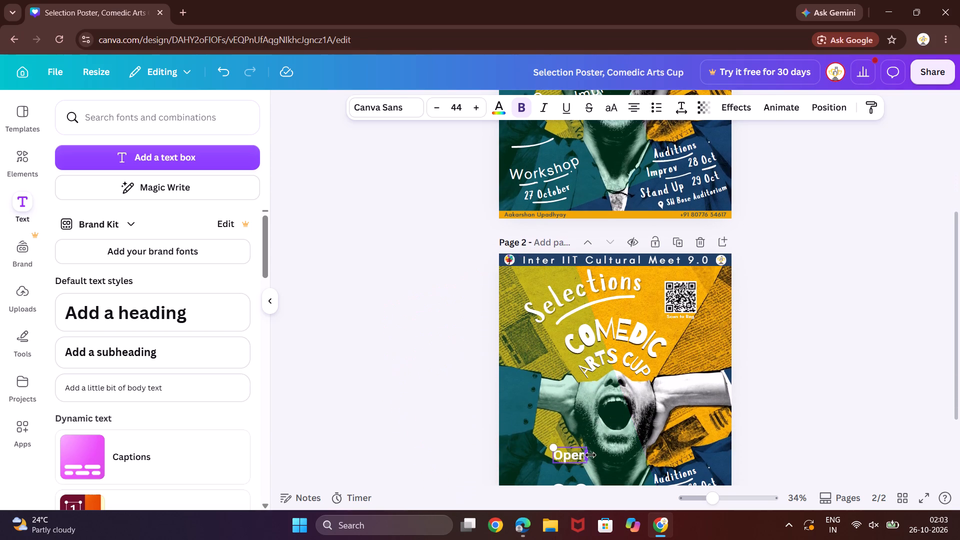
pyautogui.press('space')
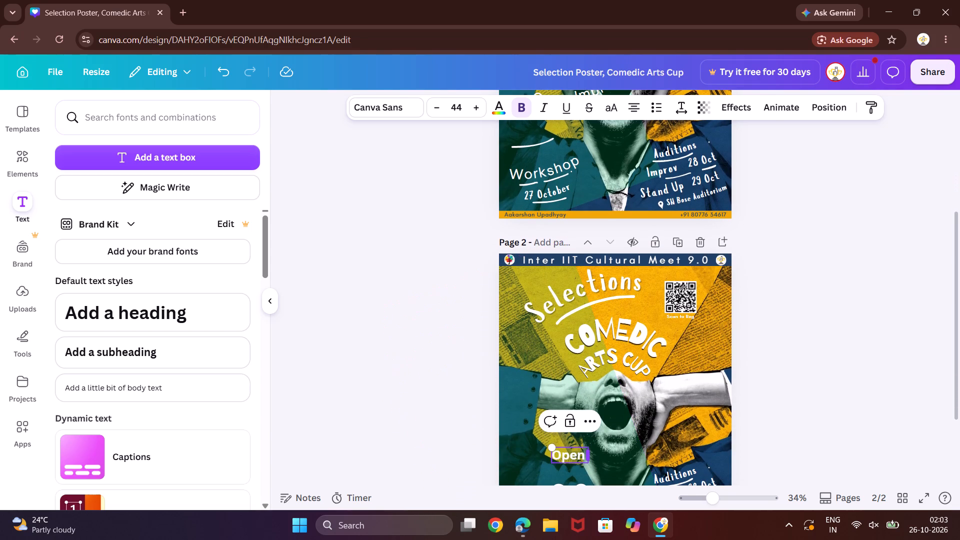
pyautogui.hotkey('shift', 'i')
pyautogui.write('mp')
pyautogui.write('ro')
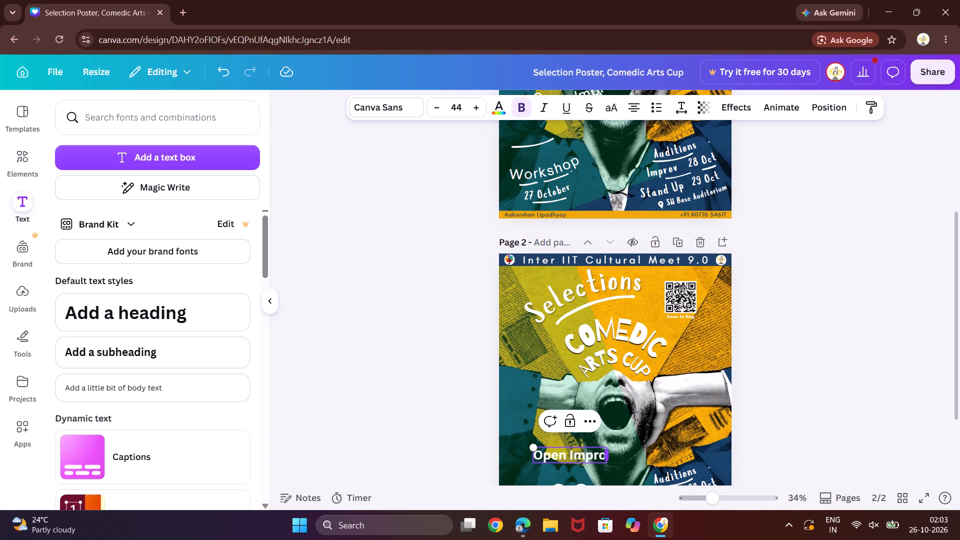
pyautogui.press('v')
# Add "Workshop" as a second line below "Open Improv" in the same text box.
pyautogui.press('Return')
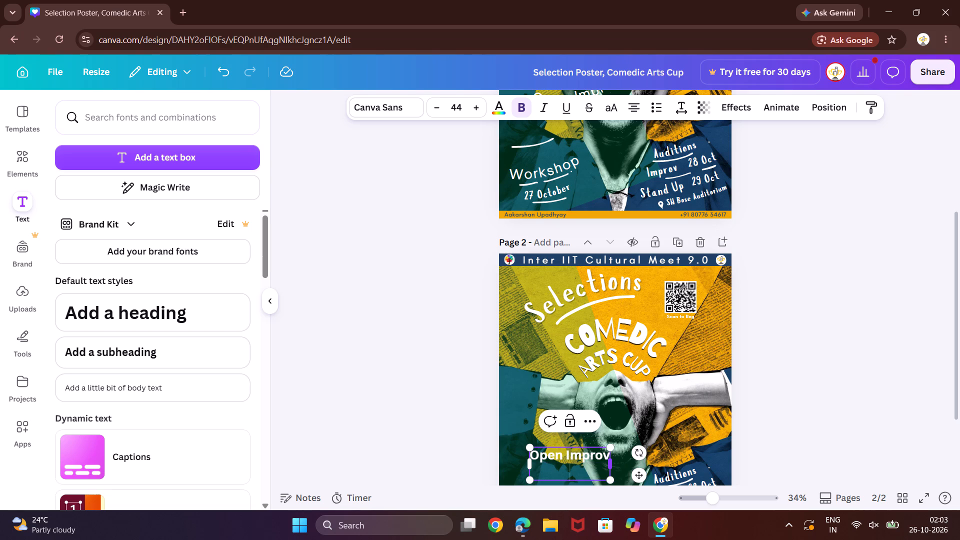
pyautogui.write('Worl')
pyautogui.press('BackSpace')
pyautogui.write('ks')
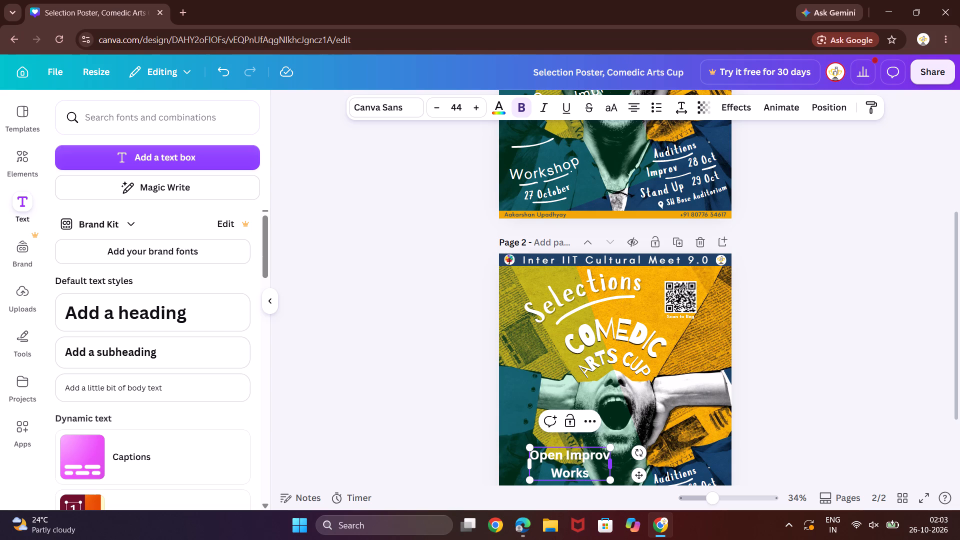
pyautogui.write('hop')
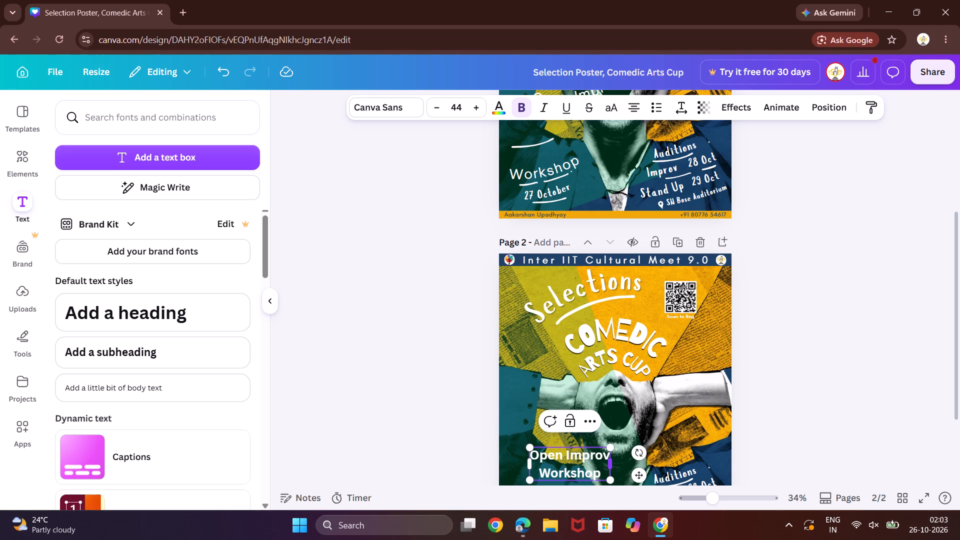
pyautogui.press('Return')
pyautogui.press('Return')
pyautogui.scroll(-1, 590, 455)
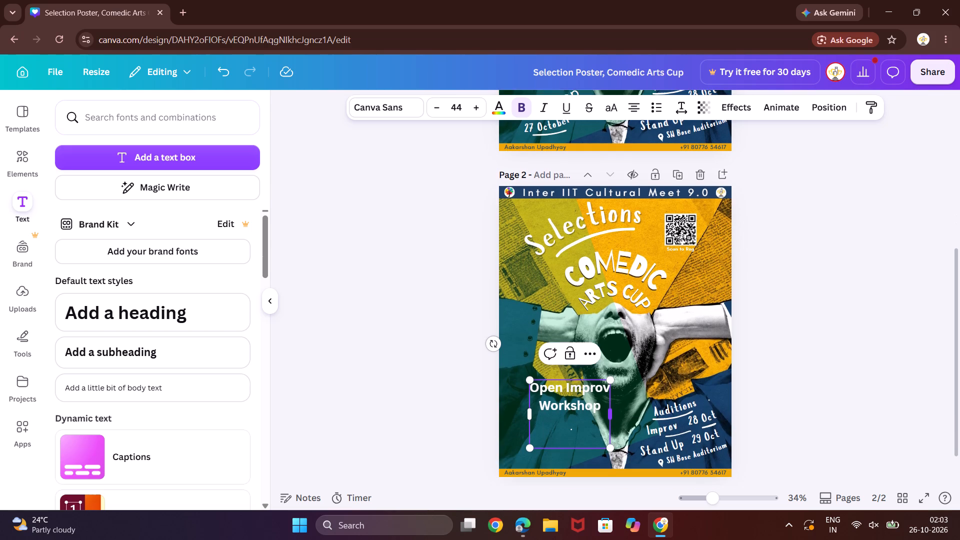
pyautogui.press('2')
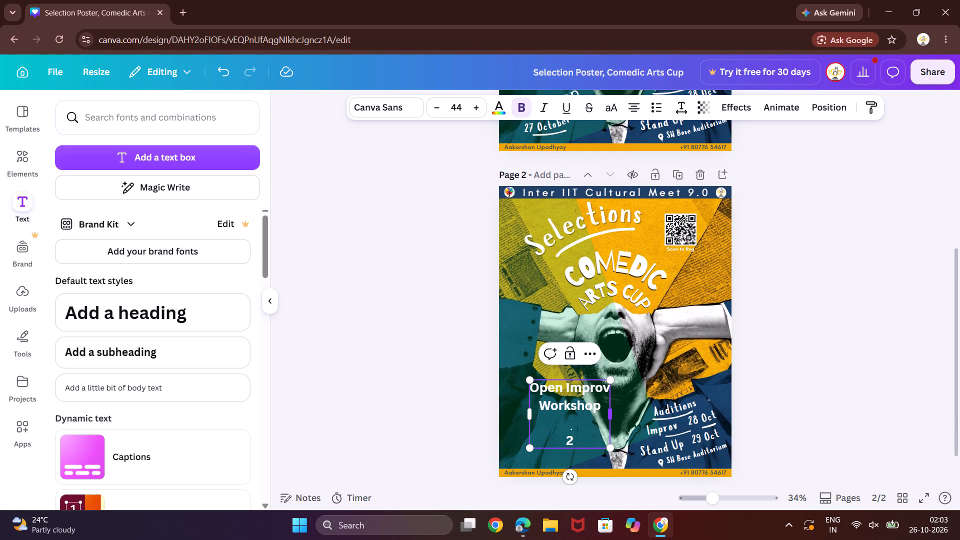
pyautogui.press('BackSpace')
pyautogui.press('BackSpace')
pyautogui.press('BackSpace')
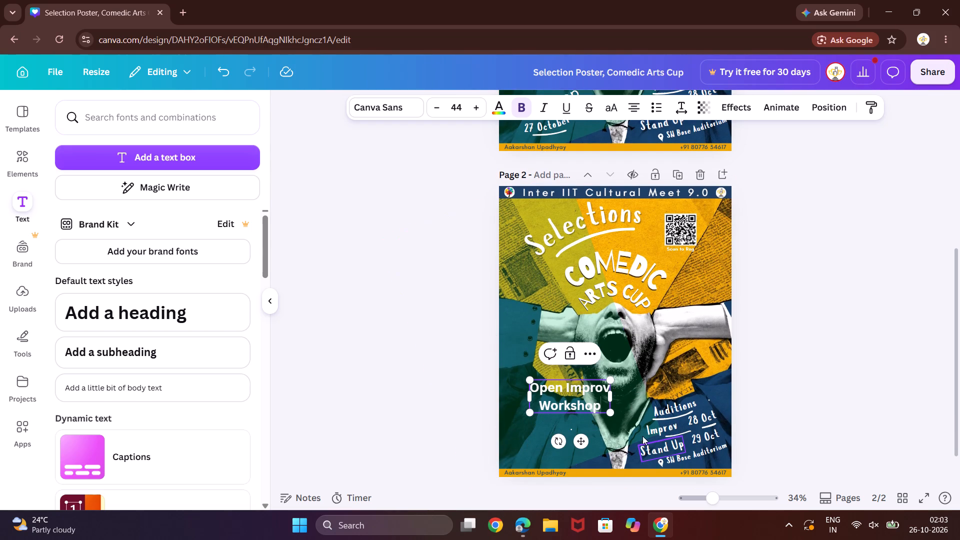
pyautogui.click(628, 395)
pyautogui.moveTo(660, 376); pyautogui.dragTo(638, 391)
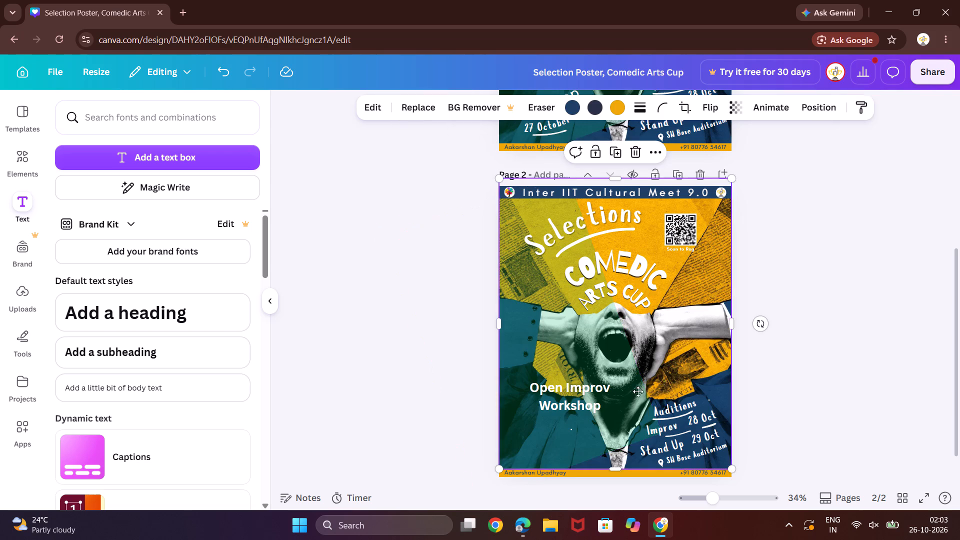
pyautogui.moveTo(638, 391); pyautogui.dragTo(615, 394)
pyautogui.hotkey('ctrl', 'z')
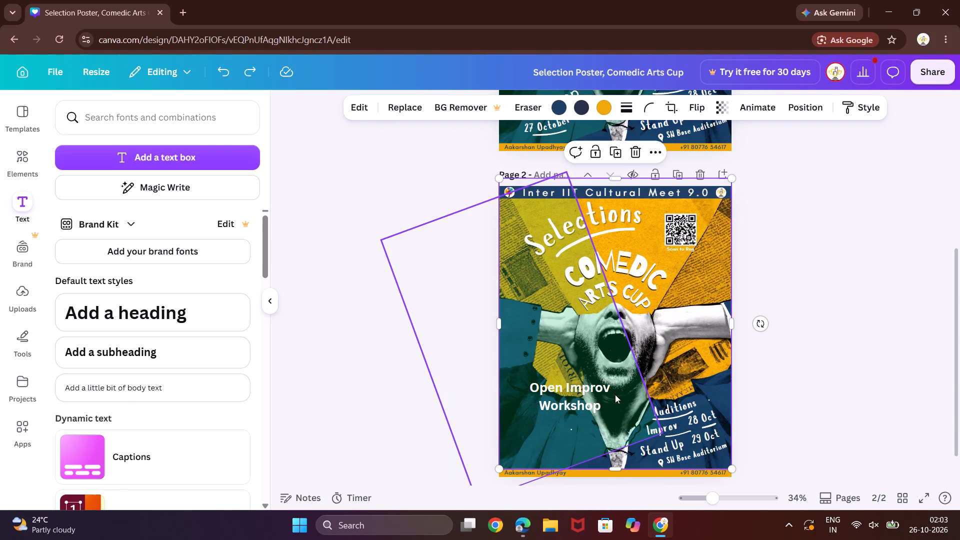
# Move the "Open Improv Workshop" text down and left to the poster's left edge, level with the audition details on page 2.
pyautogui.click(548, 400)
pyautogui.press('Left')
pyautogui.press('Left')
pyautogui.press('Left')
pyautogui.press('Left')
pyautogui.press('Left')
pyautogui.press('Left')
pyautogui.press('Left')
pyautogui.press('Left')
pyautogui.press('Left')
pyautogui.press('Left')
pyautogui.press('Left')
pyautogui.press('Left')
pyautogui.press('Left')
pyautogui.press('Left')
pyautogui.press('Left')
pyautogui.press('Left')
pyautogui.press('Left')
pyautogui.press('Left')
pyautogui.press('Left')
pyautogui.press('Left')
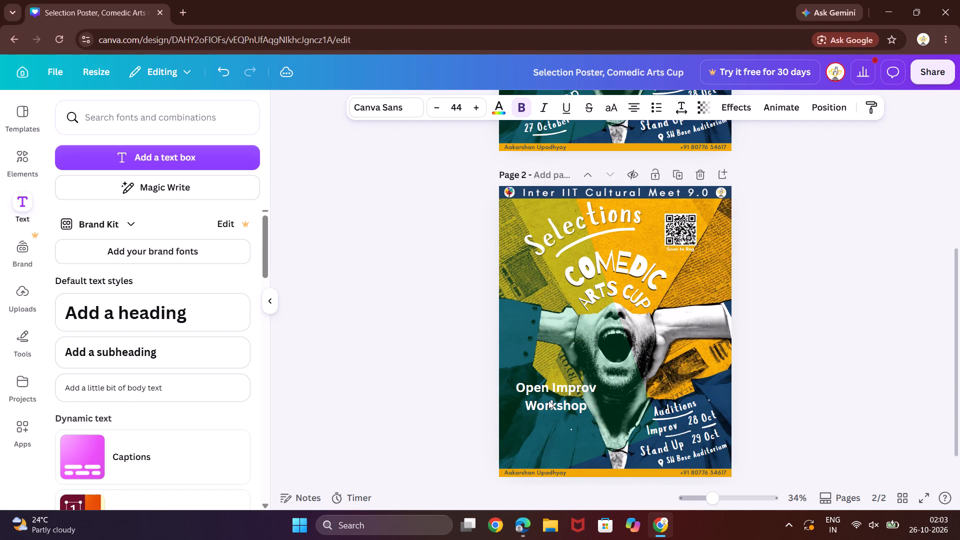
pyautogui.press('Down')
pyautogui.press('Down')
pyautogui.press('Down')
pyautogui.press('Down')
pyautogui.press('Down')
pyautogui.press('Down')
pyautogui.press('Down')
pyautogui.press('Down')
pyautogui.press('Down')
pyautogui.press('Down')
pyautogui.press('Down')
pyautogui.press('Down')
pyautogui.press('Down')
pyautogui.press('Down')
pyautogui.press('Down')
pyautogui.press('Down')
pyautogui.press('Down')
pyautogui.press('Down')
pyautogui.press('Down')
pyautogui.press('Down')
pyautogui.press('Down')
pyautogui.press('Down')
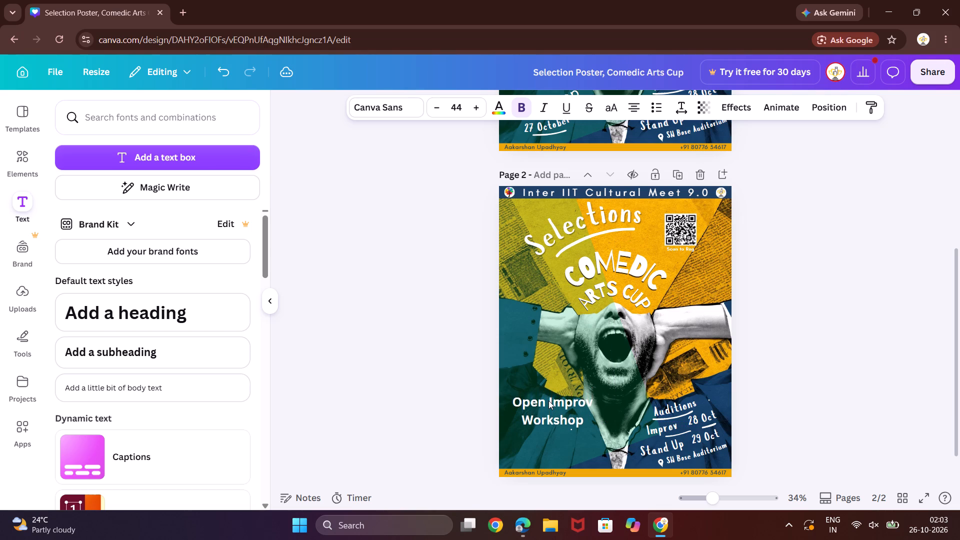
pyautogui.press('Down')
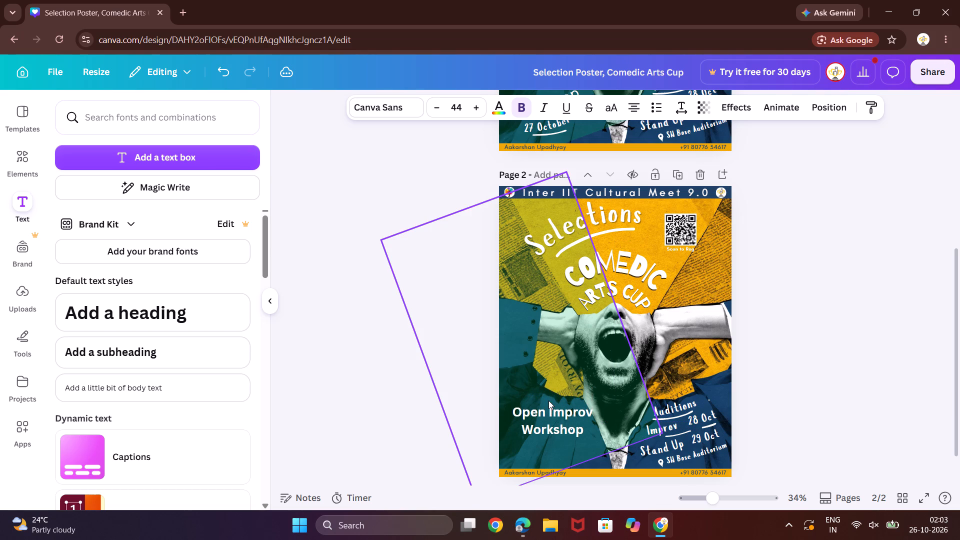
pyautogui.press('Down')
pyautogui.press('Left')
pyautogui.press('Left')
pyautogui.press('Left')
pyautogui.press('Left')
pyautogui.press('Left')
pyautogui.press('Left')
pyautogui.press('Left')
pyautogui.press('Left')
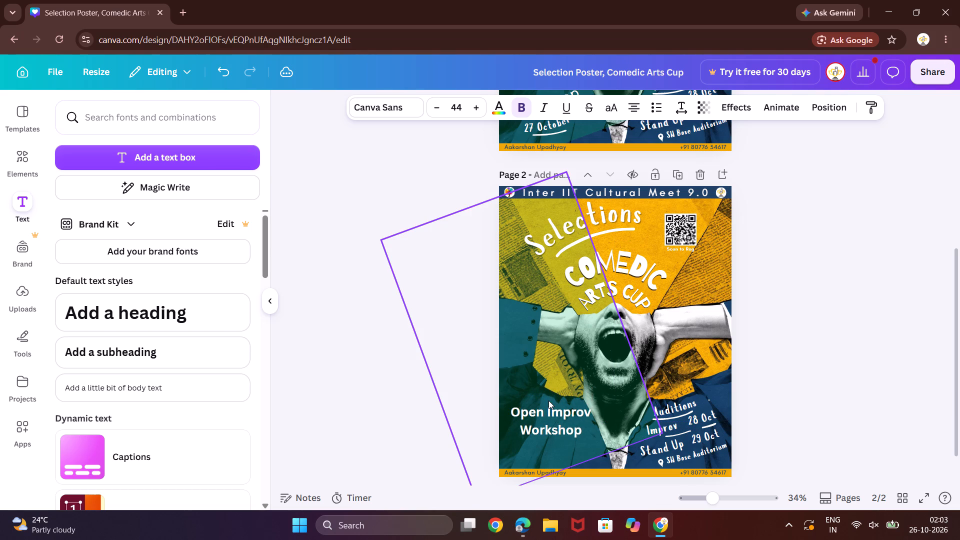
pyautogui.press('Left')
pyautogui.press('Left')
pyautogui.press('Left')
pyautogui.press('Left')
pyautogui.press('Left')
pyautogui.press('Left')
pyautogui.press('Left')
pyautogui.press('Left')
pyautogui.press('Left')
pyautogui.press('Left')
pyautogui.press('Left')
pyautogui.press('Left')
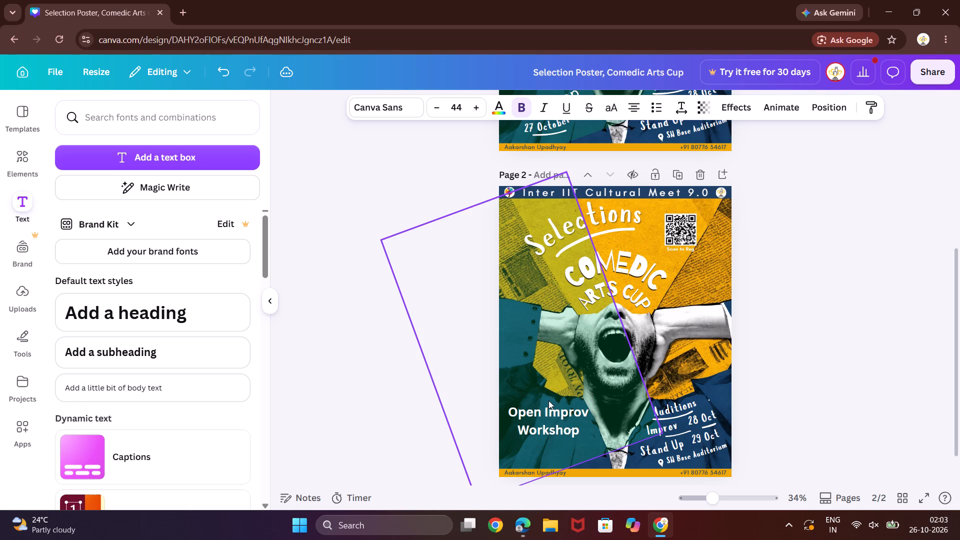
pyautogui.press('Left')
pyautogui.press('Left')
pyautogui.press('Left')
pyautogui.press('Left')
pyautogui.press('Left')
pyautogui.press('Left')
pyautogui.press('Left')
pyautogui.press('Left')
pyautogui.press('Left')
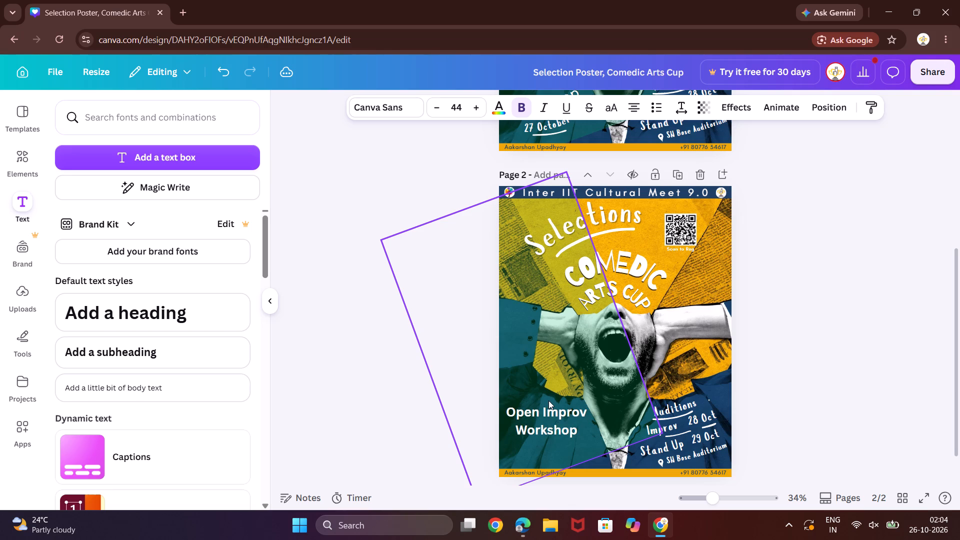
pyautogui.press('Left')
pyautogui.press('Left')
pyautogui.press('Left')
pyautogui.press('Left')
pyautogui.press('Left')
pyautogui.press('Left')
pyautogui.press('Left')
pyautogui.press('Left')
pyautogui.press('Left')
pyautogui.press('Left')
pyautogui.press('Left')
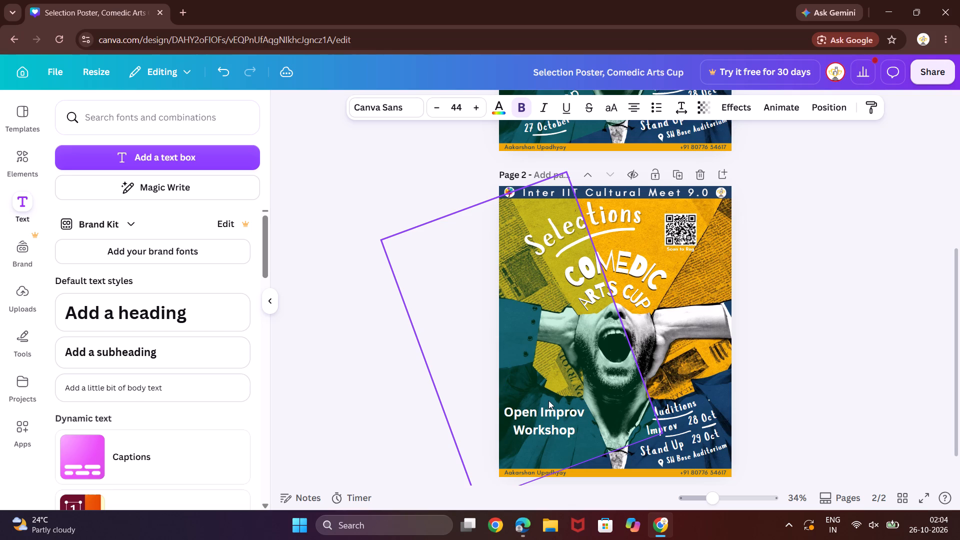
# Search the elements for "line" and add a straight line to page 2.
pyautogui.click(387, 439)
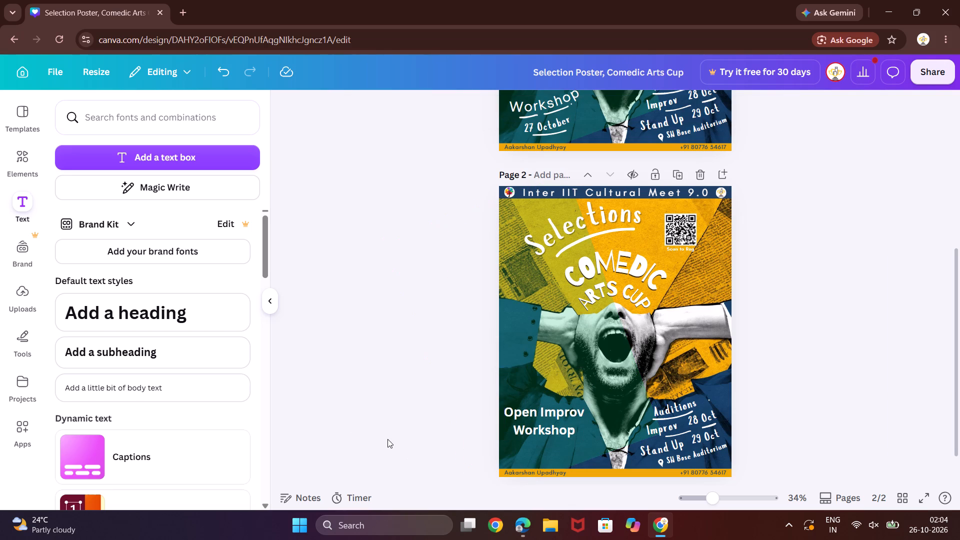
pyautogui.click(36, 128)
pyautogui.click(24, 161)
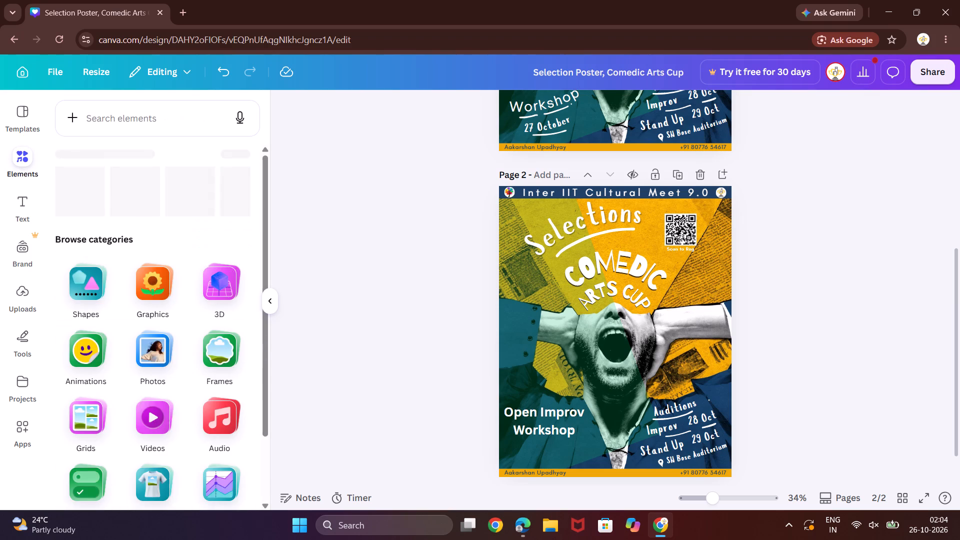
pyautogui.click(104, 112)
pyautogui.write('linr')
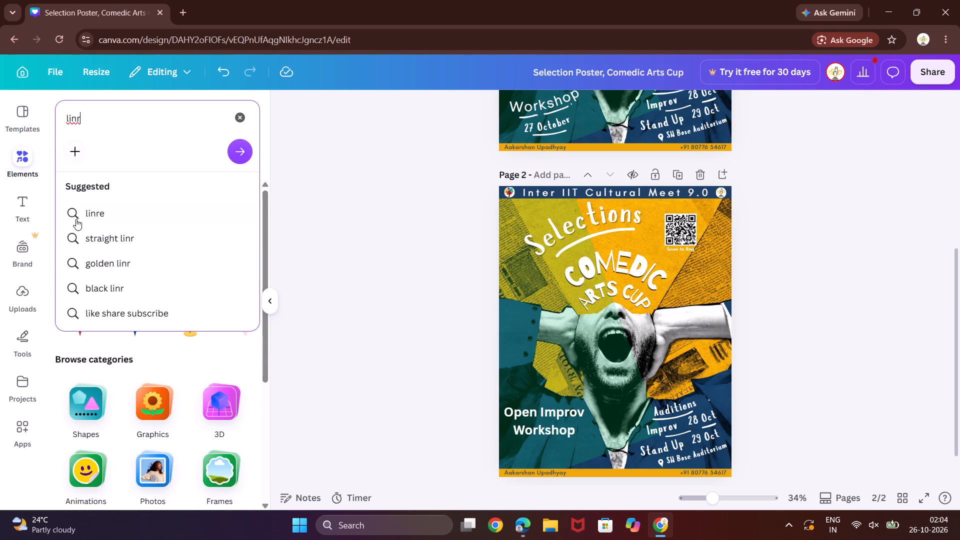
pyautogui.press('BackSpace')
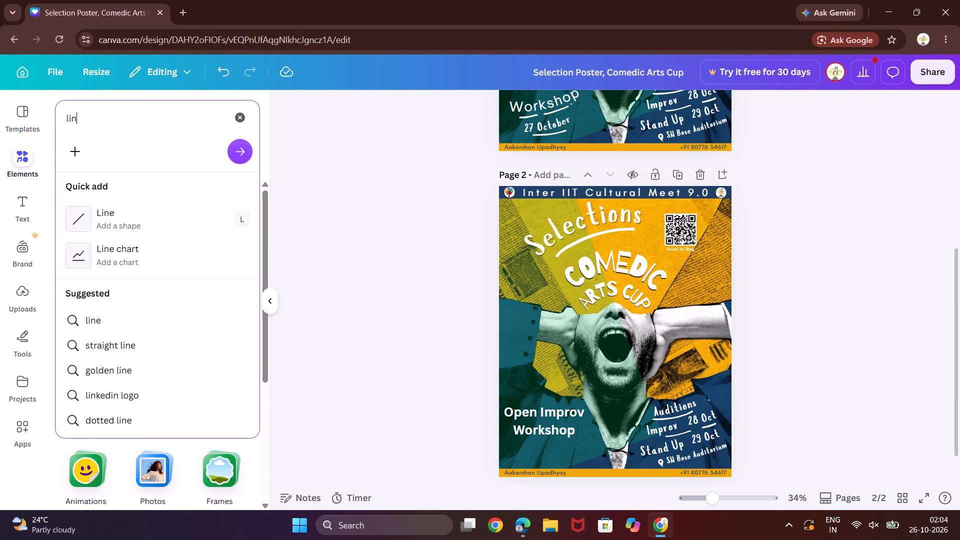
pyautogui.press('e')
pyautogui.click(109, 215)
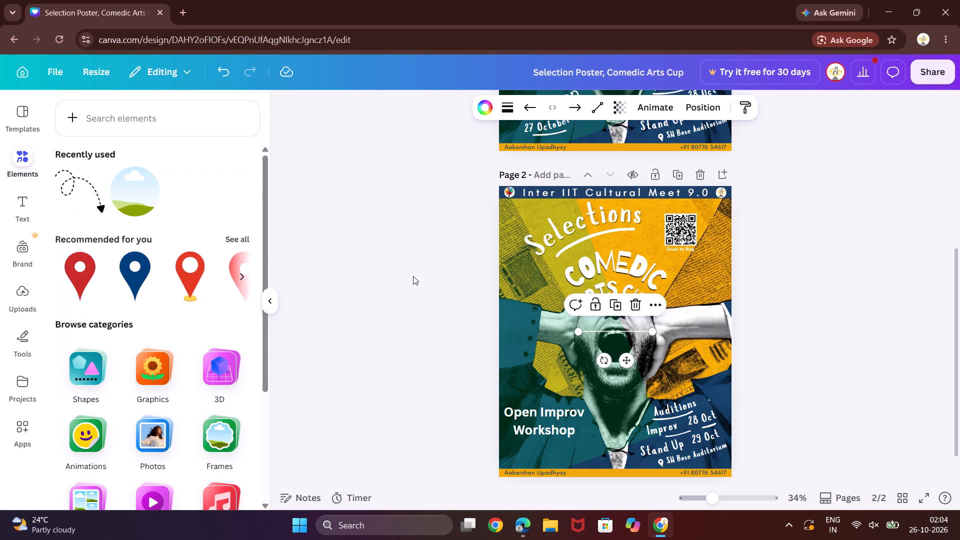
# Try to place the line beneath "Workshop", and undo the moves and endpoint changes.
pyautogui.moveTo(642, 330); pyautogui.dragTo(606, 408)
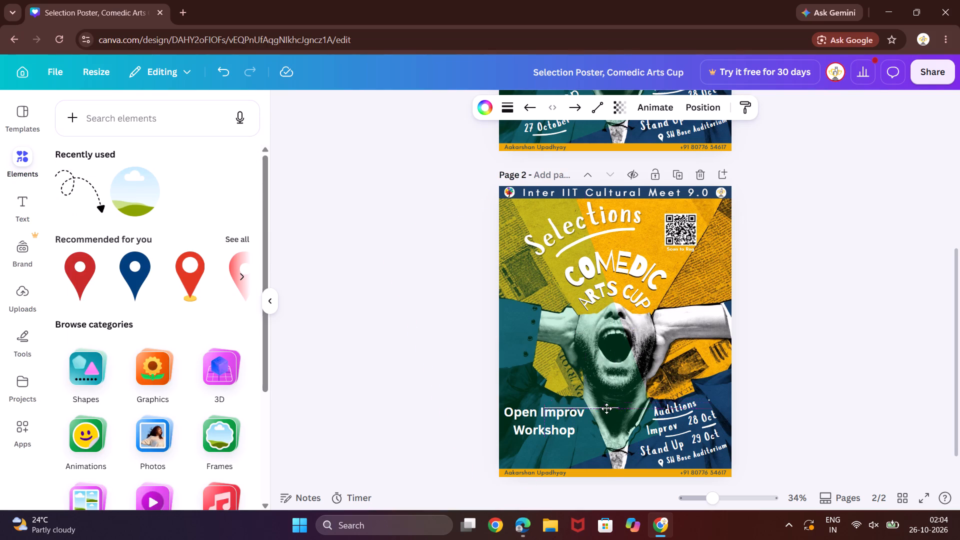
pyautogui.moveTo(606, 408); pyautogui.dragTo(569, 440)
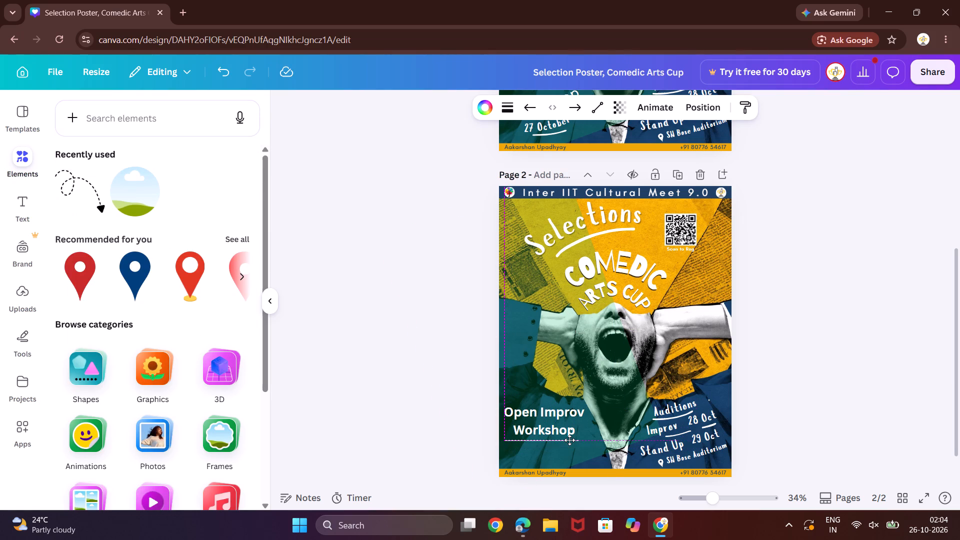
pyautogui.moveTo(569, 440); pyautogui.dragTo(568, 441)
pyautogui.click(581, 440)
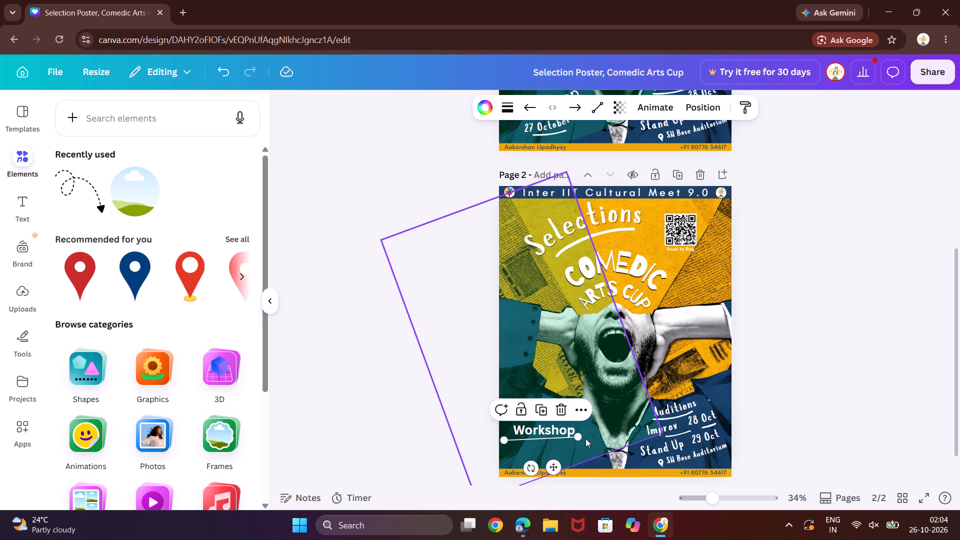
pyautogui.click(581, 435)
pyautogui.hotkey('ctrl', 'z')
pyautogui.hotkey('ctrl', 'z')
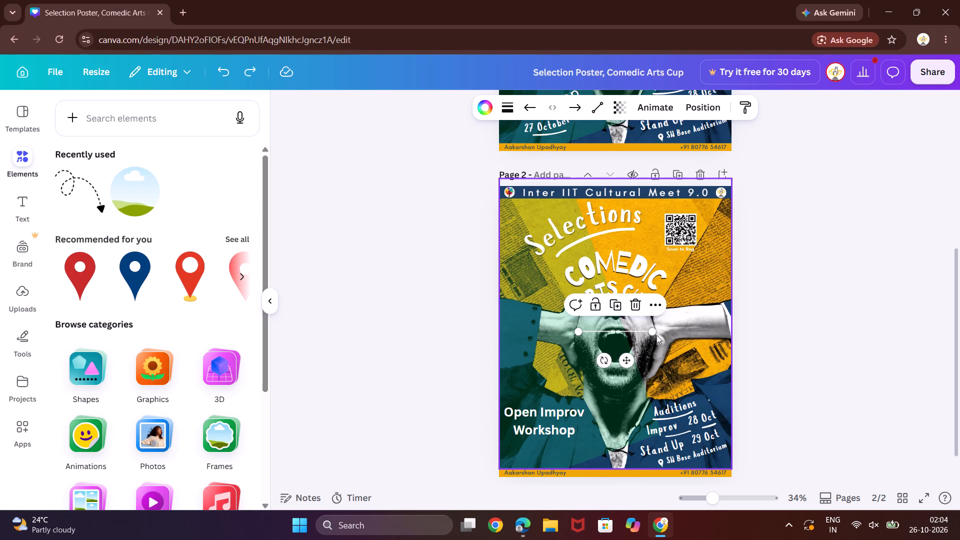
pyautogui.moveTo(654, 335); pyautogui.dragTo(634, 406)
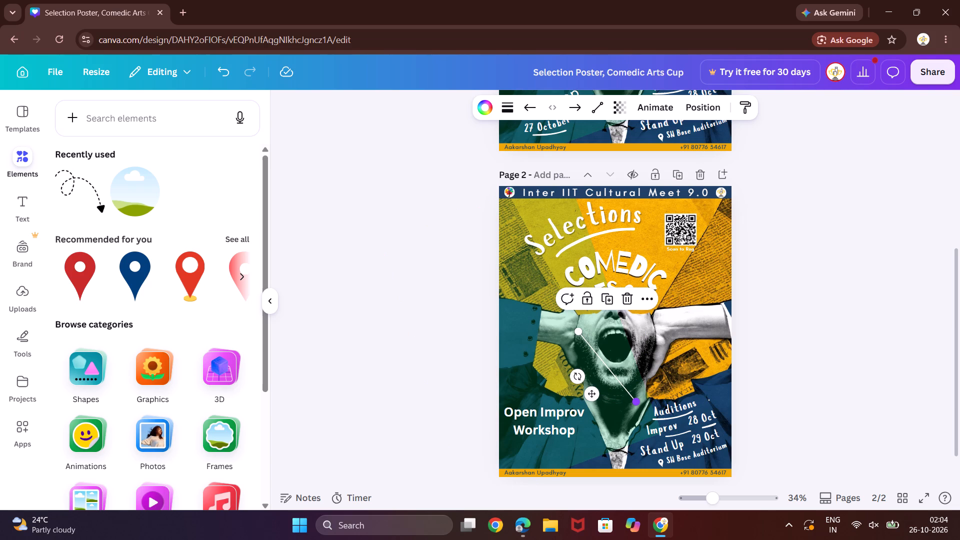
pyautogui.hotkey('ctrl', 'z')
# Move the horizontal line down to just beneath "Workshop" on page 2.
pyautogui.click(634, 329)
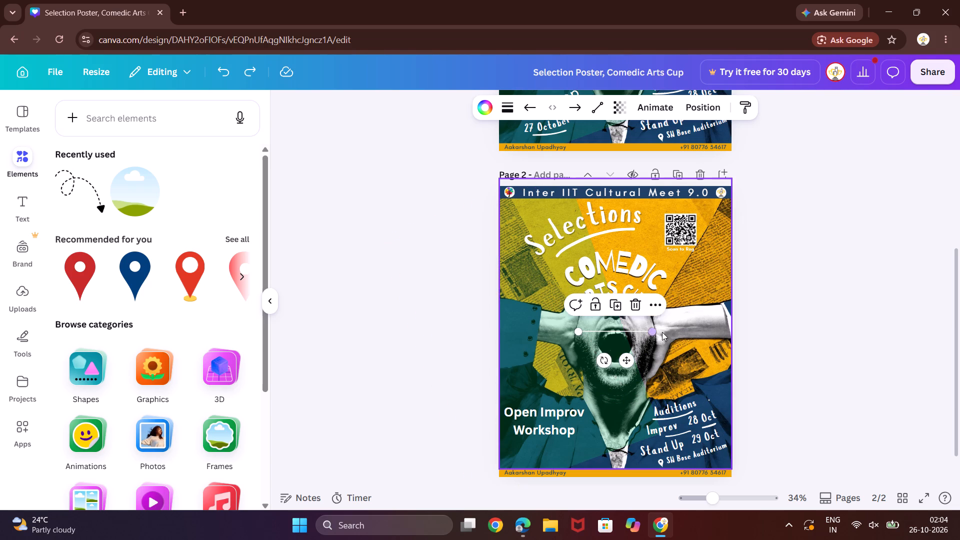
pyautogui.moveTo(645, 331); pyautogui.dragTo(633, 403)
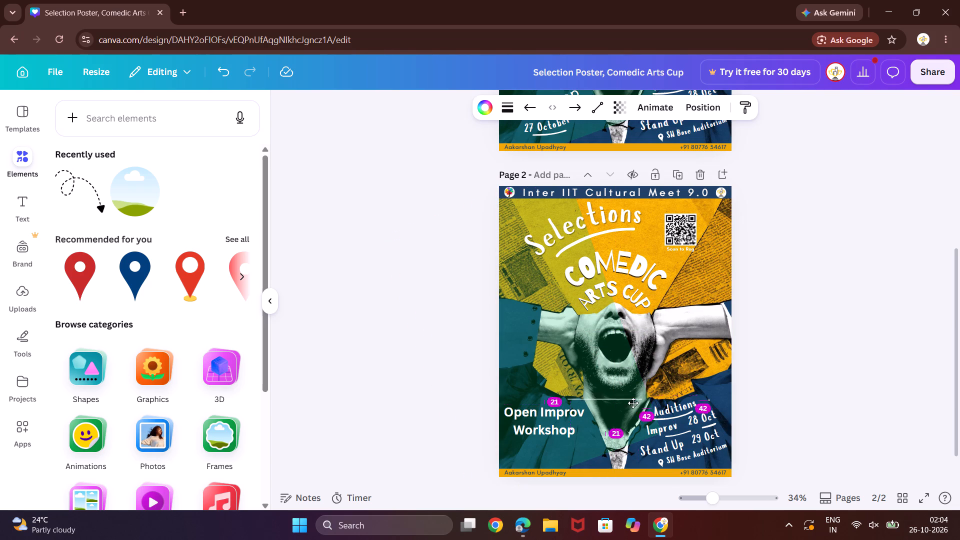
pyautogui.moveTo(633, 403); pyautogui.dragTo(568, 445)
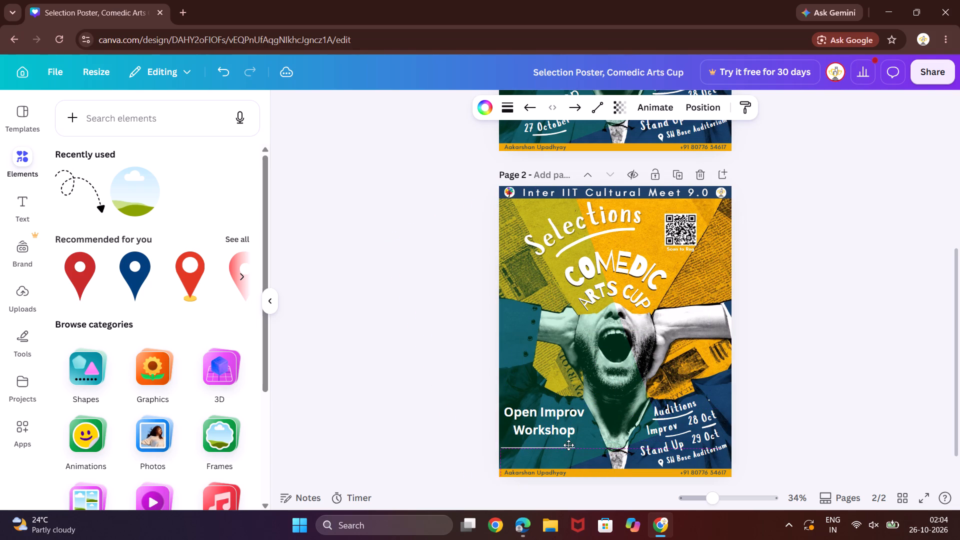
pyautogui.moveTo(568, 445); pyautogui.dragTo(567, 441)
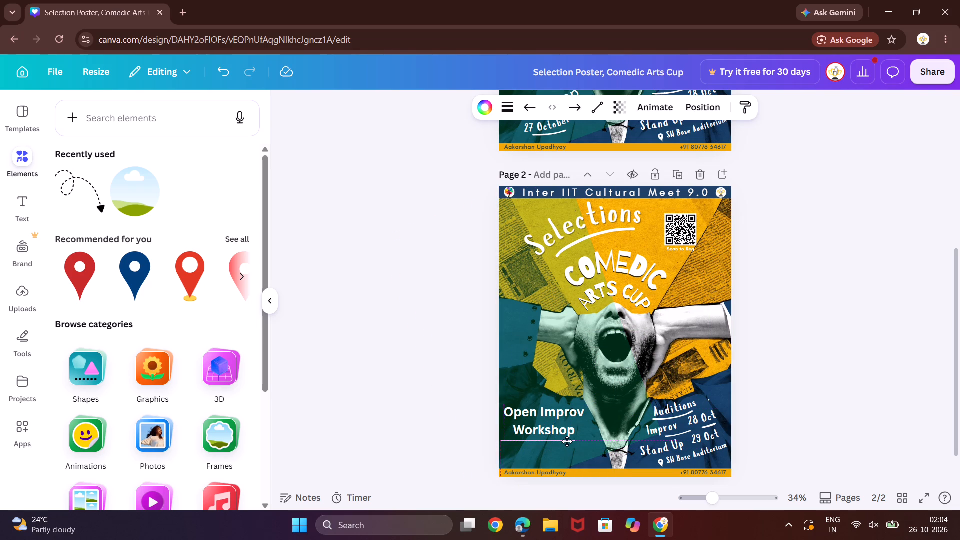
pyautogui.moveTo(567, 441); pyautogui.dragTo(567, 441)
pyautogui.click(441, 402)
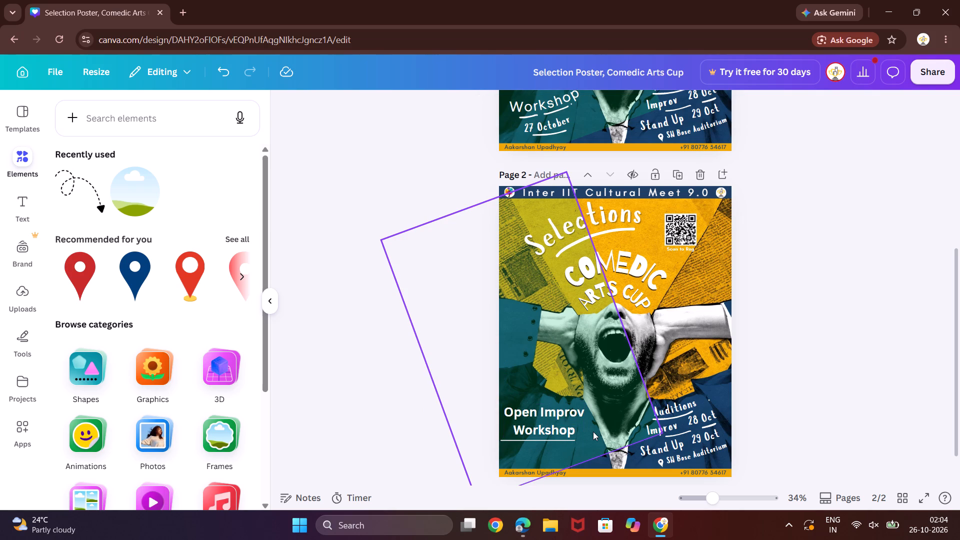
pyautogui.click(429, 384)
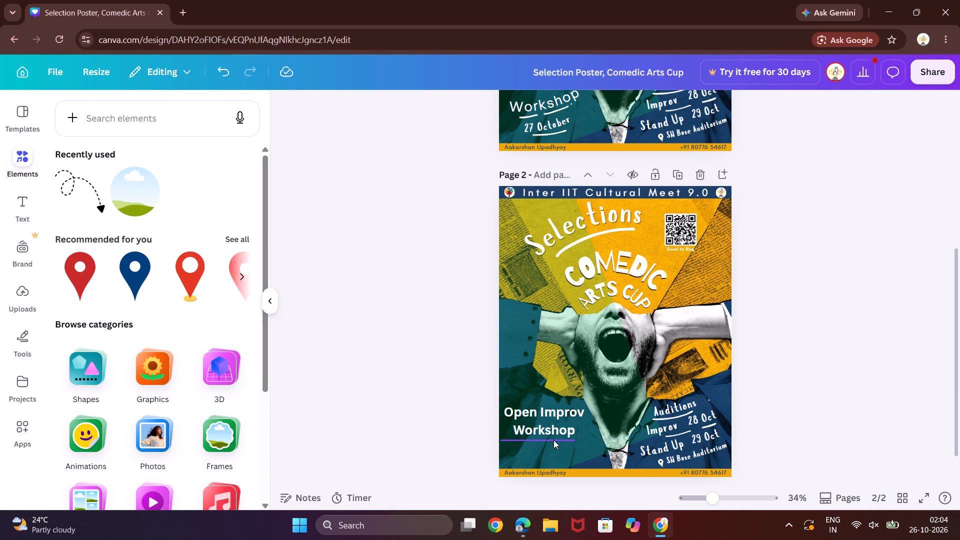
# Nudge the line 20 small steps to the right to centre it under the "Open Improv Workshop" text.
pyautogui.click(553, 440)
pyautogui.press('Right')
pyautogui.press('Right')
pyautogui.press('Right')
pyautogui.press('Right')
pyautogui.press('Right')
pyautogui.press('Right')
pyautogui.press('Right')
pyautogui.press('Right')
pyautogui.press('Right')
pyautogui.press('Right')
pyautogui.press('Right')
pyautogui.press('Right')
pyautogui.press('Right')
pyautogui.press('Right')
pyautogui.press('Right')
pyautogui.press('Right')
pyautogui.press('Right')
pyautogui.press('Right')
pyautogui.press('Right')
pyautogui.press('Right')
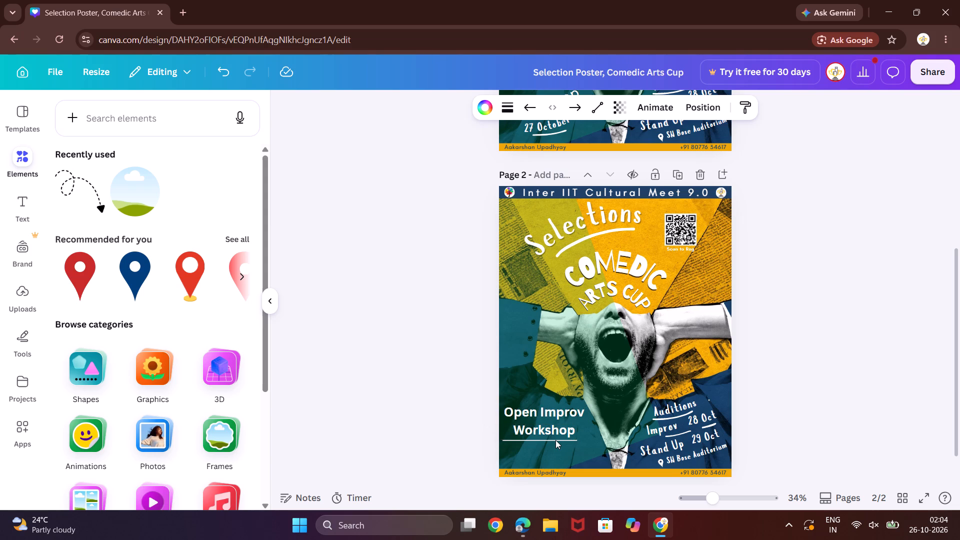
pyautogui.click(403, 382)
# Duplicate the "Open Improv Workshop" text box and move one of the two copies down below the other.
pyautogui.scroll(-1, 578, 452)
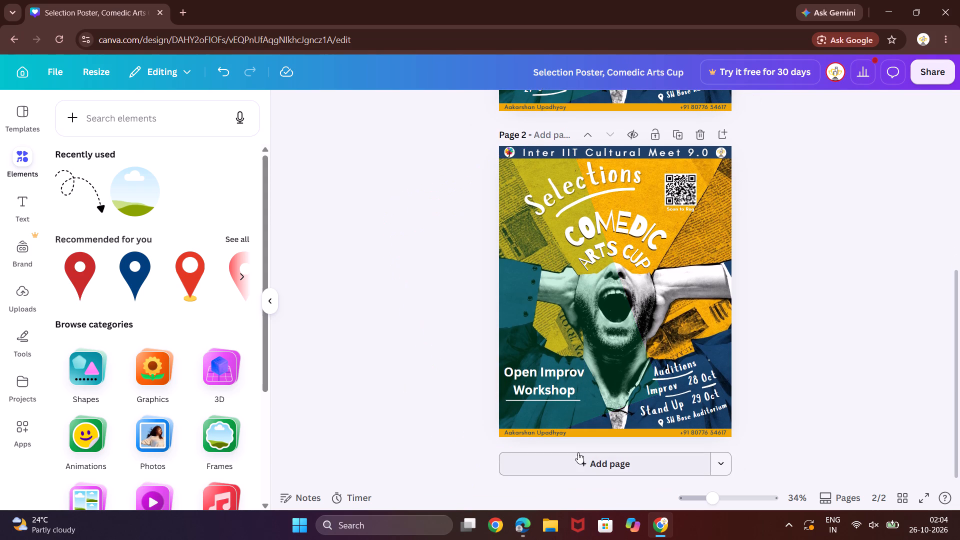
pyautogui.click(457, 396)
pyautogui.click(570, 365)
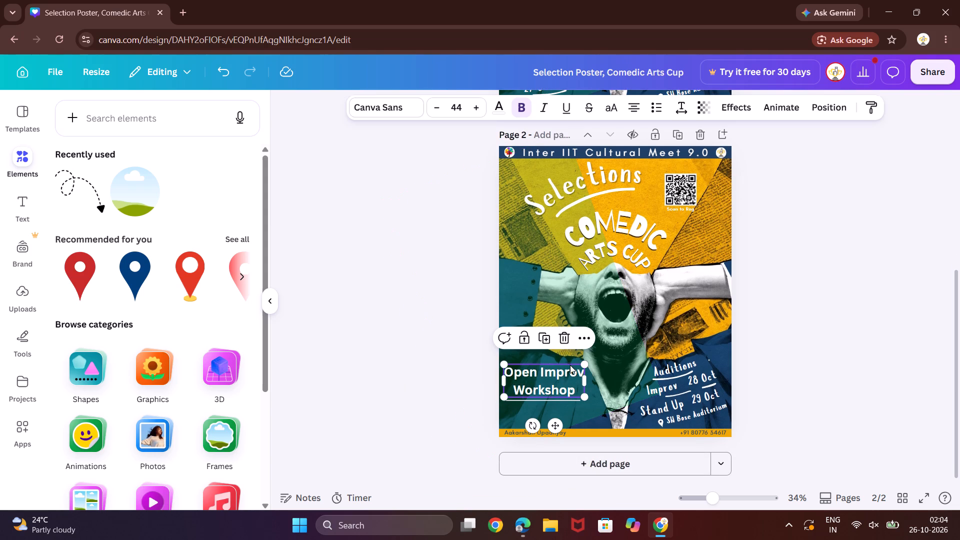
pyautogui.hotkey('ctrl', 'c')
pyautogui.hotkey('ctrl', 'v')
pyautogui.moveTo(570, 365); pyautogui.dragTo(570, 395)
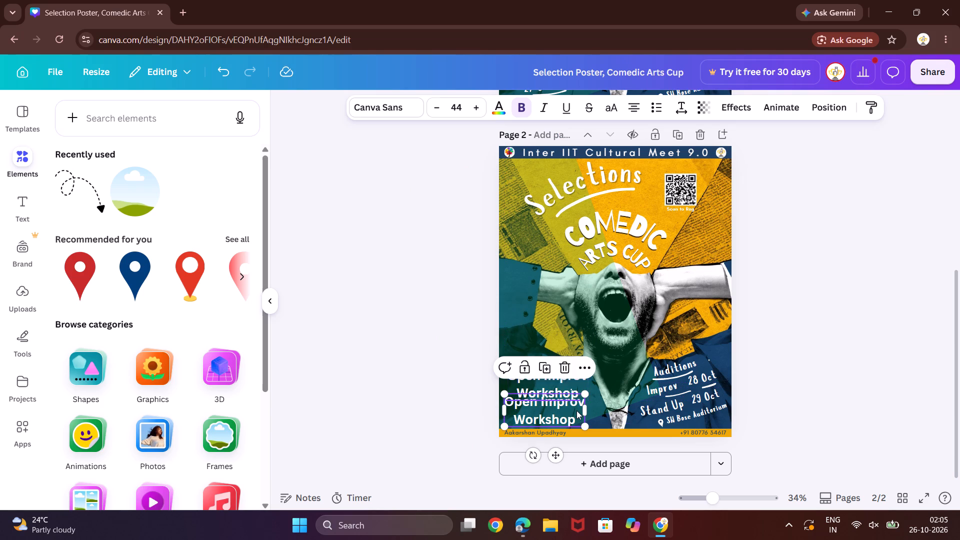
# Delete the "Workshop" line from the lower text box, keeping only "Open Improv".
pyautogui.doubleClick(576, 415)
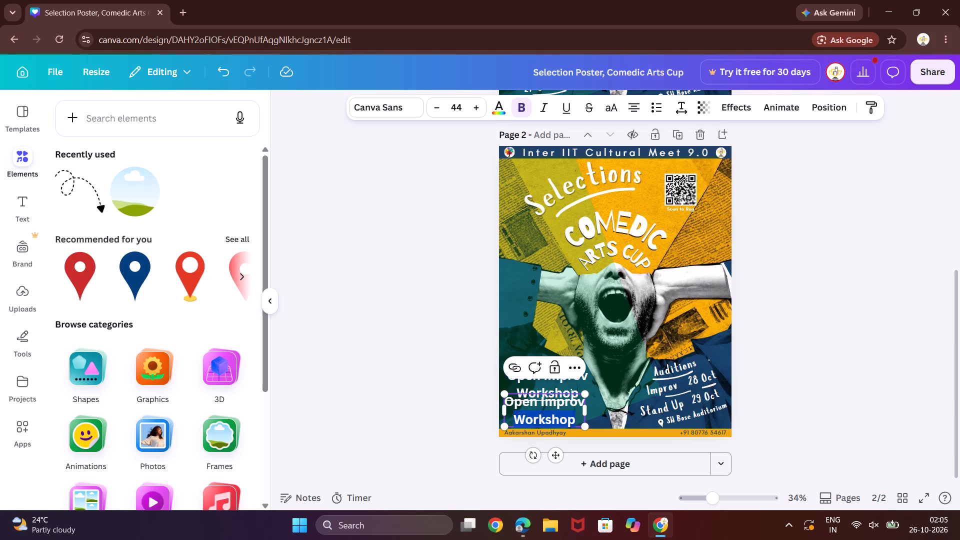
pyautogui.press('BackSpace')
pyautogui.doubleClick(576, 415)
pyautogui.press('BackSpace')
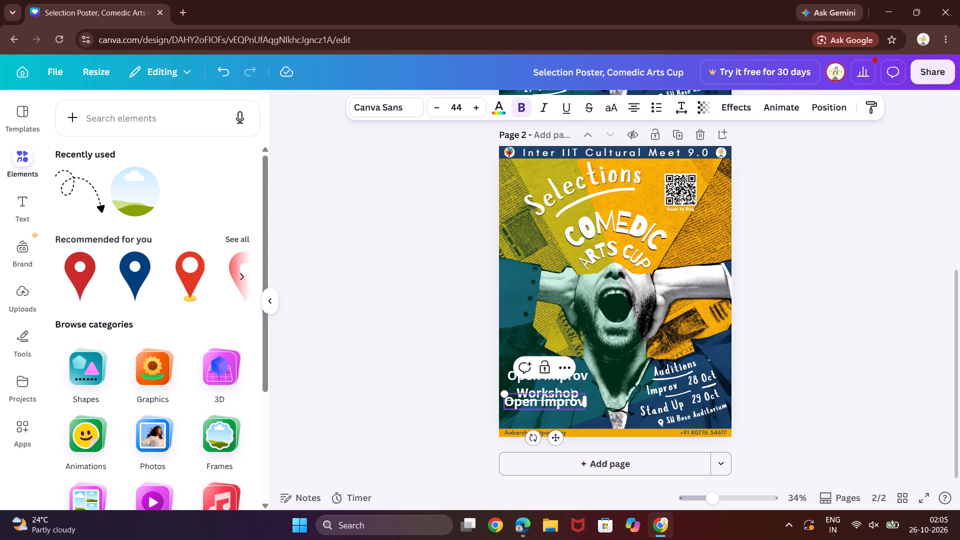
pyautogui.click(433, 420)
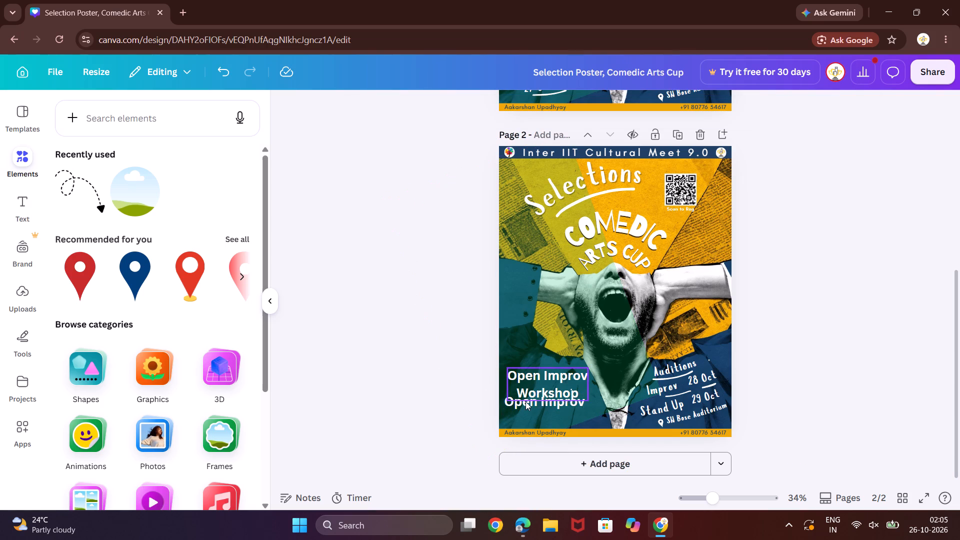
pyautogui.doubleClick(525, 407)
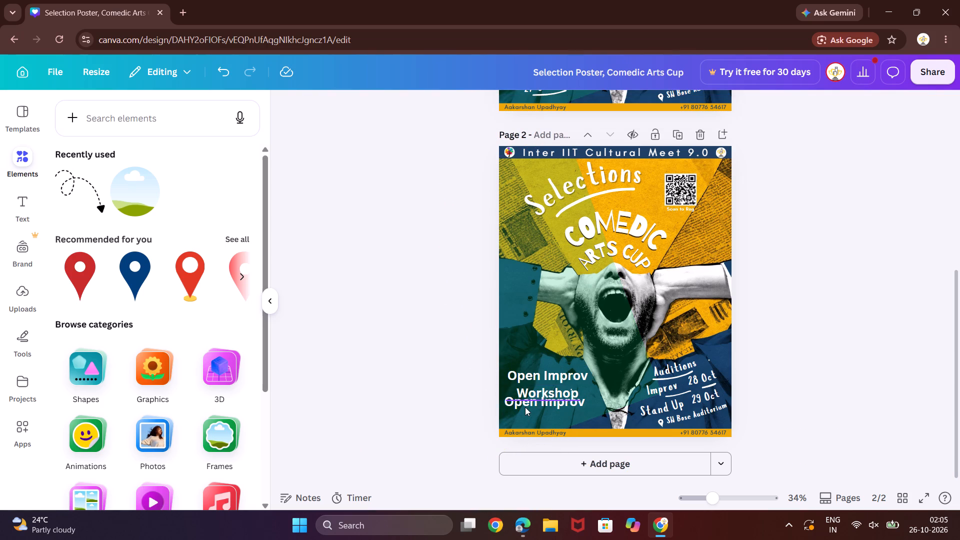
pyautogui.hotkey('ctrl', 'z')
# Move the lower "Open Improv" text box down until it sits clear beneath the white underline.
pyautogui.click(423, 433)
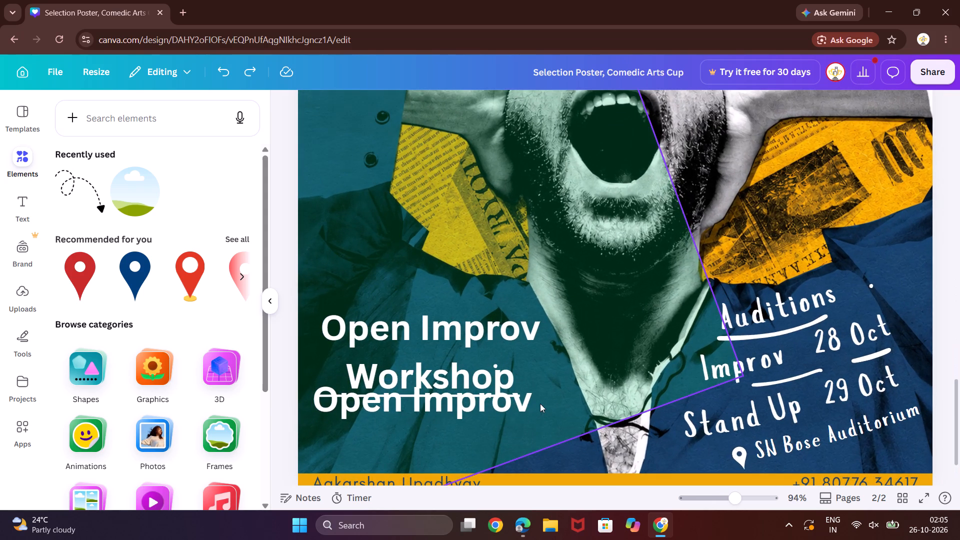
pyautogui.moveTo(500, 414); pyautogui.dragTo(499, 443)
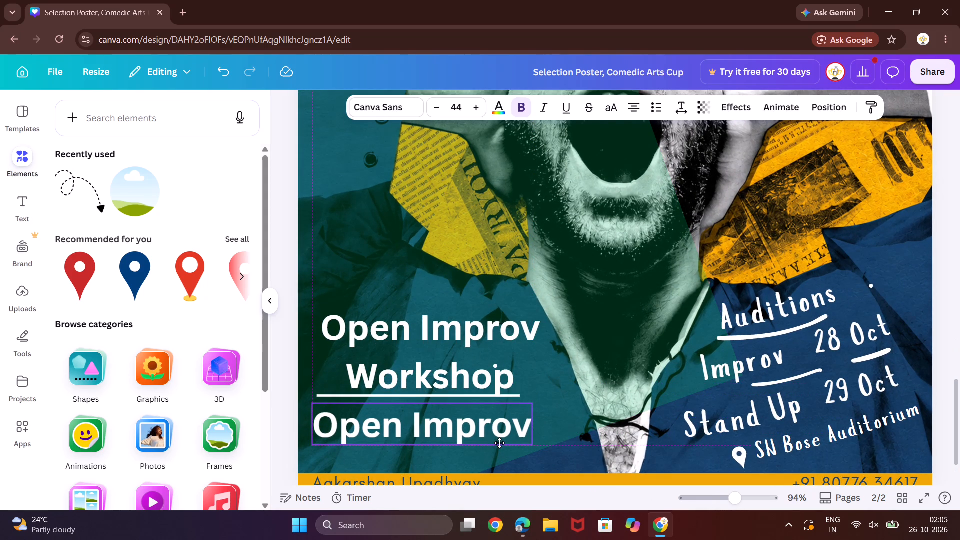
pyautogui.moveTo(499, 443); pyautogui.dragTo(501, 446)
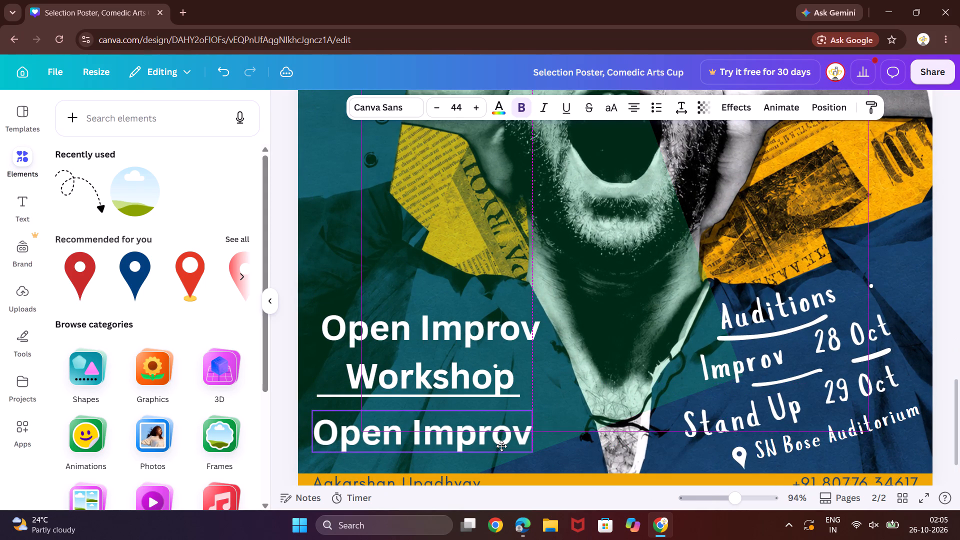
pyautogui.moveTo(501, 446); pyautogui.dragTo(500, 446)
# Replace the lower text box's "Open Improv" with "27 Oct".
pyautogui.doubleClick(500, 446)
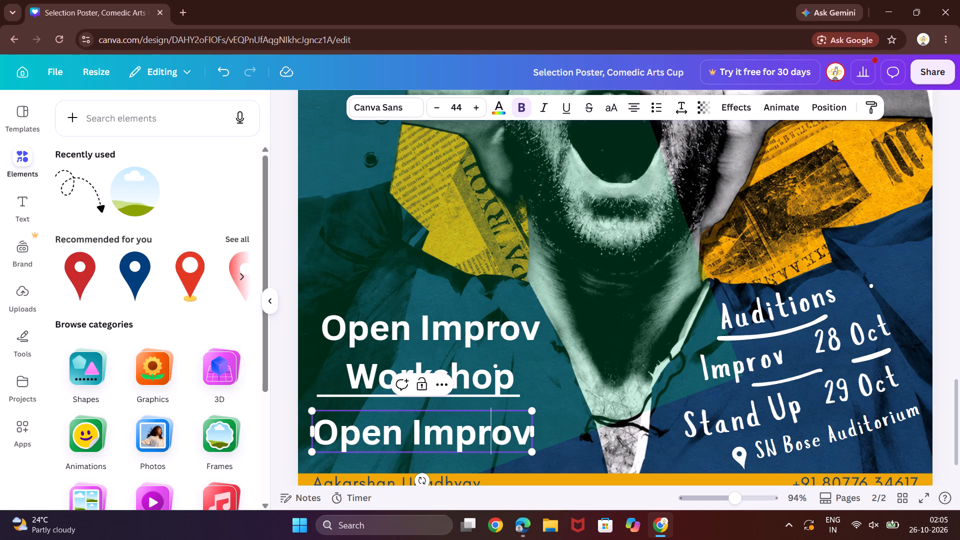
pyautogui.press('BackSpace')
pyautogui.press('BackSpace')
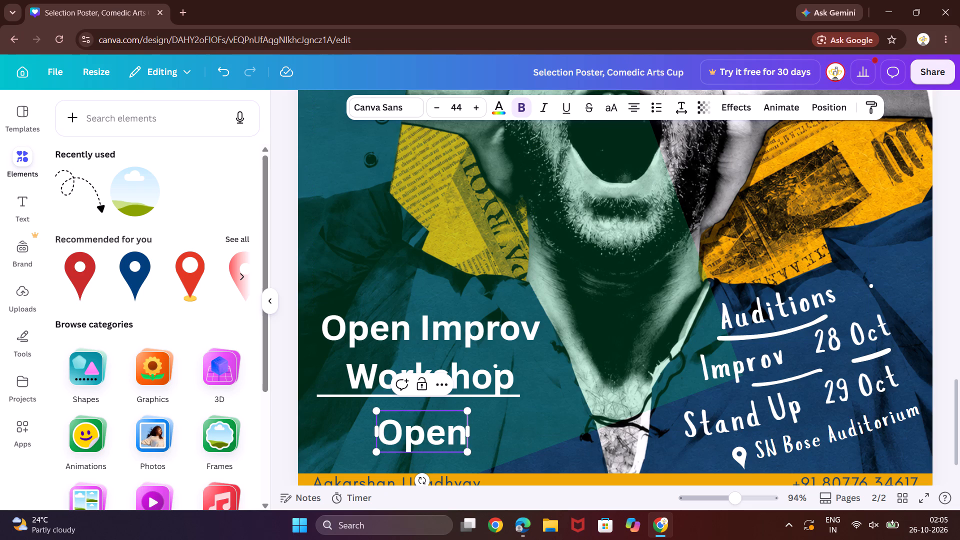
pyautogui.press('BackSpace')
pyautogui.press('BackSpace')
pyautogui.press('BackSpace')
pyautogui.press('BackSpace')
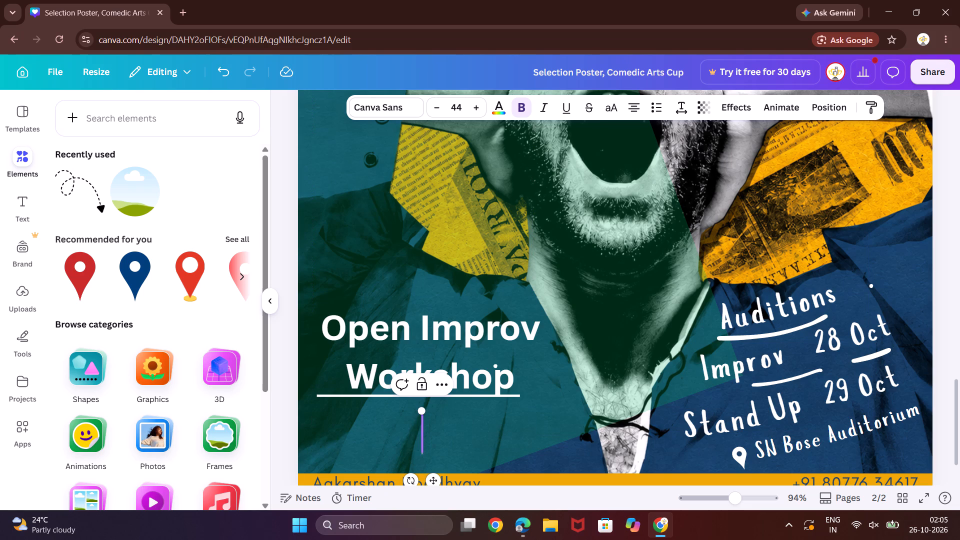
pyautogui.write('27')
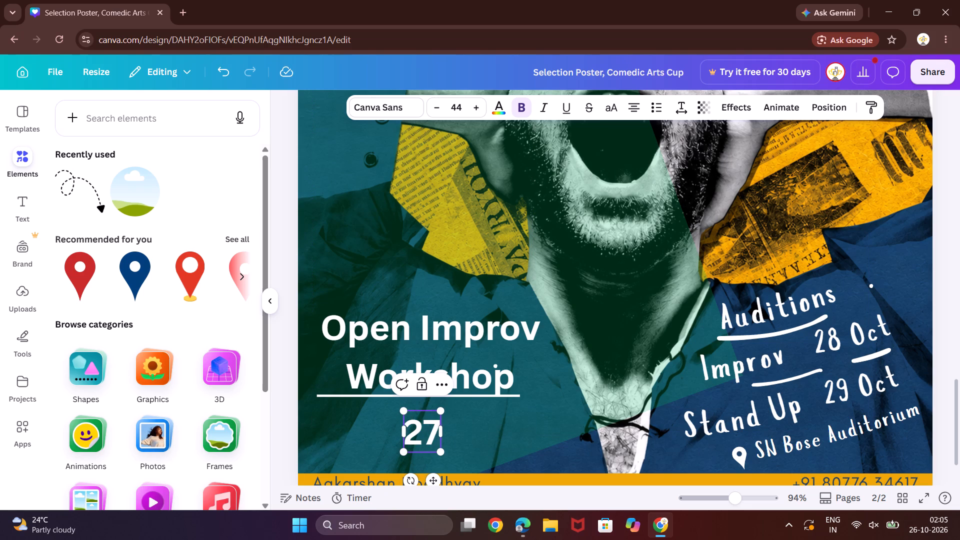
pyautogui.press('space')
pyautogui.write('Oct')
pyautogui.press('space')
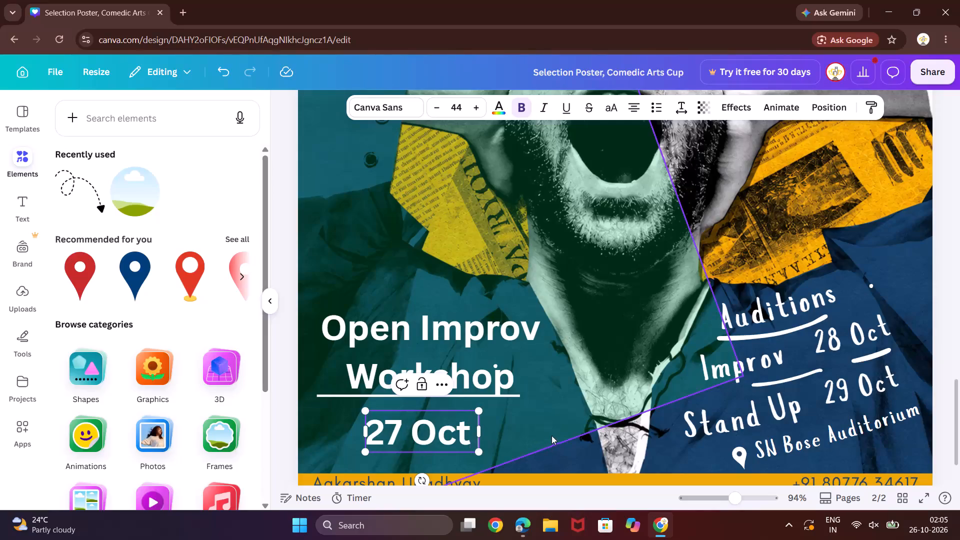
pyautogui.click(564, 391)
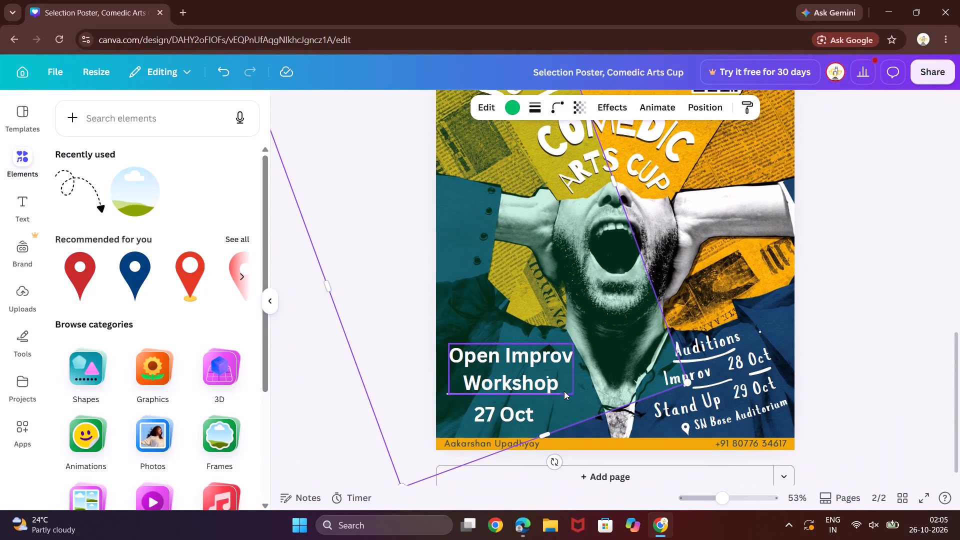
pyautogui.hscroll(-1, 564, 391)
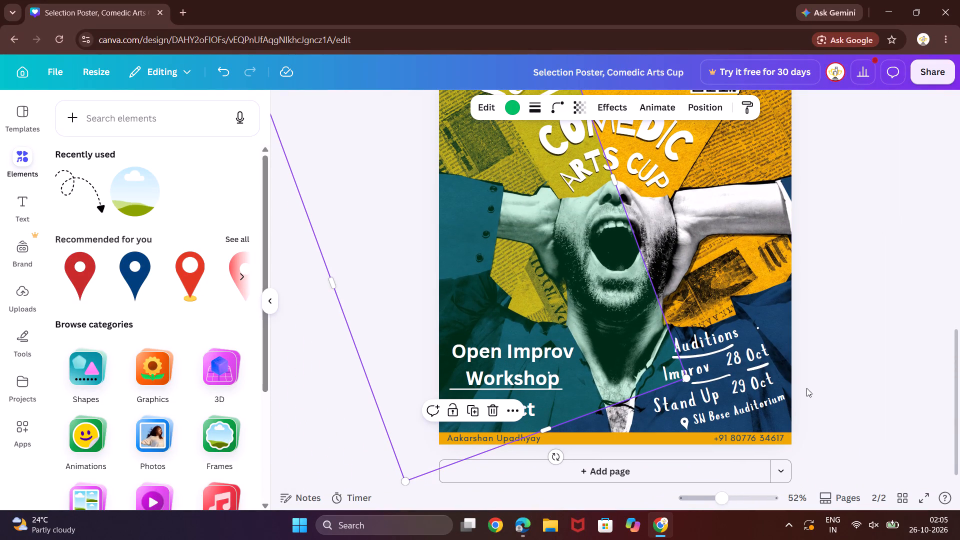
# Copy the "27 Oct" text box beneath the "Open Improv Workshop" text on page 2.
pyautogui.click(880, 386)
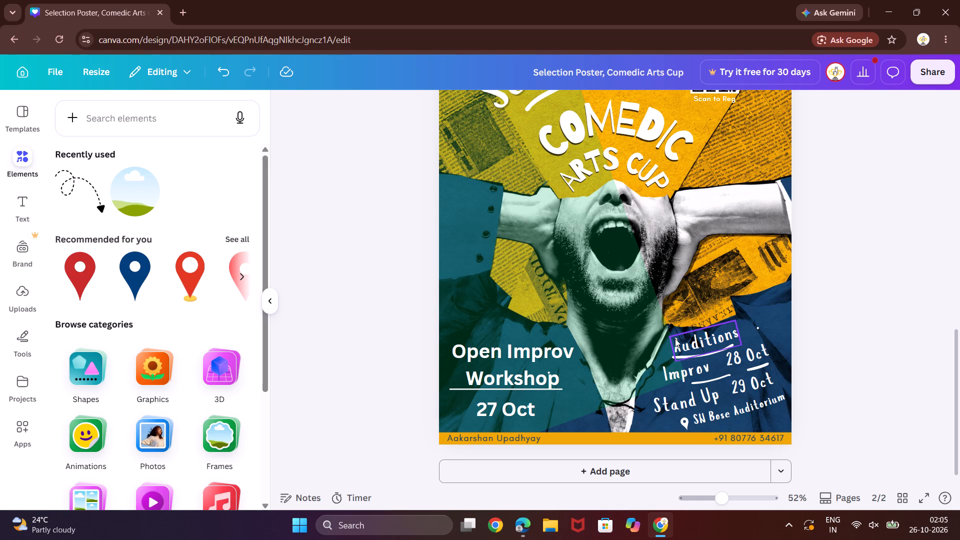
pyautogui.click(485, 406)
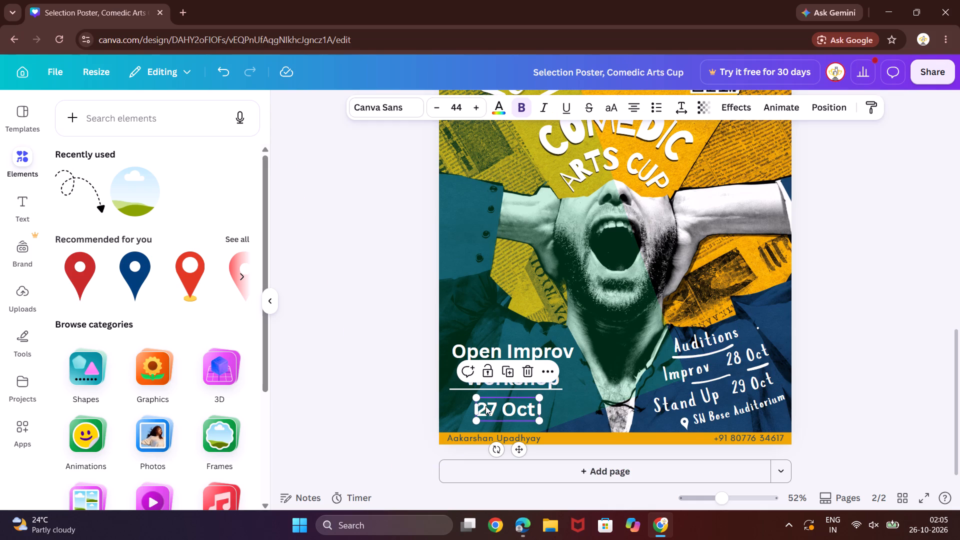
pyautogui.hotkey('ctrl', 'c')
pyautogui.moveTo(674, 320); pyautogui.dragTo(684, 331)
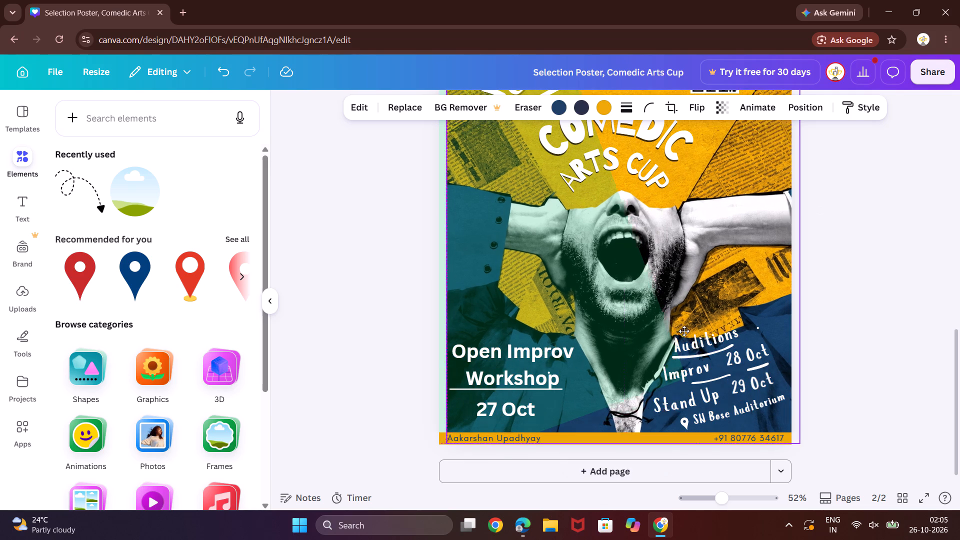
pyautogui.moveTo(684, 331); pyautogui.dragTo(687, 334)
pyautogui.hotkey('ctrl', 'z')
# Delete the handwritten "Auditions" heading and its underline from page 2.
pyautogui.click(708, 341)
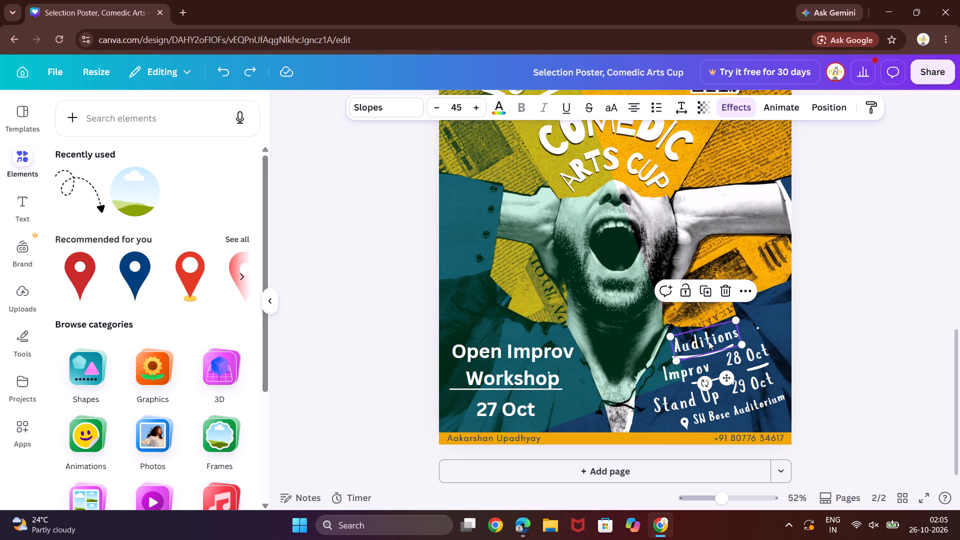
pyautogui.press('BackSpace')
pyautogui.click(715, 348)
pyautogui.click(714, 353)
pyautogui.press('BackSpace')
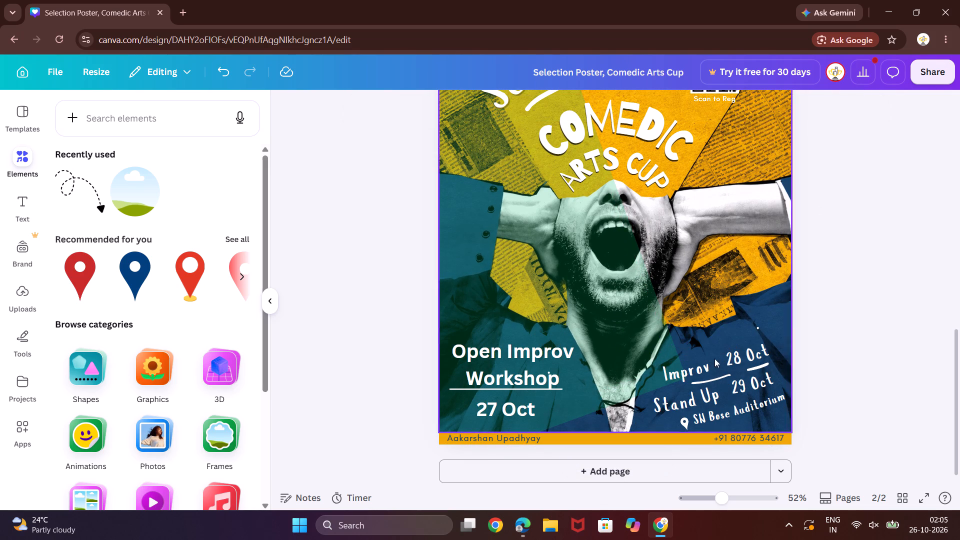
pyautogui.press('BackSpace')
# Delete the handwritten "Improv" and "28 Oct" texts along with the underline beneath "Improv".
pyautogui.click(700, 371)
pyautogui.click(737, 362)
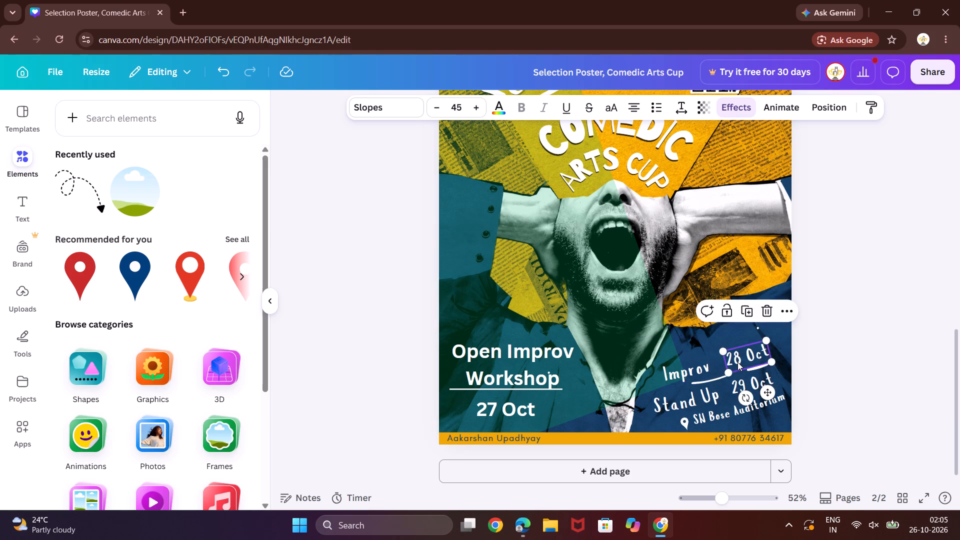
pyautogui.press('BackSpace')
pyautogui.click(698, 371)
pyautogui.press('BackSpace')
pyautogui.click(709, 380)
pyautogui.press('BackSpace')
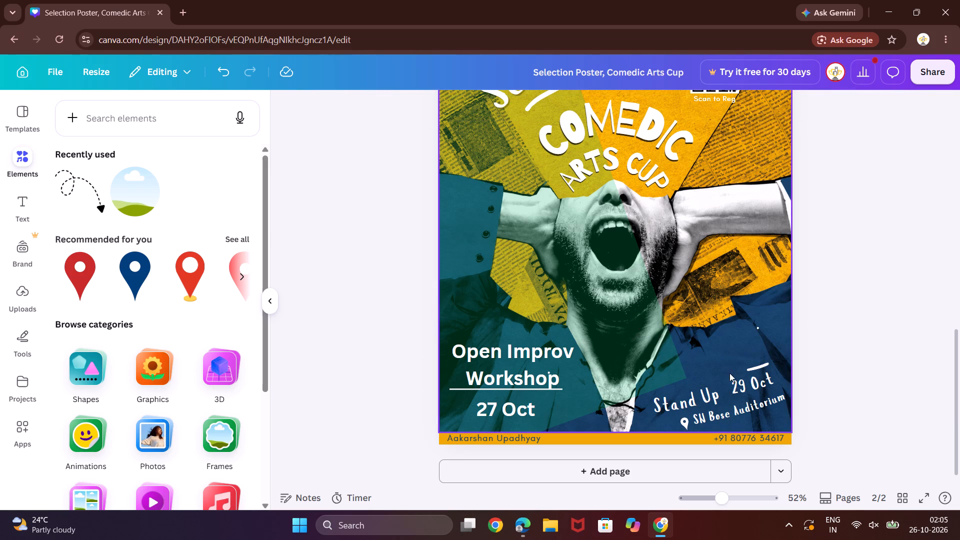
# Delete the handwritten "29 Oct" and "Stand Up" texts.
pyautogui.click(759, 370)
pyautogui.press('BackSpace')
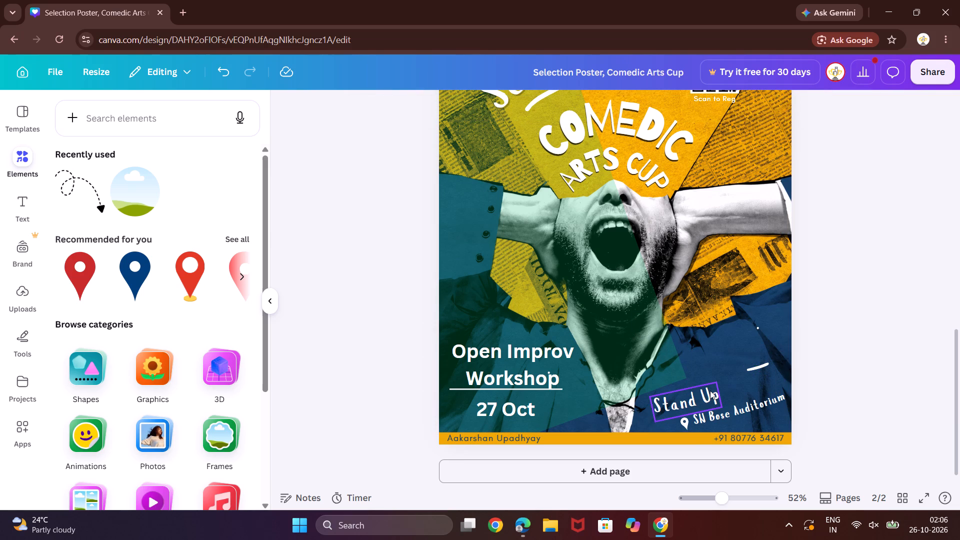
pyautogui.click(710, 390)
pyautogui.press('BackSpace')
# Delete the "SN Bose Auditorium" venue text and its location pin.
pyautogui.moveTo(743, 404); pyautogui.dragTo(741, 409)
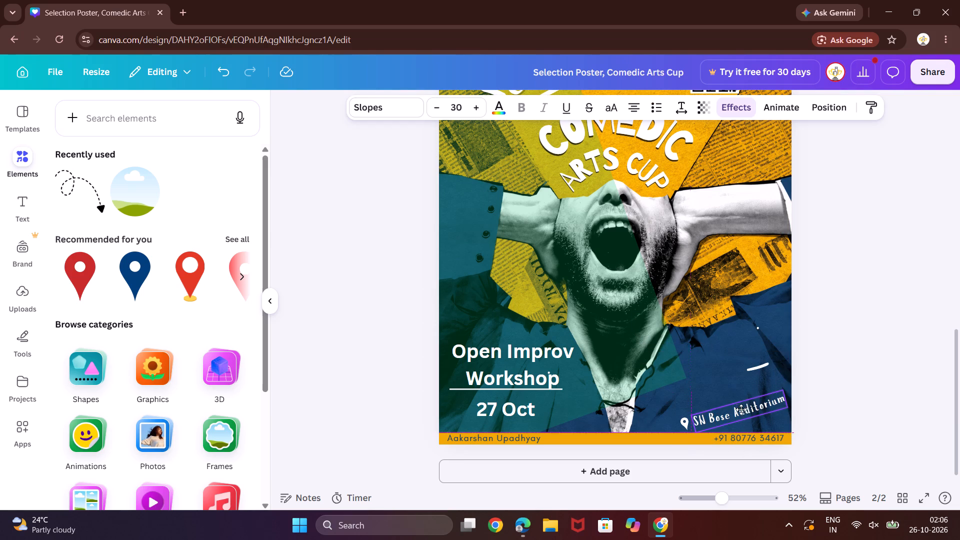
pyautogui.moveTo(741, 409); pyautogui.dragTo(735, 412)
pyautogui.press('BackSpace')
pyautogui.click(688, 420)
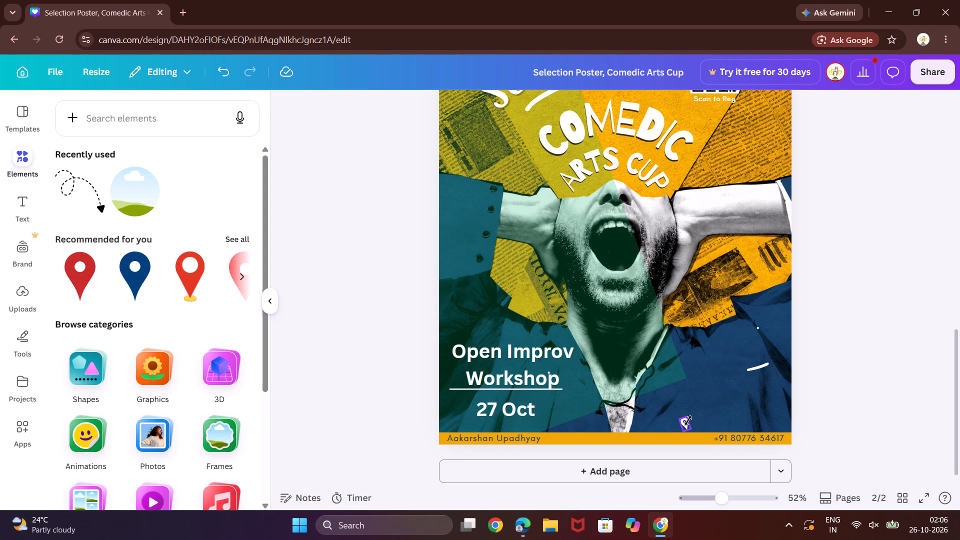
pyautogui.press('BackSpace')
# Delete the leftover white stroke and the small white dot from the old auditions area.
pyautogui.click(756, 366)
pyautogui.press('BackSpace')
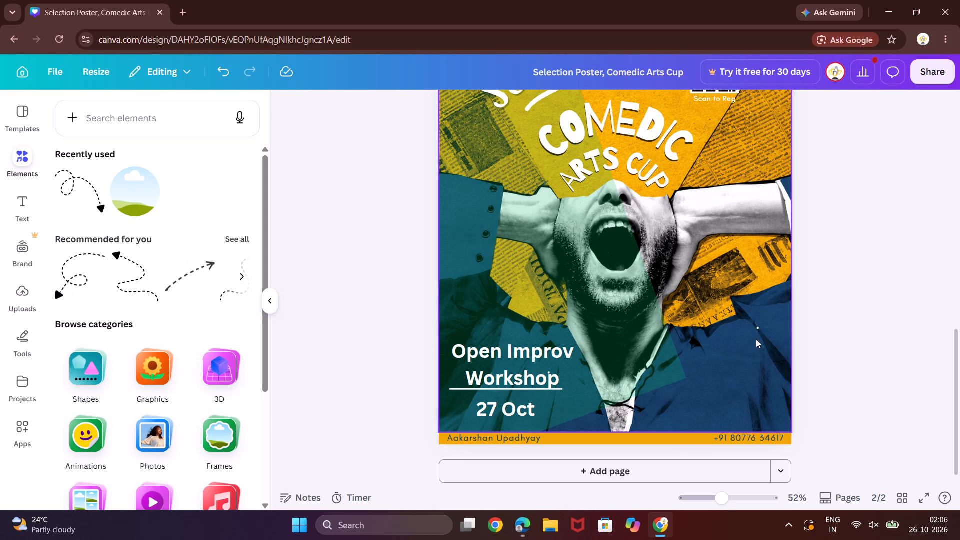
pyautogui.click(758, 326)
pyautogui.press('BackSpace')
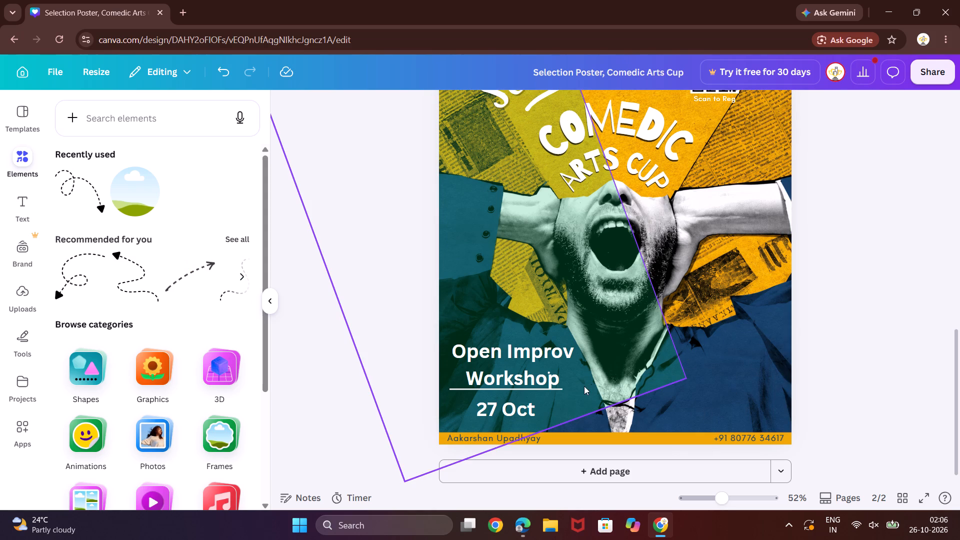
# Paste a copy of the "27 Oct" text box and place it at the top of the cleared auditions area.
pyautogui.click(722, 355)
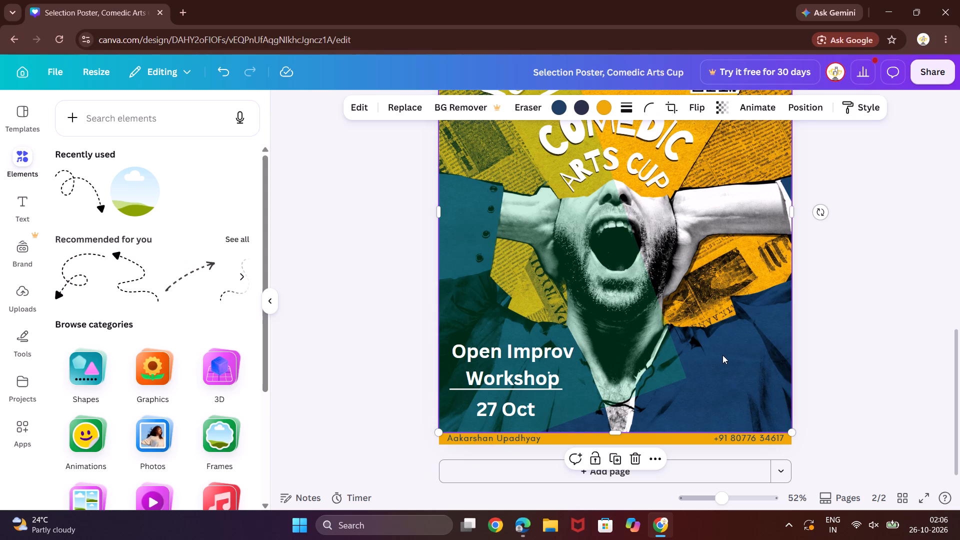
pyautogui.hotkey('ctrl', 'v')
pyautogui.moveTo(526, 412); pyautogui.dragTo(739, 336)
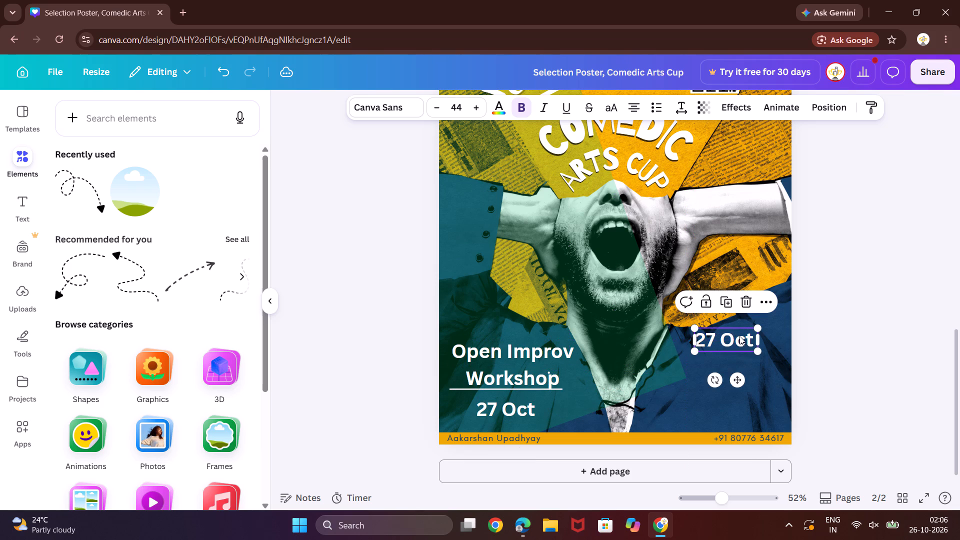
# Replace the pasted copy's text with "Auditions", matching the wording of the page 1 heading.
pyautogui.click(748, 339)
pyautogui.click(748, 340)
pyautogui.click(754, 344)
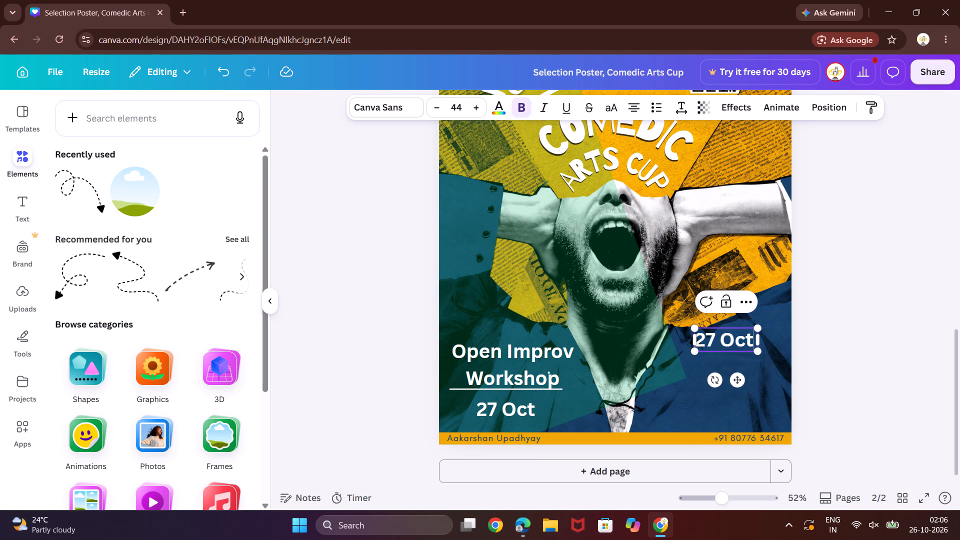
pyautogui.press('BackSpace')
pyautogui.press('BackSpace')
pyautogui.press('BackSpace')
pyautogui.press('BackSpace')
pyautogui.press('BackSpace')
pyautogui.press('BackSpace')
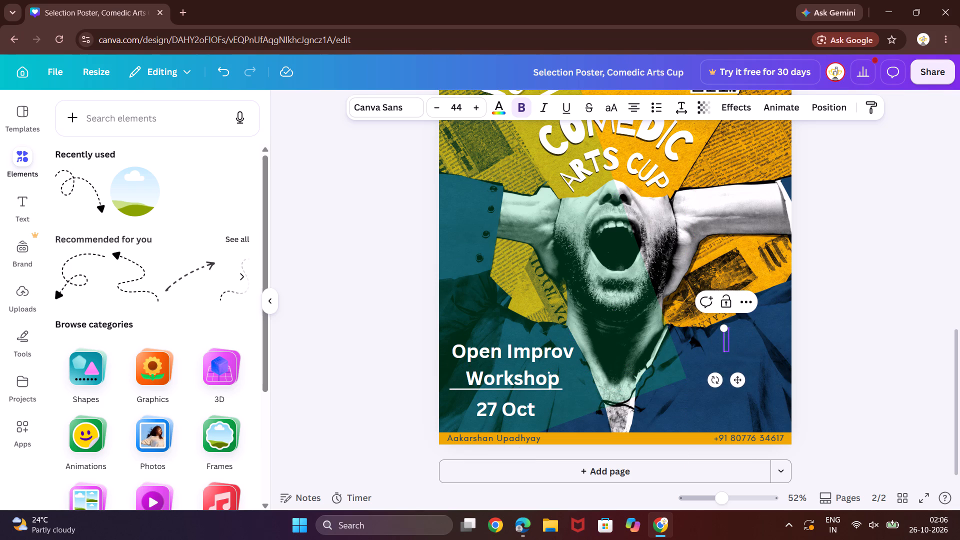
pyautogui.hotkey('shift', 'a')
pyautogui.write('udition')
pyautogui.press('space')
pyautogui.scroll(1, 753, 344)
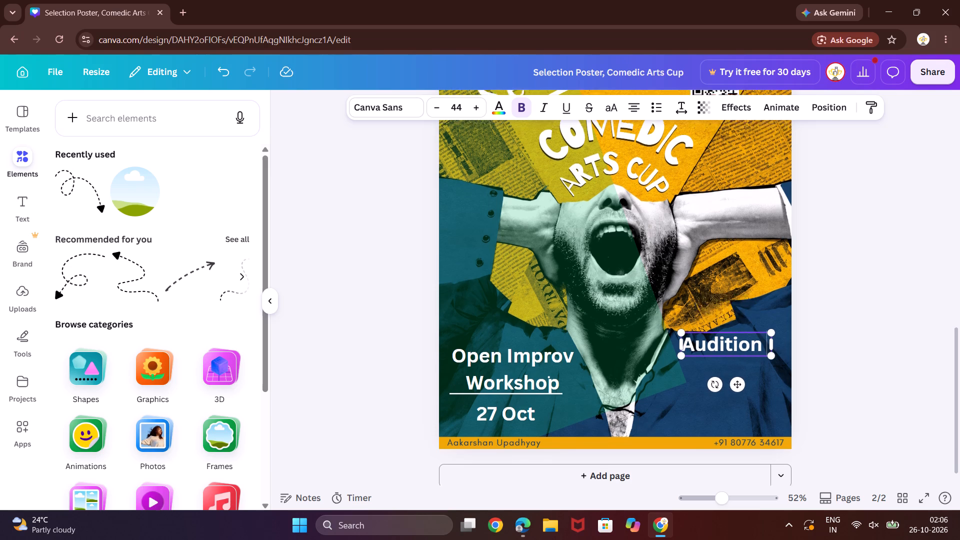
pyautogui.scroll(3, 753, 344)
pyautogui.hscroll(-1, 753, 344)
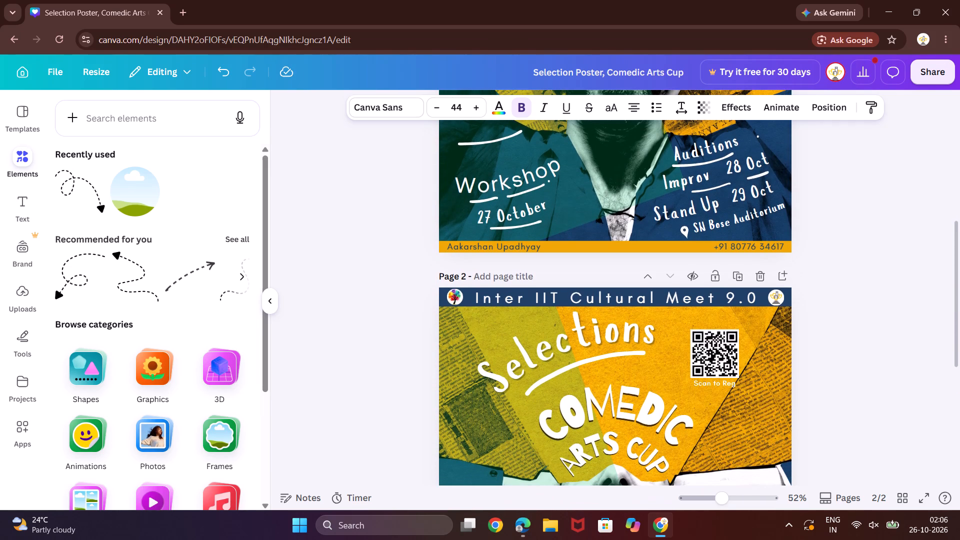
pyautogui.hscroll(-1, 753, 344)
pyautogui.scroll(-1, 753, 344)
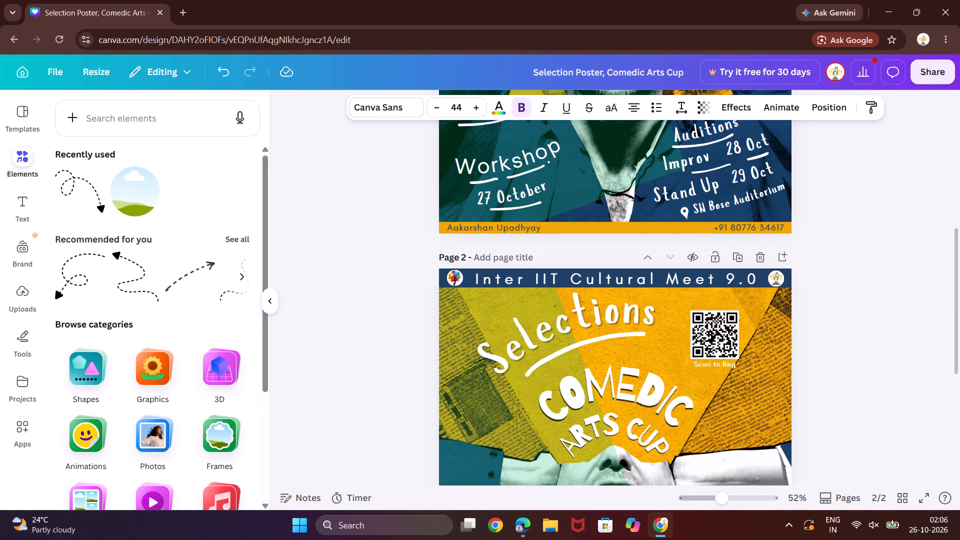
pyautogui.scroll(-3, 753, 344)
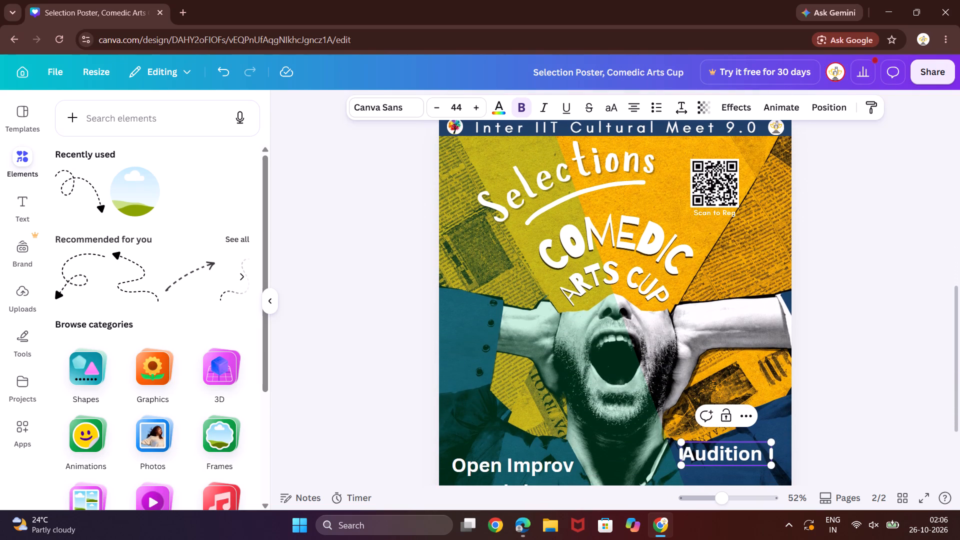
pyautogui.press('BackSpace')
pyautogui.press('s')
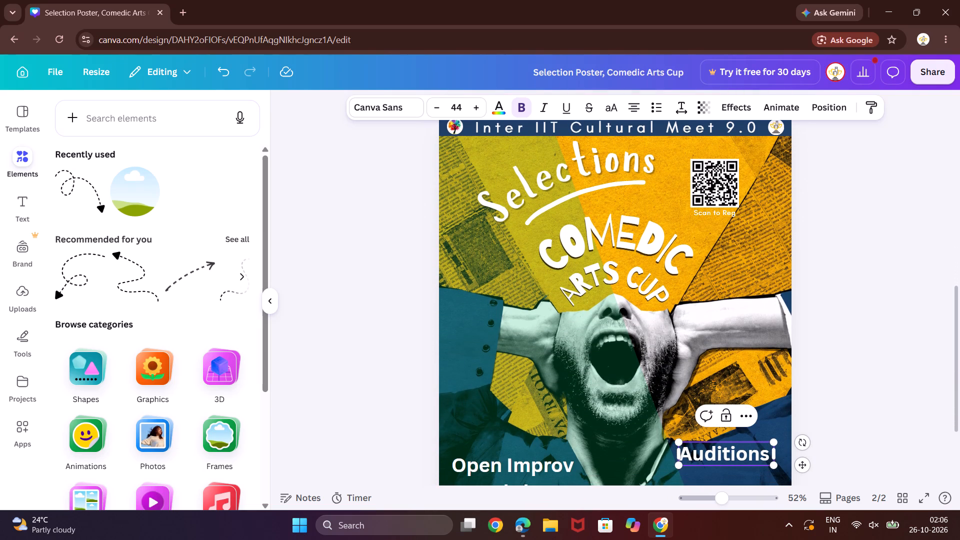
pyautogui.click(854, 295)
# Paste another "27 Oct" text box and place it directly beneath "Auditions".
pyautogui.scroll(-2, 794, 377)
pyautogui.click(714, 361)
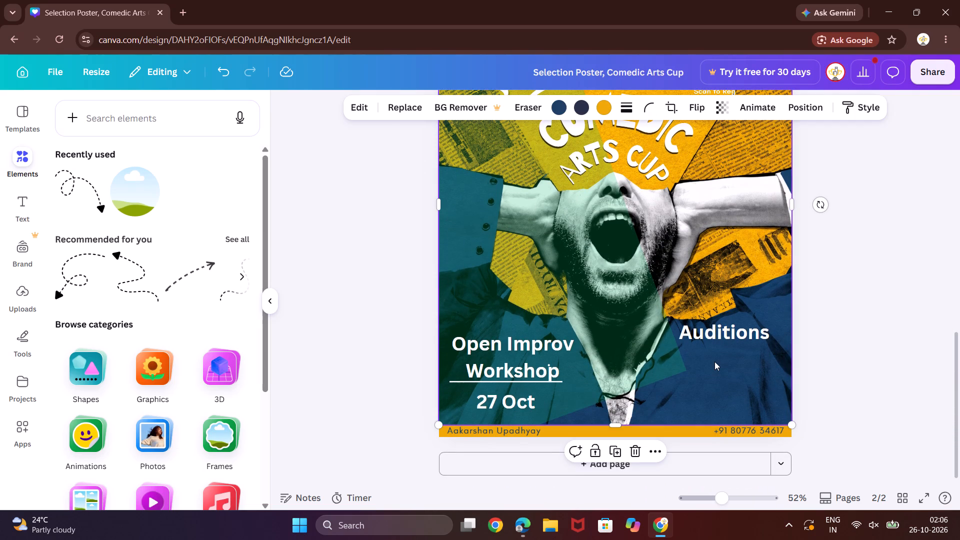
pyautogui.hotkey('ctrl', 'v')
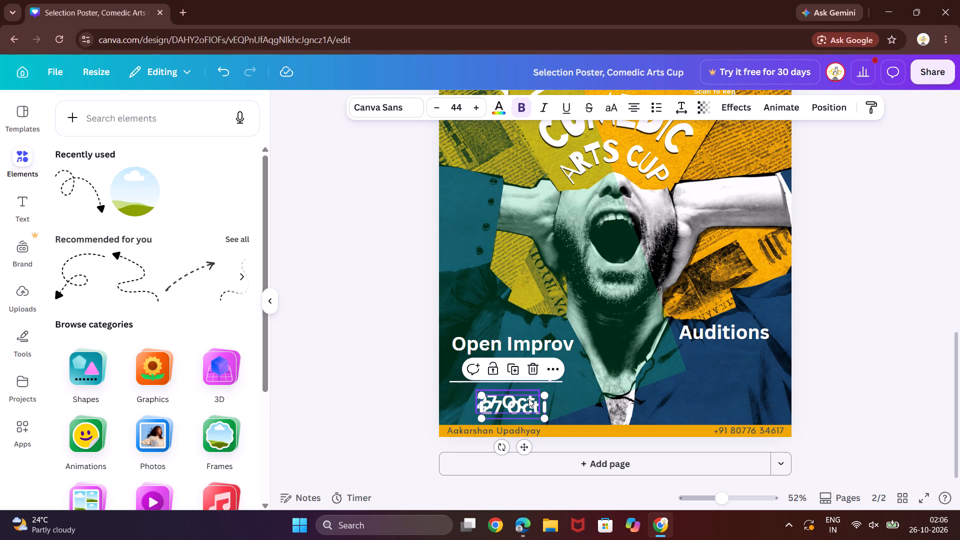
pyautogui.moveTo(524, 409); pyautogui.dragTo(694, 365)
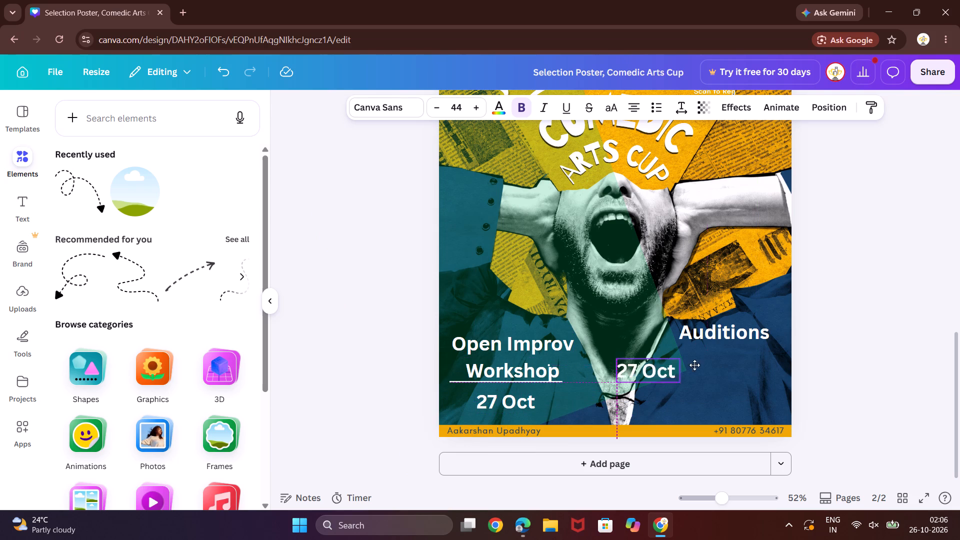
pyautogui.moveTo(694, 365); pyautogui.dragTo(722, 361)
pyautogui.click(722, 361)
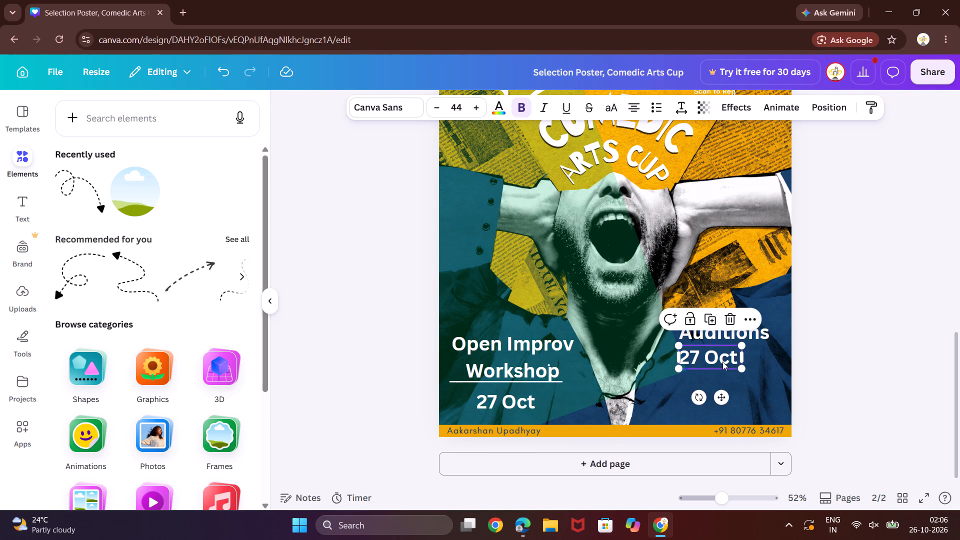
# Replace the text in the box beneath "Auditions" with "Improv 28 Oct".
pyautogui.click(730, 358)
pyautogui.click(733, 358)
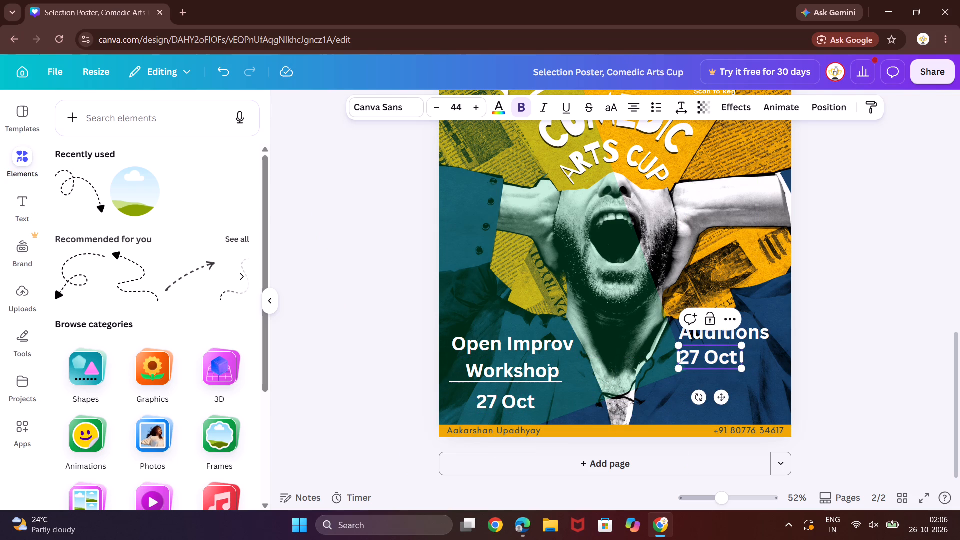
pyautogui.press('BackSpace')
pyautogui.press('BackSpace')
pyautogui.press('BackSpace')
pyautogui.press('BackSpace')
pyautogui.press('BackSpace')
pyautogui.press('BackSpace')
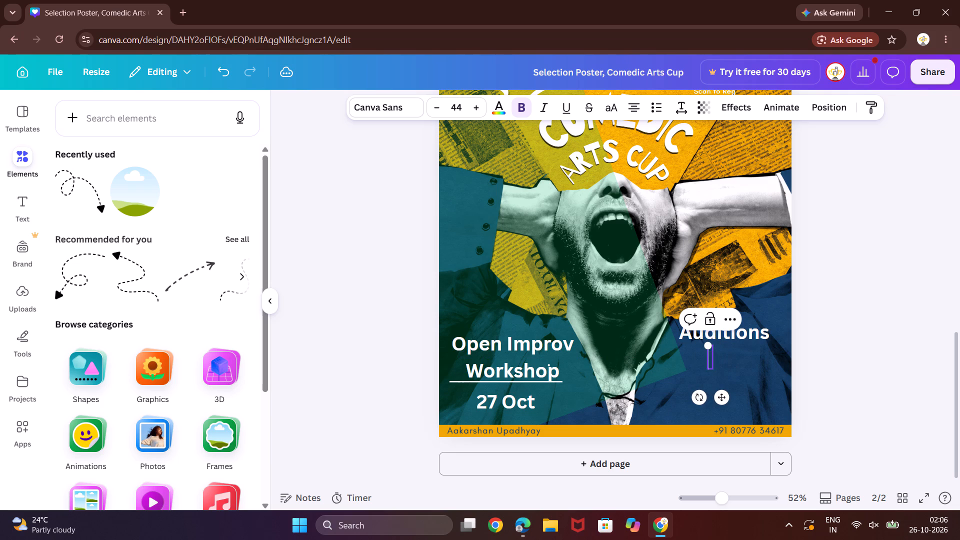
pyautogui.write('Improv')
pyautogui.press('space')
pyautogui.press('space')
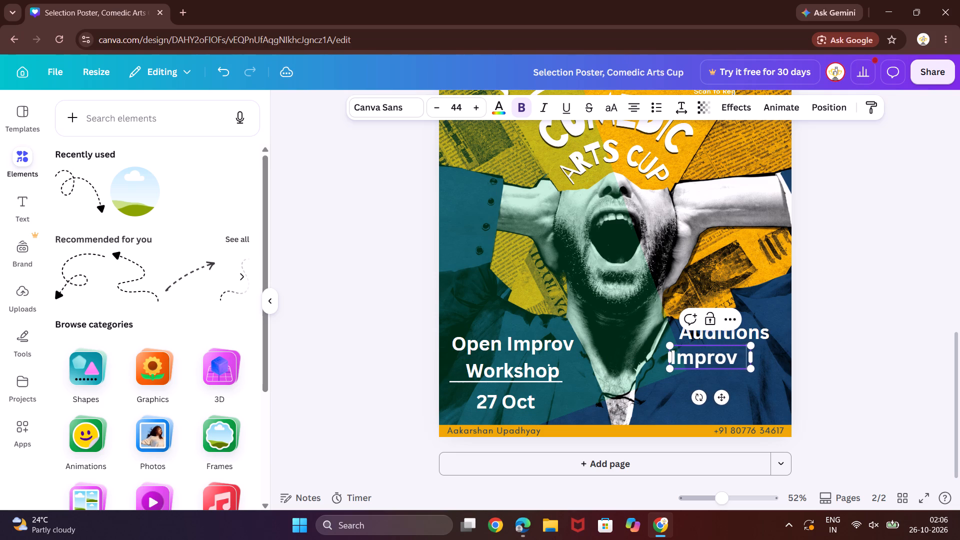
pyautogui.scroll(-2, 733, 358)
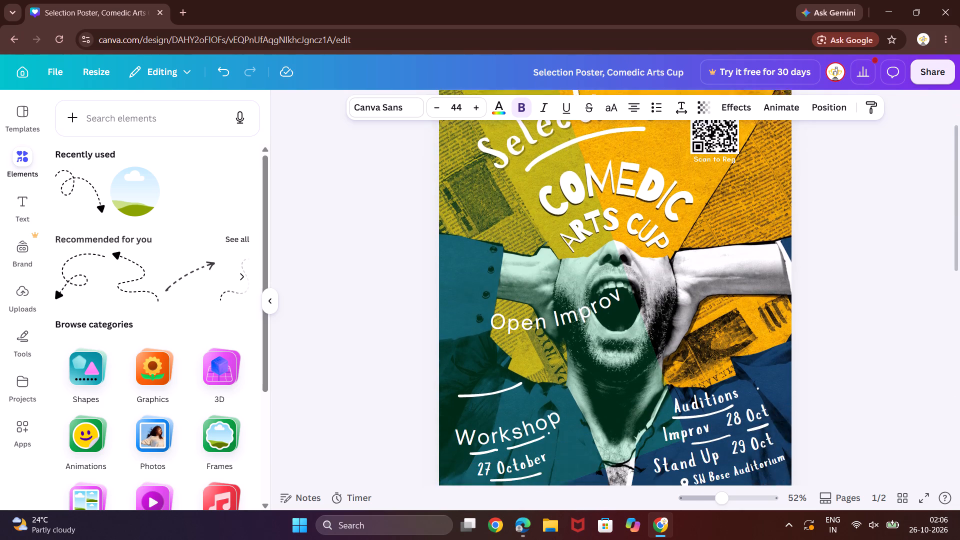
pyautogui.scroll(-3, 733, 358)
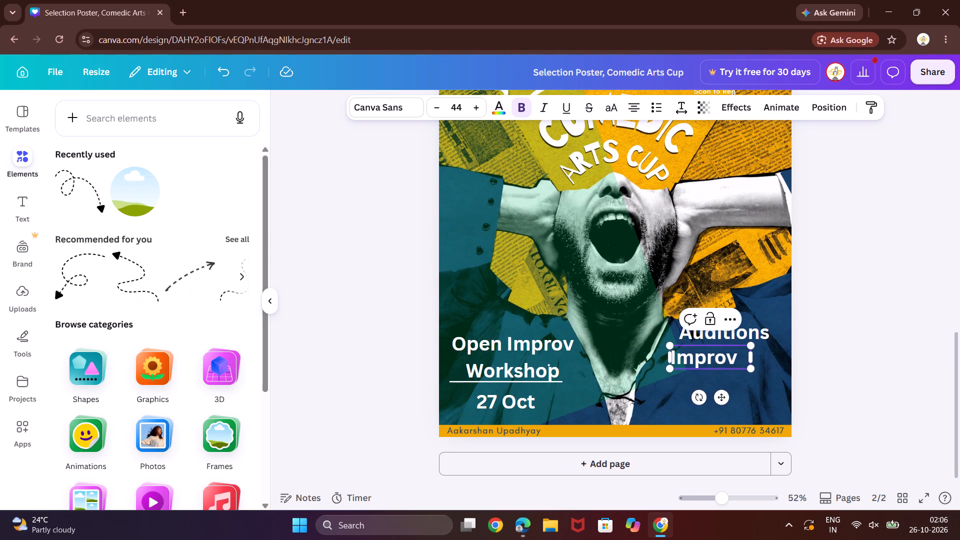
pyautogui.write('28')
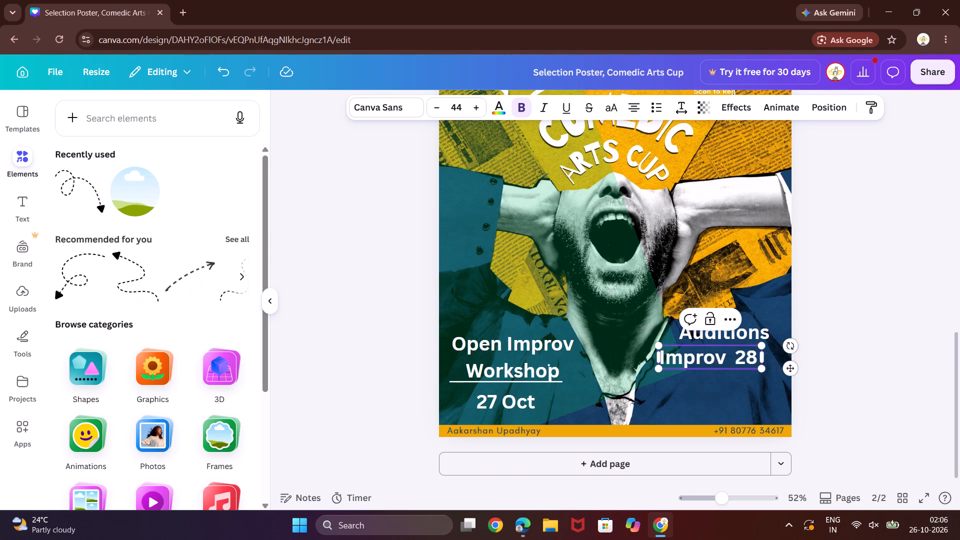
pyautogui.press('space')
pyautogui.write('Oct')
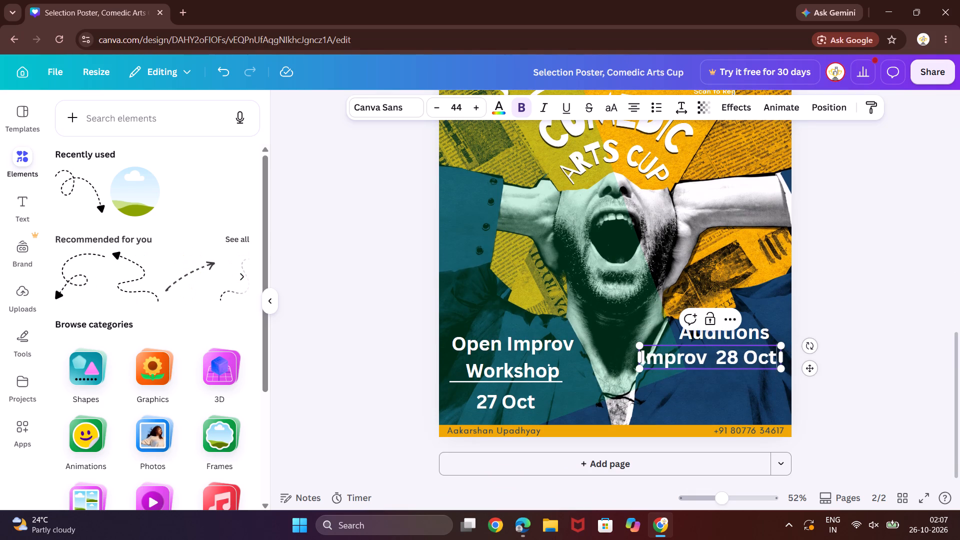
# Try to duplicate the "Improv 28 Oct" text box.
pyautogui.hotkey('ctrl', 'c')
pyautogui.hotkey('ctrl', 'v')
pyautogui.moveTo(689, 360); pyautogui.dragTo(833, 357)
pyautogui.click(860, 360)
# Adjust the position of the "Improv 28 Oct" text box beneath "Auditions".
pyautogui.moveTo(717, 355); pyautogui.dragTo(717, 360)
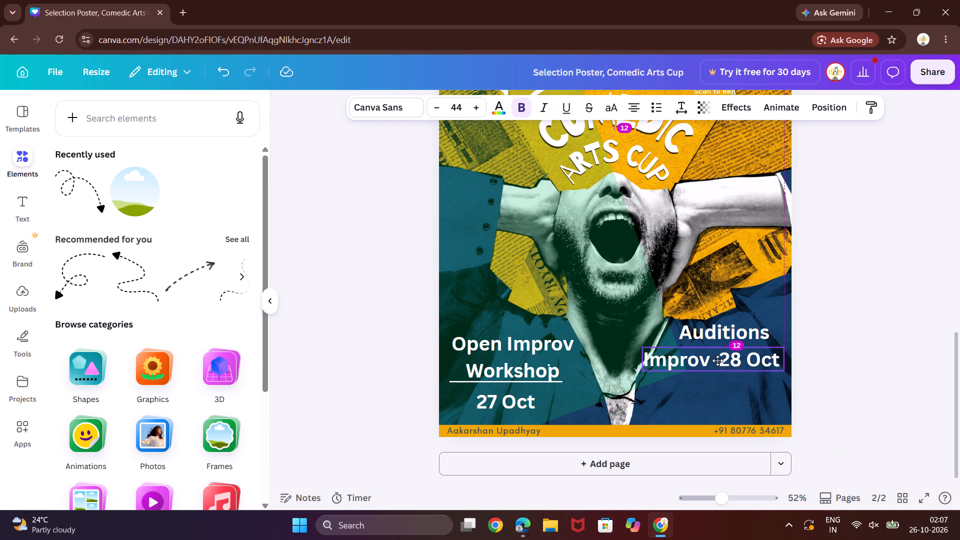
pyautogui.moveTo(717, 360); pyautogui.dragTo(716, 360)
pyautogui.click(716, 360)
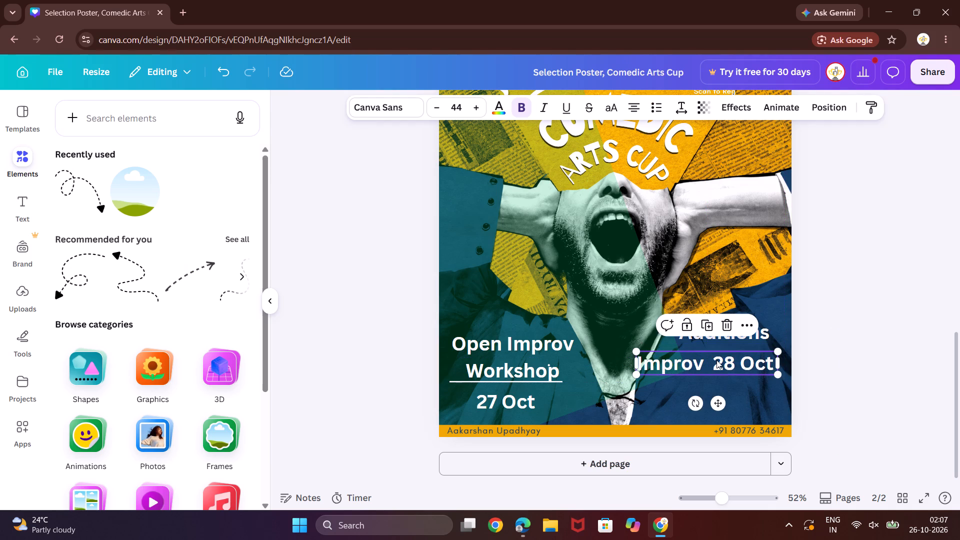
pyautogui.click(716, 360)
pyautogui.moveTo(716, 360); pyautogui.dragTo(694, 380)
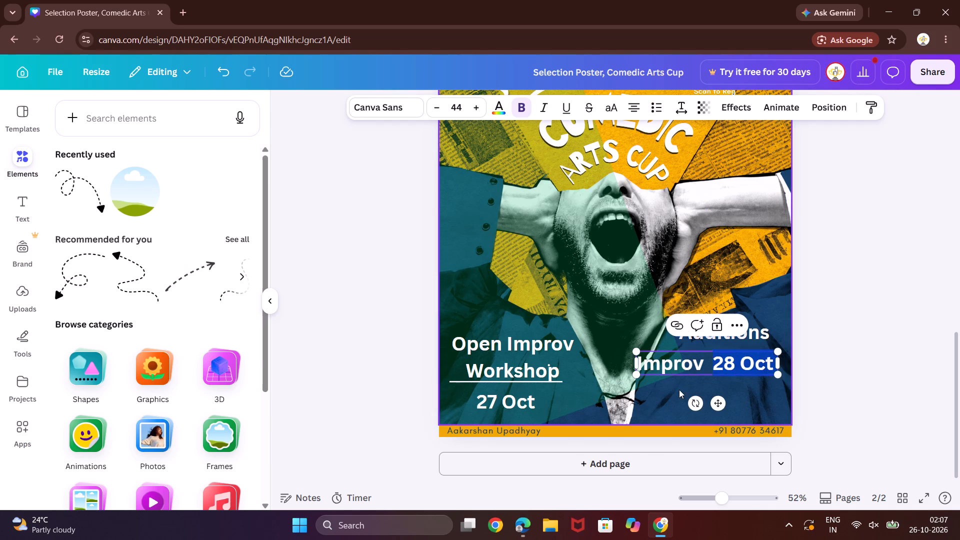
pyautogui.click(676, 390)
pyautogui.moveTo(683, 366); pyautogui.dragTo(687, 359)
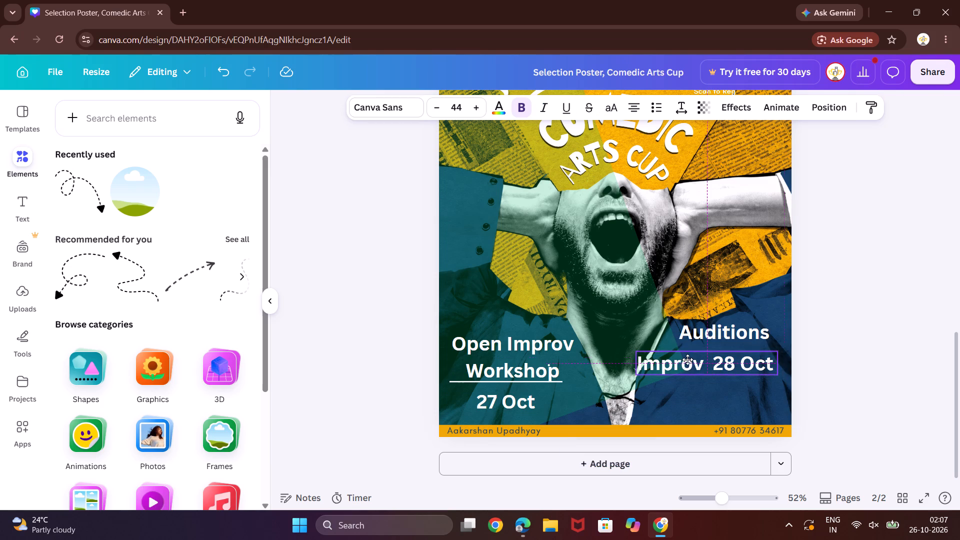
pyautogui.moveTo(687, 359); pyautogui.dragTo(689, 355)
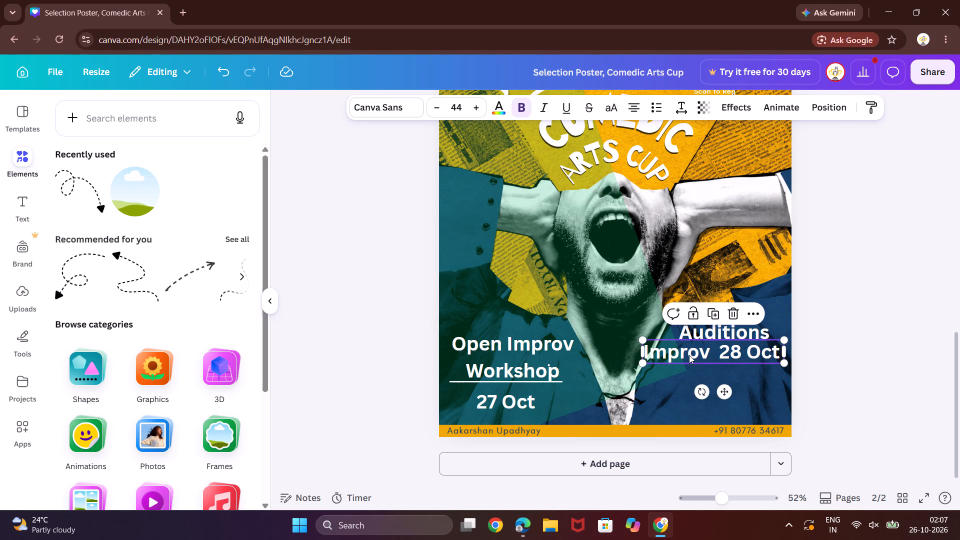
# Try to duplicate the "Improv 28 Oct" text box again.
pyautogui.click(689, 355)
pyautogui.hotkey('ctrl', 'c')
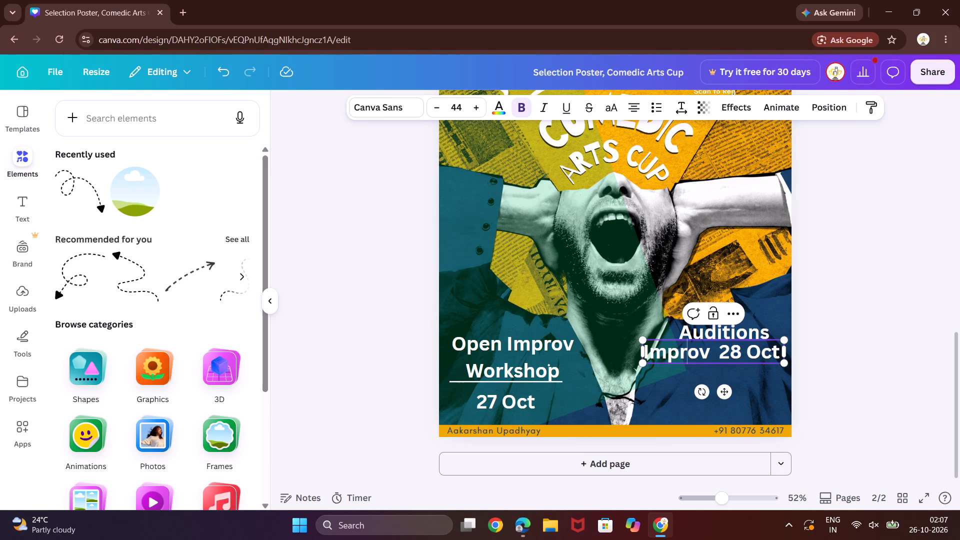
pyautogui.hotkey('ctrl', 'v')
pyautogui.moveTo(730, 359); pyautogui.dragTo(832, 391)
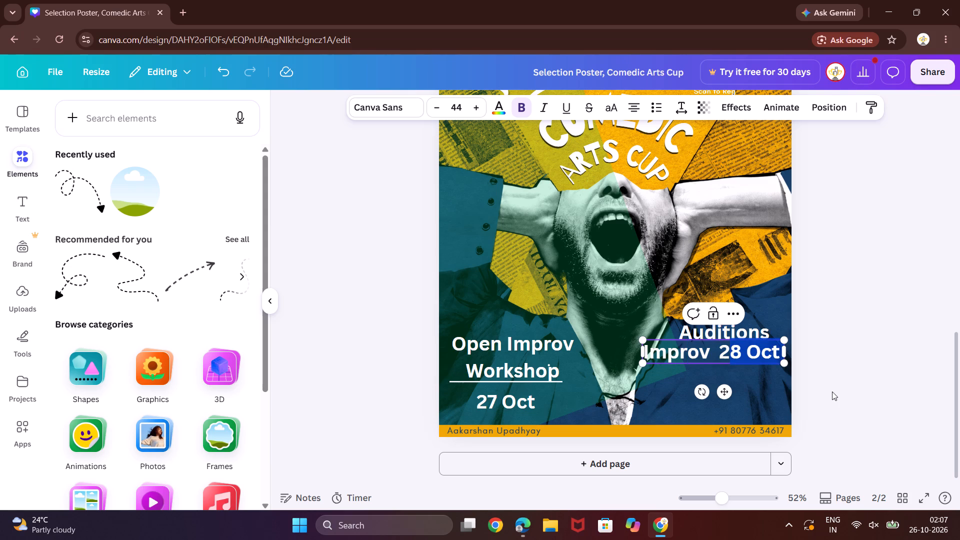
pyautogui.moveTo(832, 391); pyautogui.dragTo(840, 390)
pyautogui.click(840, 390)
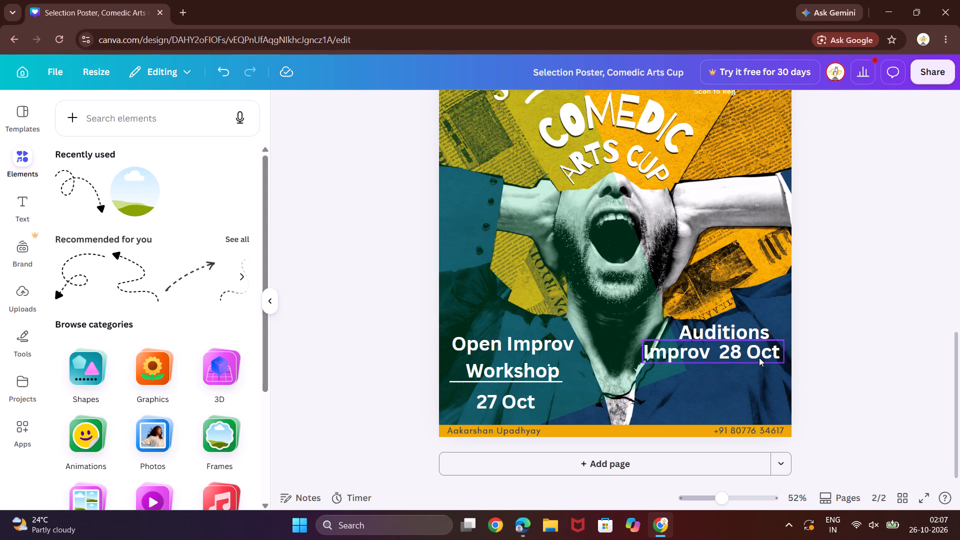
# Move the "Improv 28 Oct" text box slightly down so it sits clear of the "Auditions" heading.
pyautogui.click(759, 357)
pyautogui.moveTo(759, 357); pyautogui.dragTo(761, 367)
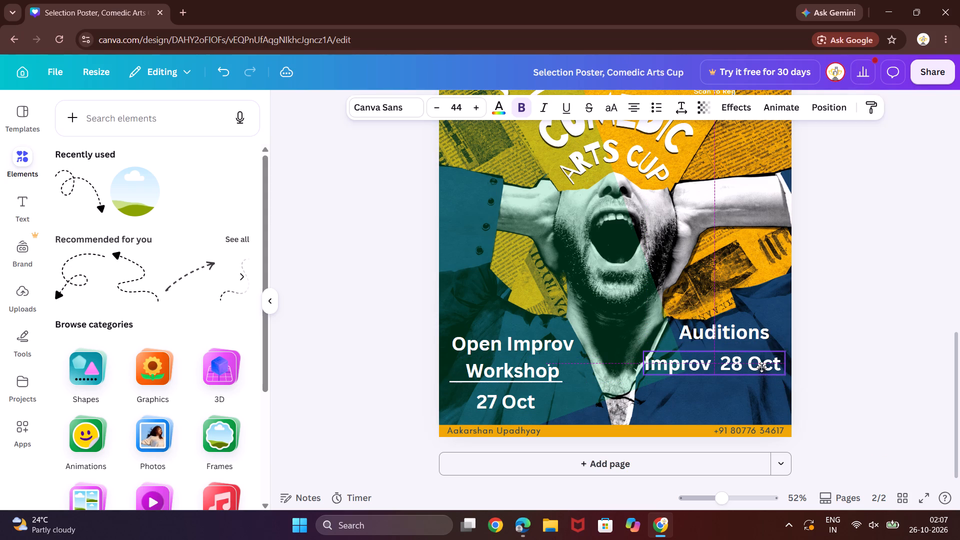
pyautogui.moveTo(761, 367); pyautogui.dragTo(759, 363)
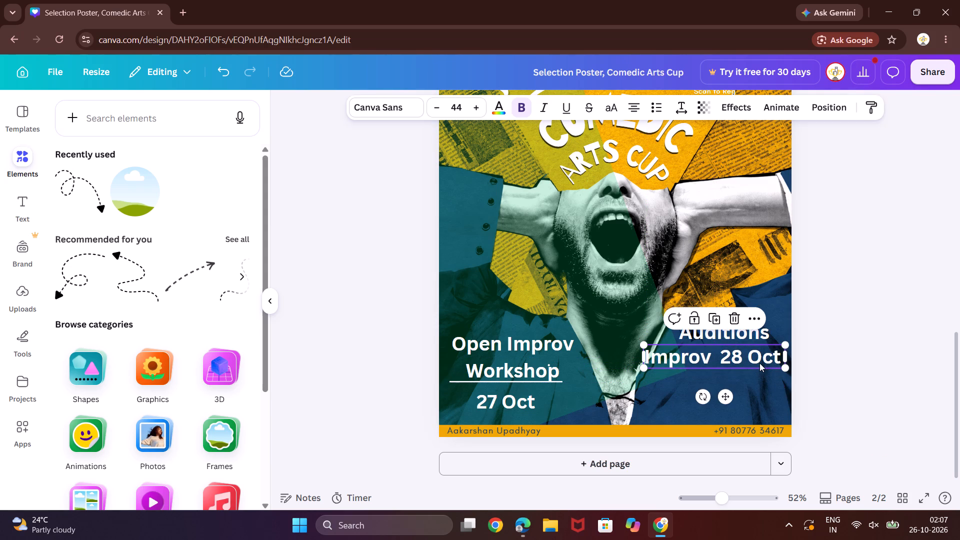
# Duplicate the "Improv 28 Oct" text box and place the copy below the original.
pyautogui.hotkey('ctrl', 'c')
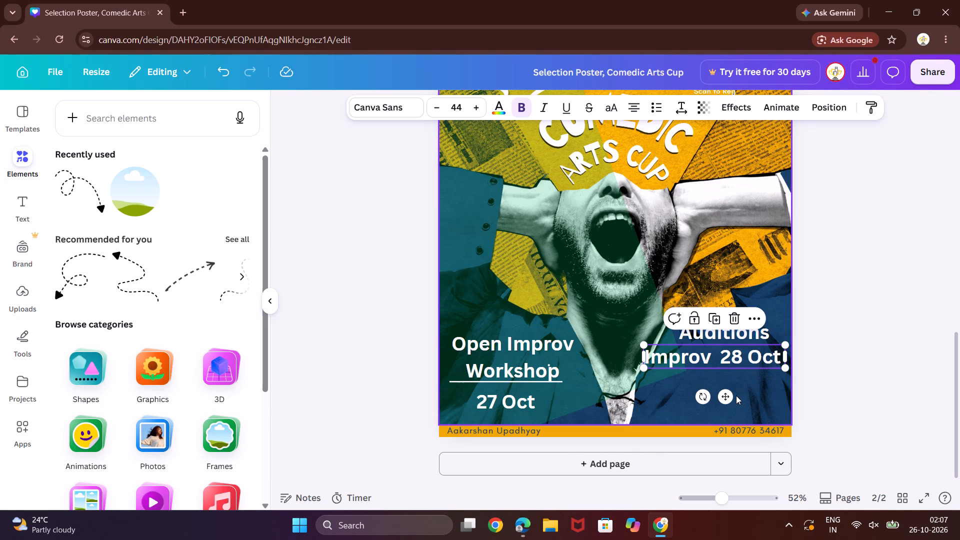
pyautogui.click(736, 395)
pyautogui.hotkey('ctrl', 'v')
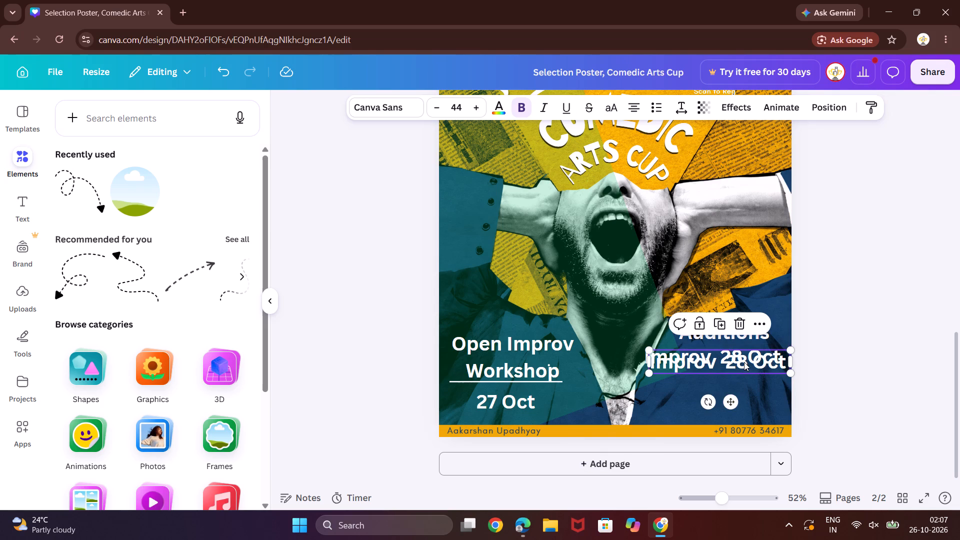
pyautogui.moveTo(744, 362); pyautogui.dragTo(738, 389)
# Replace the text in the lower "Improv 28 Oct" copy with "Standup".
pyautogui.click(757, 387)
pyautogui.click(767, 391)
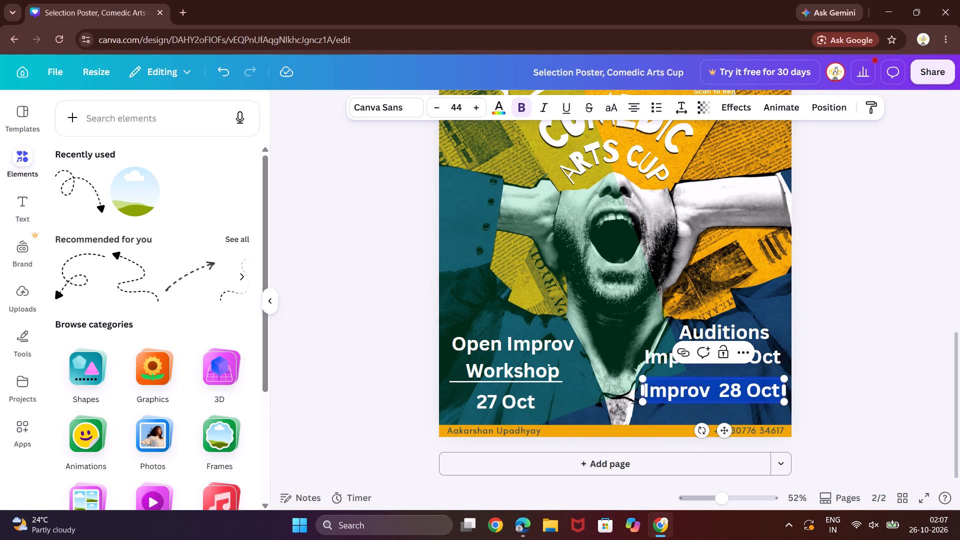
pyautogui.click(777, 394)
pyautogui.press('BackSpace')
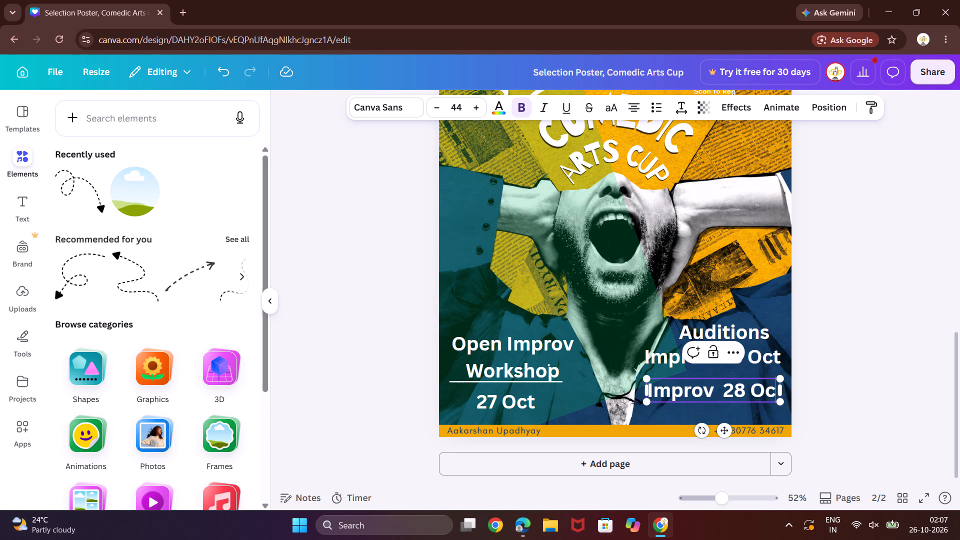
pyautogui.press('BackSpace')
pyautogui.press('BackSpace')
pyautogui.press('BackSpace')
pyautogui.press('BackSpace')
pyautogui.press('BackSpace')
pyautogui.press('BackSpace')
pyautogui.press('BackSpace')
pyautogui.press('BackSpace')
pyautogui.press('BackSpace')
pyautogui.press('BackSpace')
pyautogui.press('BackSpace')
pyautogui.press('BackSpace')
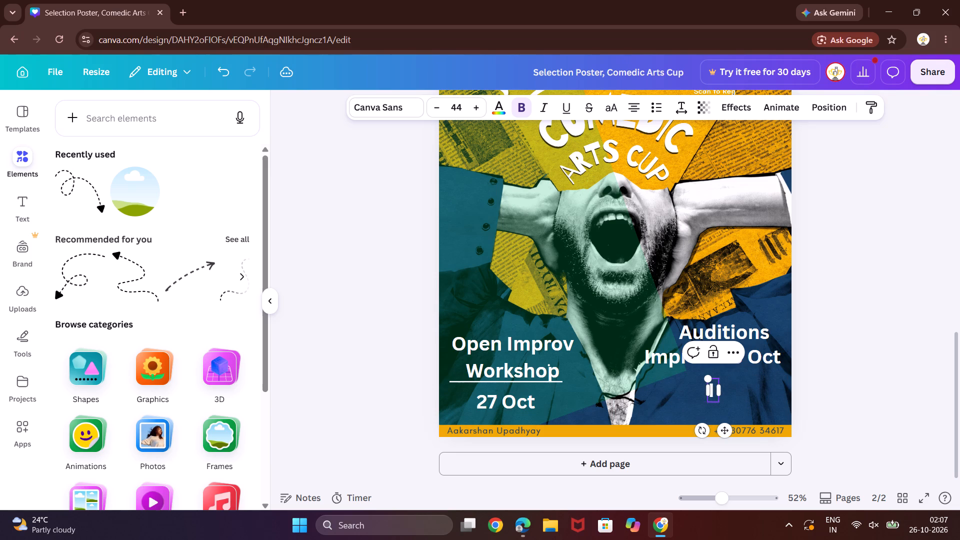
pyautogui.press('BackSpace')
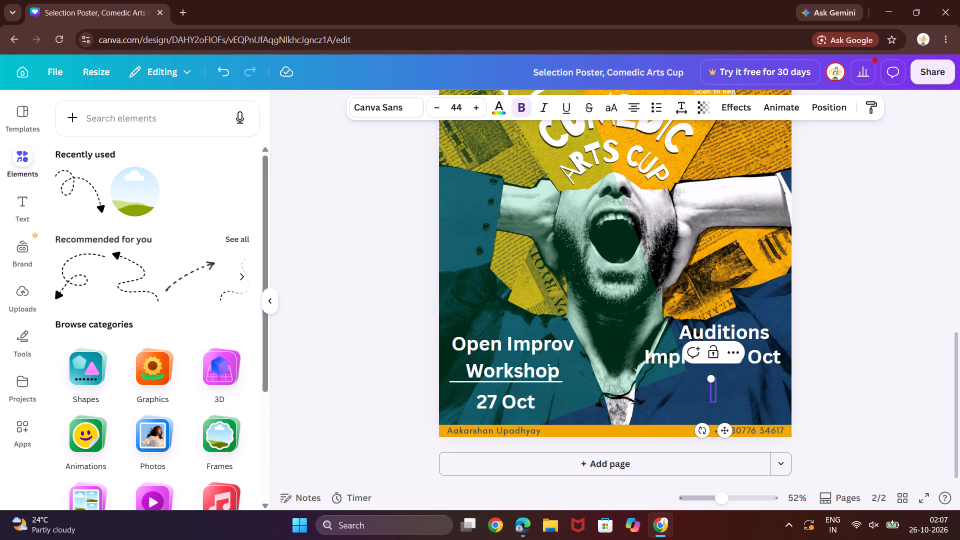
pyautogui.hotkey('shift', 'd')
pyautogui.hotkey('shift', 'BackSpace')
pyautogui.hotkey('shift', 's')
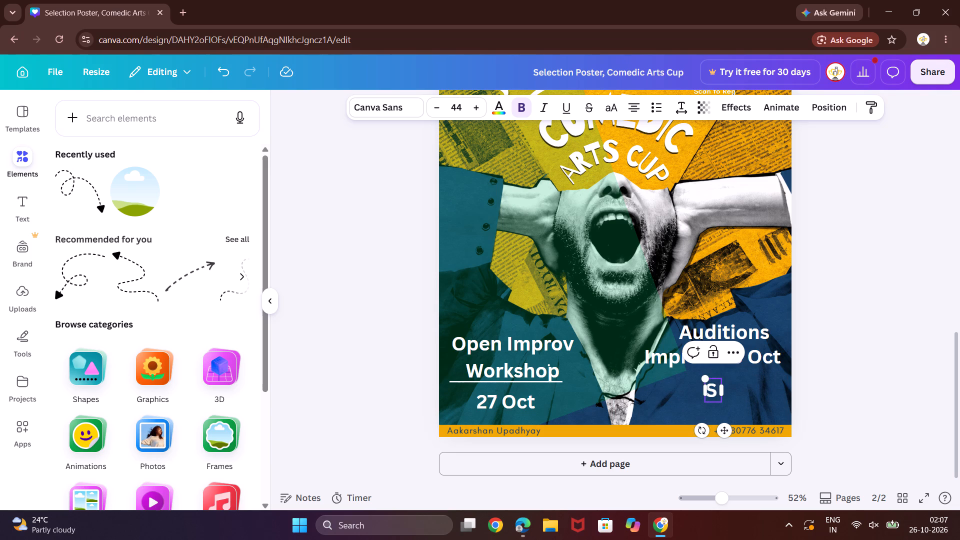
pyautogui.write('tannd')
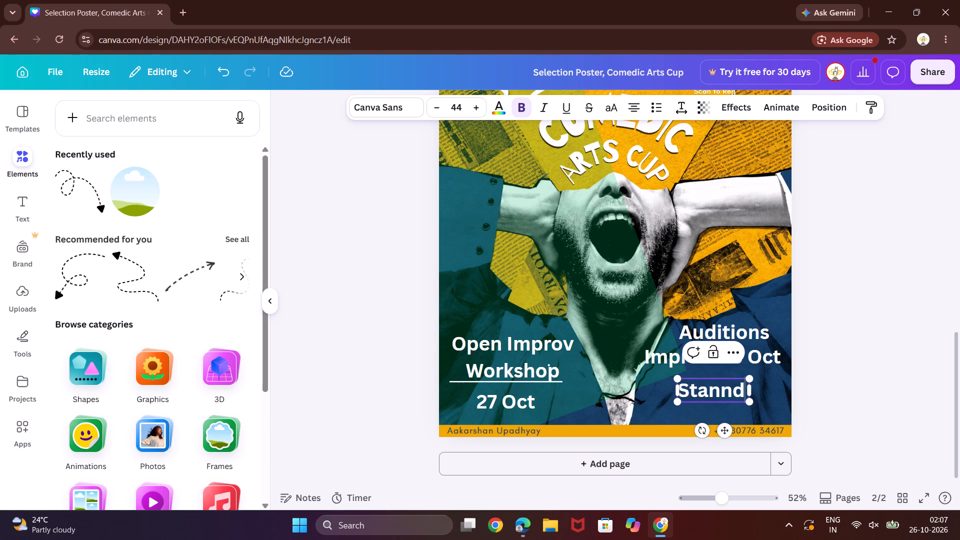
pyautogui.press('BackSpace')
pyautogui.press('BackSpace')
pyautogui.press('d')
pyautogui.write('up')
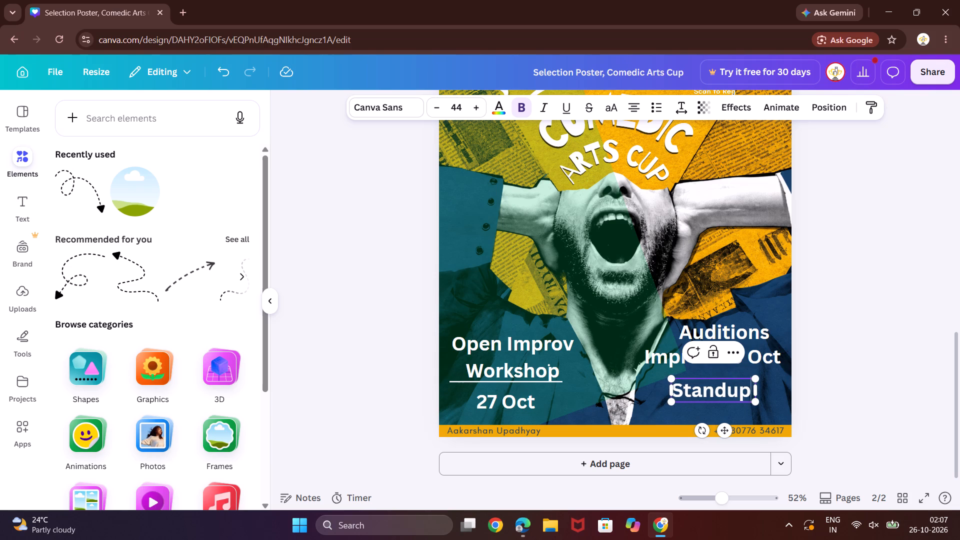
pyautogui.press('space')
# Check the auditions wording on page 1 and correct "Standup" to "Stand Up" on page 2.
pyautogui.scroll(4, 777, 394)
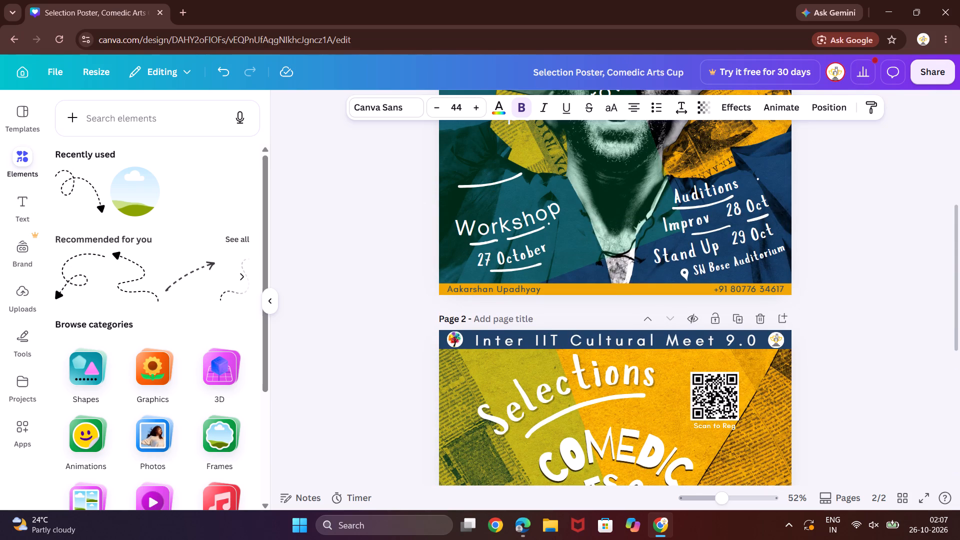
pyautogui.scroll(-5, 777, 394)
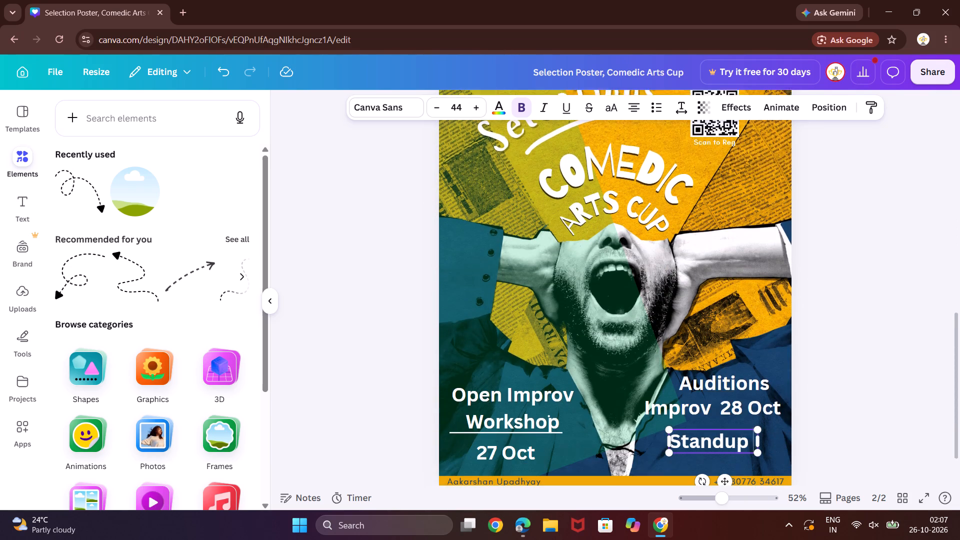
pyautogui.scroll(-1, 777, 394)
pyautogui.click(728, 393)
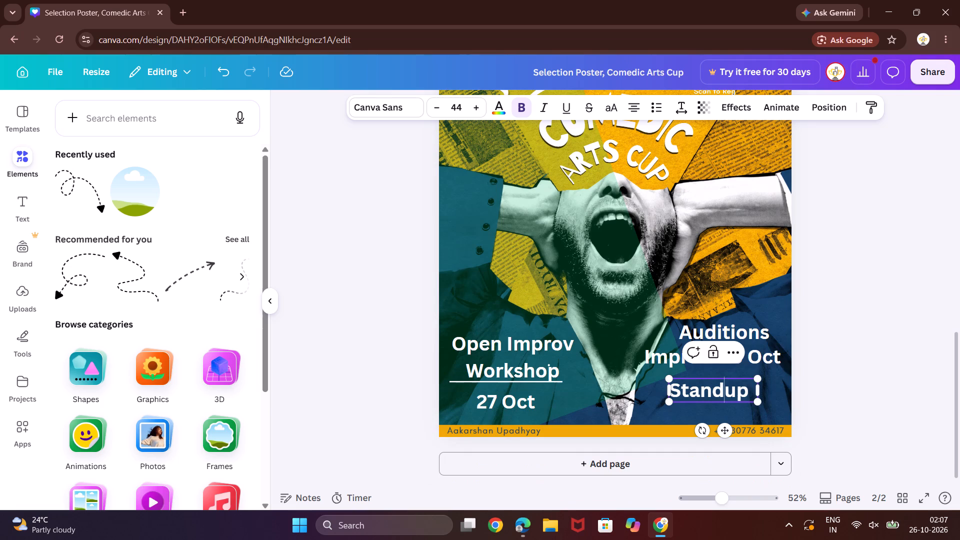
pyautogui.press('space')
pyautogui.press('Right')
pyautogui.press('BackSpace')
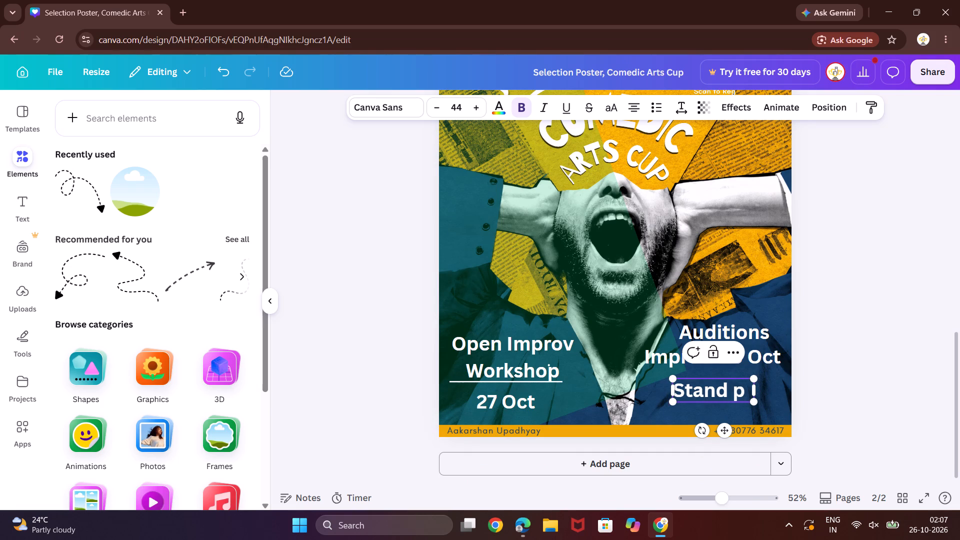
pyautogui.hotkey('shift', 'u')
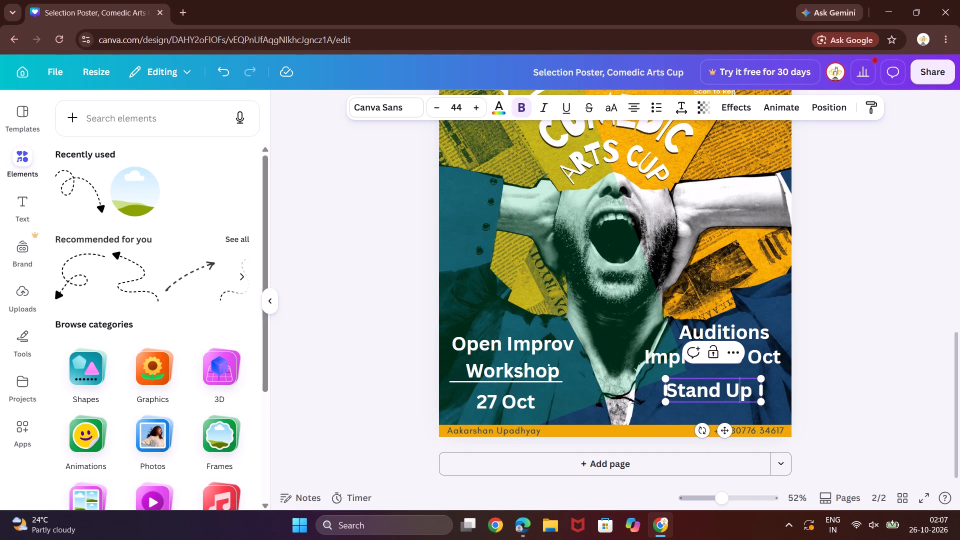
# Add the date "29 oct" after "Stand Up", separated by extra spacing.
pyautogui.press('Right')
pyautogui.press('space')
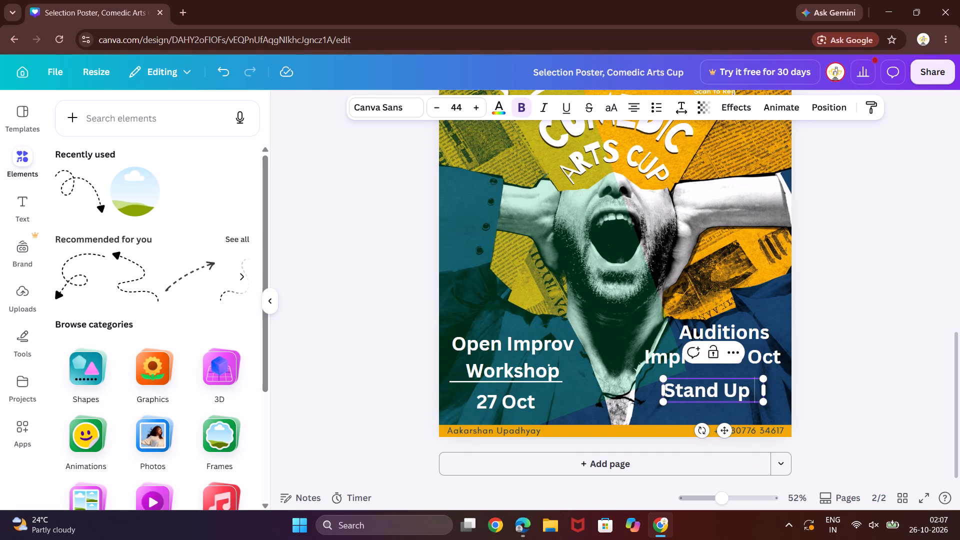
pyautogui.press('space')
pyautogui.write('29')
pyautogui.press('space')
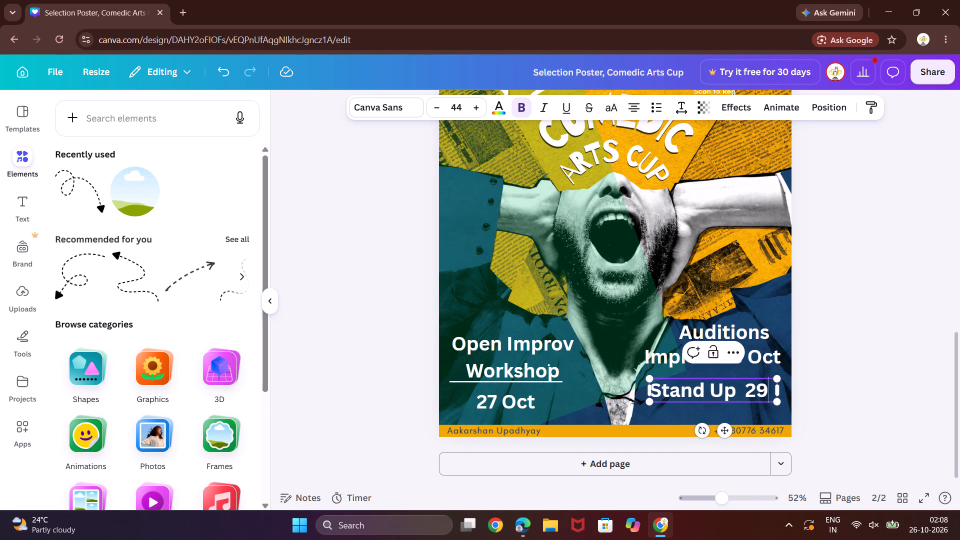
pyautogui.press('o')
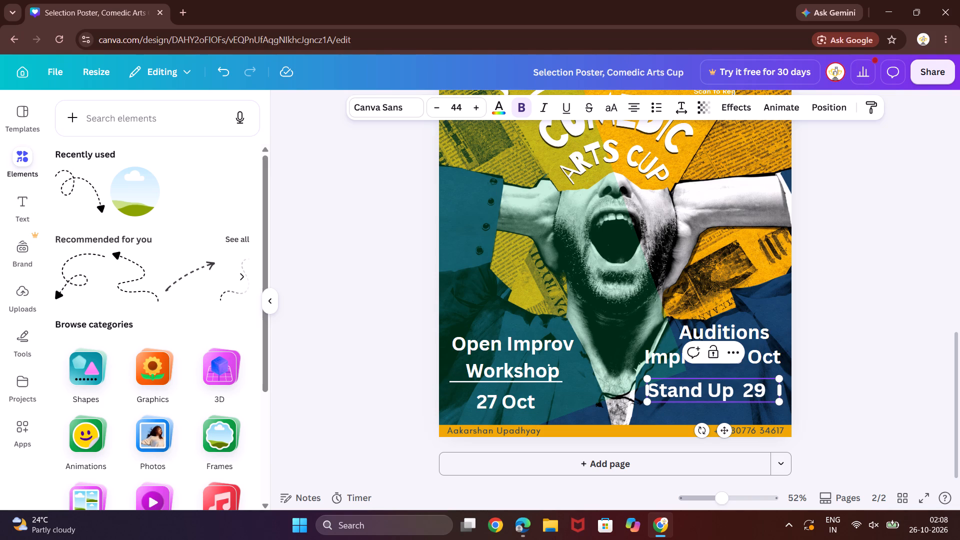
pyautogui.write('ct')
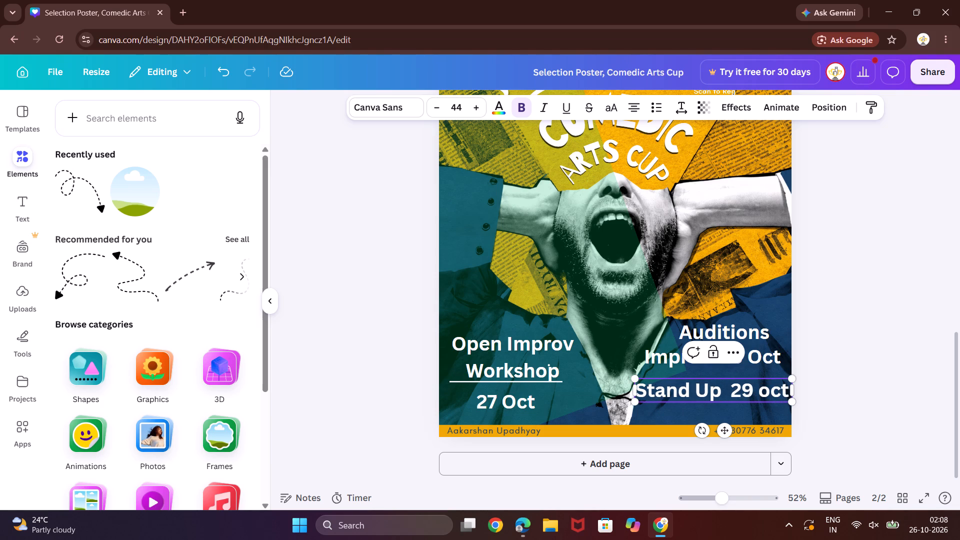
pyautogui.press('Left')
pyautogui.press('Left')
pyautogui.press('Left')
pyautogui.press('Left')
pyautogui.press('Left')
pyautogui.click(883, 371)
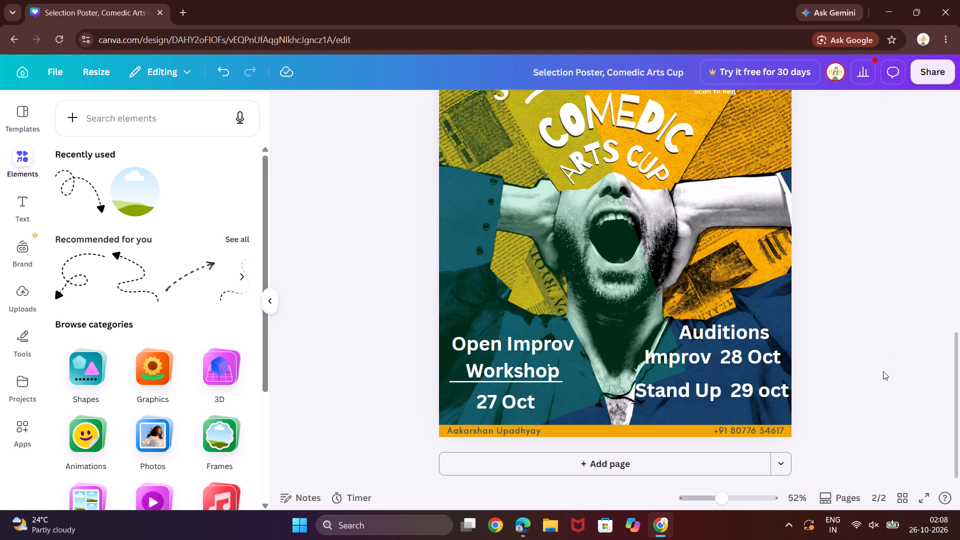
# Move the "Stand Up 29 oct" text box up to sit directly beneath "Improv 28 Oct".
pyautogui.moveTo(742, 391); pyautogui.dragTo(735, 377)
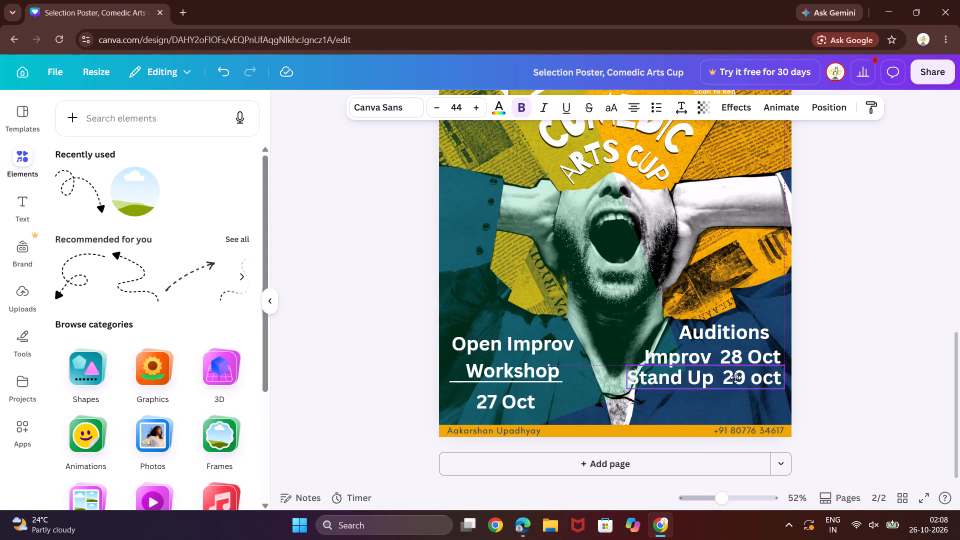
pyautogui.moveTo(735, 377); pyautogui.dragTo(738, 381)
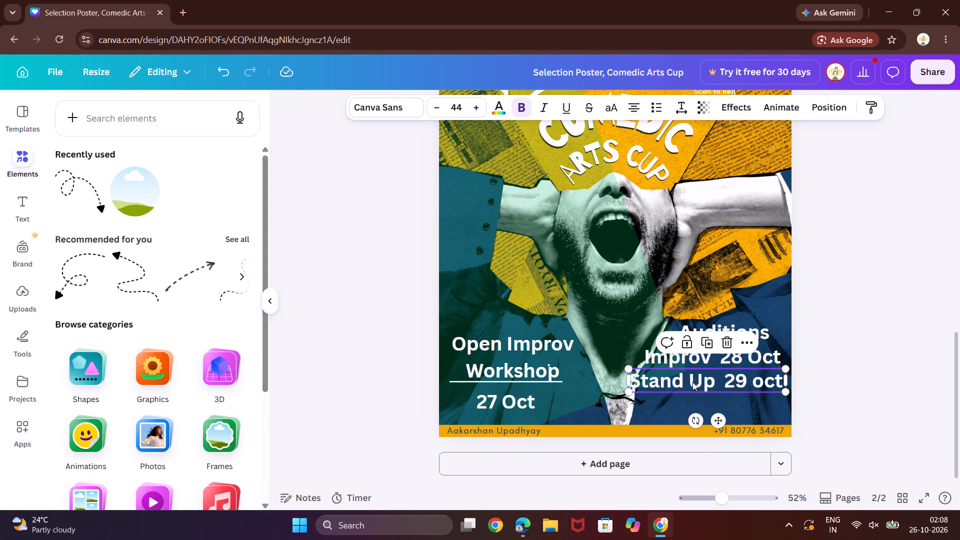
# Move the "Open Improv Workshop" heading up, clear of its underline and level with "Auditions".
pyautogui.moveTo(546, 360); pyautogui.dragTo(545, 348)
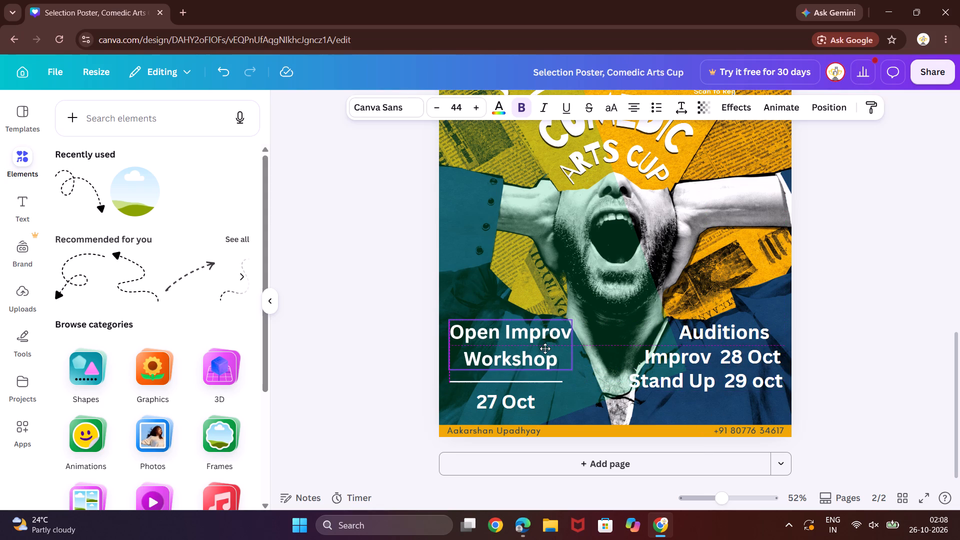
pyautogui.moveTo(545, 348); pyautogui.dragTo(544, 346)
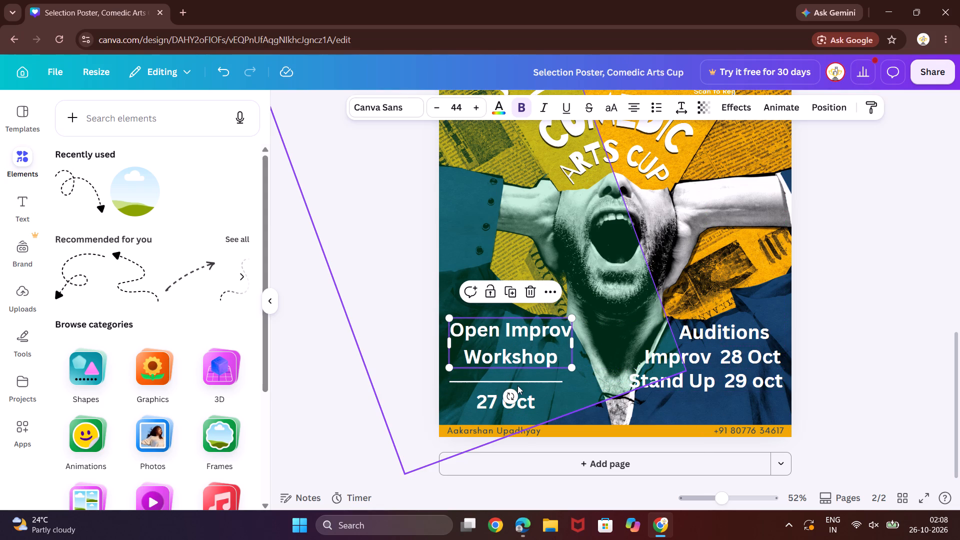
# Move the underline and the "27 Oct" text up to sit closely beneath "Open Improv Workshop".
pyautogui.moveTo(517, 383); pyautogui.dragTo(516, 373)
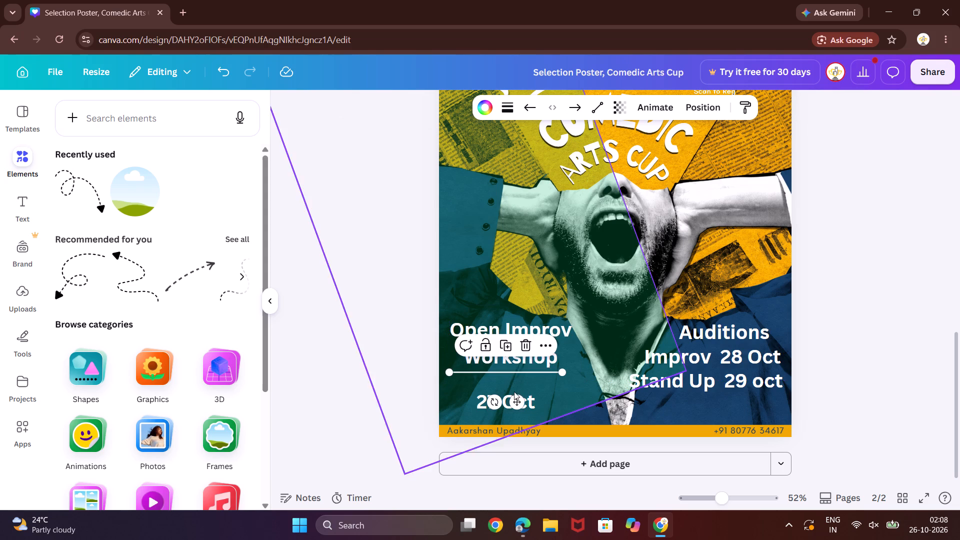
pyautogui.moveTo(528, 401); pyautogui.dragTo(527, 395)
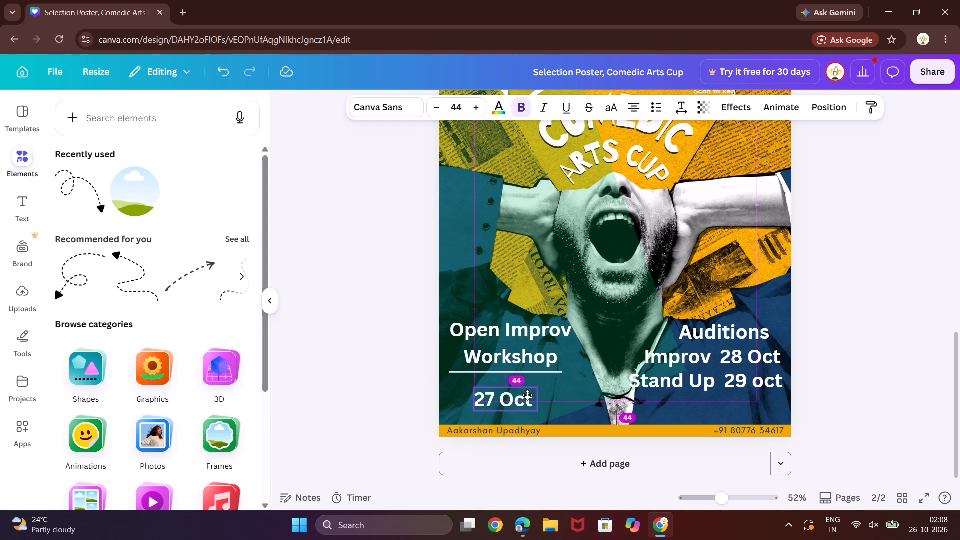
pyautogui.moveTo(527, 395); pyautogui.dragTo(521, 385)
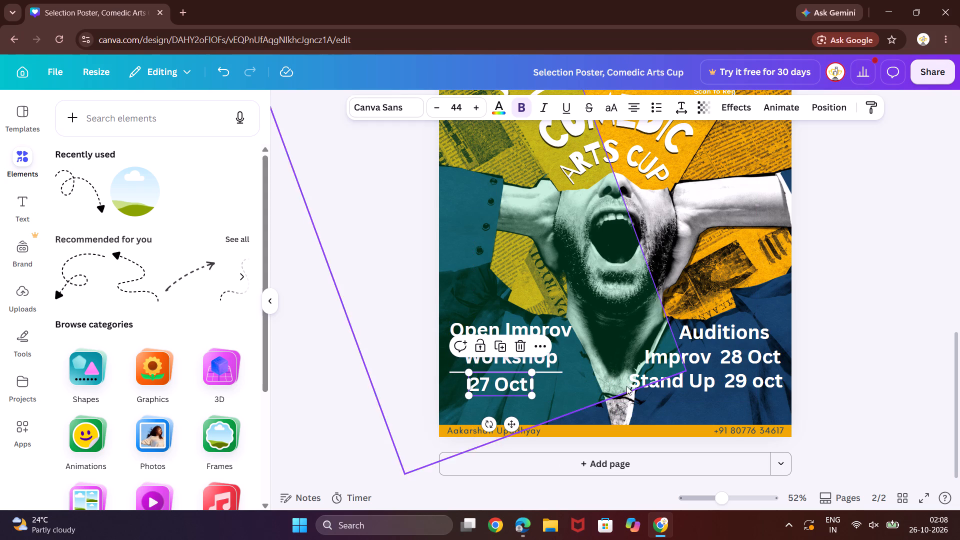
pyautogui.click(644, 401)
# Copy the white location pin from page 1 onto page 2, placing it just above the footer bar, near "27 Oct".
pyautogui.scroll(4, 644, 401)
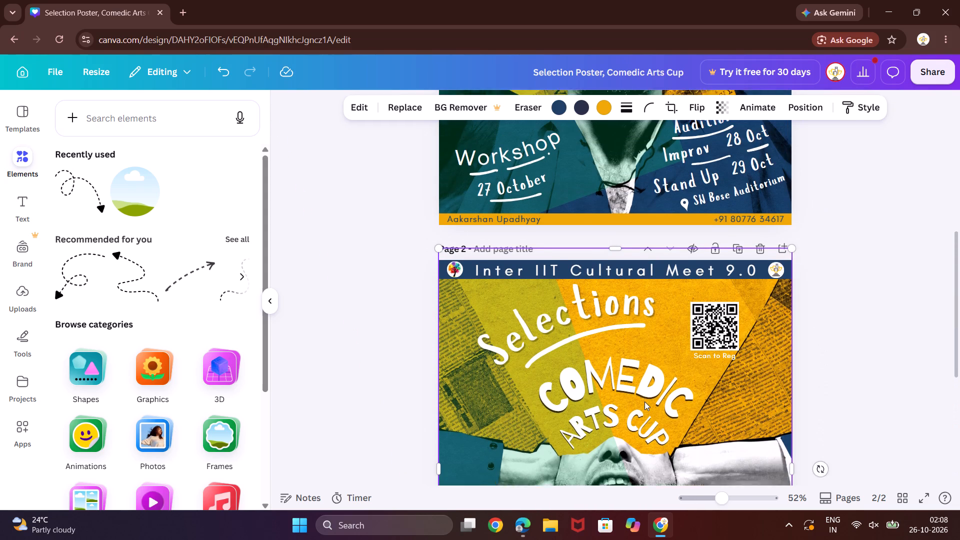
pyautogui.scroll(1, 644, 401)
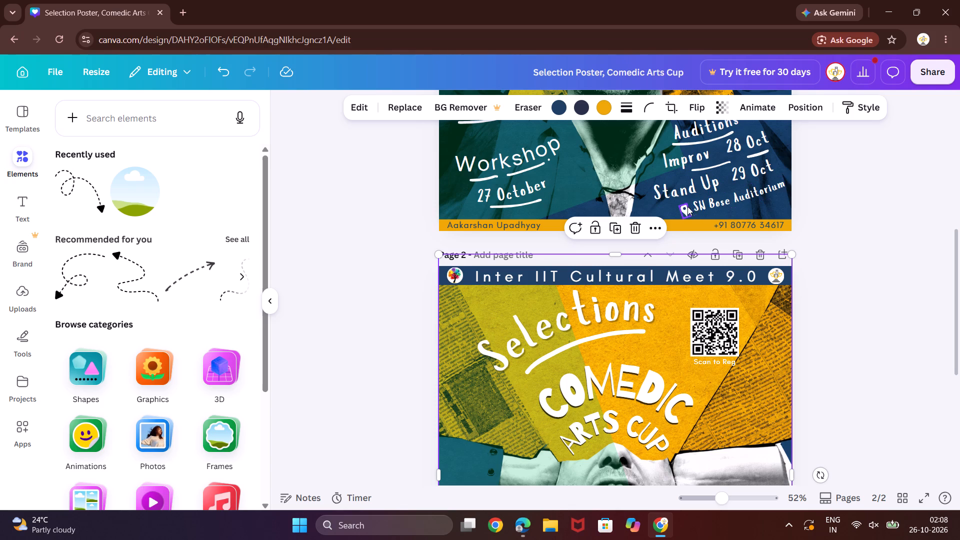
pyautogui.click(685, 208)
pyautogui.hotkey('ctrl', 'c')
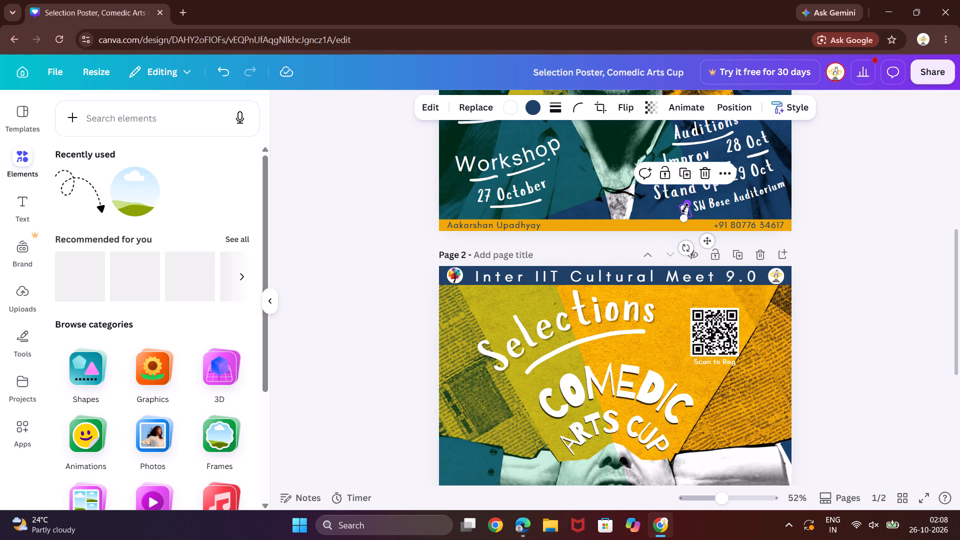
pyautogui.scroll(-6, 685, 208)
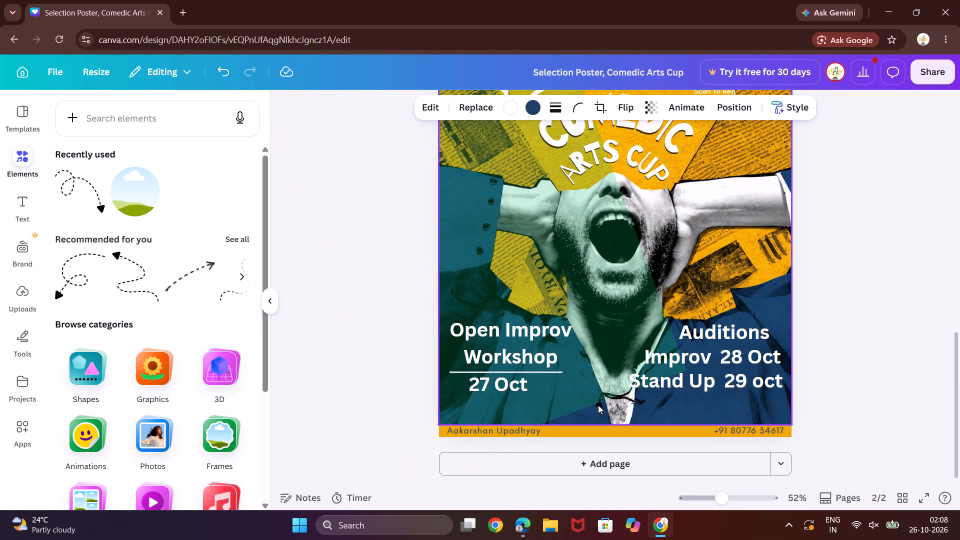
pyautogui.scroll(5, 597, 405)
pyautogui.scroll(-2, 597, 405)
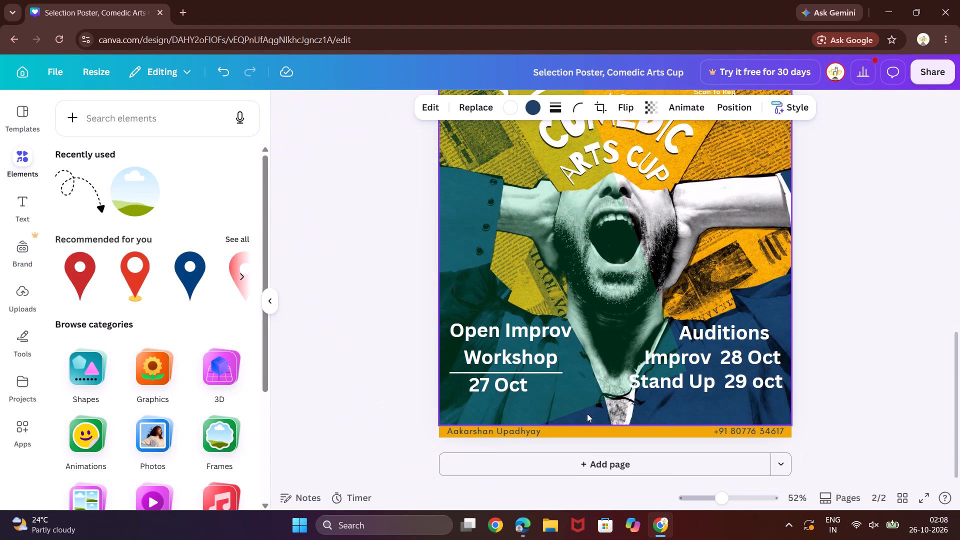
pyautogui.hotkey('ctrl', 'v')
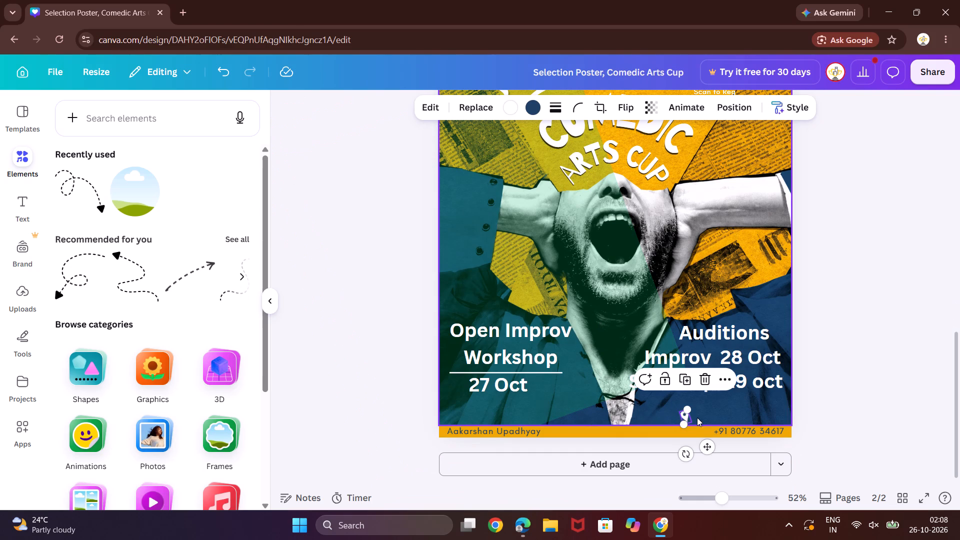
pyautogui.moveTo(685, 415); pyautogui.dragTo(632, 416)
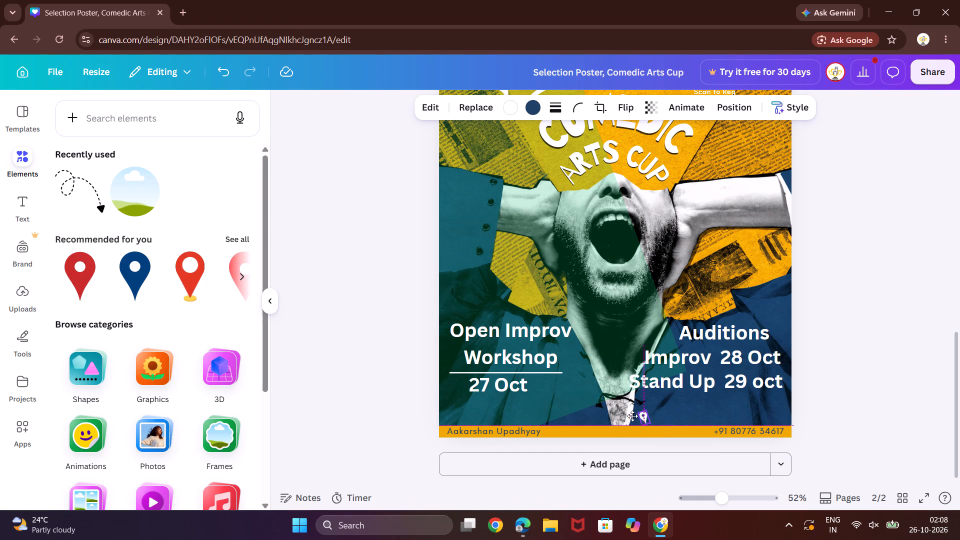
pyautogui.moveTo(632, 416); pyautogui.dragTo(560, 411)
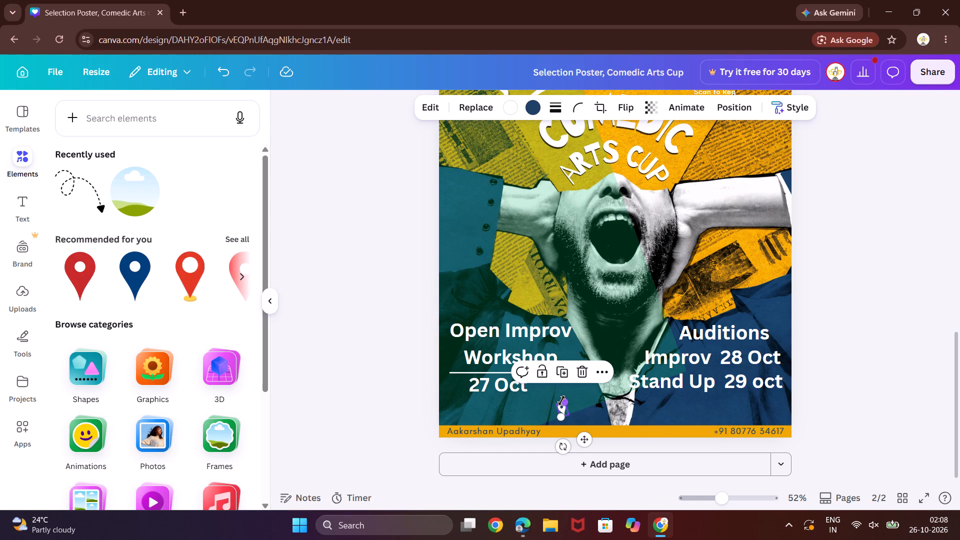
# Enlarge the location pin, keep it just above the footer bar, and rotate it upright.
pyautogui.moveTo(561, 400); pyautogui.dragTo(571, 387)
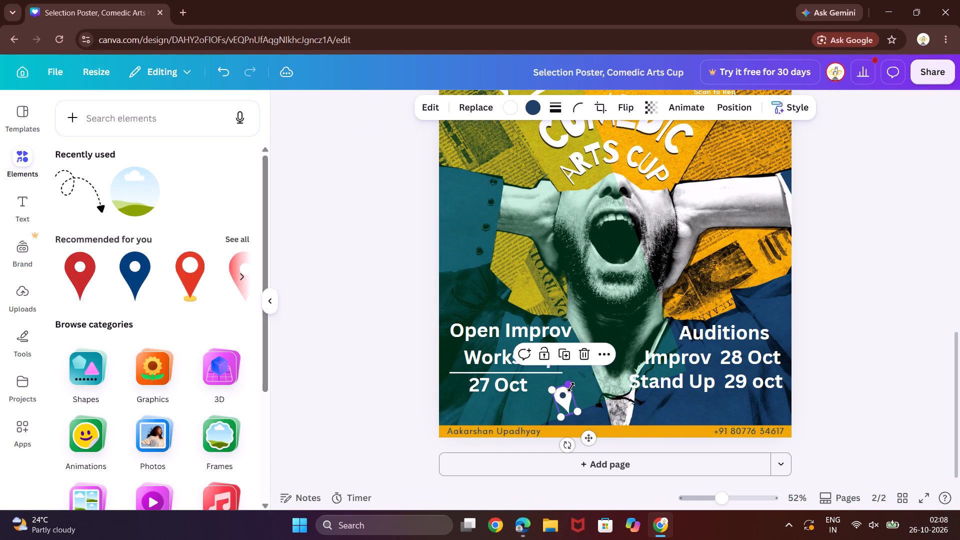
pyautogui.click(565, 404)
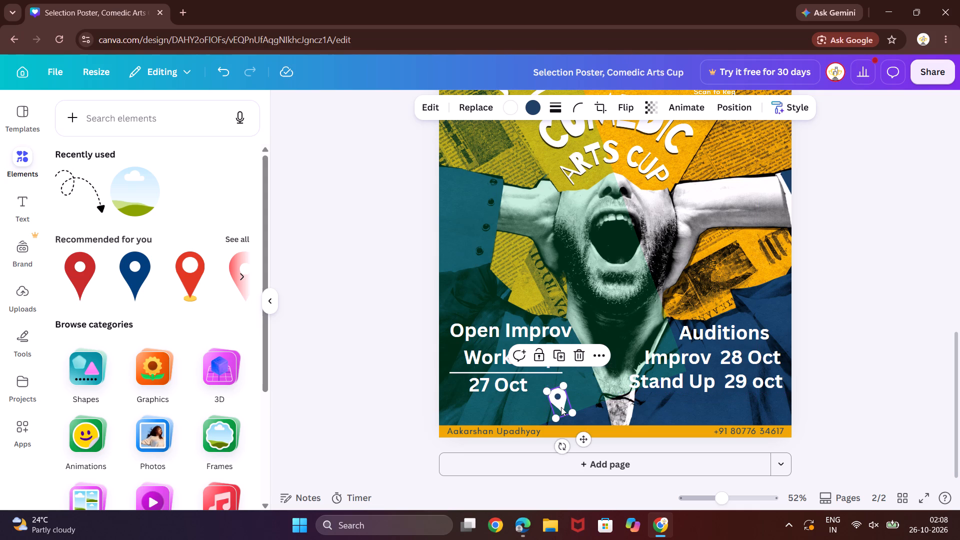
pyautogui.click(579, 437)
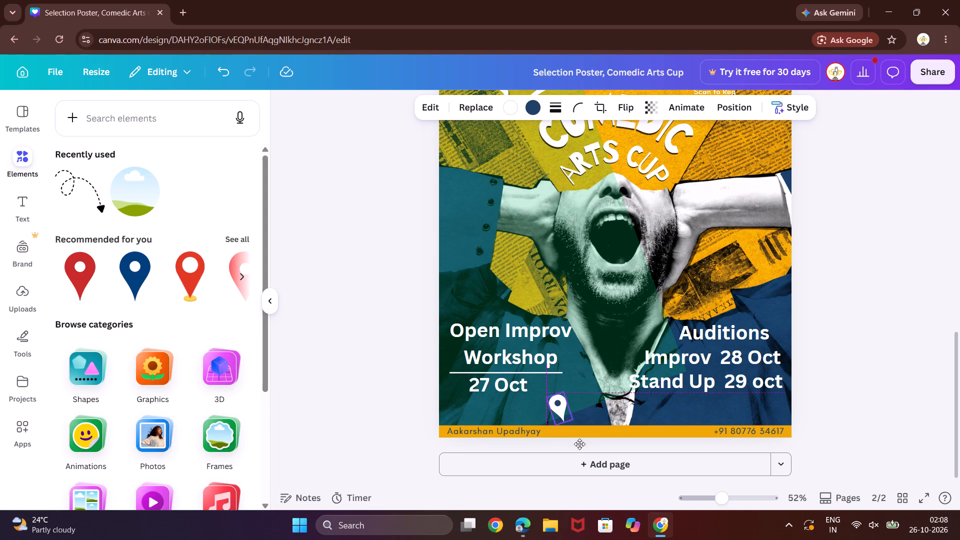
pyautogui.moveTo(564, 447); pyautogui.dragTo(557, 449)
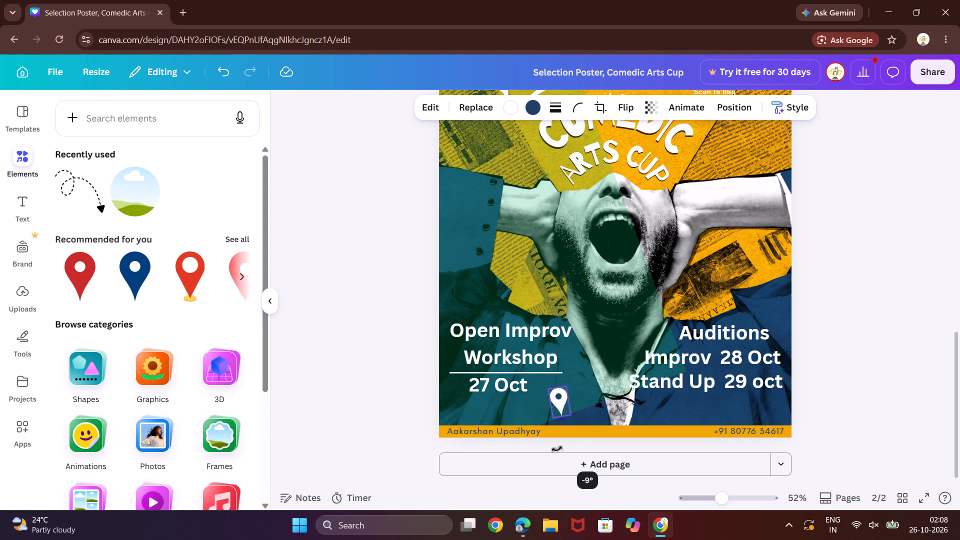
pyautogui.moveTo(557, 449); pyautogui.dragTo(546, 451)
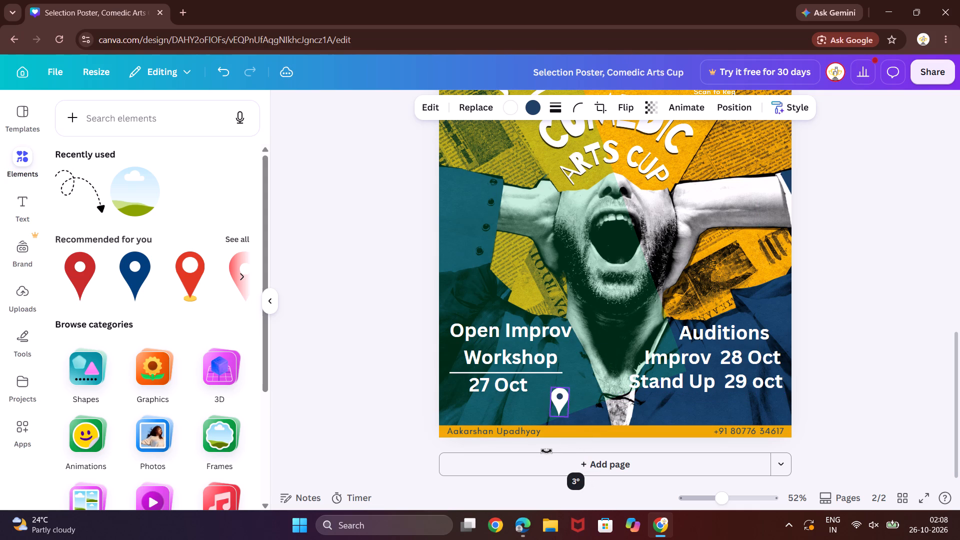
pyautogui.moveTo(546, 451); pyautogui.dragTo(549, 451)
# Nudge the upright location pin slightly down towards the footer bar.
pyautogui.press('Down')
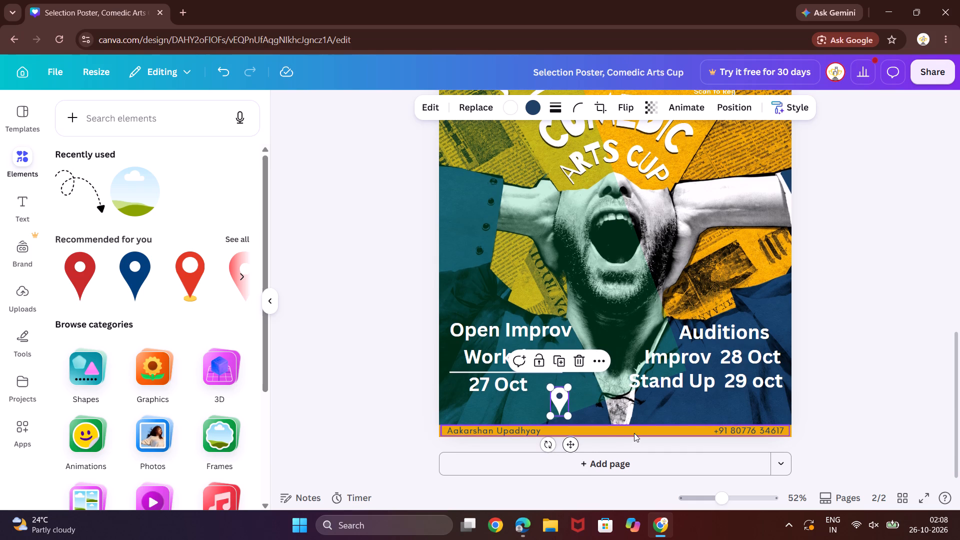
pyautogui.press('Down')
pyautogui.press('Down')
pyautogui.click(592, 400)
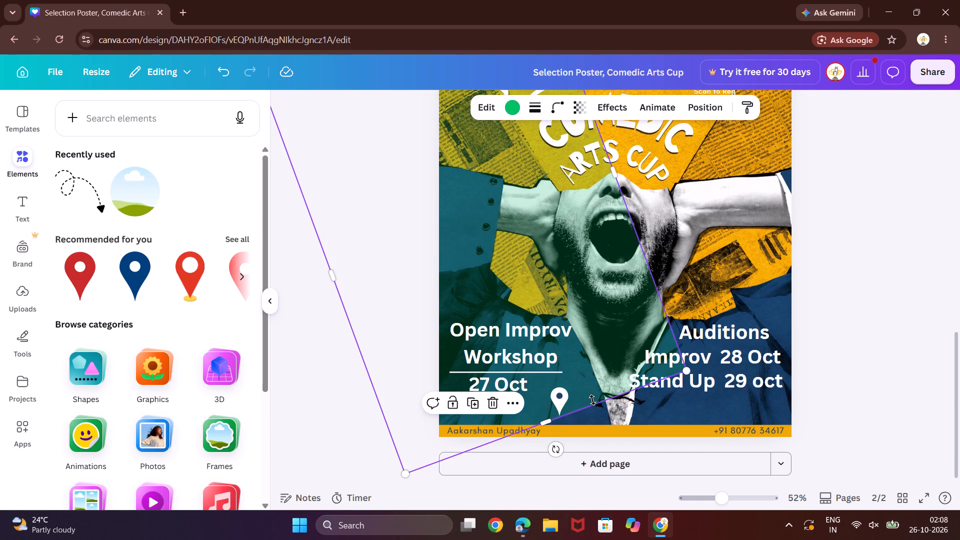
pyautogui.click(556, 403)
pyautogui.press('Down')
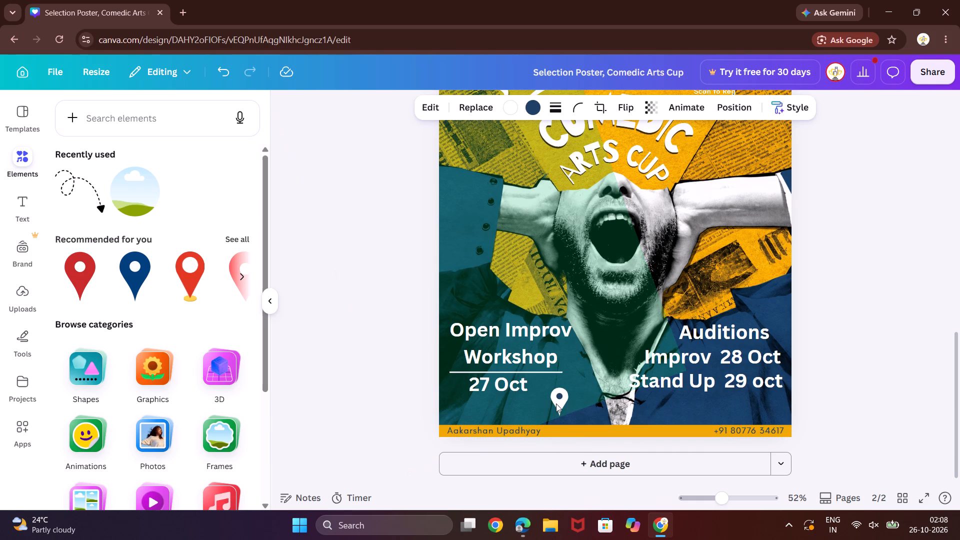
pyautogui.press('Down')
pyautogui.press('Down')
pyautogui.press('Down')
pyautogui.press('Down')
pyautogui.press('Down')
pyautogui.press('Down')
pyautogui.press('Down')
pyautogui.press('Down')
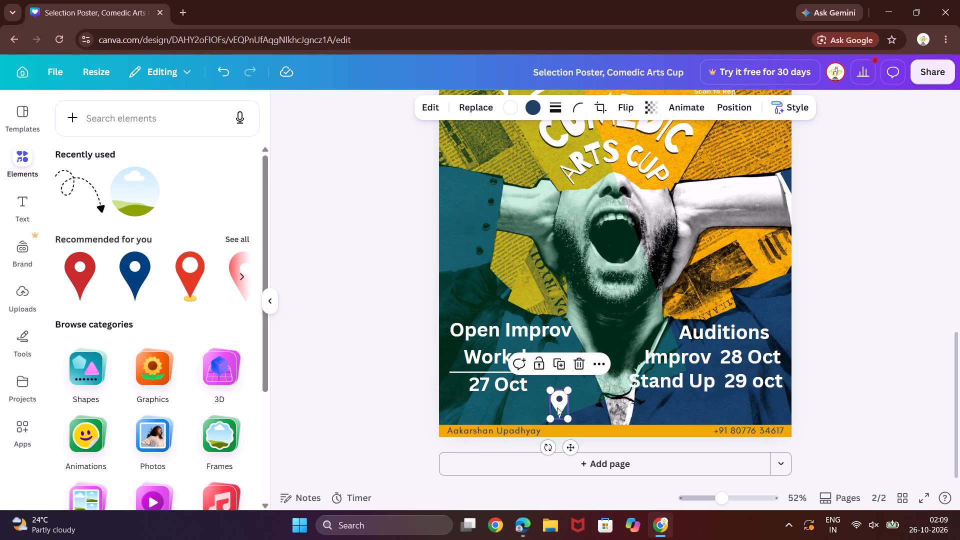
pyautogui.click(557, 407)
pyautogui.click(562, 397)
# Shrink the location pin to about 33 by 53, keeping it just above the footer bar.
pyautogui.moveTo(564, 390); pyautogui.dragTo(562, 394)
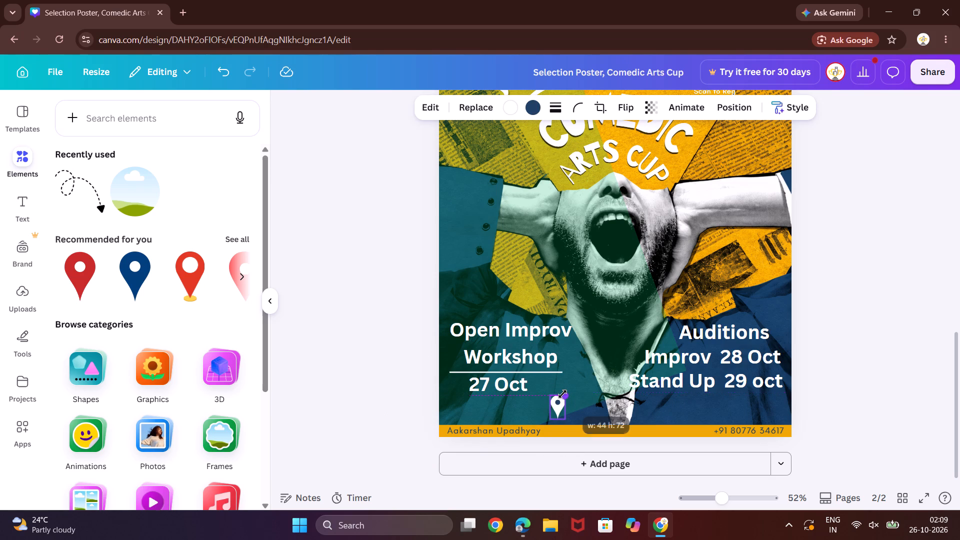
pyautogui.moveTo(562, 394); pyautogui.dragTo(560, 401)
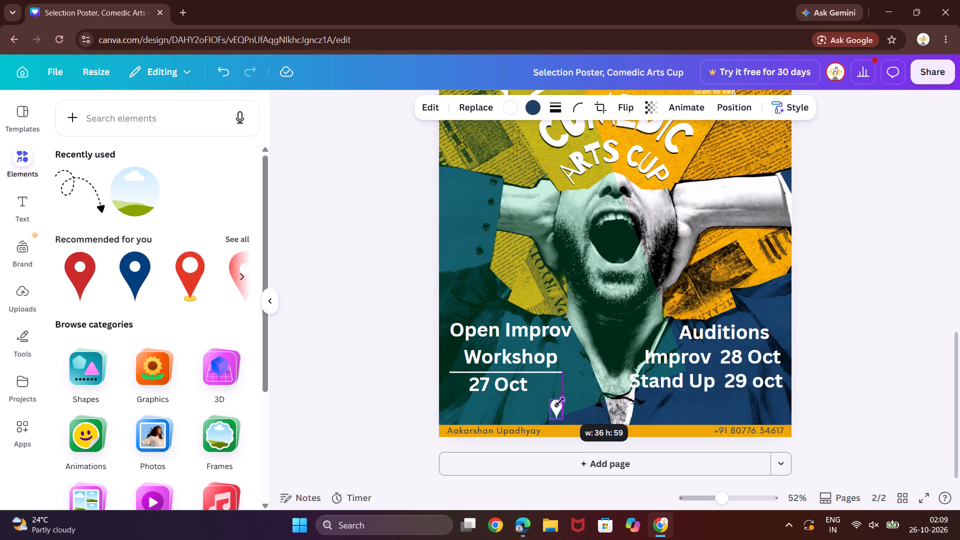
pyautogui.moveTo(560, 401); pyautogui.dragTo(562, 398)
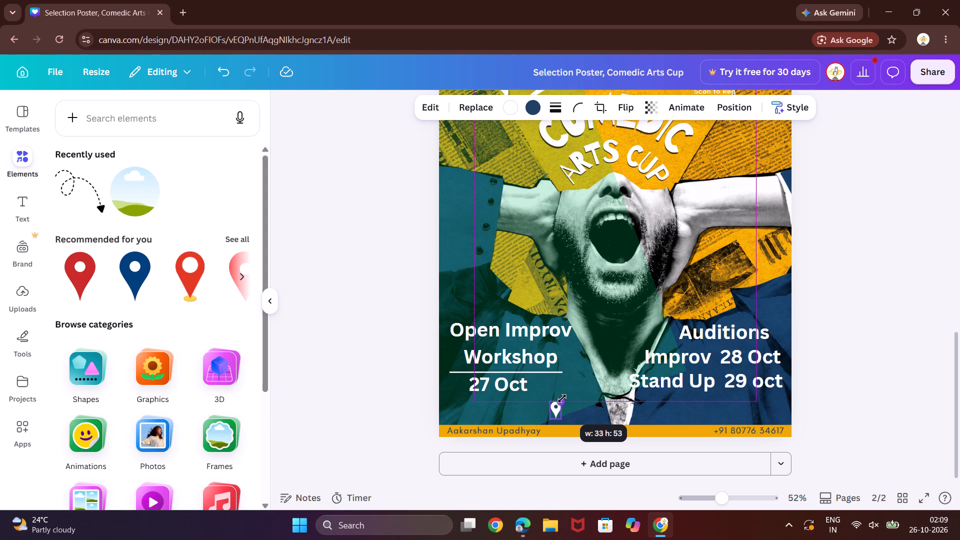
pyautogui.moveTo(562, 398); pyautogui.dragTo(561, 401)
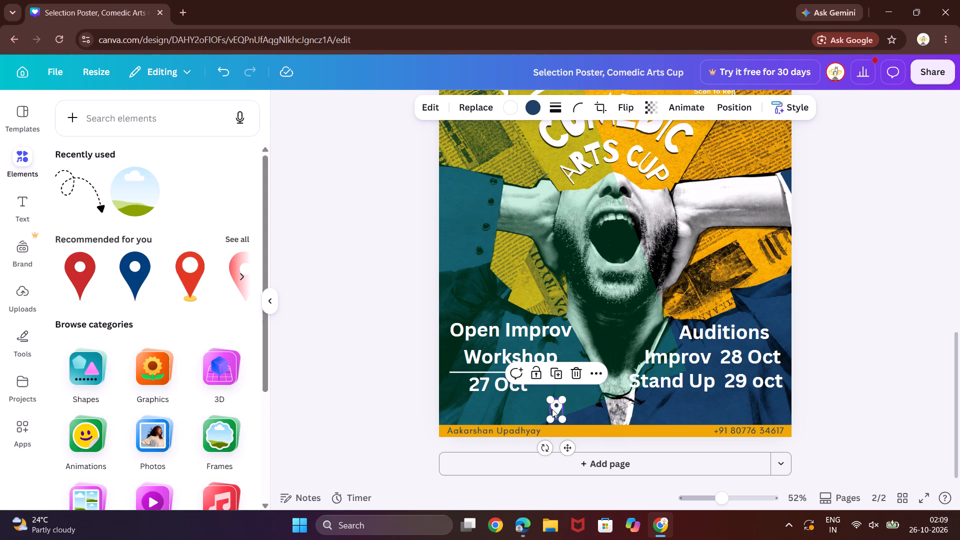
pyautogui.click(552, 409)
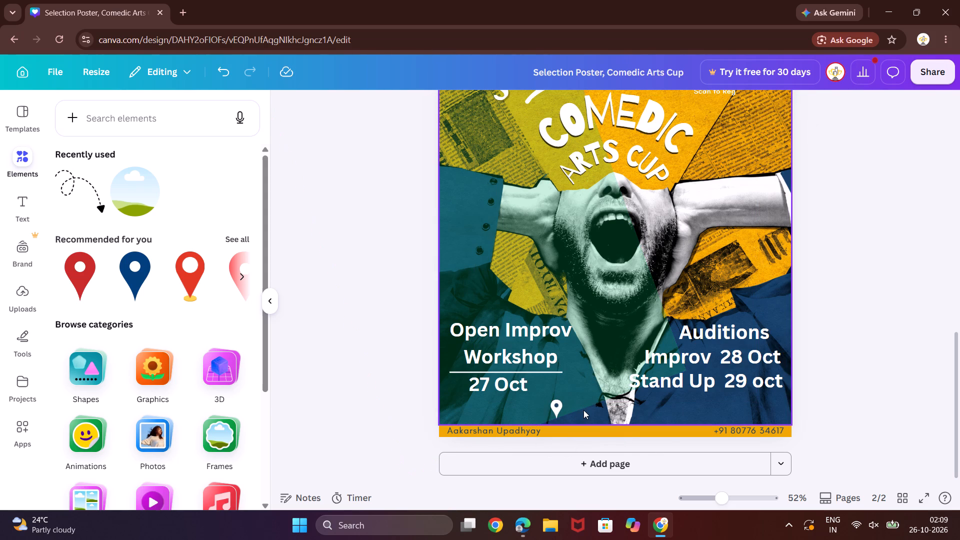
pyautogui.click(583, 410)
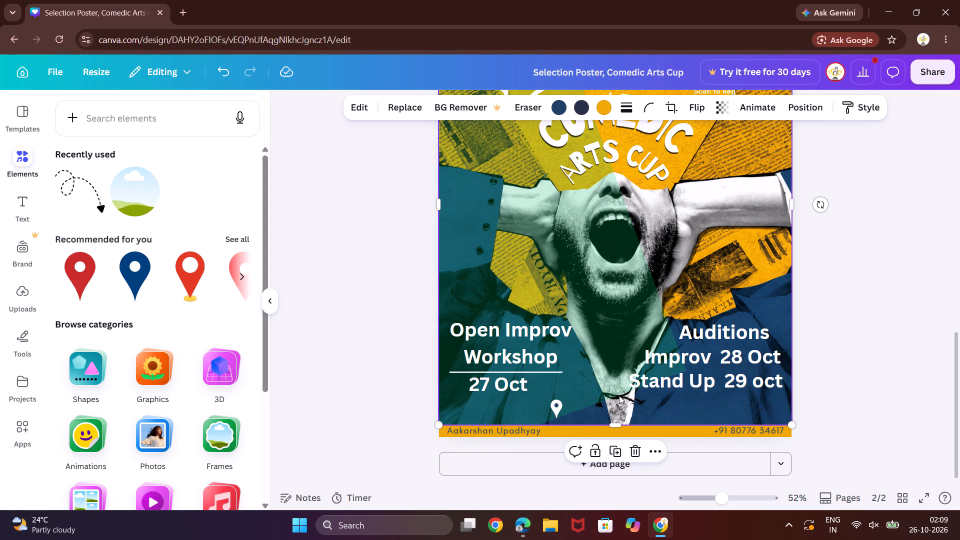
pyautogui.click(592, 405)
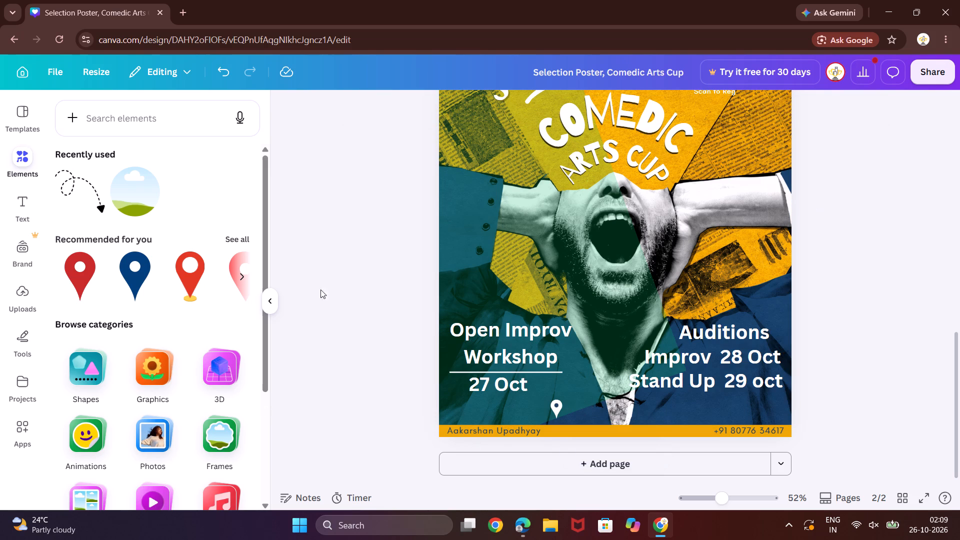
# Duplicate the "Stand Up 29 oct" text and place the copy directly beside the location pin.
pyautogui.click(660, 390)
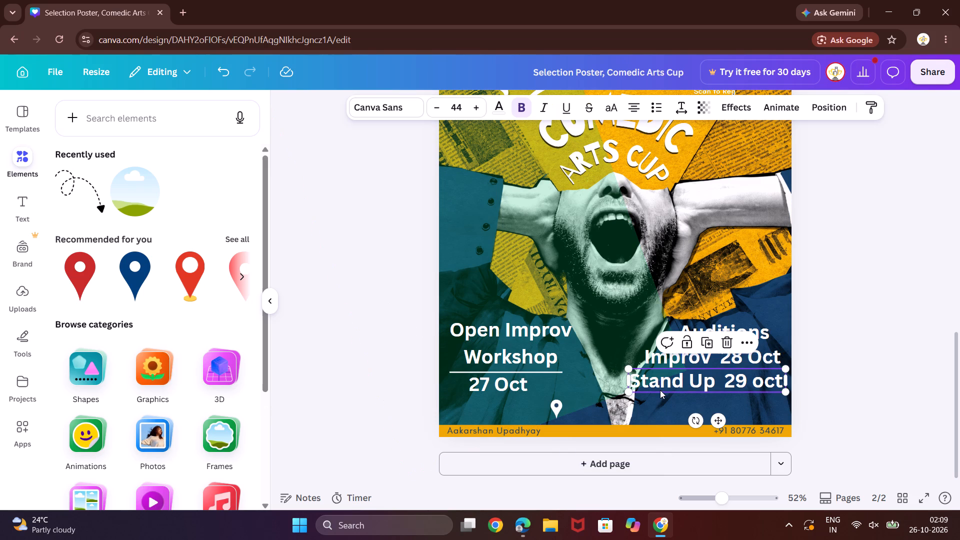
pyautogui.hotkey('ctrl', 'c')
pyautogui.hotkey('ctrl', 'v')
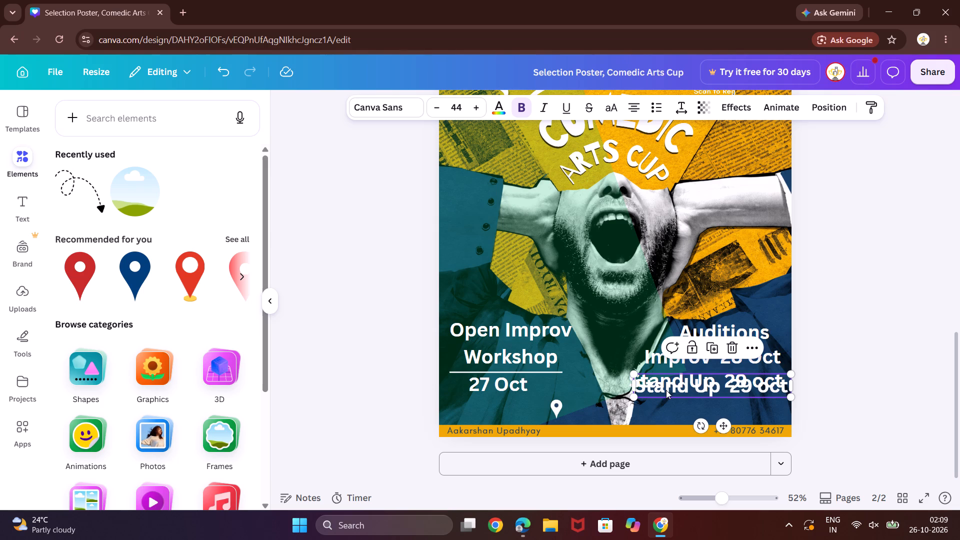
pyautogui.moveTo(666, 390); pyautogui.dragTo(601, 413)
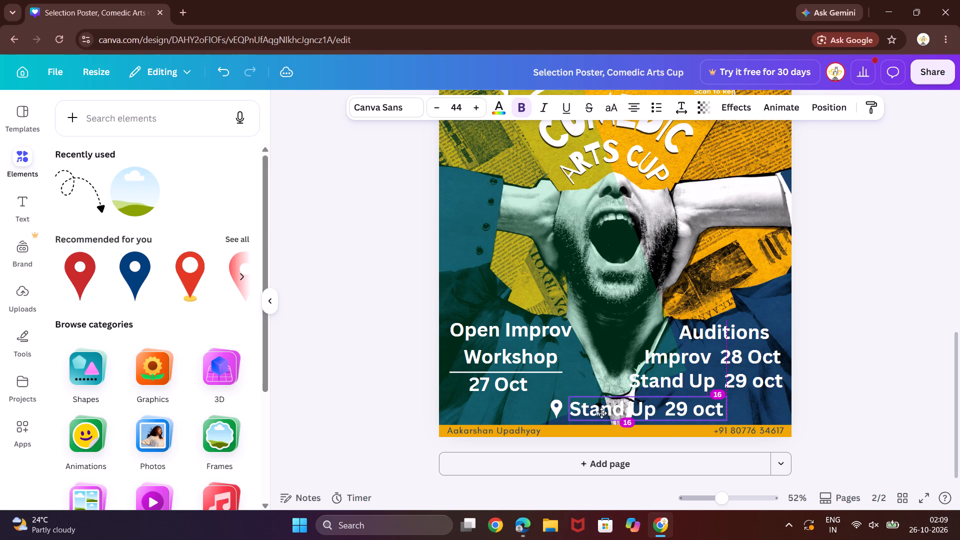
pyautogui.moveTo(601, 413); pyautogui.dragTo(600, 412)
# Replace the text of the copied line beside the location pin with "SN Bose Auditorium".
pyautogui.click(713, 408)
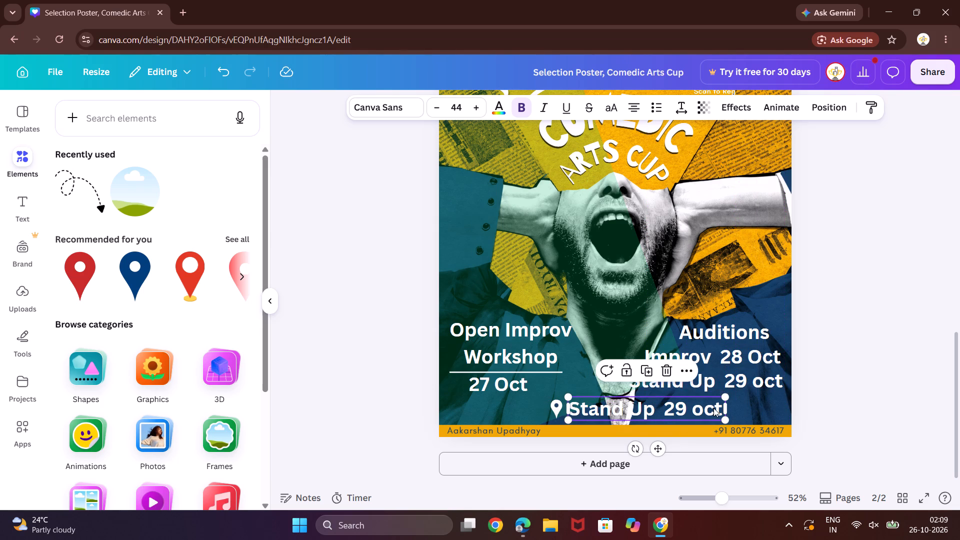
pyautogui.doubleClick(713, 408)
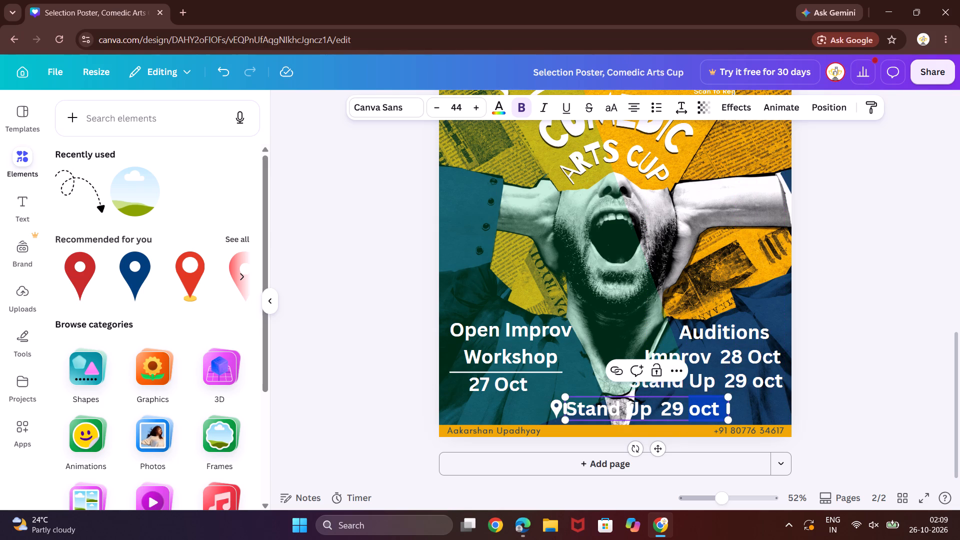
pyautogui.click(715, 408)
pyautogui.click(721, 409)
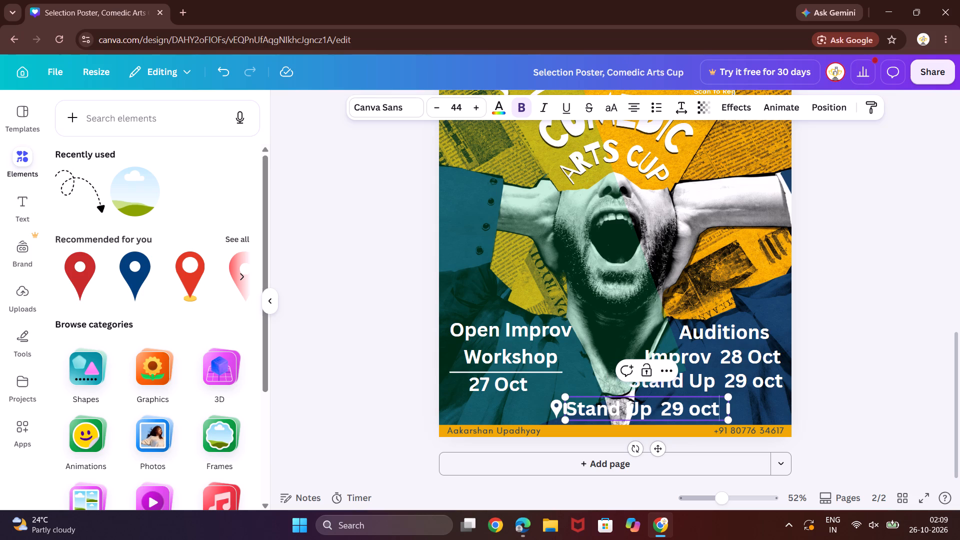
pyautogui.press('BackSpace')
pyautogui.press('BackSpace')
pyautogui.press('BackSpace')
pyautogui.press('BackSpace')
pyautogui.press('BackSpace')
pyautogui.press('BackSpace')
pyautogui.press('BackSpace')
pyautogui.press('BackSpace')
pyautogui.press('BackSpace')
pyautogui.press('BackSpace')
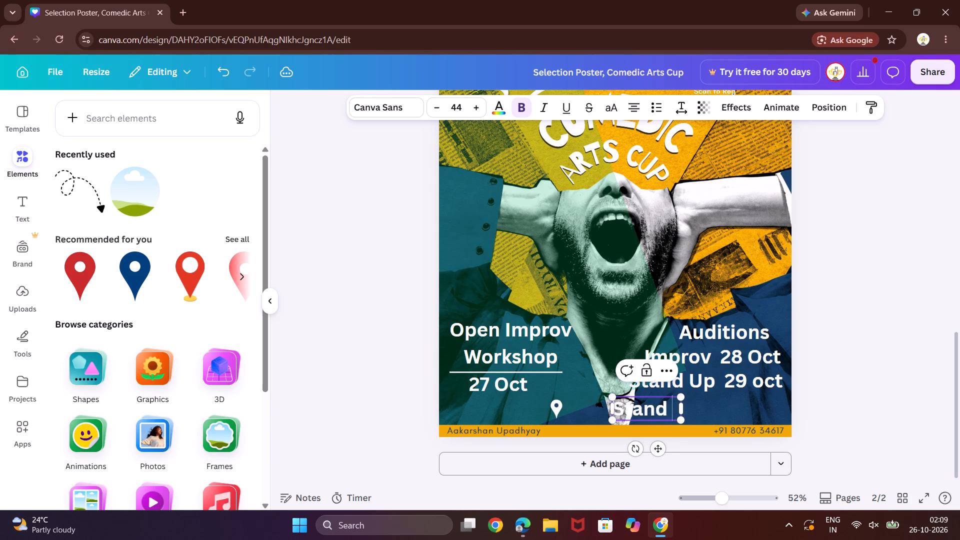
pyautogui.press('BackSpace')
pyautogui.press('BackSpace')
pyautogui.press('BackSpace')
pyautogui.press('BackSpace')
pyautogui.press('BackSpace')
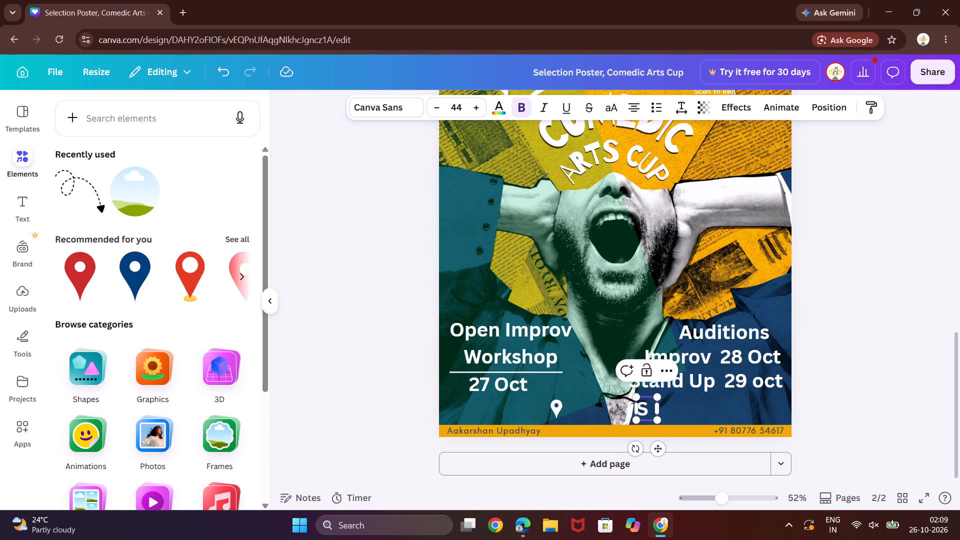
pyautogui.write('N')
pyautogui.press('space')
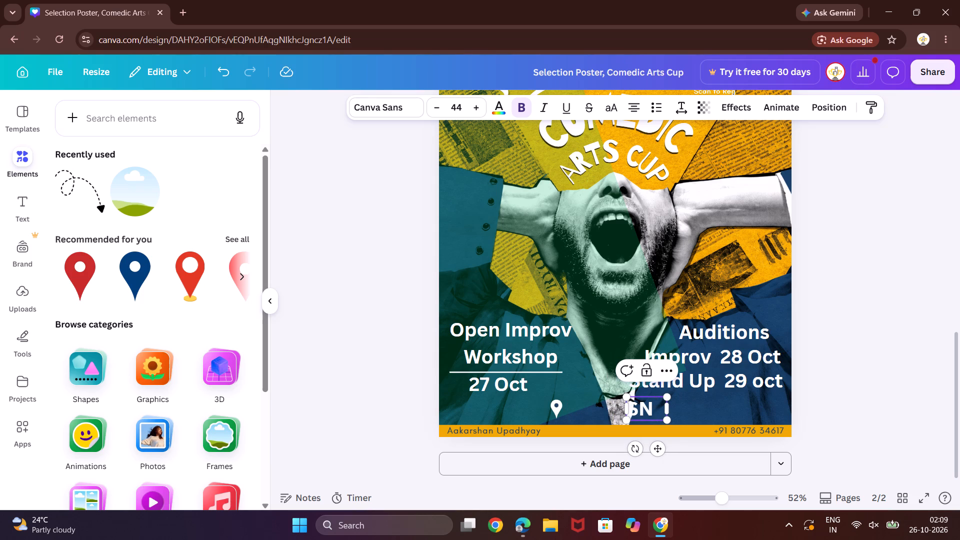
pyautogui.hotkey('shift', 'b')
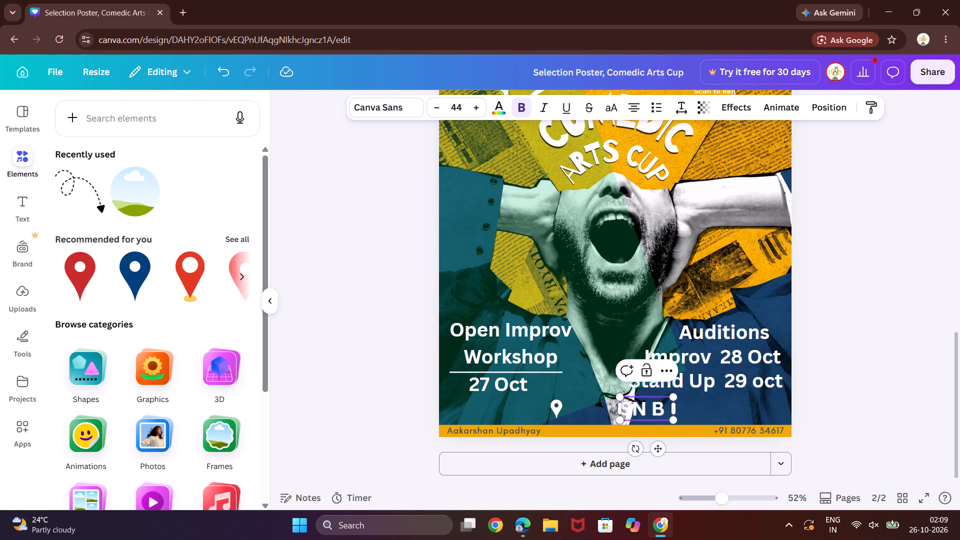
pyautogui.write('ose')
pyautogui.press('space')
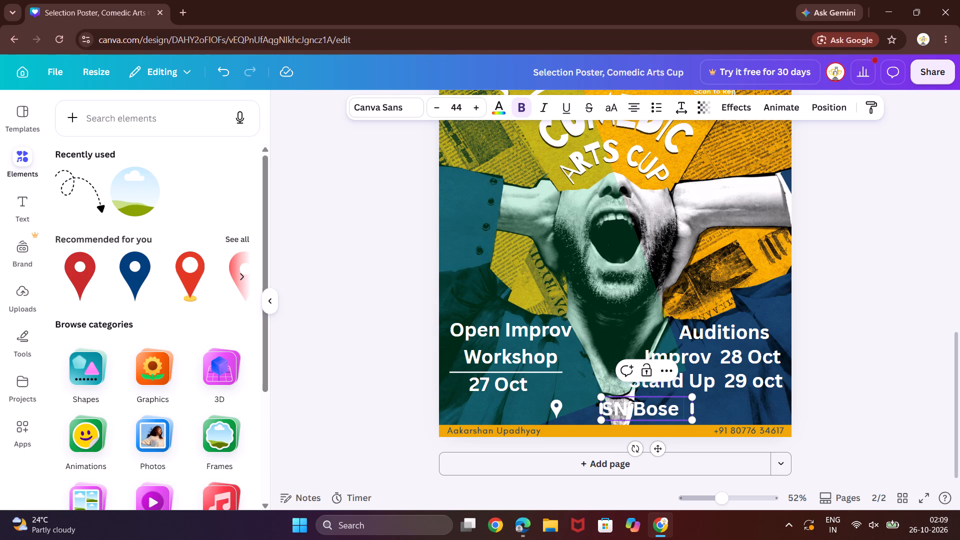
pyautogui.write('Au')
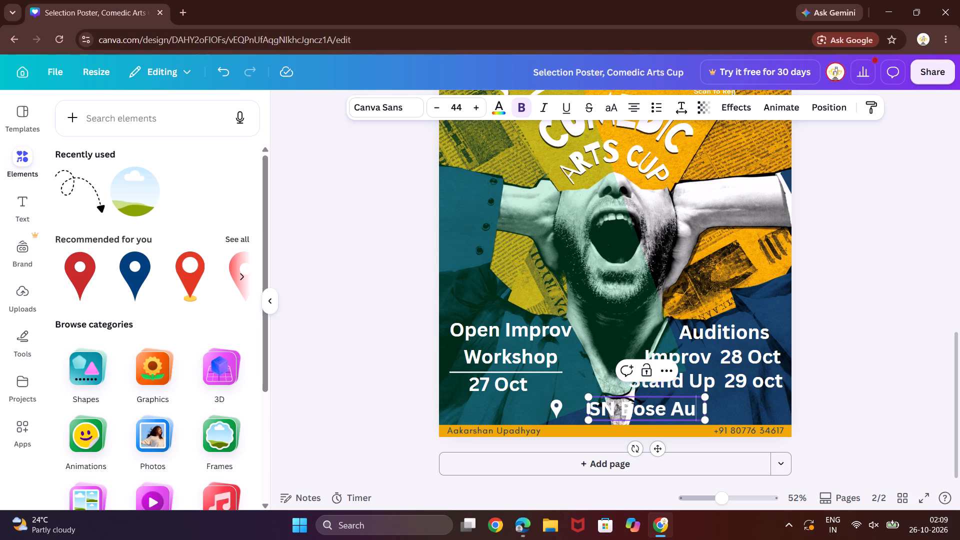
pyautogui.press('d')
pyautogui.press('i')
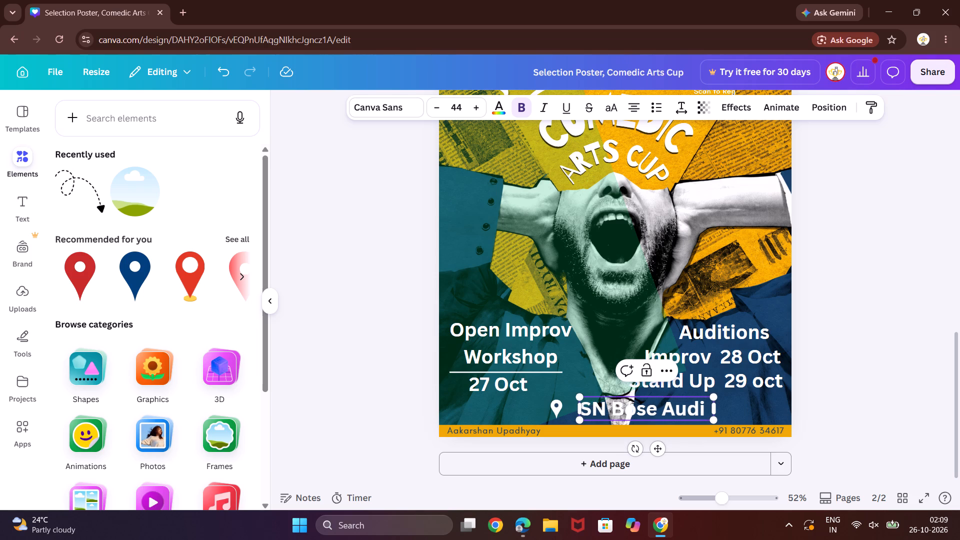
pyautogui.scroll(2, 721, 409)
pyautogui.scroll(-2, 721, 409)
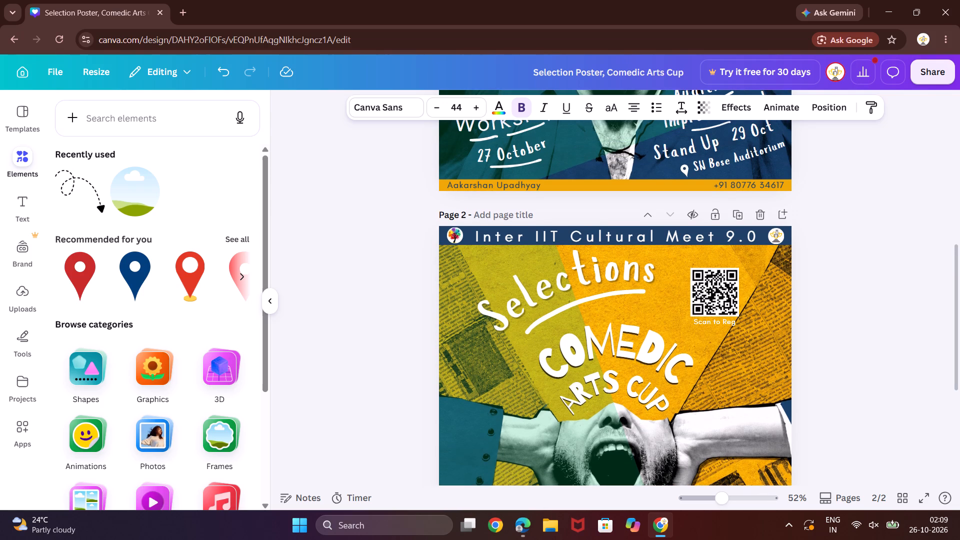
pyautogui.scroll(-2, 721, 409)
pyautogui.write('to')
pyautogui.write('rium')
pyautogui.hscroll(1, 721, 409)
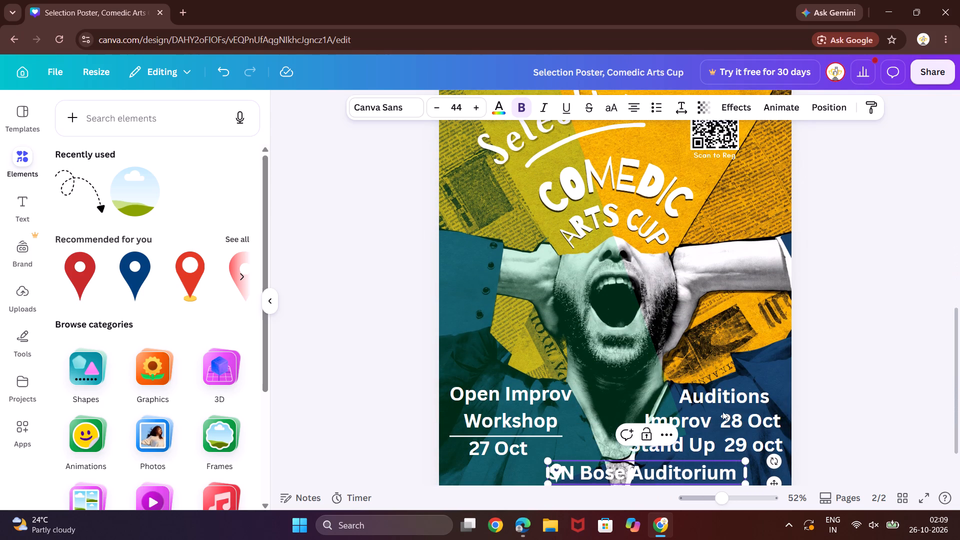
# Move the "SN Bose Auditorium" text off the location pin so it starts directly beside it, just above the footer bar.
pyautogui.moveTo(685, 473); pyautogui.dragTo(700, 469)
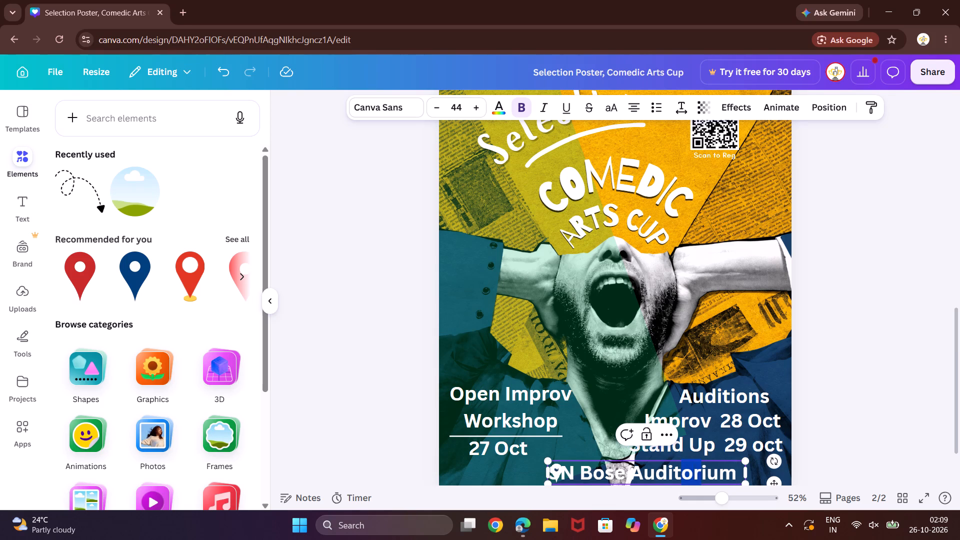
pyautogui.moveTo(700, 469); pyautogui.dragTo(701, 469)
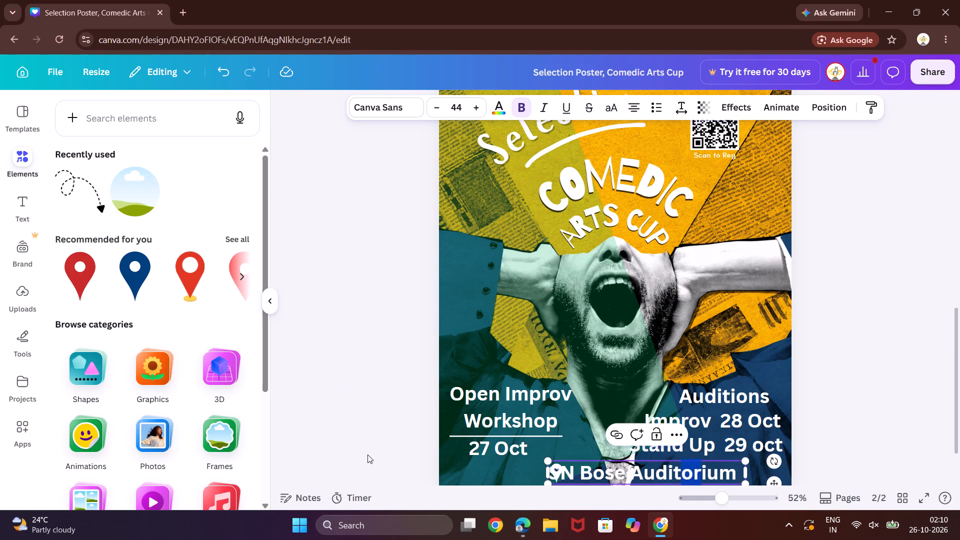
pyautogui.click(367, 454)
pyautogui.hscroll(-1, 415, 427)
pyautogui.scroll(-1, 415, 427)
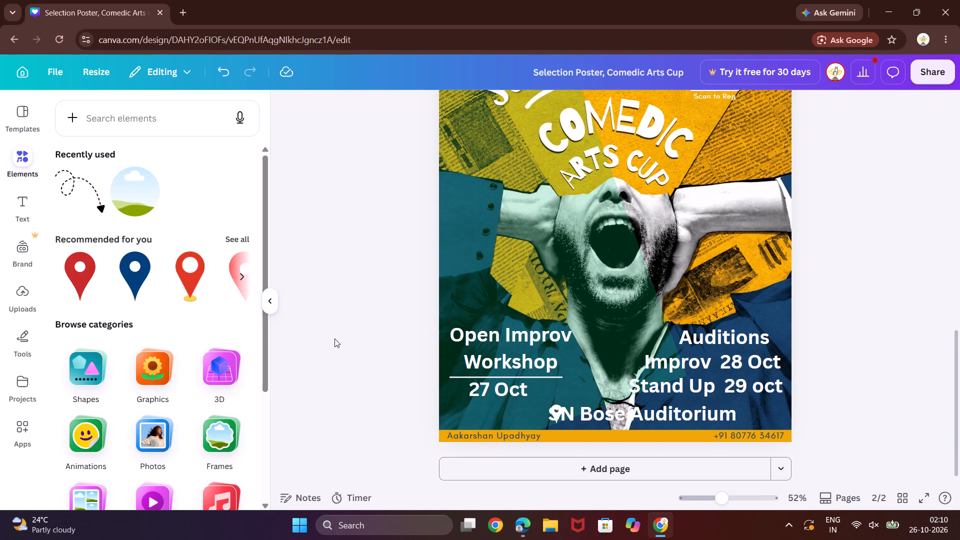
pyautogui.click(271, 296)
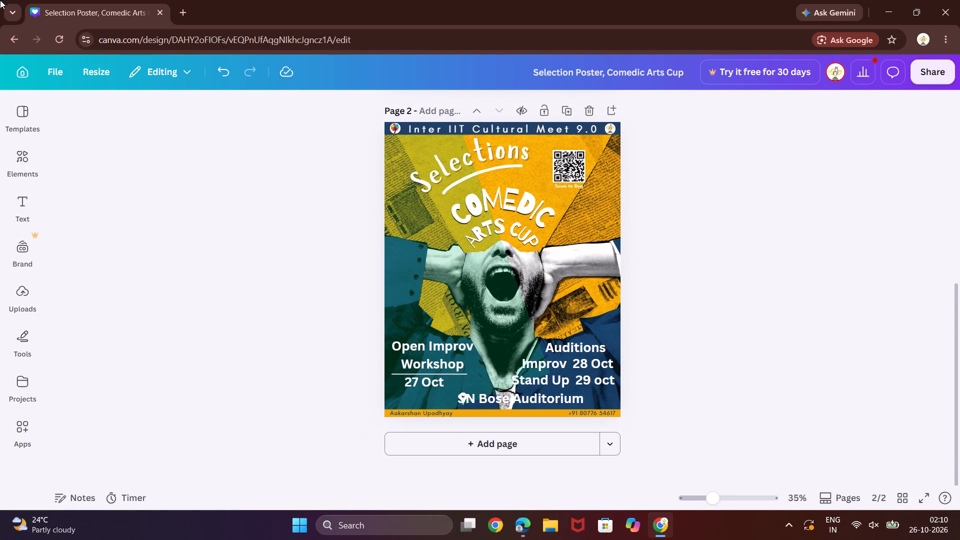
pyautogui.click(545, 405)
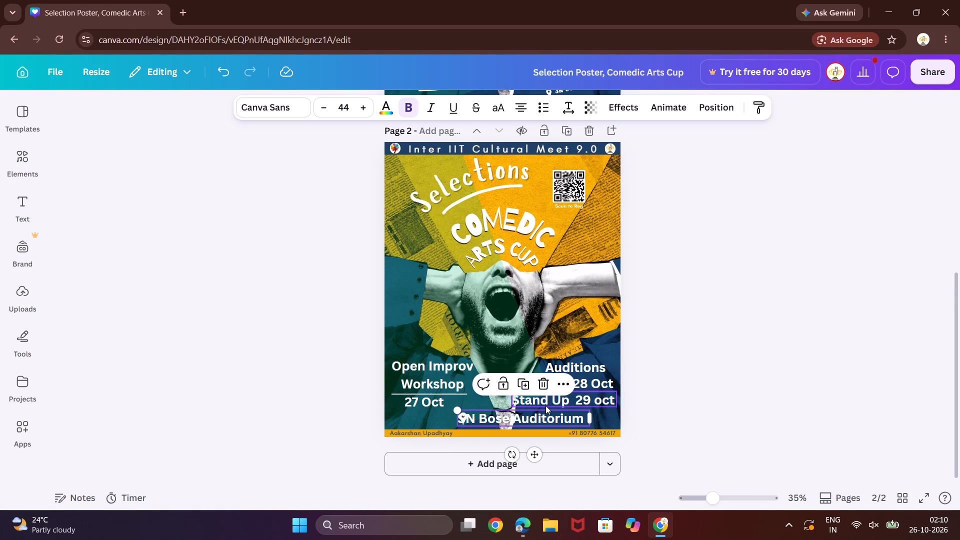
pyautogui.moveTo(541, 417); pyautogui.dragTo(556, 419)
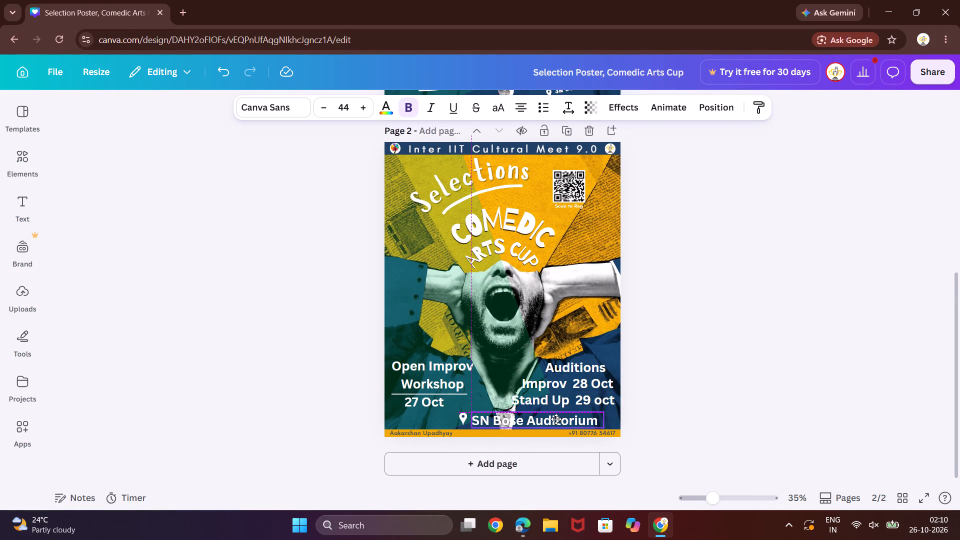
pyautogui.moveTo(556, 419); pyautogui.dragTo(552, 420)
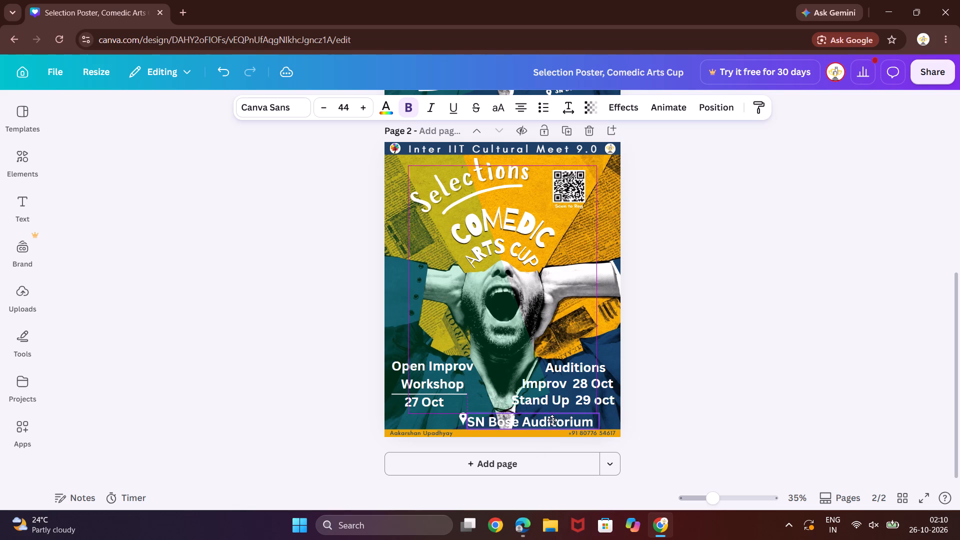
pyautogui.moveTo(552, 420); pyautogui.dragTo(552, 418)
# Shift the tilted green overlay rectangle slightly down over the poster's left half, and enlarge it outward from its upper-left corner.
pyautogui.moveTo(434, 324); pyautogui.dragTo(439, 329)
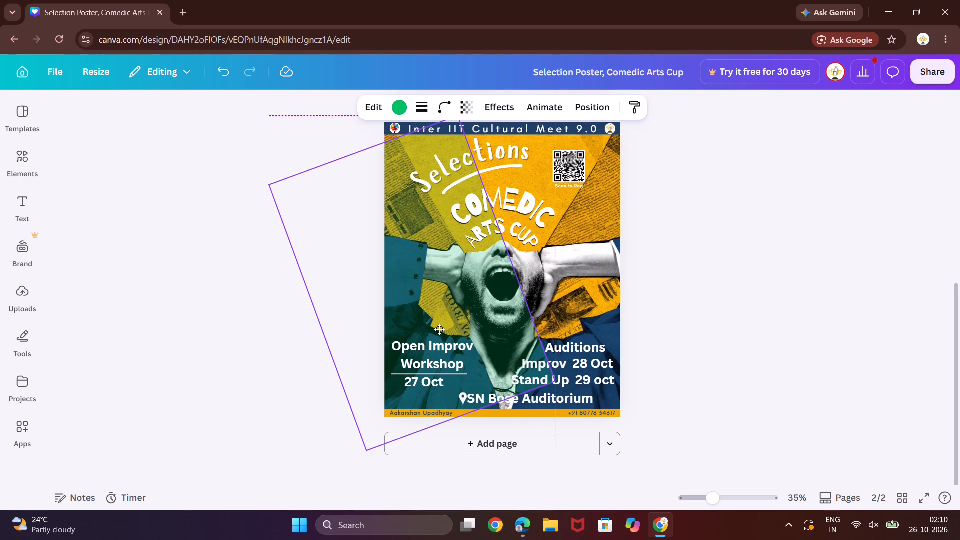
pyautogui.moveTo(439, 329); pyautogui.dragTo(444, 337)
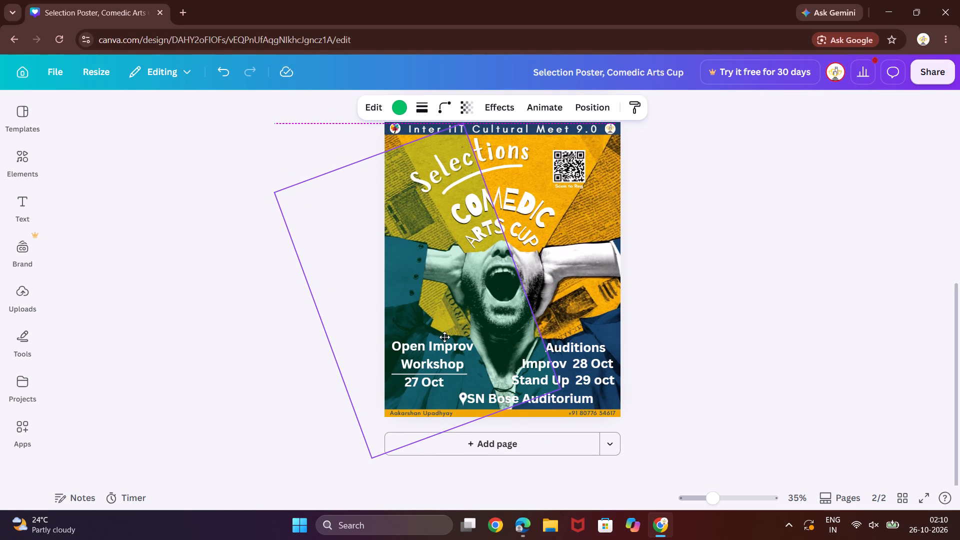
pyautogui.moveTo(444, 337); pyautogui.dragTo(447, 341)
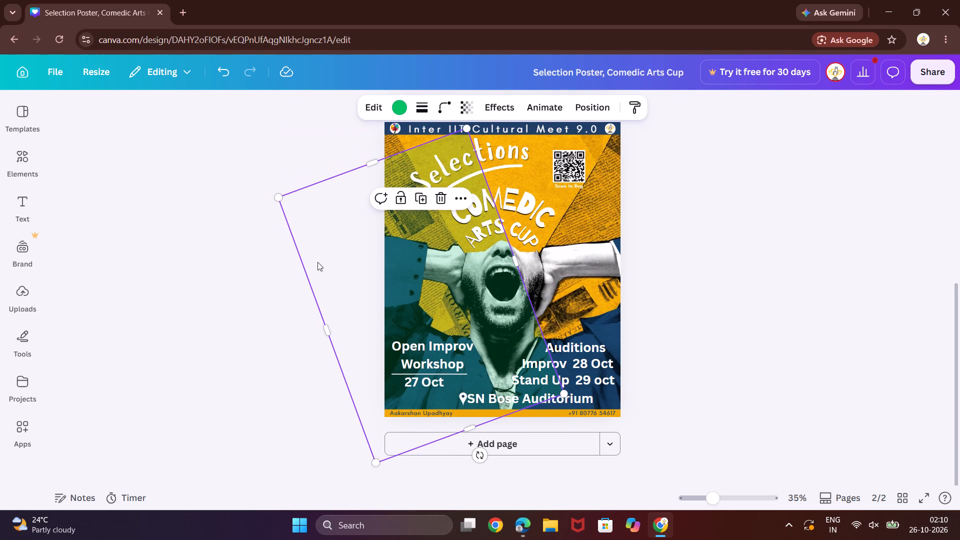
pyautogui.moveTo(279, 199); pyautogui.dragTo(253, 187)
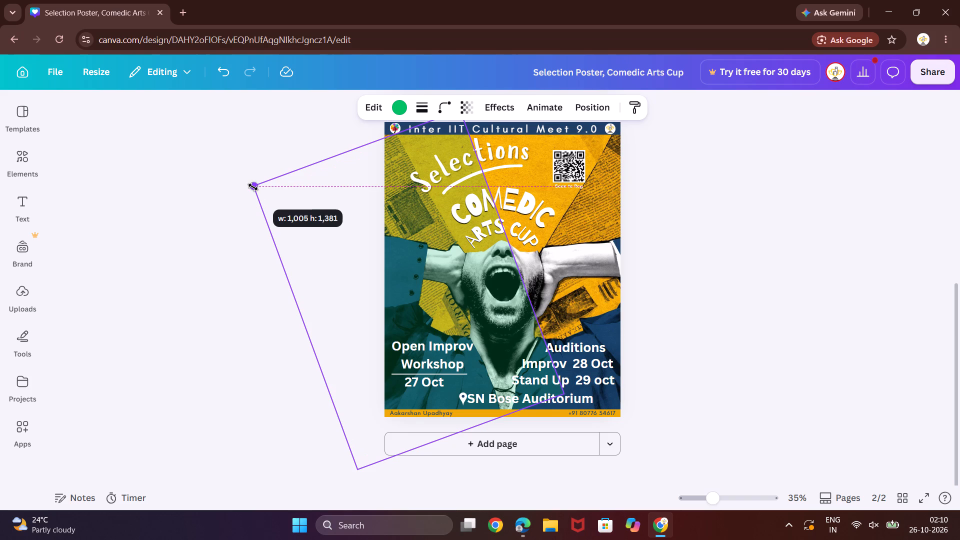
pyautogui.moveTo(253, 187); pyautogui.dragTo(238, 179)
pyautogui.click(716, 274)
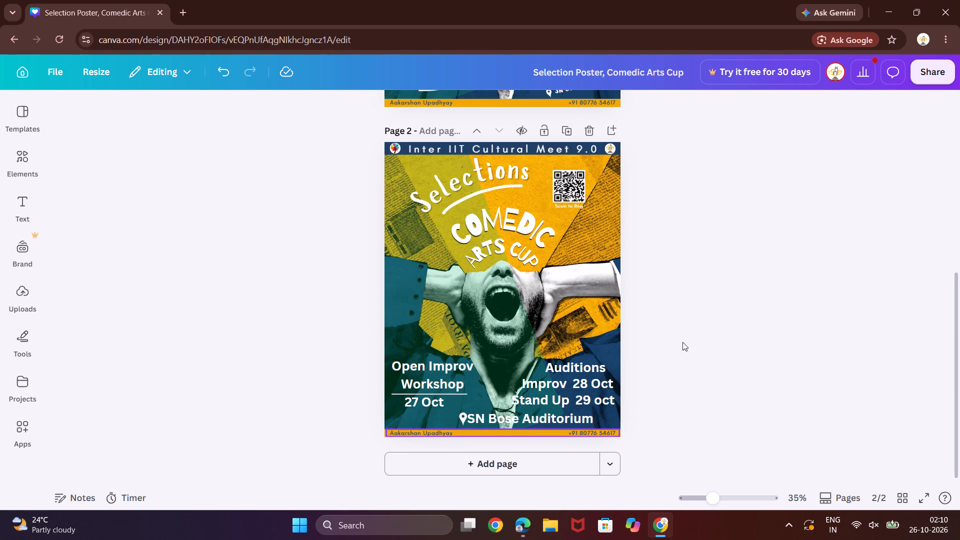
# Delete the curved "COMEDIC" title text from page 2.
pyautogui.scroll(1, 580, 378)
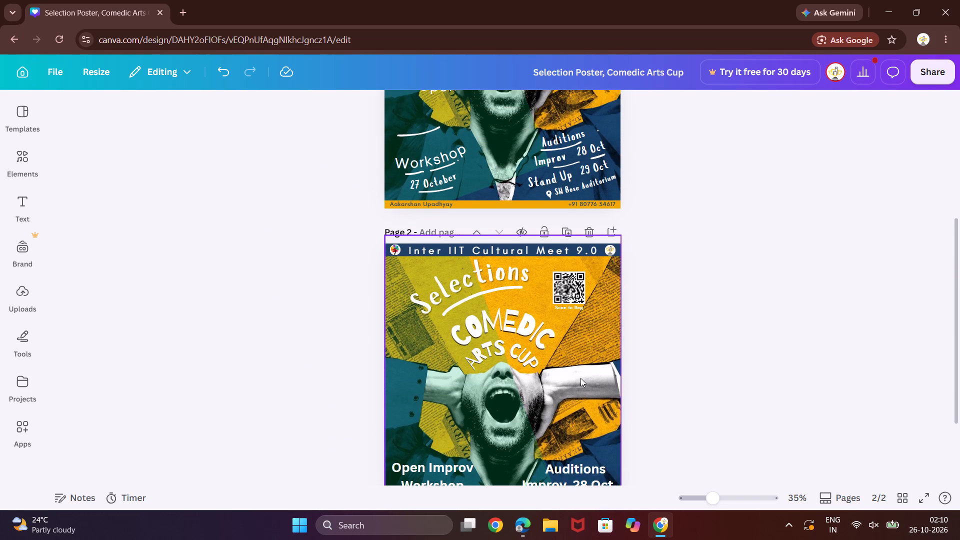
pyautogui.scroll(1, 580, 378)
pyautogui.click(504, 323)
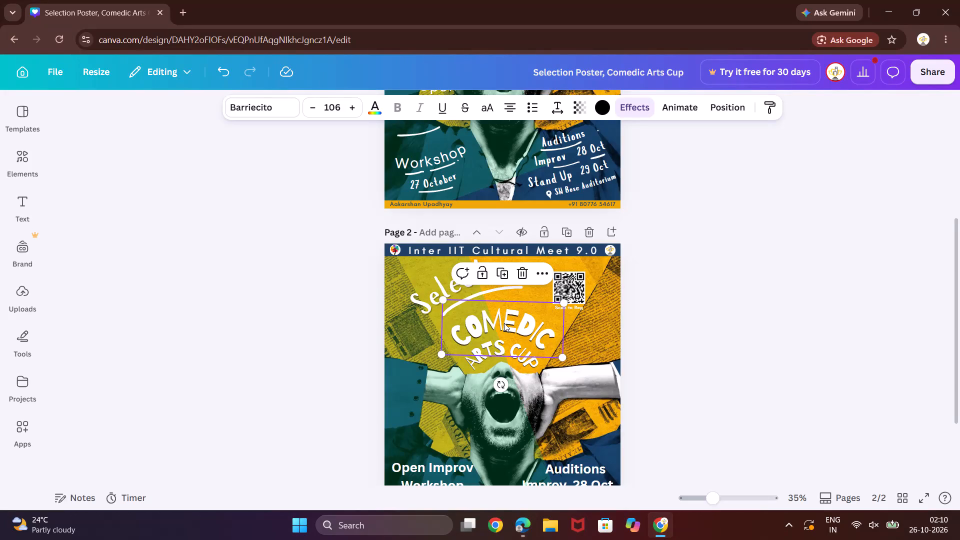
pyautogui.press('BackSpace')
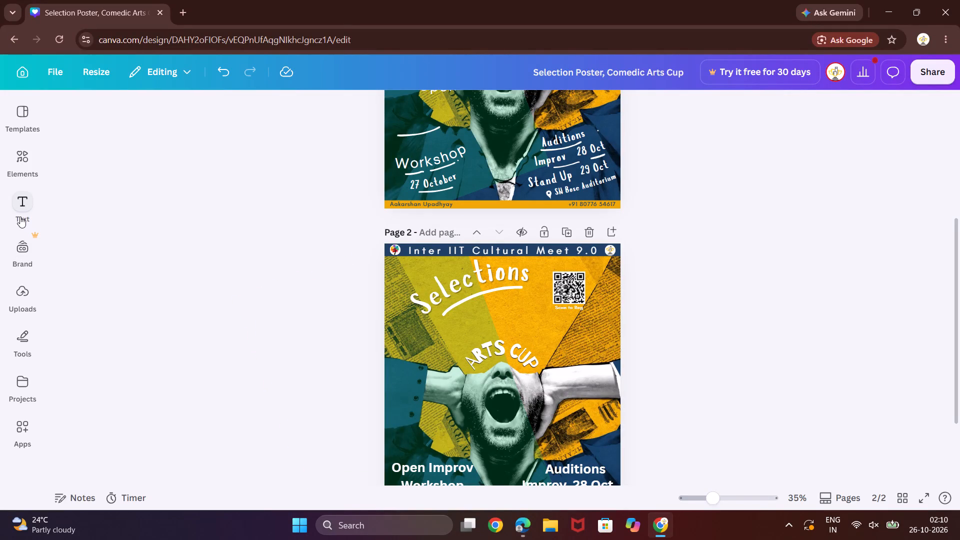
# Add a heading to page 2 reading "COMEDIC" on the first line and "ARTS CUP" on the second.
pyautogui.click(20, 216)
pyautogui.click(161, 311)
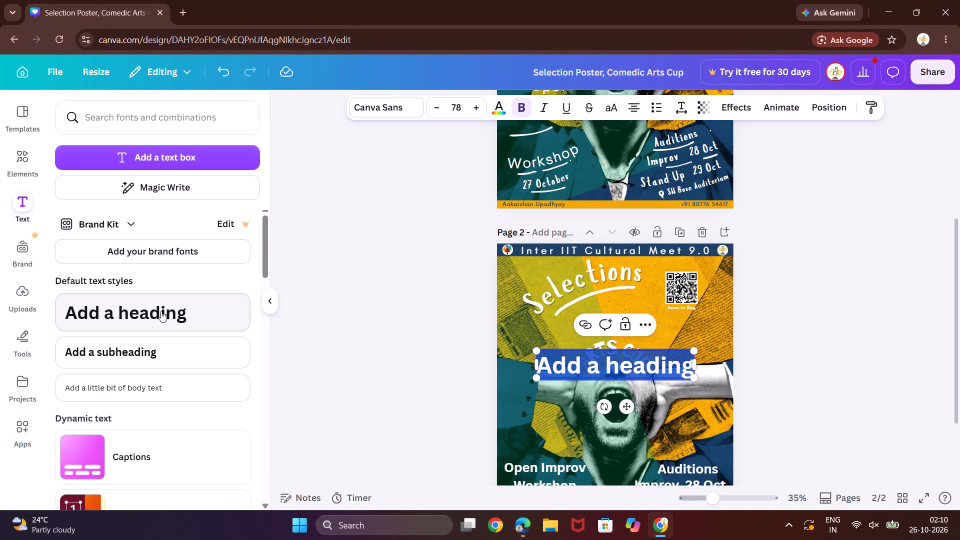
pyautogui.press('BackSpace')
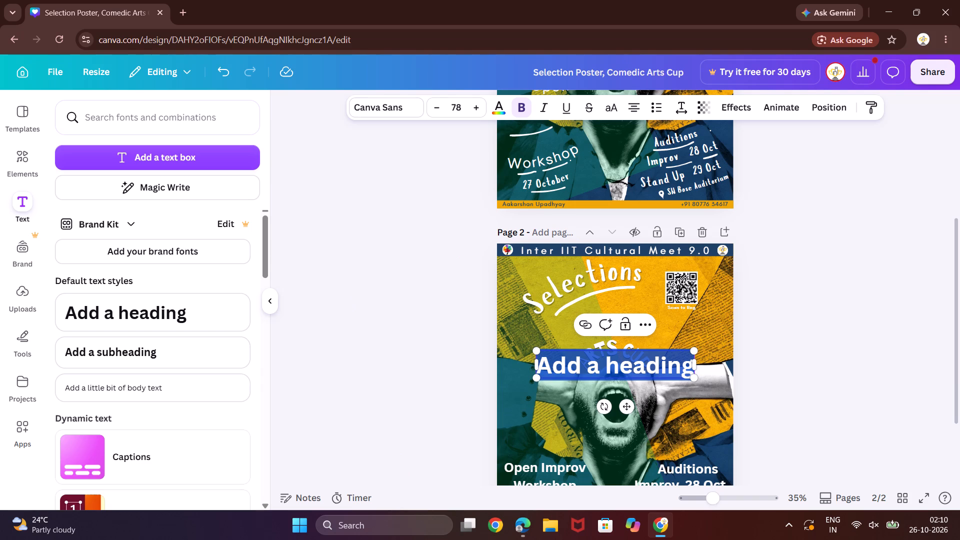
pyautogui.hotkey('shift', 'c')
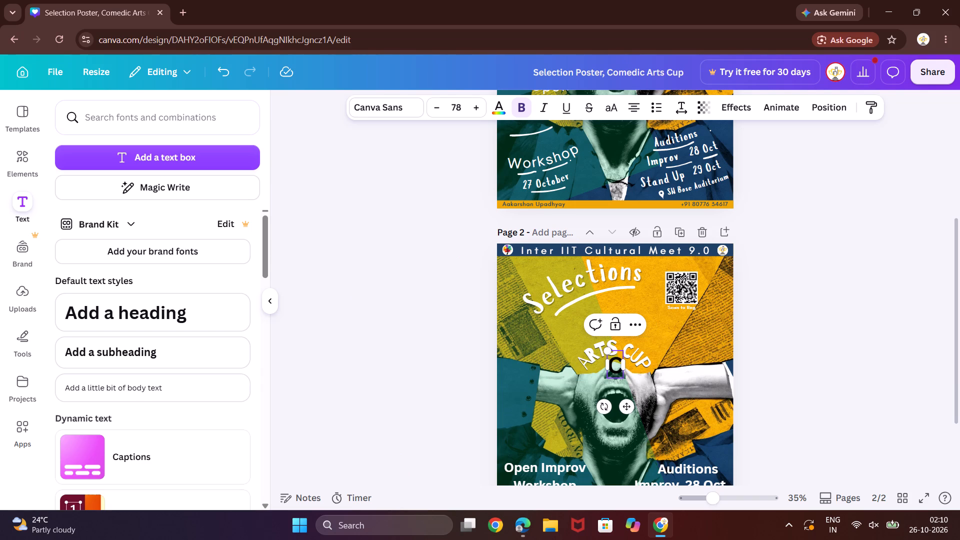
pyautogui.write('omr')
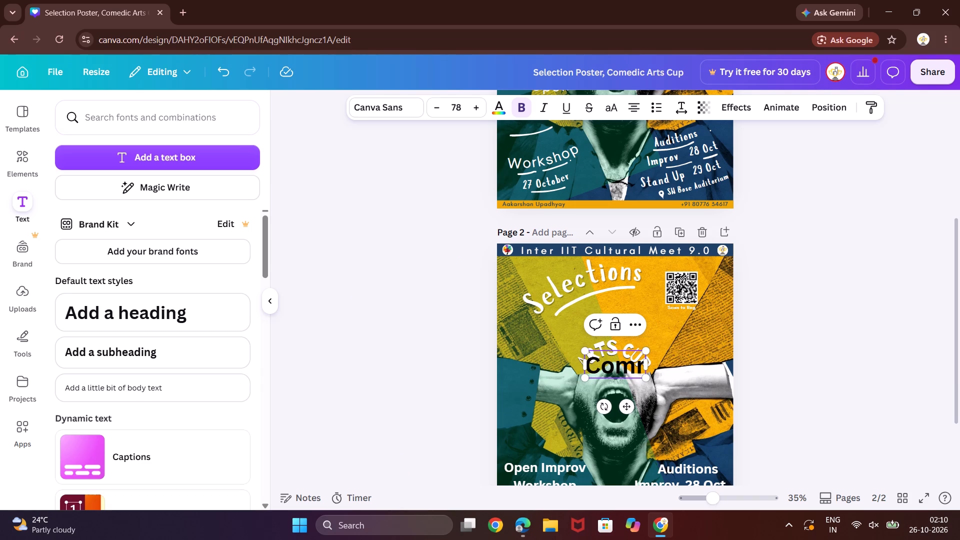
pyautogui.press('d')
pyautogui.press('BackSpace')
pyautogui.press('BackSpace')
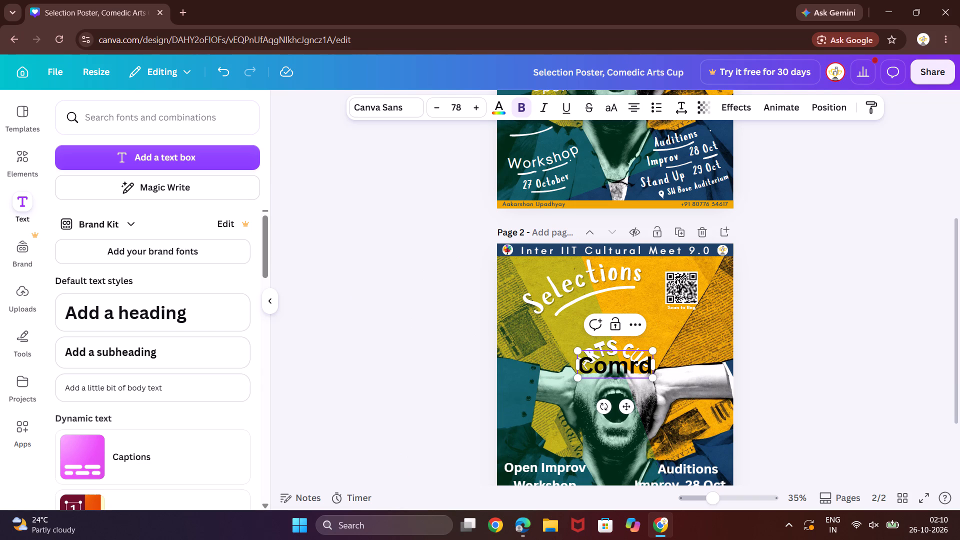
pyautogui.press('BackSpace')
pyautogui.press('BackSpace')
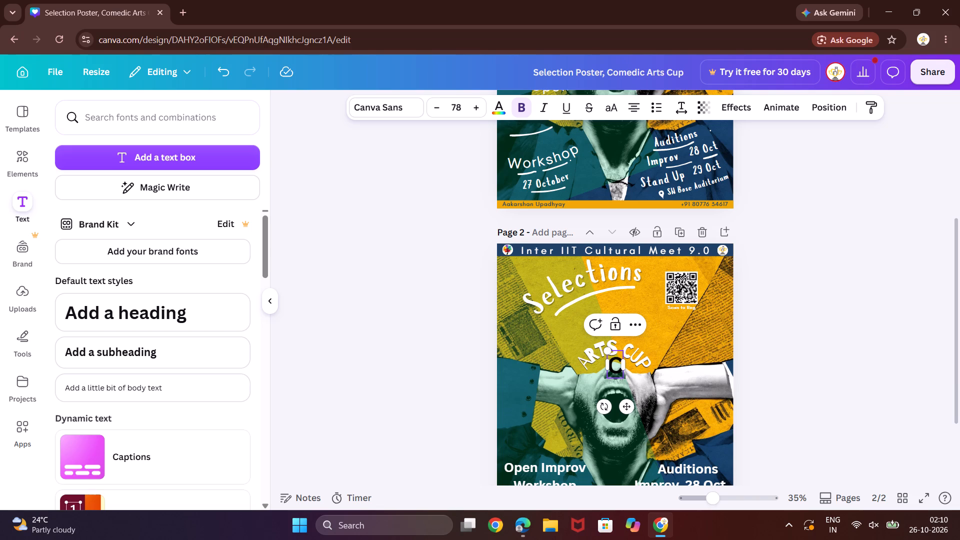
pyautogui.write('OMEDIC')
pyautogui.press('space')
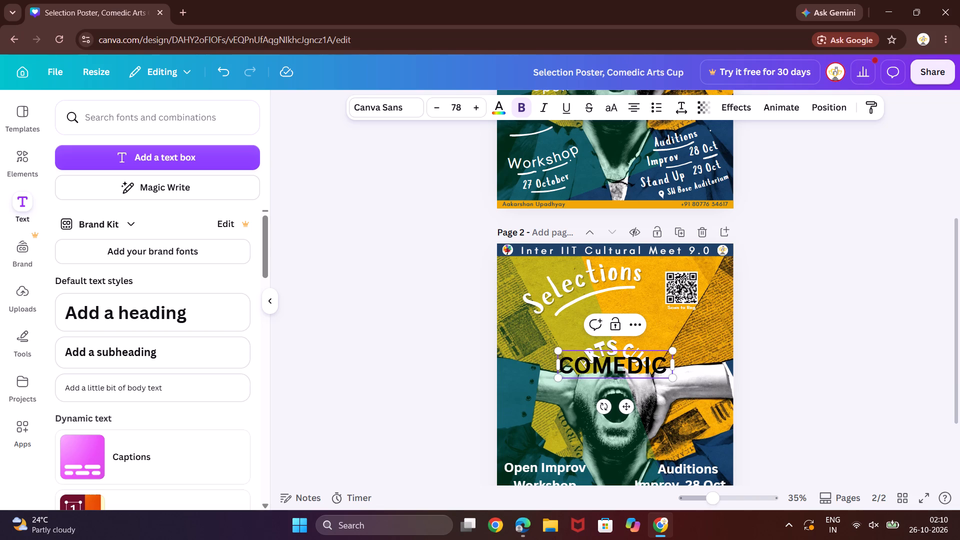
pyautogui.press('Return')
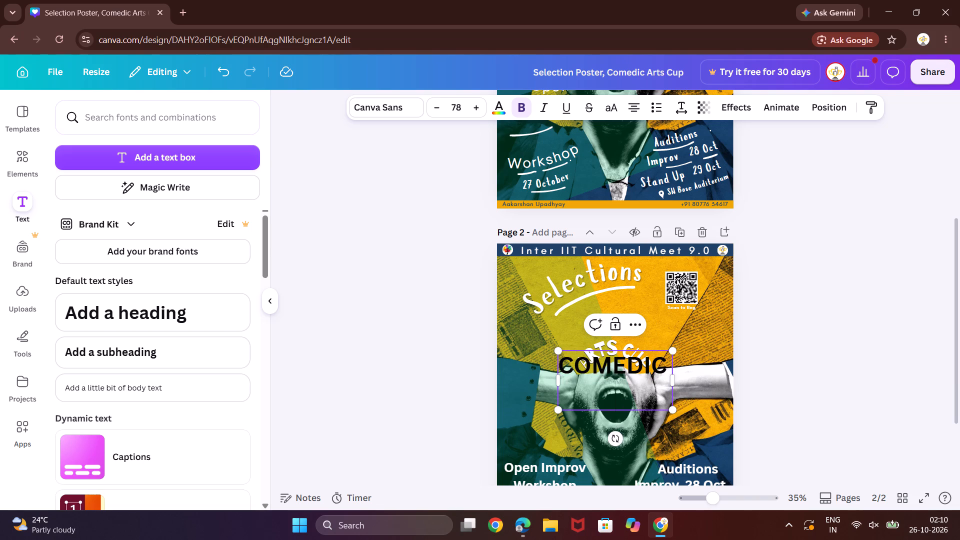
pyautogui.write('ARTS')
pyautogui.press('space')
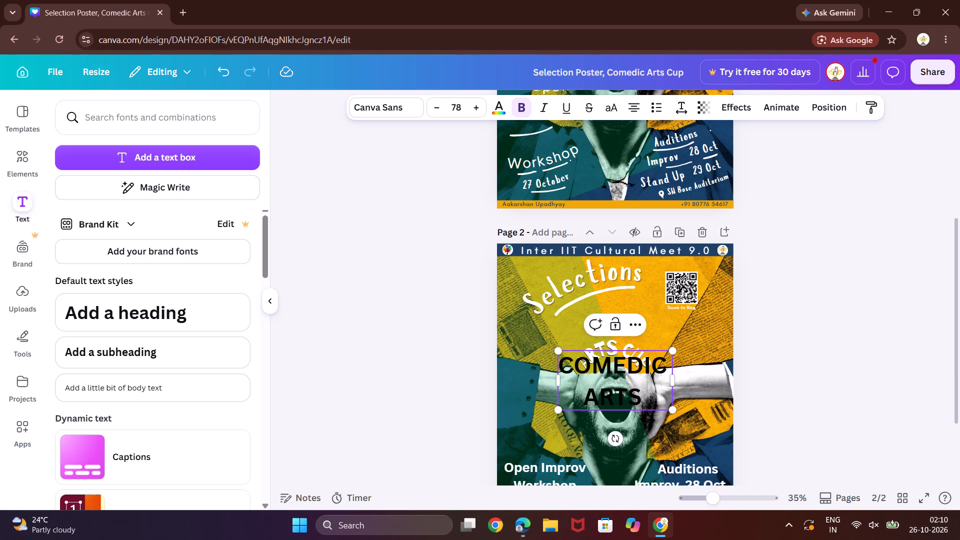
pyautogui.hotkey('shift', 'c')
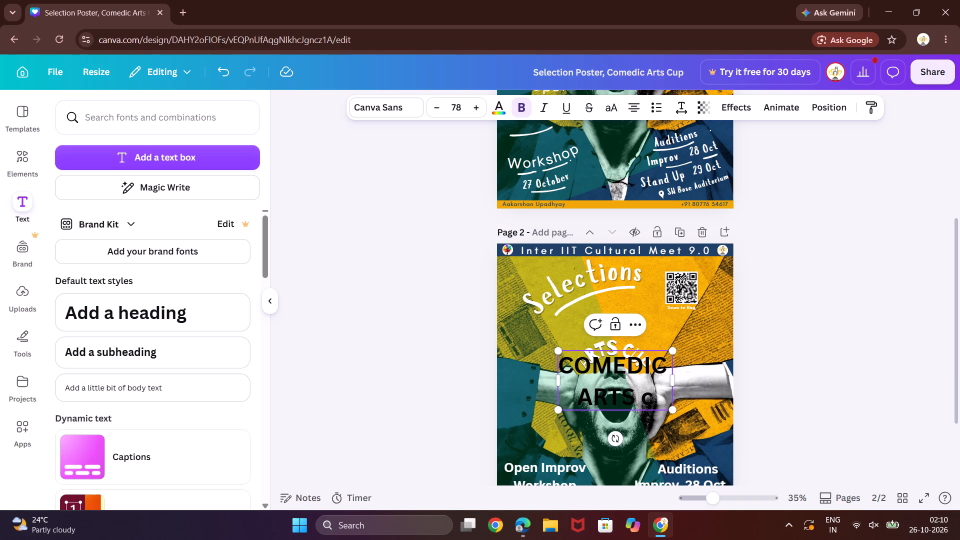
pyautogui.press('BackSpace')
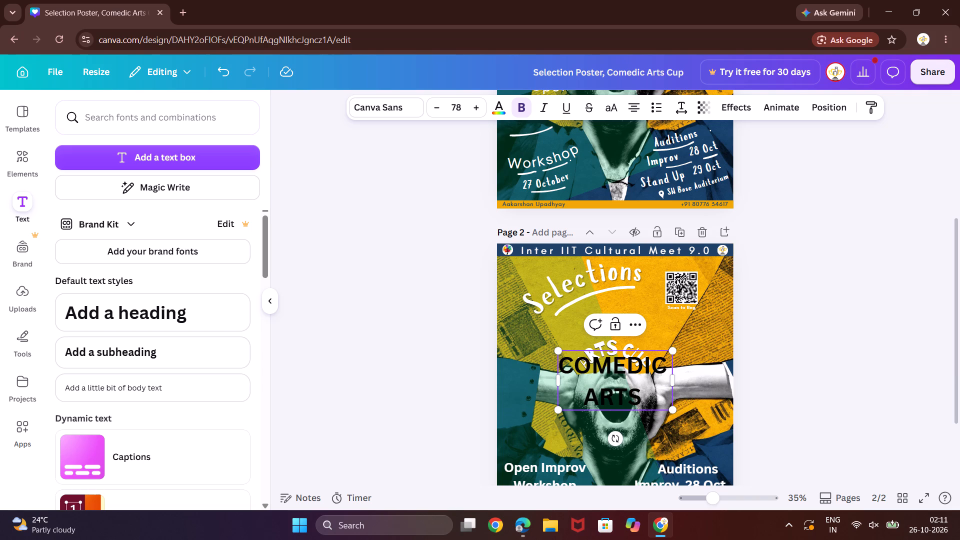
pyautogui.write('CU')
pyautogui.press('p')
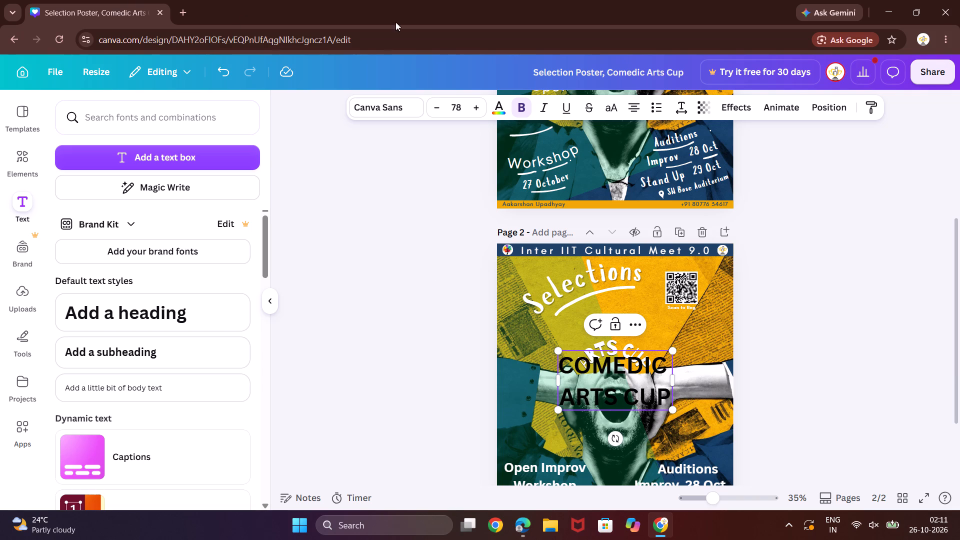
# Change the text colour of both lines of the "COMEDIC ARTS CUP" heading to white.
pyautogui.click(502, 107)
pyautogui.click(148, 199)
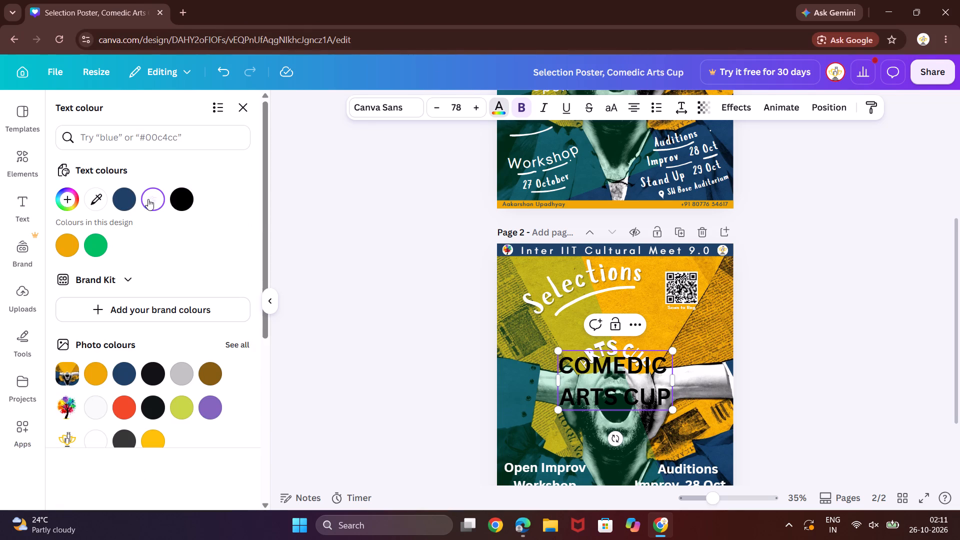
pyautogui.click(587, 380)
pyautogui.click(642, 377)
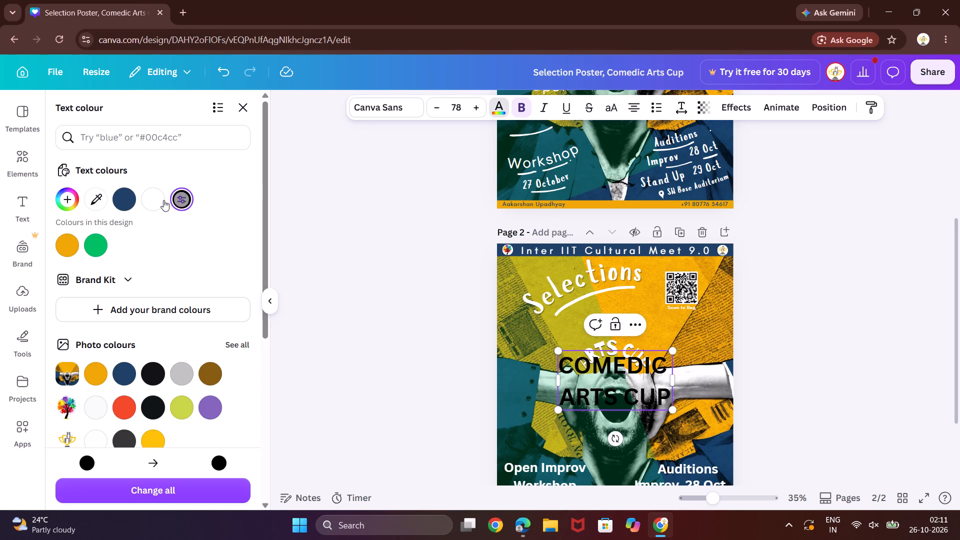
pyautogui.click(162, 199)
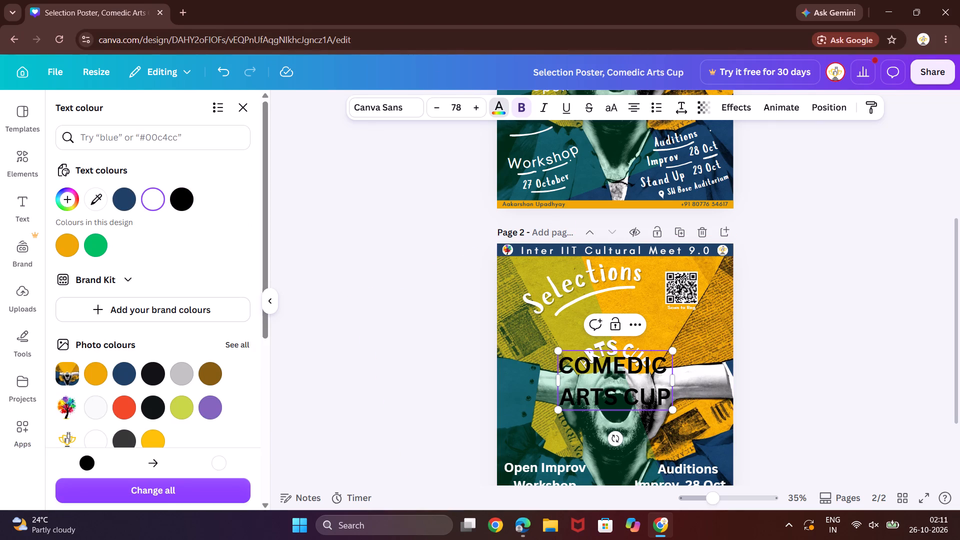
pyautogui.doubleClick(654, 371)
pyautogui.click(149, 201)
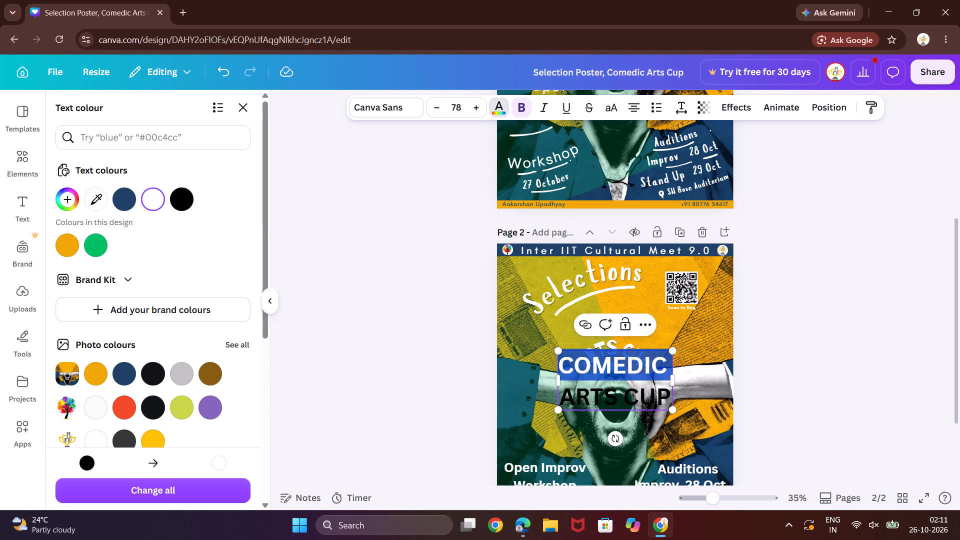
pyautogui.doubleClick(654, 401)
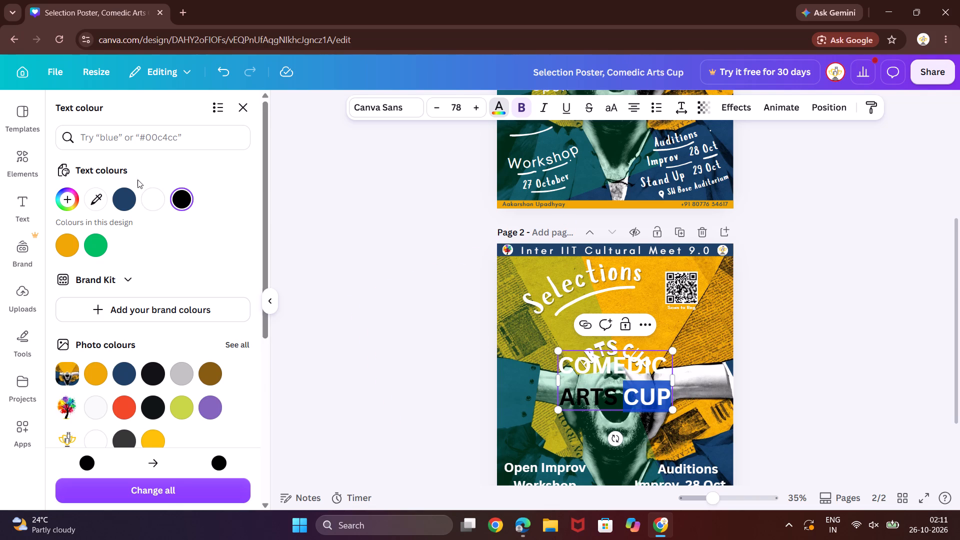
pyautogui.click(148, 199)
pyautogui.doubleClick(589, 392)
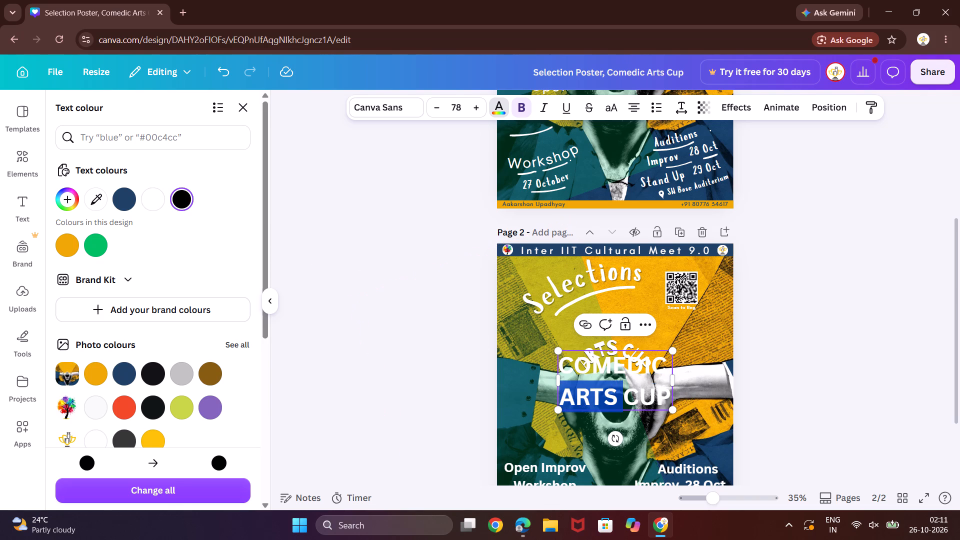
pyautogui.click(158, 196)
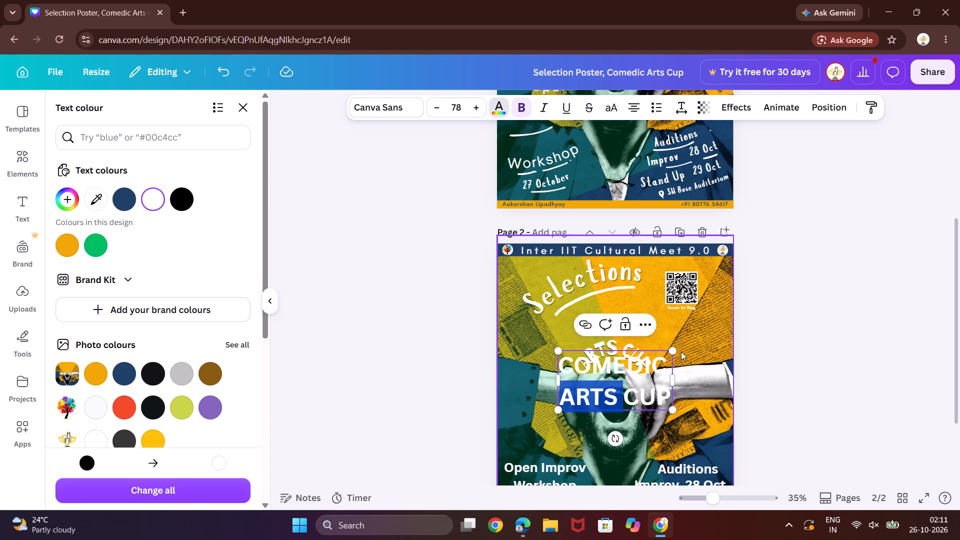
pyautogui.moveTo(606, 373); pyautogui.dragTo(607, 365)
pyautogui.click(617, 401)
pyautogui.click(766, 349)
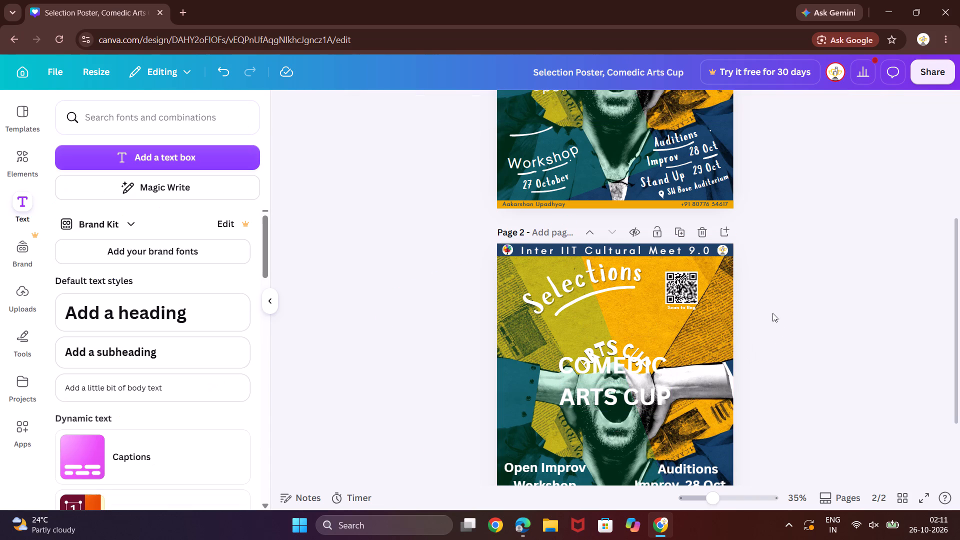
# Shift the new heading down clear of the curved "ARTS CUP" text, and delete that curved text.
pyautogui.moveTo(640, 396); pyautogui.dragTo(645, 411)
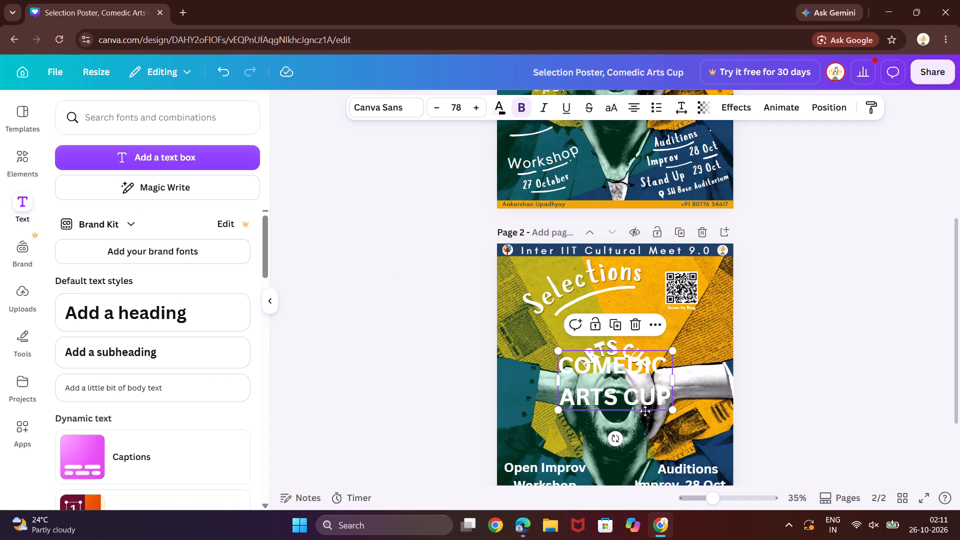
pyautogui.moveTo(645, 411); pyautogui.dragTo(648, 425)
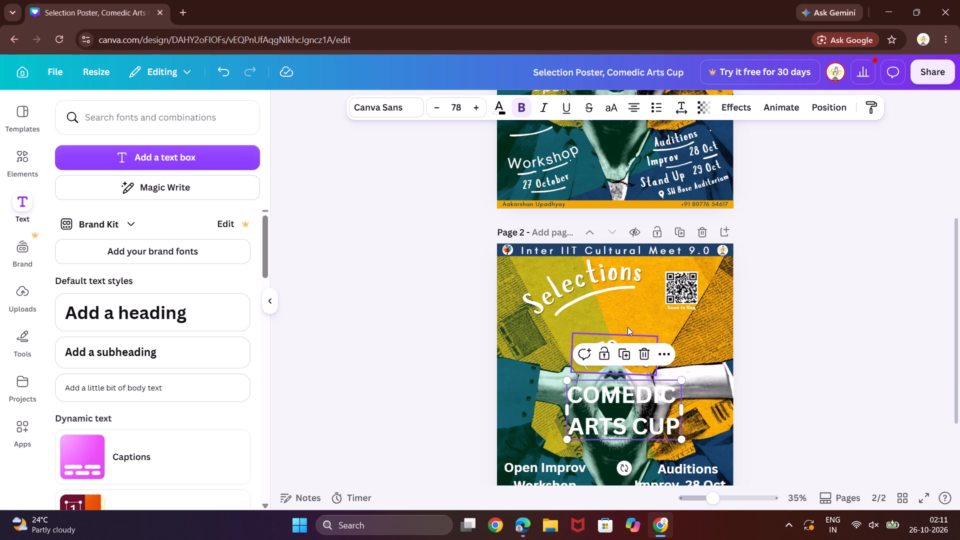
pyautogui.click(628, 324)
pyautogui.click(632, 346)
pyautogui.press('BackSpace')
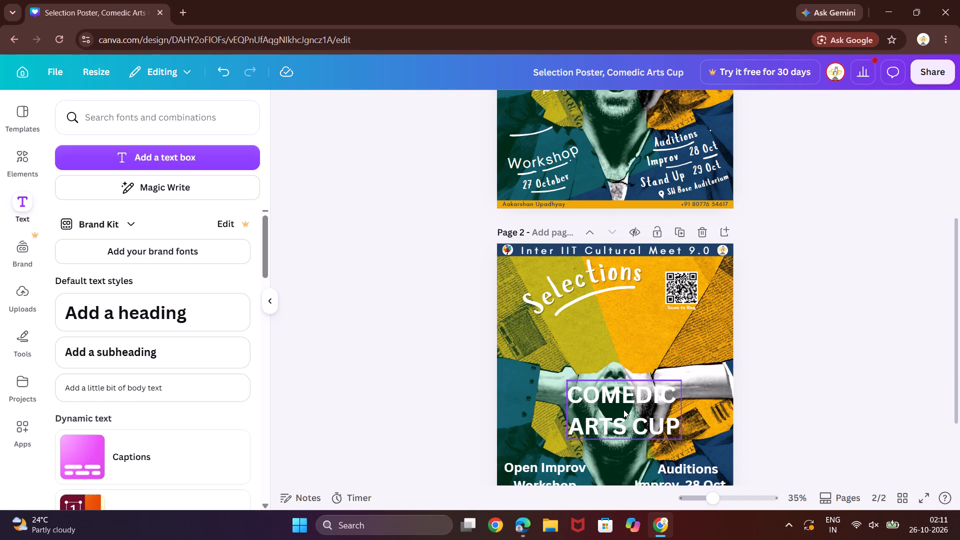
# Move the "COMEDIC ARTS CUP" heading straight up so it sits just above the screaming man's head.
pyautogui.press('Up')
pyautogui.press('Up')
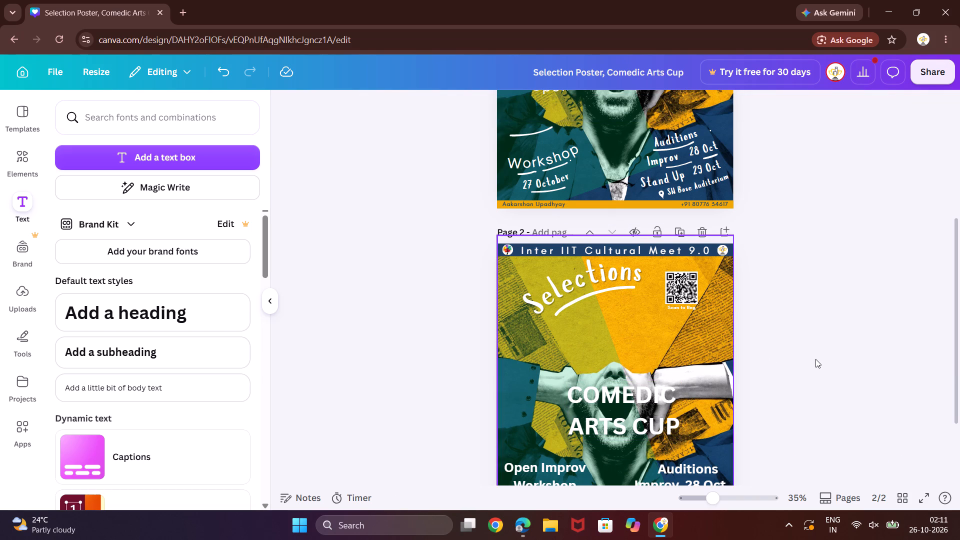
pyautogui.moveTo(815, 359); pyautogui.dragTo(835, 333)
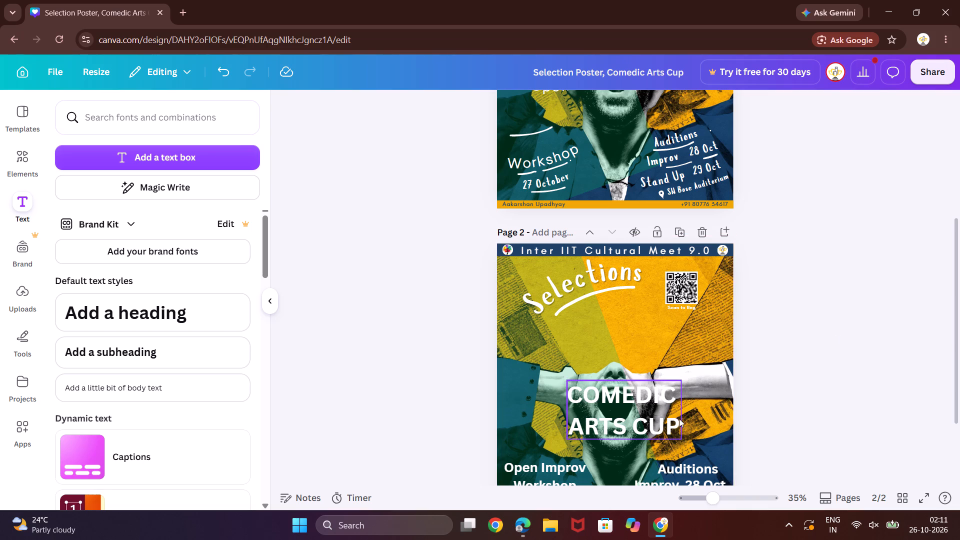
pyautogui.click(663, 416)
pyautogui.press('Up')
pyautogui.press('Up')
pyautogui.press('Up')
pyautogui.press('Up')
pyautogui.press('Up')
pyautogui.press('Up')
pyautogui.press('Up')
pyautogui.press('Up')
pyautogui.press('Up')
pyautogui.press('Up')
pyautogui.press('Up')
pyautogui.press('Up')
pyautogui.press('Up')
pyautogui.press('Up')
pyautogui.press('Up')
pyautogui.press('Up')
pyautogui.press('Up')
pyautogui.press('Up')
pyautogui.press('Up')
pyautogui.press('Up')
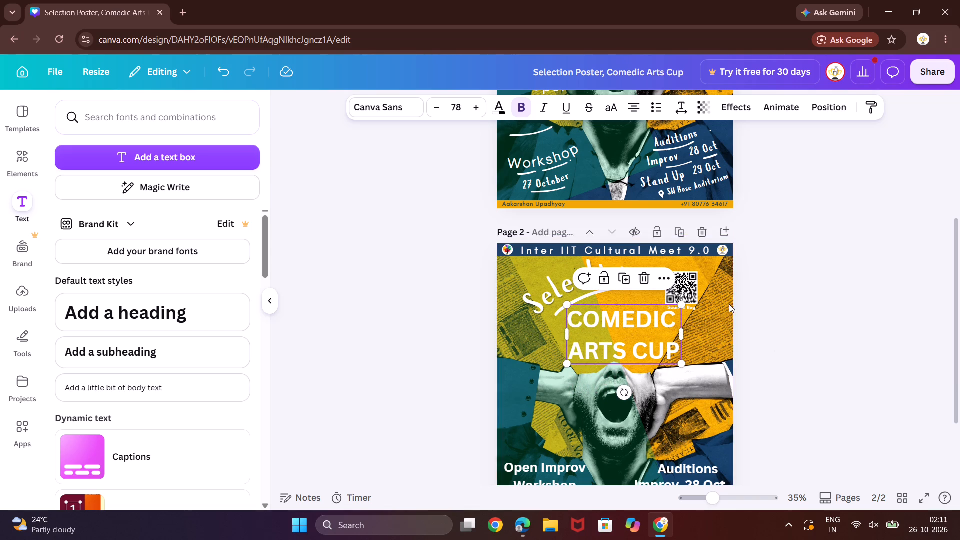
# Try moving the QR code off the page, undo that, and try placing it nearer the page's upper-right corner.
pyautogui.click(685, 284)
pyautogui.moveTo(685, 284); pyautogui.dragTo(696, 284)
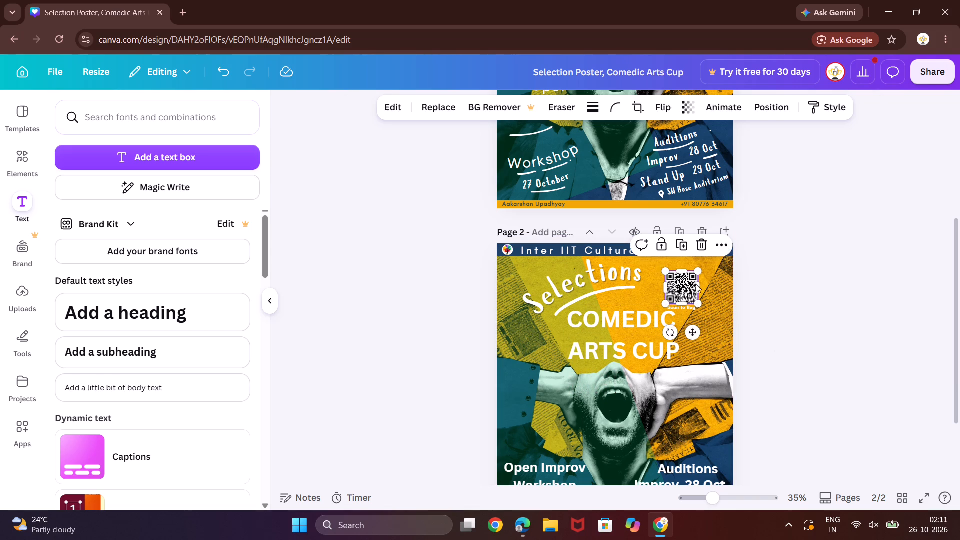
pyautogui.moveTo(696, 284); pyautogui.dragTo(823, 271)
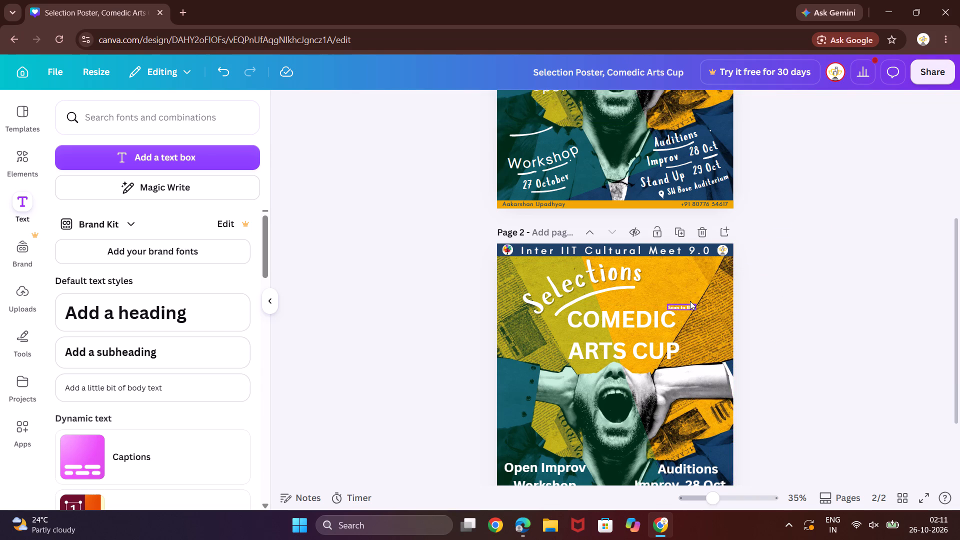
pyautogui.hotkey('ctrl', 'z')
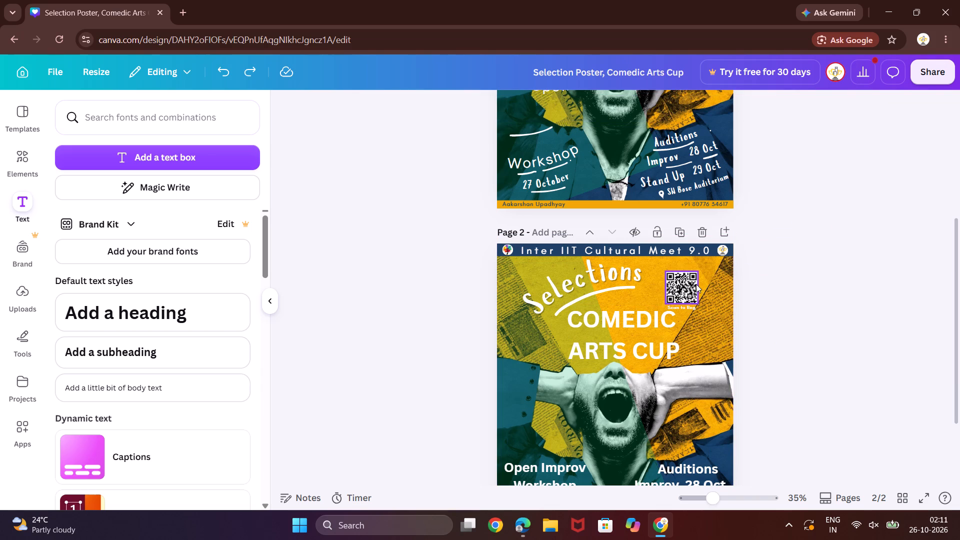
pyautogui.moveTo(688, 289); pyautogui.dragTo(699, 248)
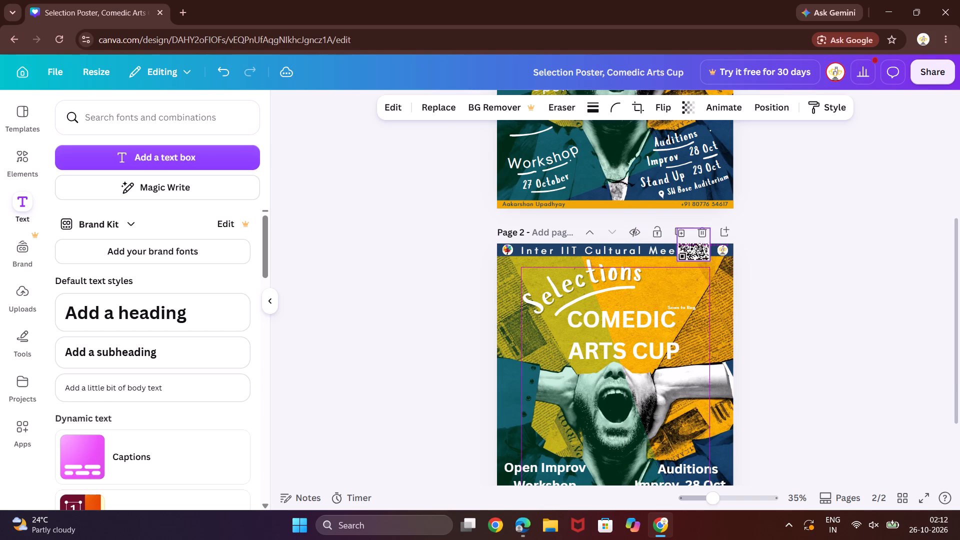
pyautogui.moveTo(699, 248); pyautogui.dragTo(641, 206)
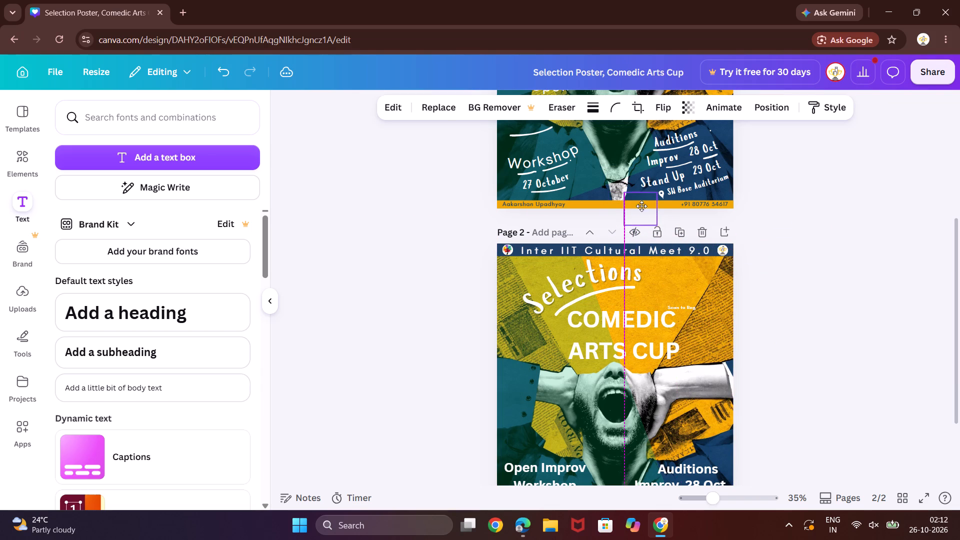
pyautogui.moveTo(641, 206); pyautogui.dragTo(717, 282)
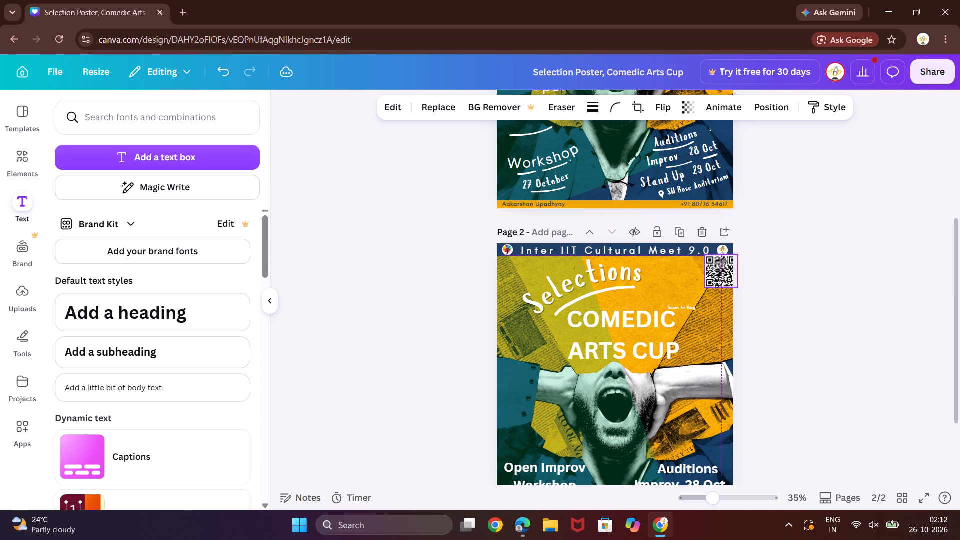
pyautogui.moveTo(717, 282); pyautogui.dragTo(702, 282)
# Copy the QR code on page 2, and delete it together with its small scan caption.
pyautogui.hotkey('ctrl', 'c')
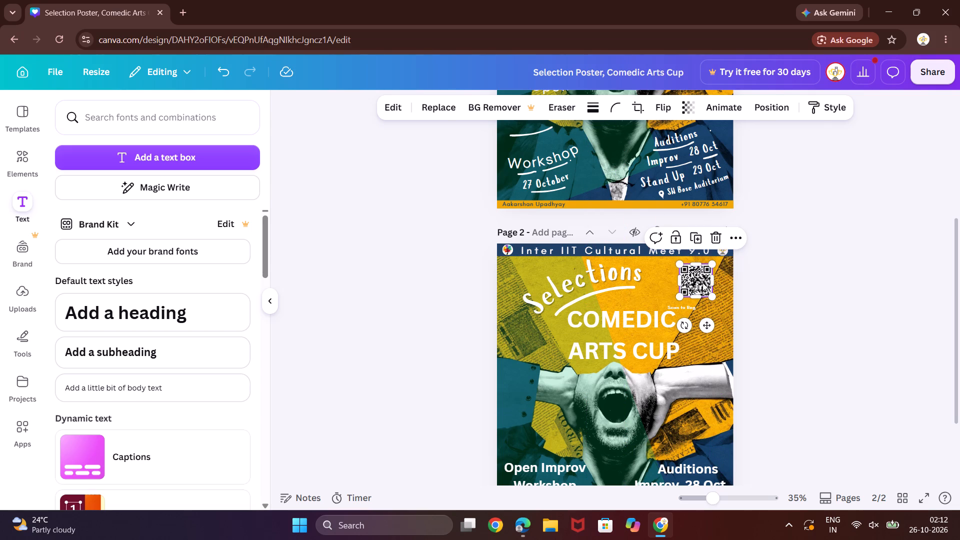
pyautogui.press('BackSpace')
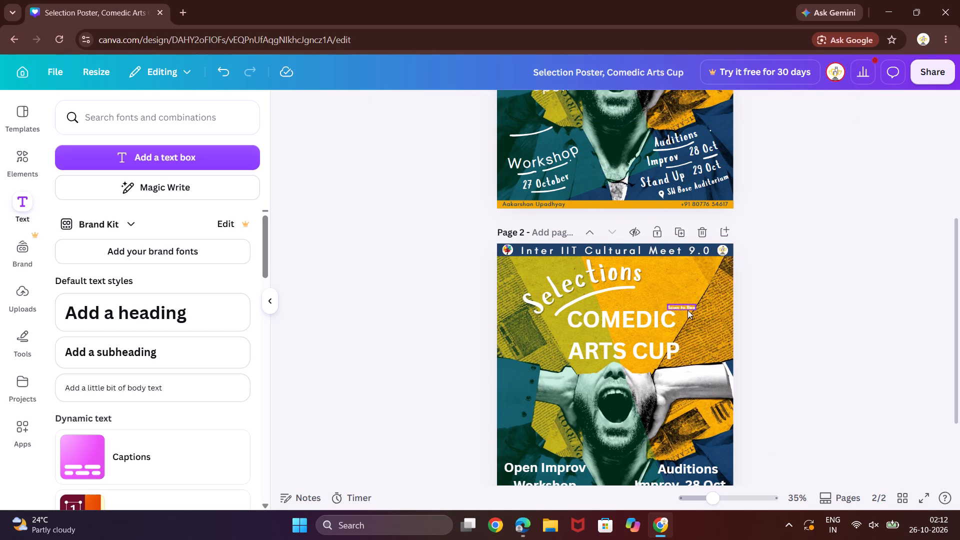
pyautogui.click(687, 309)
pyautogui.press('BackSpace')
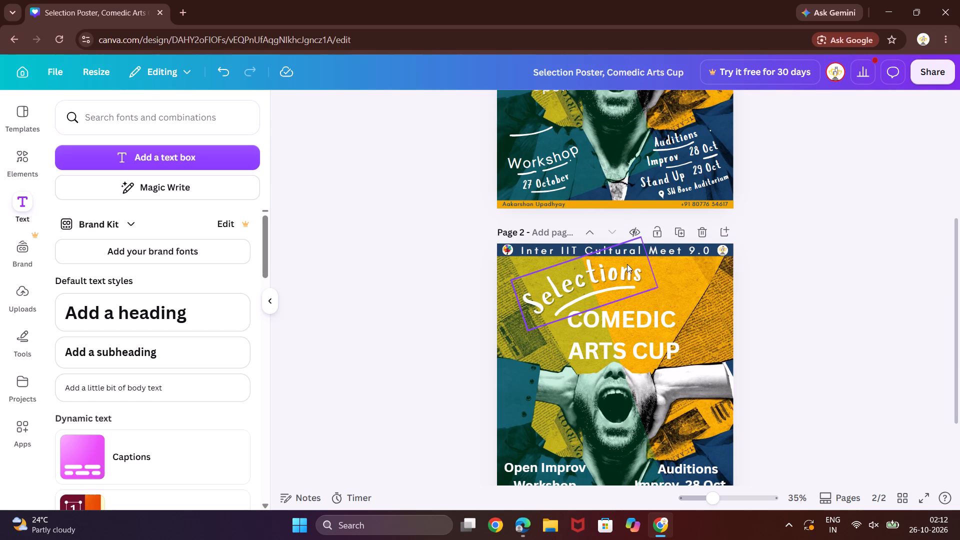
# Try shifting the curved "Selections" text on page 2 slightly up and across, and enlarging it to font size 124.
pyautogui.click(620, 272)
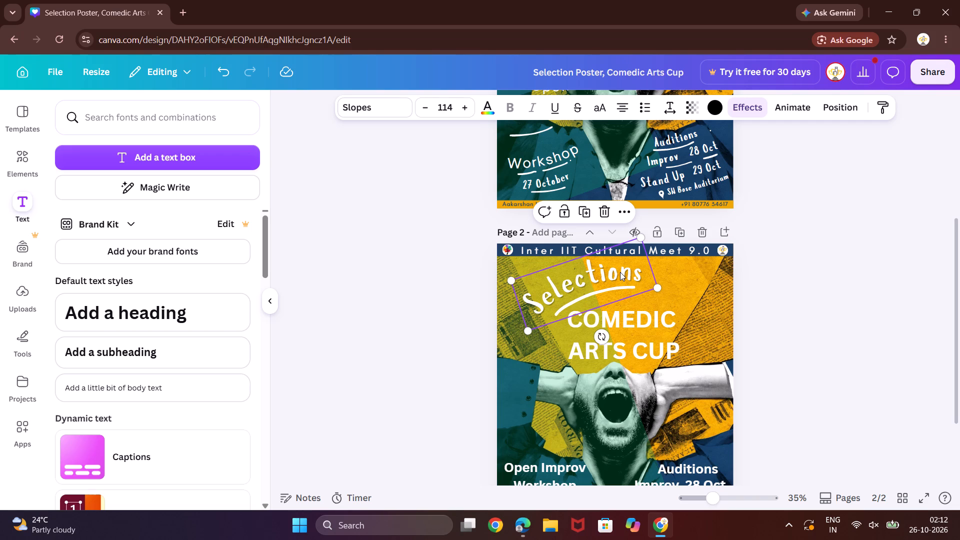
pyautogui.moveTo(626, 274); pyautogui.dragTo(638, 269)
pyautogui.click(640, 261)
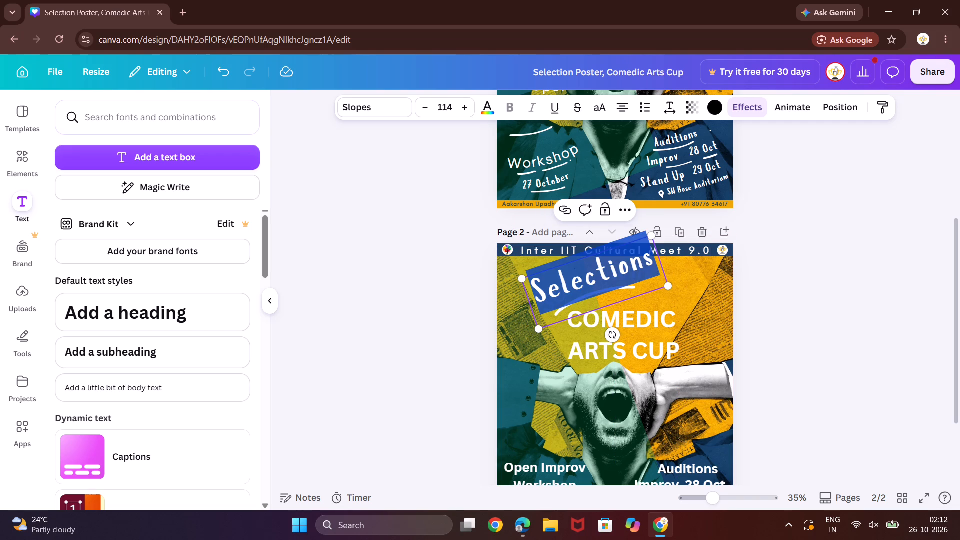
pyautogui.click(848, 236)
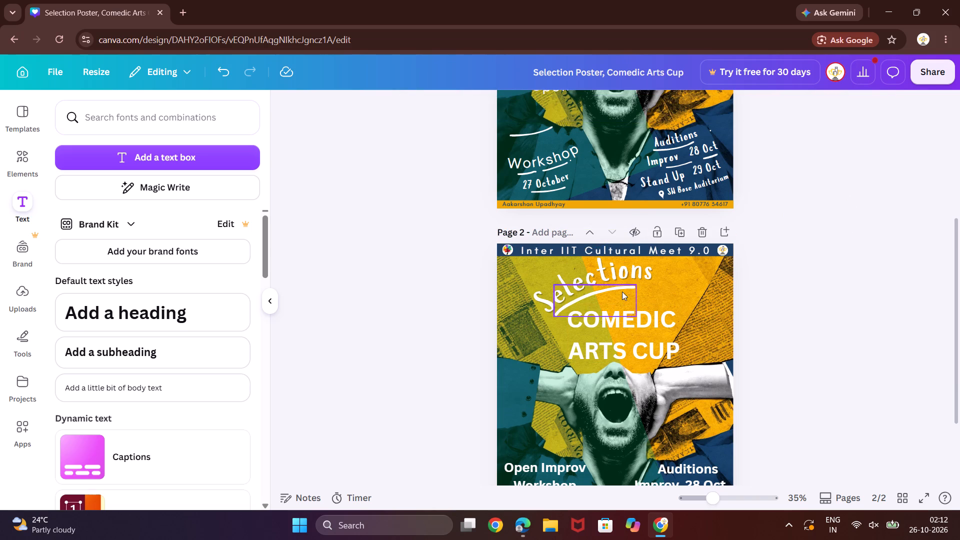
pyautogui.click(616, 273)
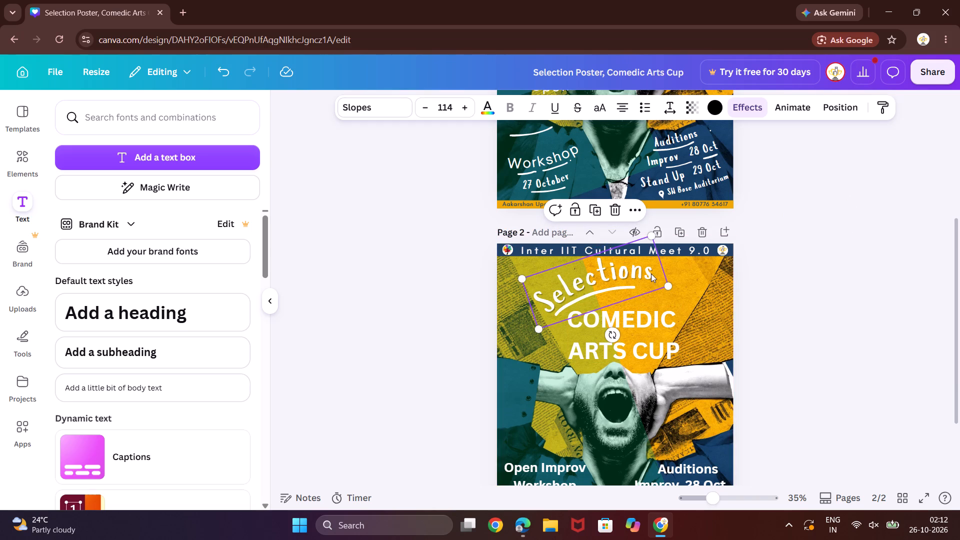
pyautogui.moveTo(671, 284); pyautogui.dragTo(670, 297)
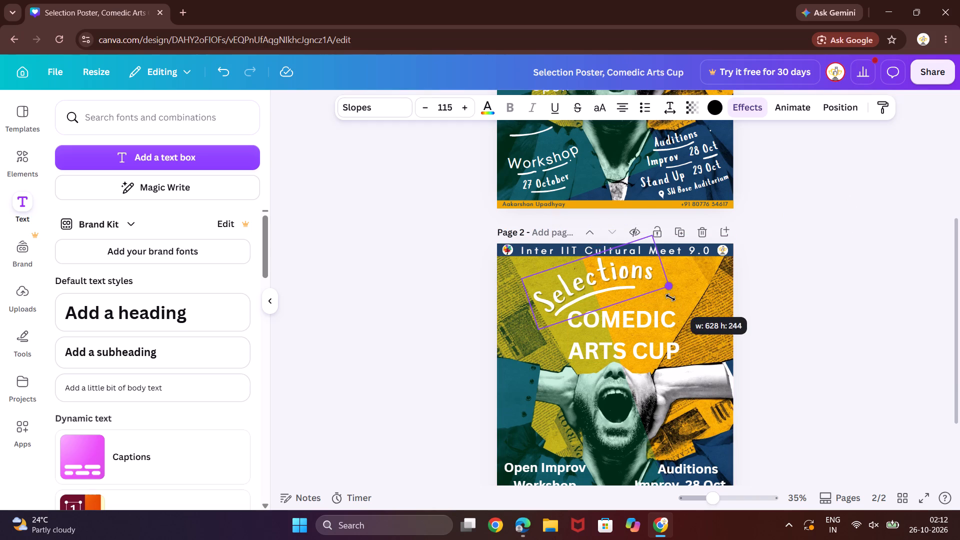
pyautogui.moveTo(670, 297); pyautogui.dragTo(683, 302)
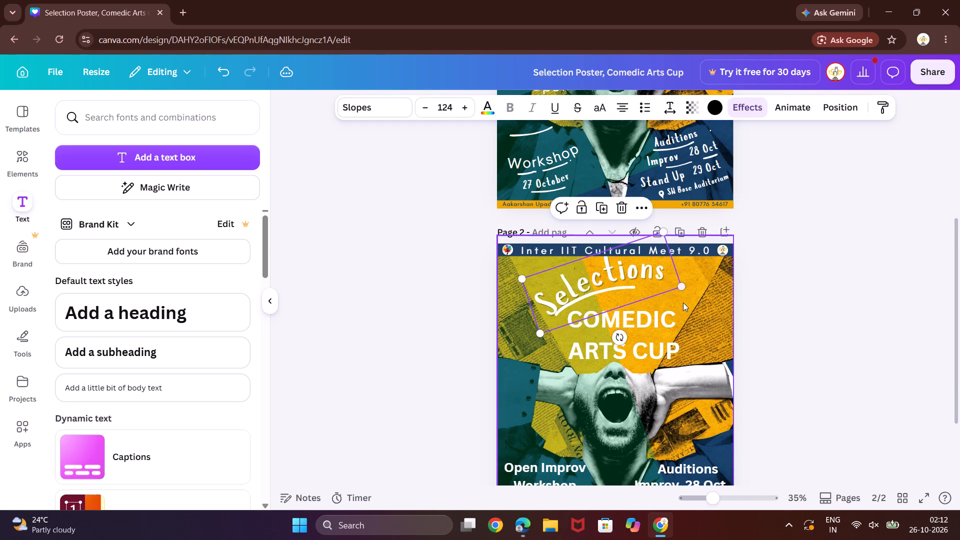
# Delete the white underline stroke and the curved "Selections" text above the "COMEDIC ARTS CUP" heading on page 2.
pyautogui.click(615, 297)
pyautogui.press('BackSpace')
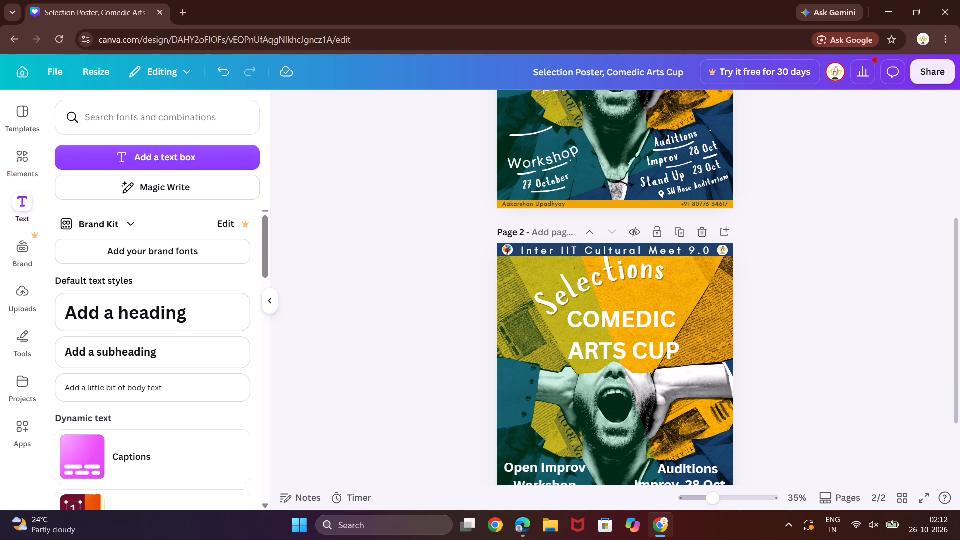
pyautogui.click(594, 267)
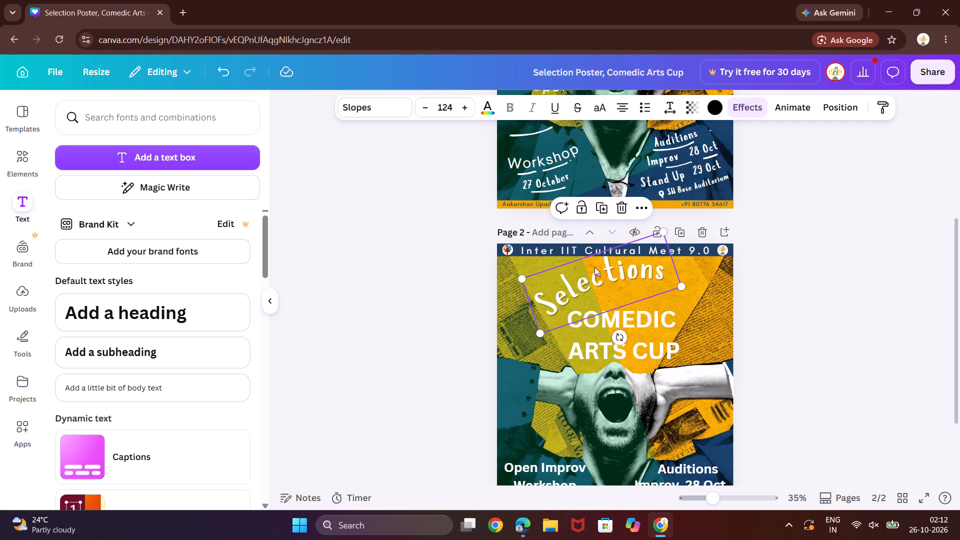
pyautogui.click(639, 201)
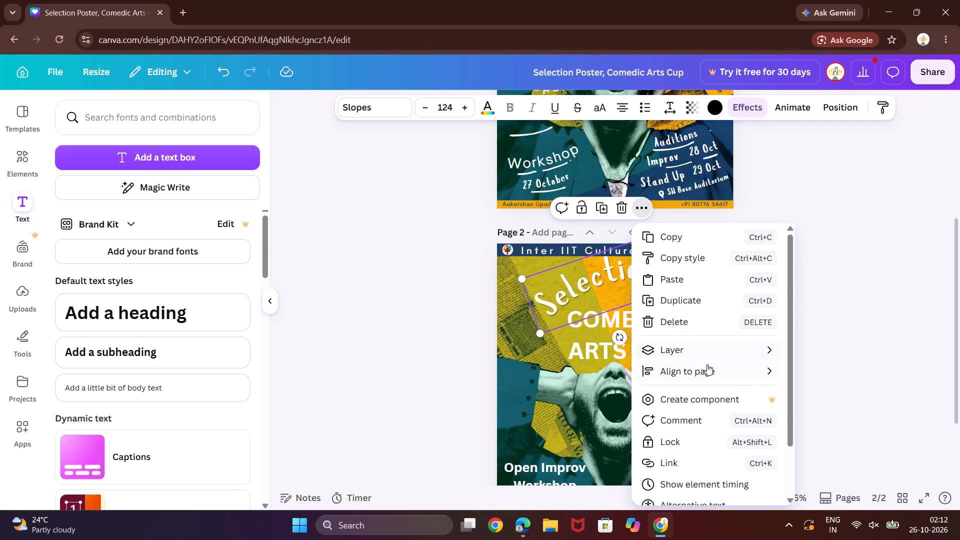
pyautogui.click(276, 305)
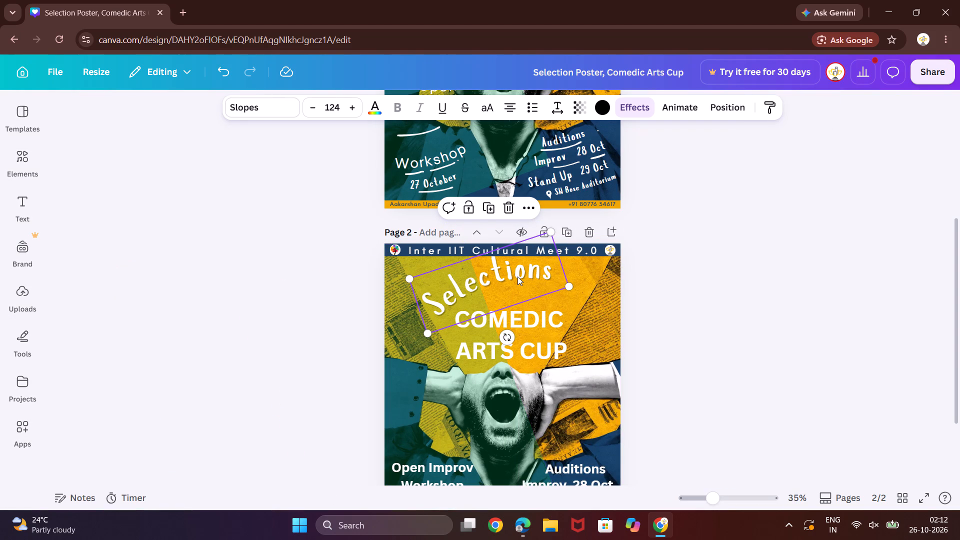
pyautogui.click(517, 276)
pyautogui.press('BackSpace')
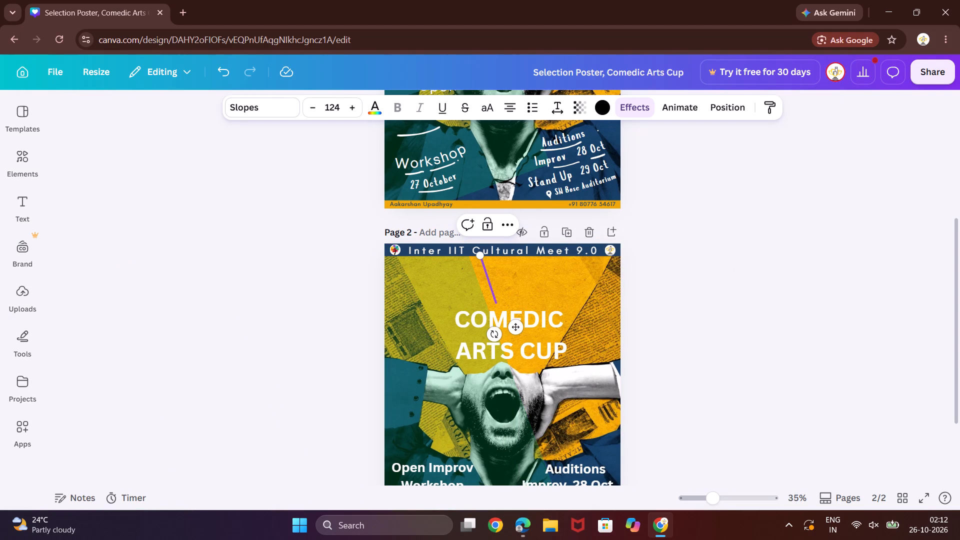
pyautogui.click(696, 263)
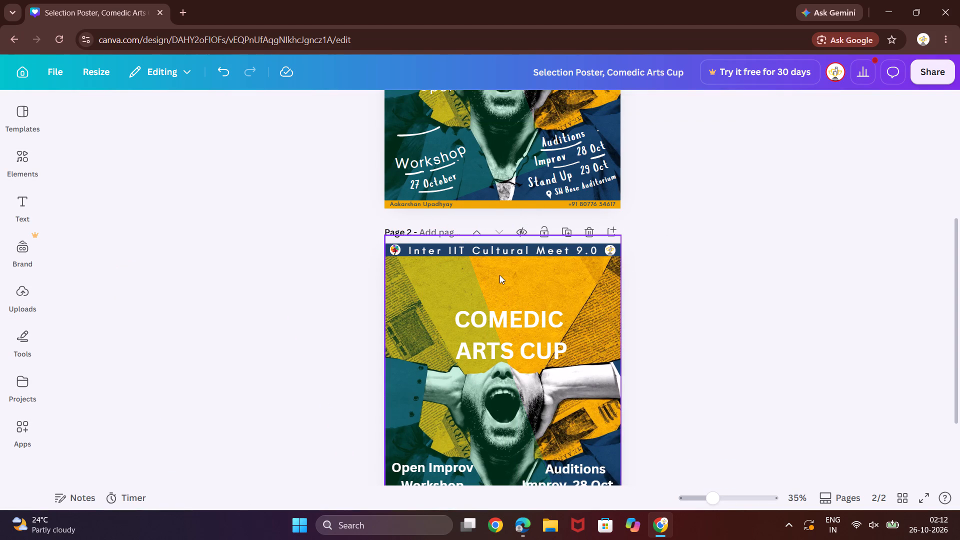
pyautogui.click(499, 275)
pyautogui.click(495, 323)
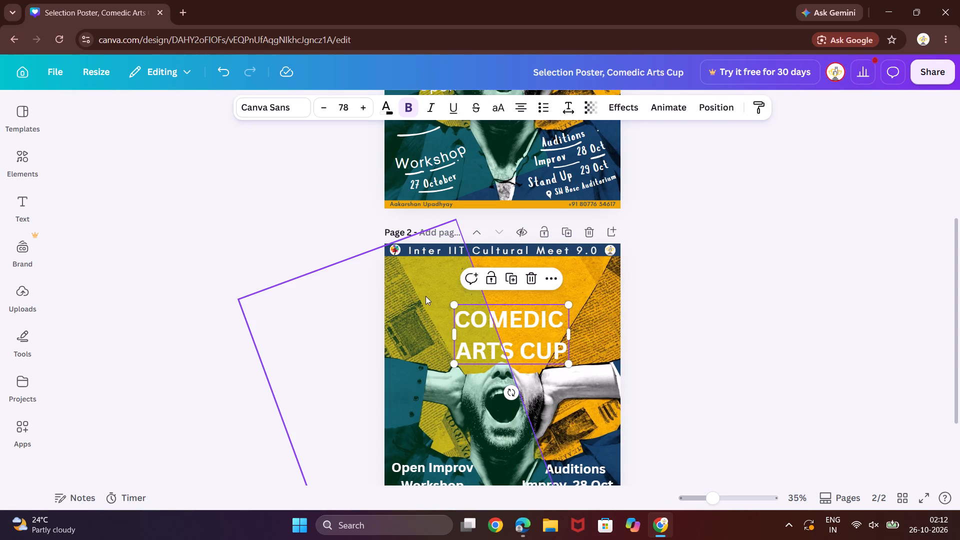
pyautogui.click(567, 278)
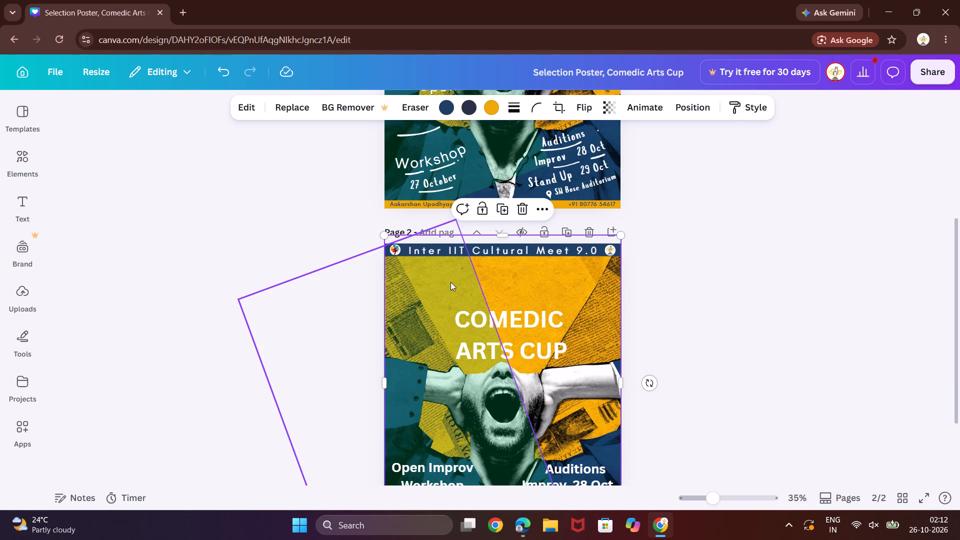
# Duplicate the "Inter IIT Cultural Meet 9.0" line, centre the copy just below page 2's blue banner, and delete the original from the banner.
pyautogui.click(520, 253)
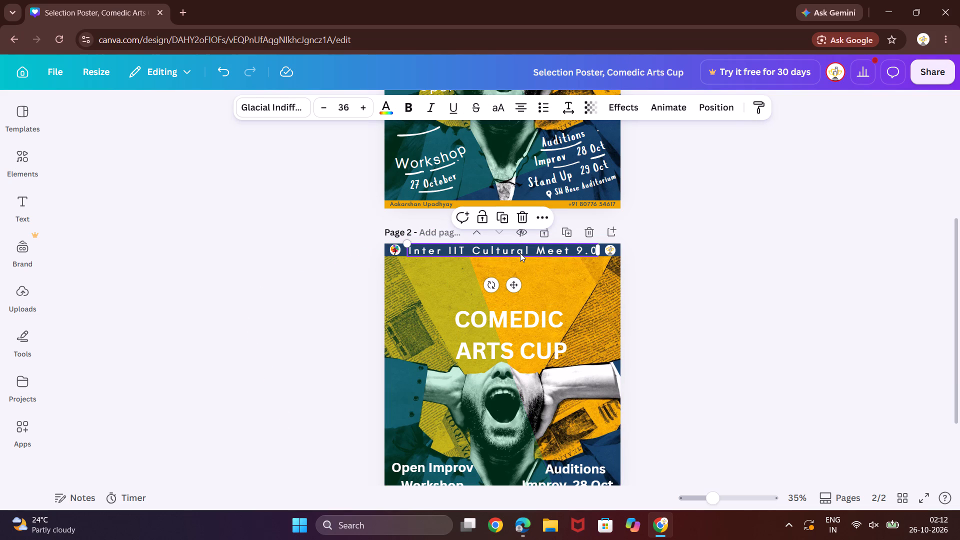
pyautogui.hotkey('ctrl', 'c')
pyautogui.hotkey('ctrl', 'v')
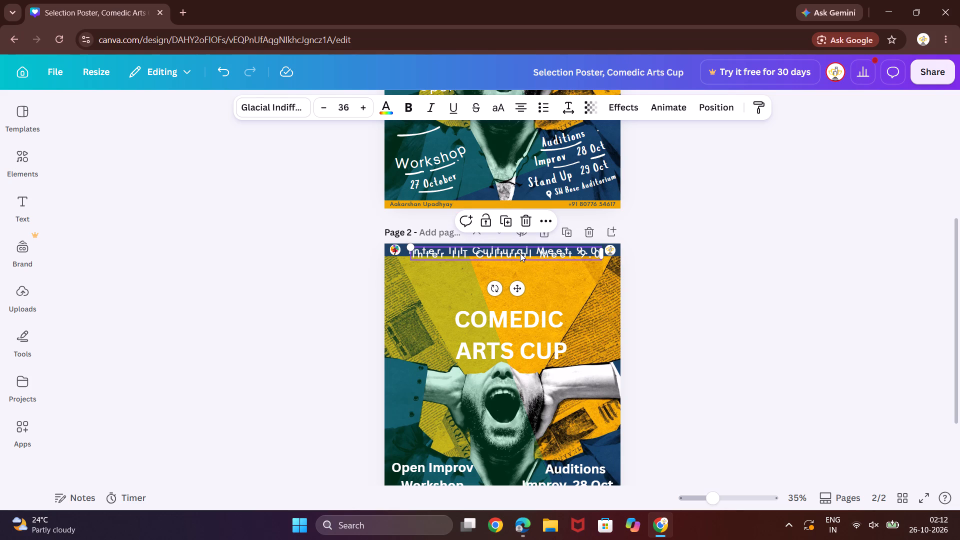
pyautogui.moveTo(520, 253); pyautogui.dragTo(514, 262)
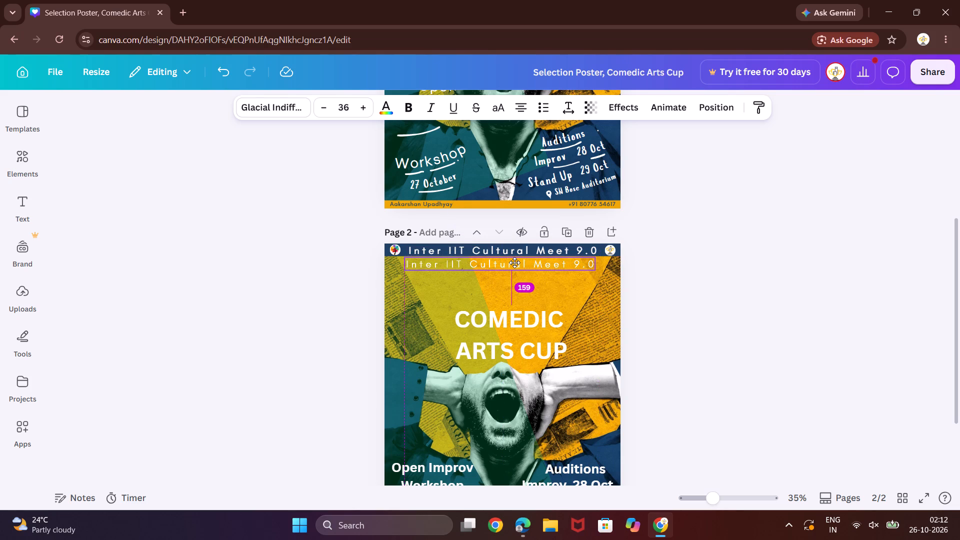
pyautogui.moveTo(514, 262); pyautogui.dragTo(516, 268)
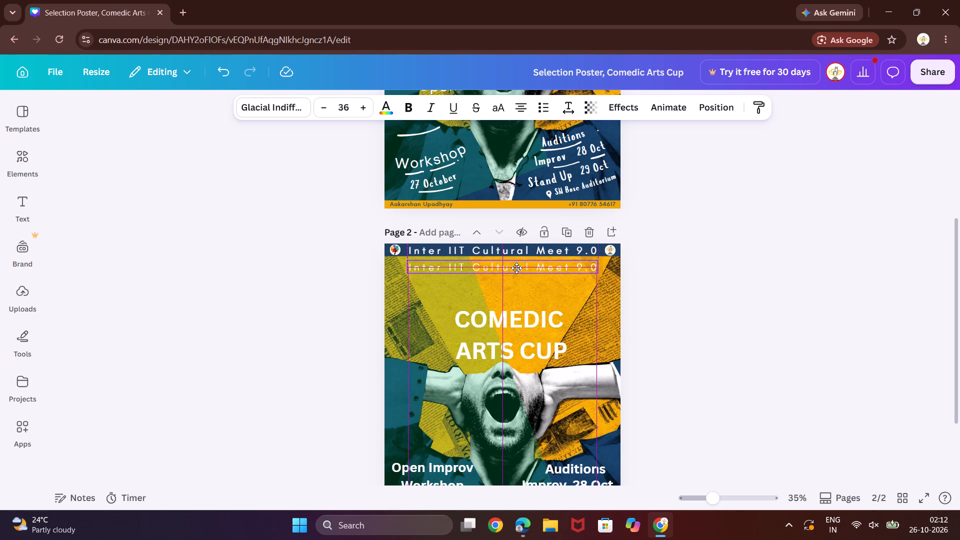
pyautogui.moveTo(516, 268); pyautogui.dragTo(516, 267)
pyautogui.click(523, 253)
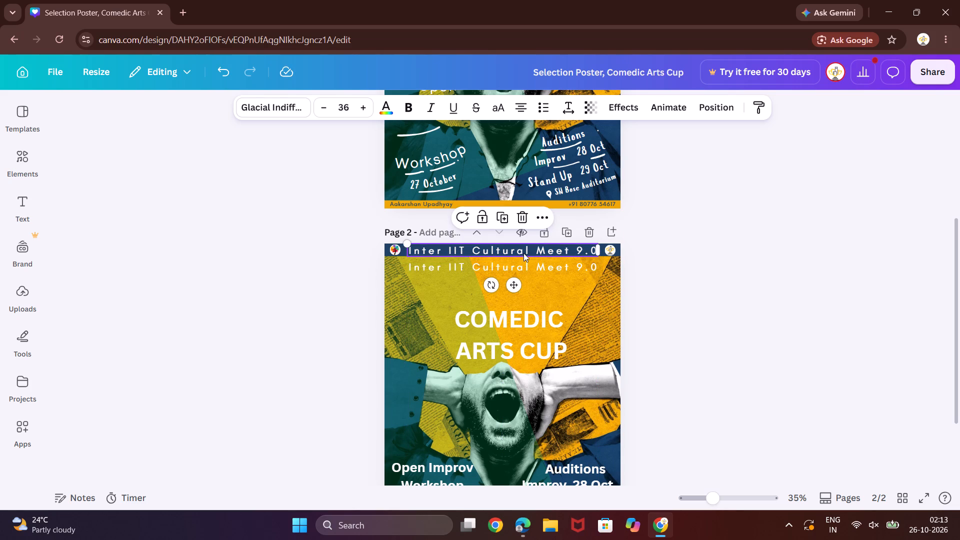
pyautogui.press('BackSpace')
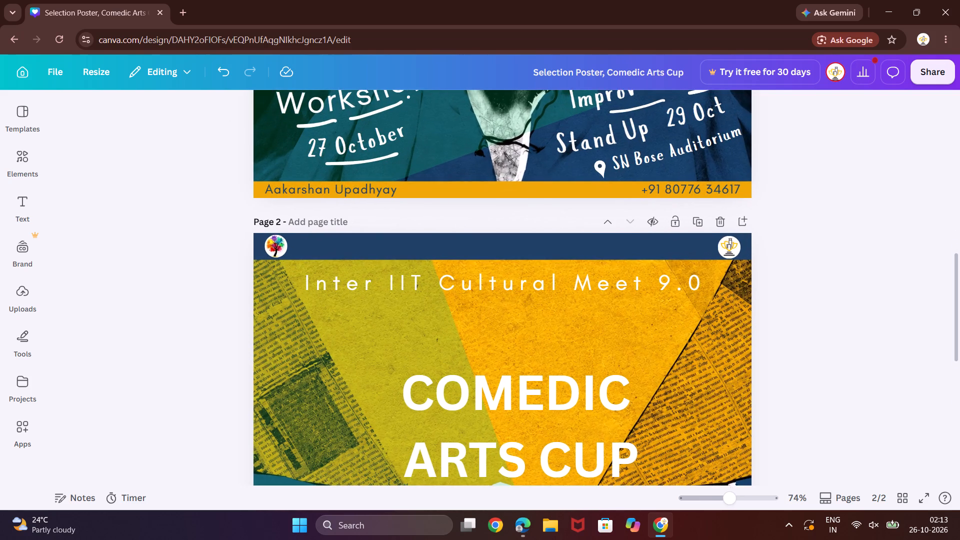
# Set the font size of the "Inter IIT Cultural Meet 9.0" line to 30.
pyautogui.click(264, 245)
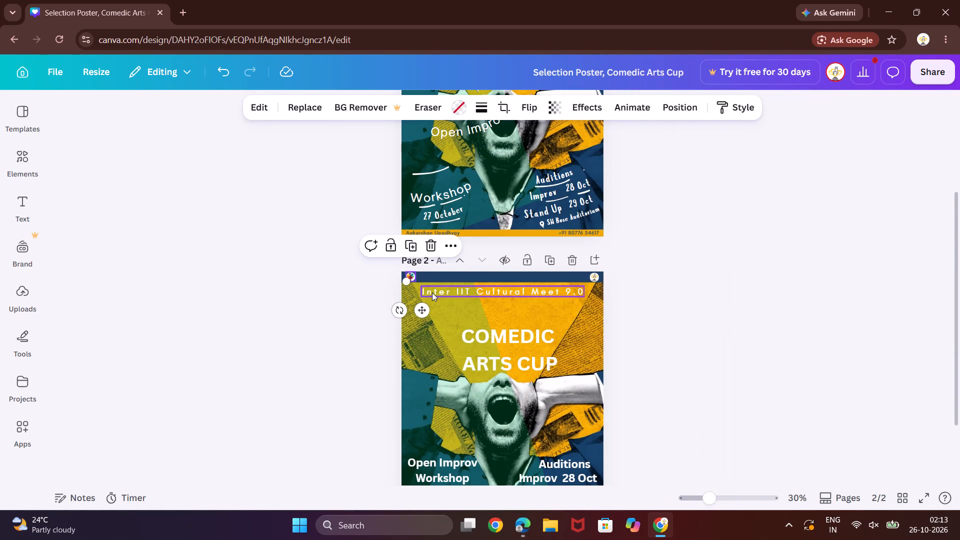
pyautogui.doubleClick(474, 290)
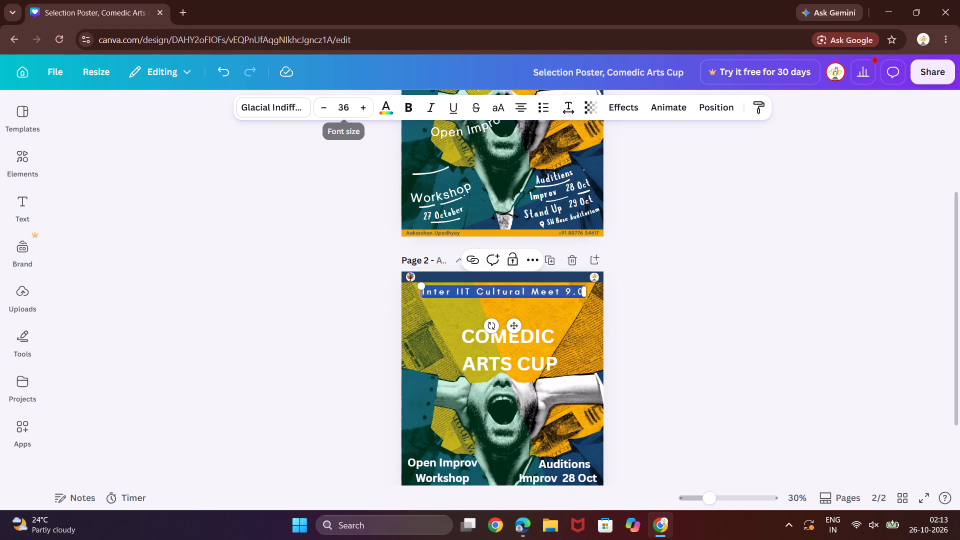
pyautogui.click(350, 104)
pyautogui.press('BackSpace')
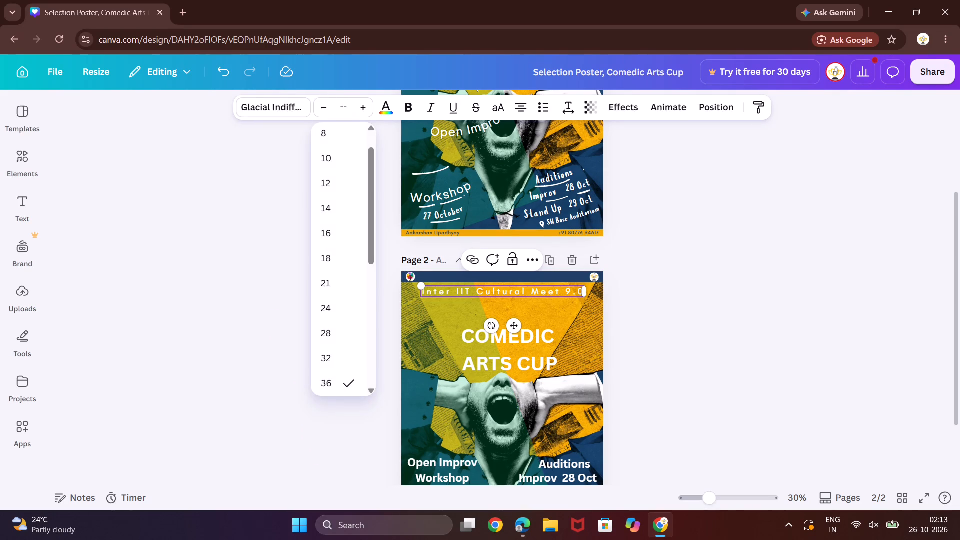
pyautogui.write('30')
pyautogui.press('Return')
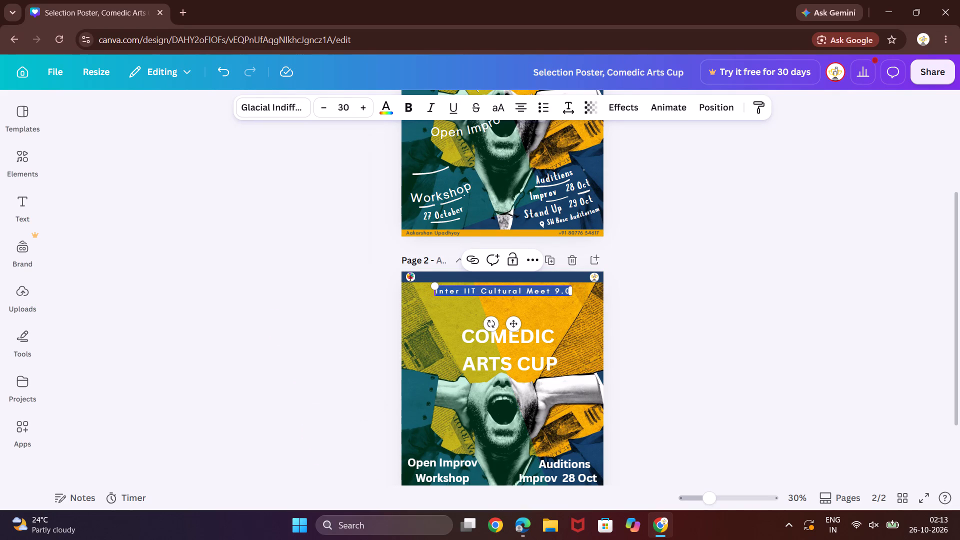
# Extend the lower edge of page 2's blue top banner down to the "Inter IIT Cultural Meet 9.0" line.
pyautogui.click(533, 346)
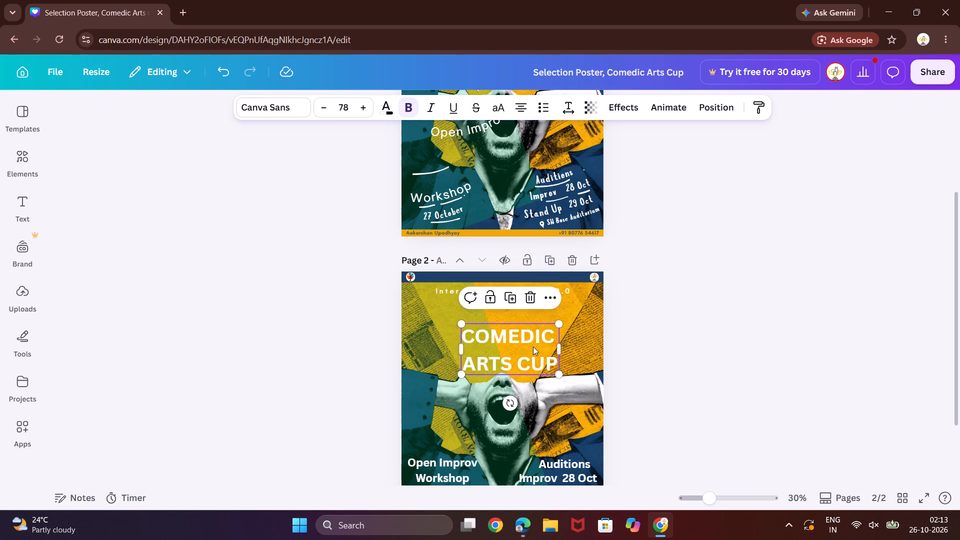
pyautogui.scroll(1, 533, 346)
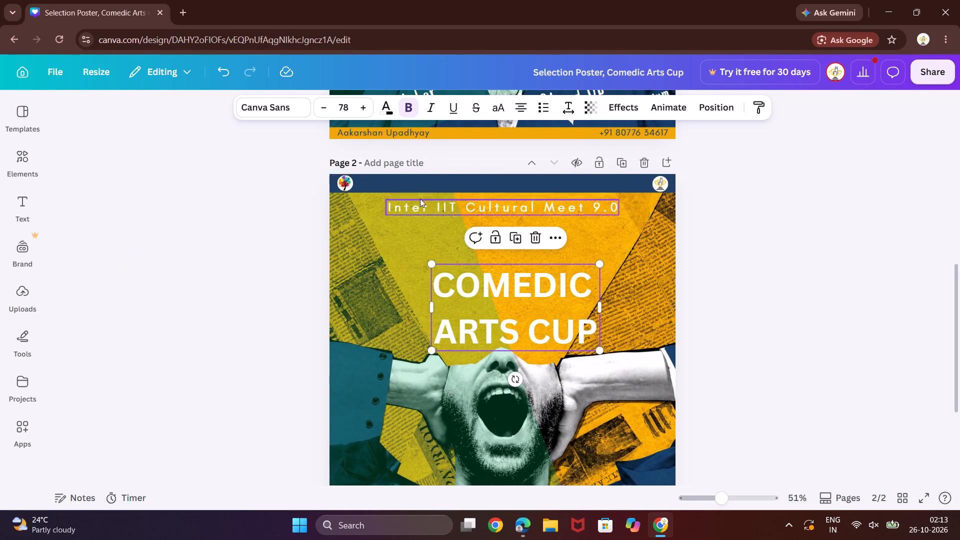
pyautogui.click(422, 176)
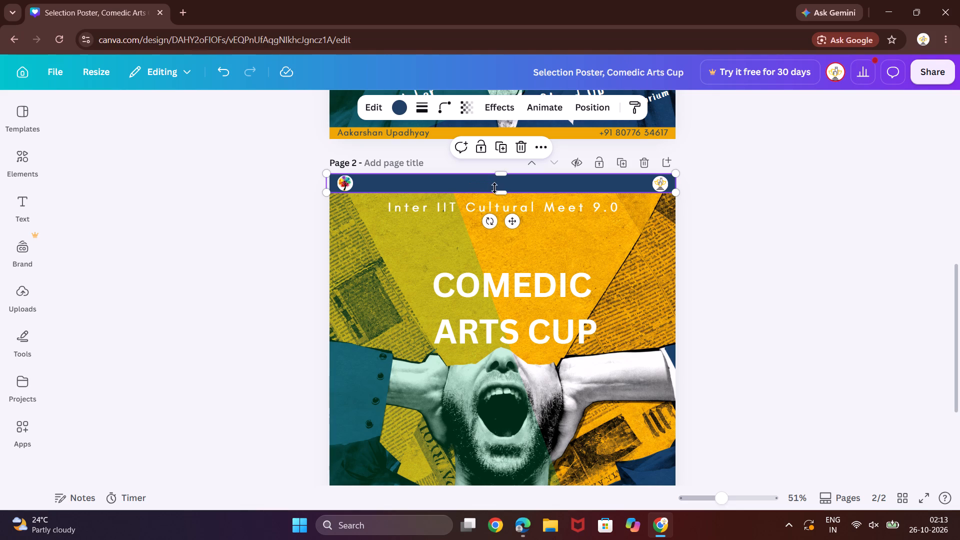
pyautogui.moveTo(504, 191); pyautogui.dragTo(504, 200)
# Nudge the "Inter IIT Cultural Meet 9.0" line straight down, clear of the blue banner.
pyautogui.click(502, 211)
pyautogui.press('Down')
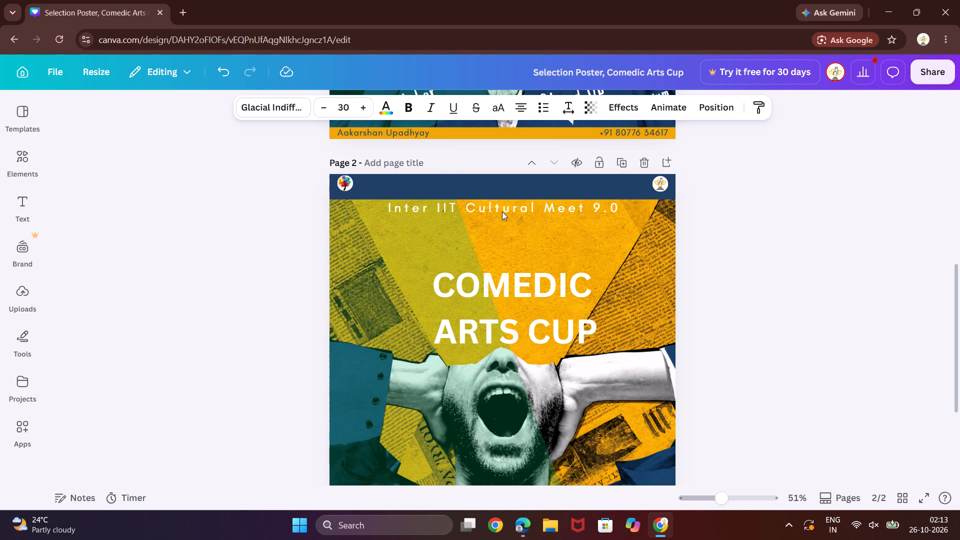
pyautogui.press('Down')
pyautogui.press('Down')
pyautogui.press('Down')
pyautogui.press('Down')
pyautogui.press('Down')
pyautogui.press('Down')
pyautogui.press('Down')
pyautogui.press('Down')
pyautogui.press('Down')
pyautogui.press('Down')
pyautogui.press('Down')
pyautogui.press('Down')
pyautogui.press('Down')
pyautogui.press('Down')
pyautogui.press('Down')
pyautogui.press('Down')
pyautogui.press('Down')
pyautogui.press('Down')
pyautogui.press('Down')
pyautogui.press('Down')
pyautogui.press('Down')
pyautogui.press('Down')
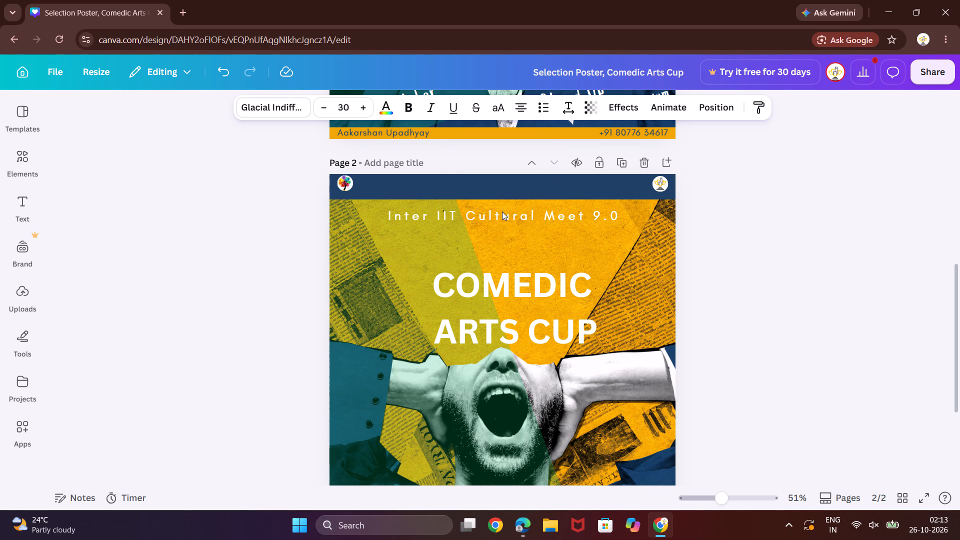
# Make the blue top banner taller again, bringing its lower edge close to the "Inter IIT Cultural Meet 9.0" line.
pyautogui.click(512, 189)
pyautogui.click(582, 191)
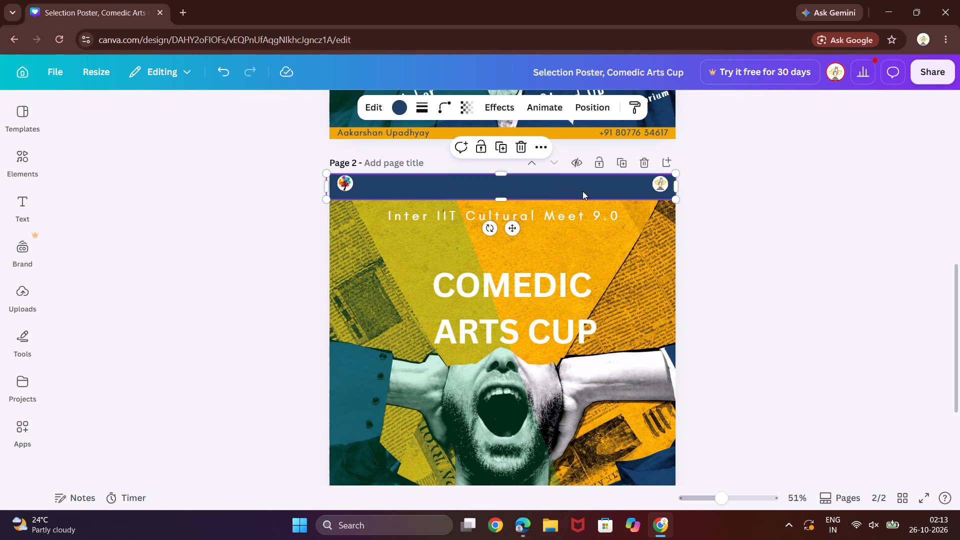
pyautogui.moveTo(505, 201); pyautogui.dragTo(505, 209)
# Enlarge the colourful tree logo to nearly the banner's height and move it along the banner to the right of centre.
pyautogui.click(347, 185)
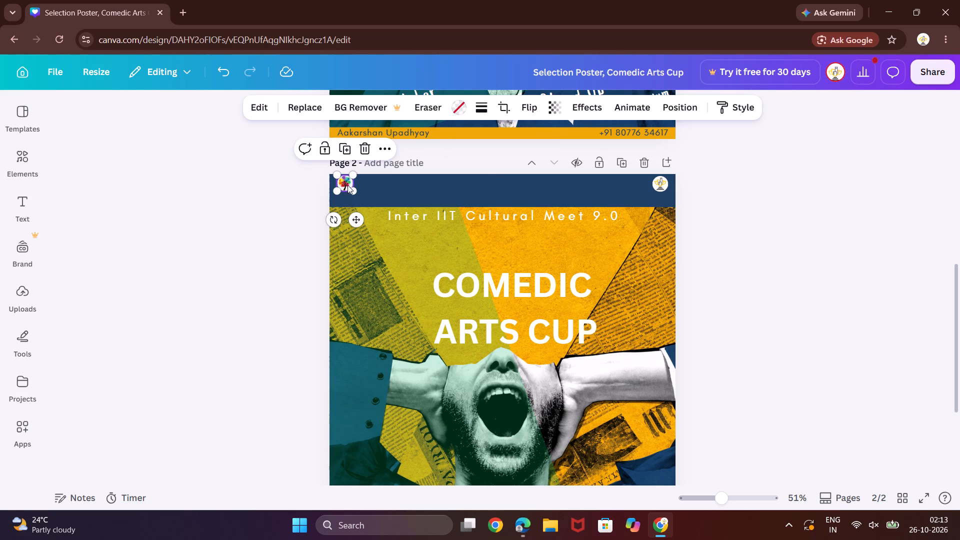
pyautogui.moveTo(349, 189); pyautogui.dragTo(362, 197)
pyautogui.moveTo(353, 192); pyautogui.dragTo(362, 191)
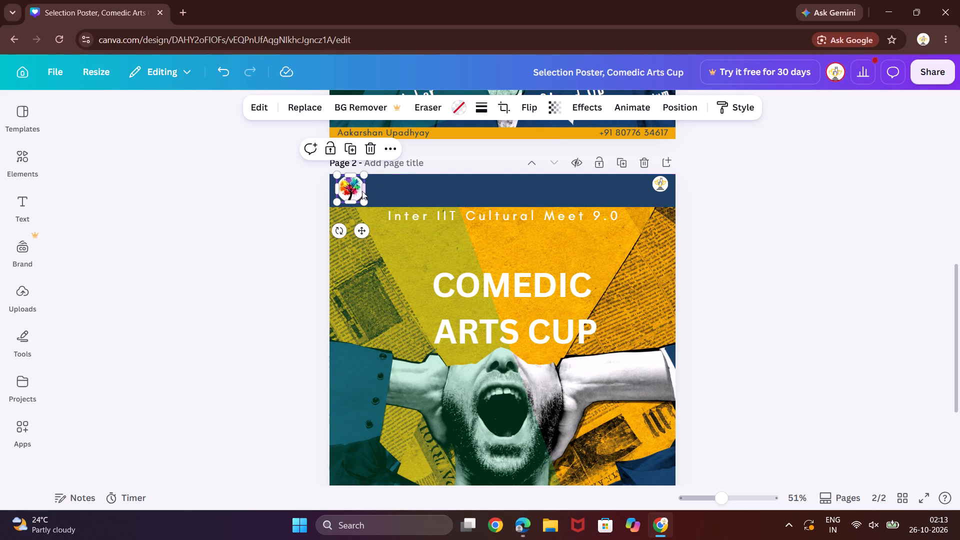
pyautogui.moveTo(362, 191); pyautogui.dragTo(564, 192)
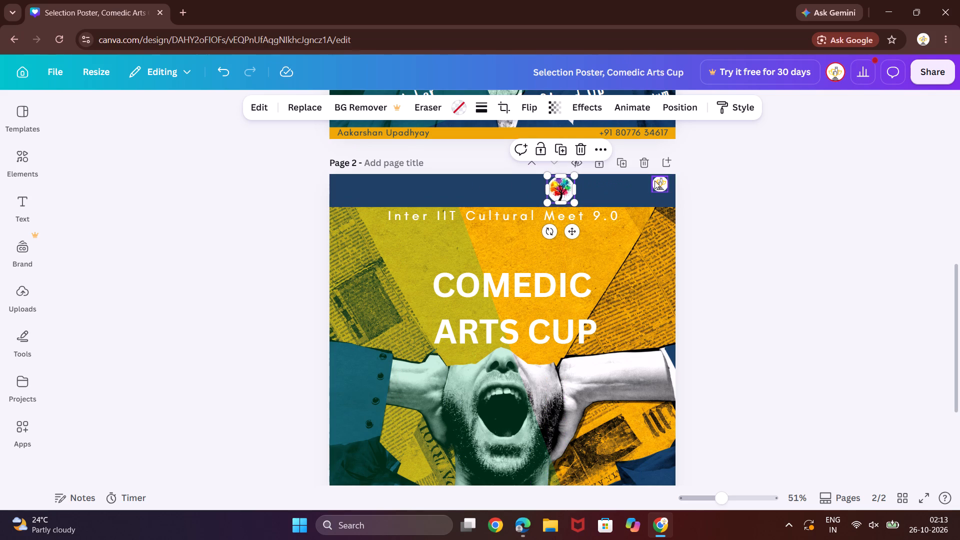
# Move the trophy logo to the banner's left end, enlarge it to about 80 × 80, and fit it within the banner's height.
pyautogui.moveTo(657, 182); pyautogui.dragTo(353, 189)
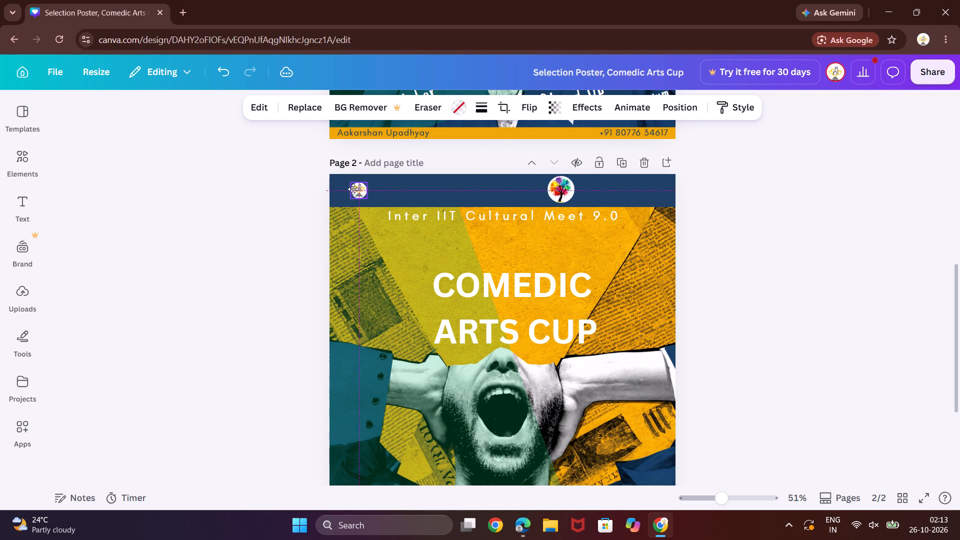
pyautogui.moveTo(353, 189); pyautogui.dragTo(343, 186)
pyautogui.moveTo(353, 195); pyautogui.dragTo(364, 200)
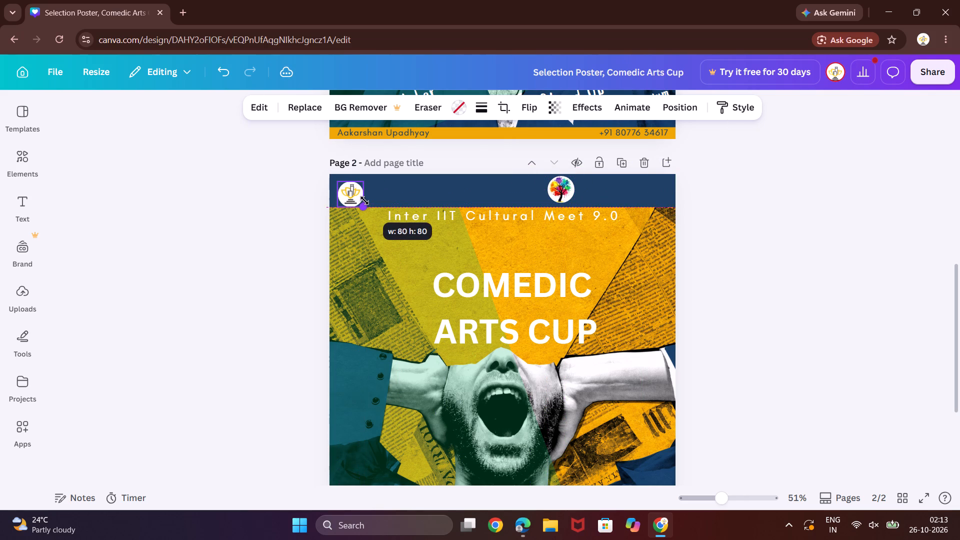
pyautogui.moveTo(364, 200); pyautogui.dragTo(365, 201)
pyautogui.moveTo(351, 197); pyautogui.dragTo(350, 196)
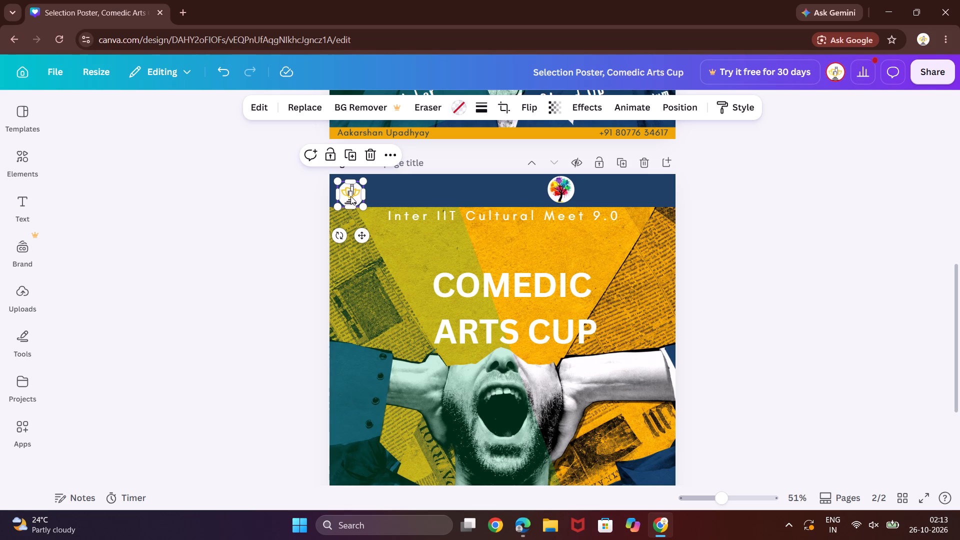
pyautogui.moveTo(350, 196); pyautogui.dragTo(346, 193)
pyautogui.press('Left')
pyautogui.press('Left')
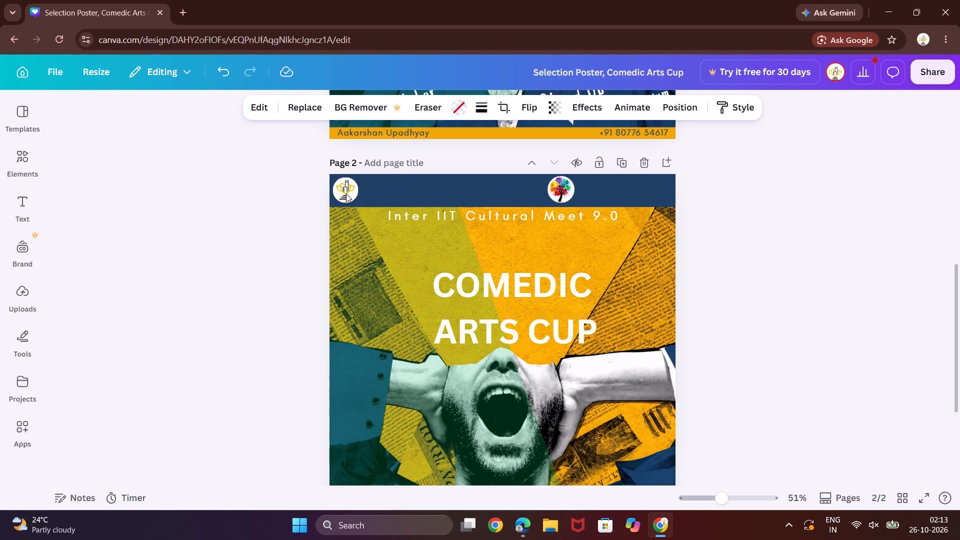
pyautogui.press('Left')
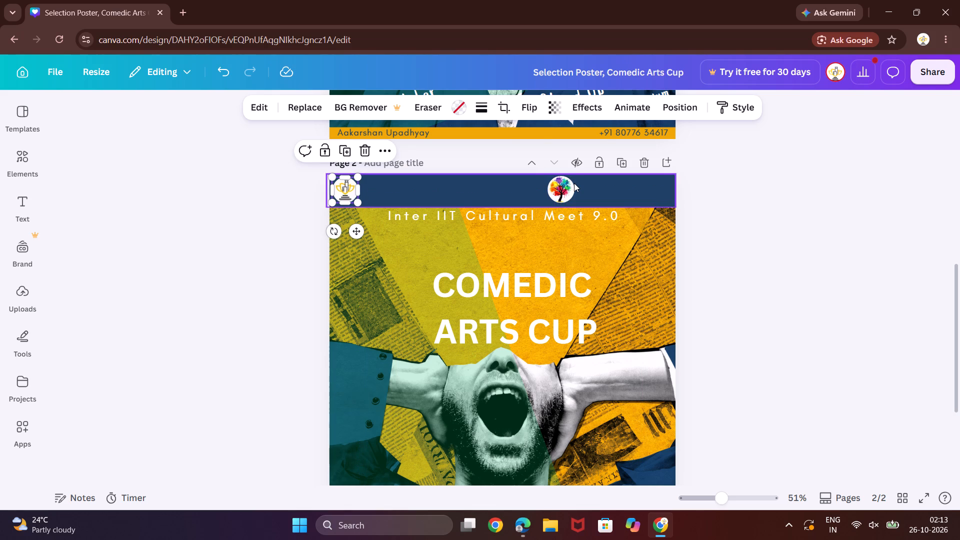
# Nudge the tree logo horizontally along the banner until it sits near the page's right edge, opposite the trophy logo.
pyautogui.click(574, 183)
pyautogui.press('Right')
pyautogui.press('Right')
pyautogui.press('Right')
pyautogui.press('Right')
pyautogui.press('Right')
pyautogui.press('Right')
pyautogui.press('Right')
pyautogui.press('Right')
pyautogui.press('Right')
pyautogui.press('Right')
pyautogui.press('Right')
pyautogui.press('Right')
pyautogui.press('Right')
pyautogui.press('Right')
pyautogui.press('Right')
pyautogui.press('Right')
pyautogui.press('Right')
pyautogui.press('Right')
pyautogui.press('Right')
pyautogui.press('Right')
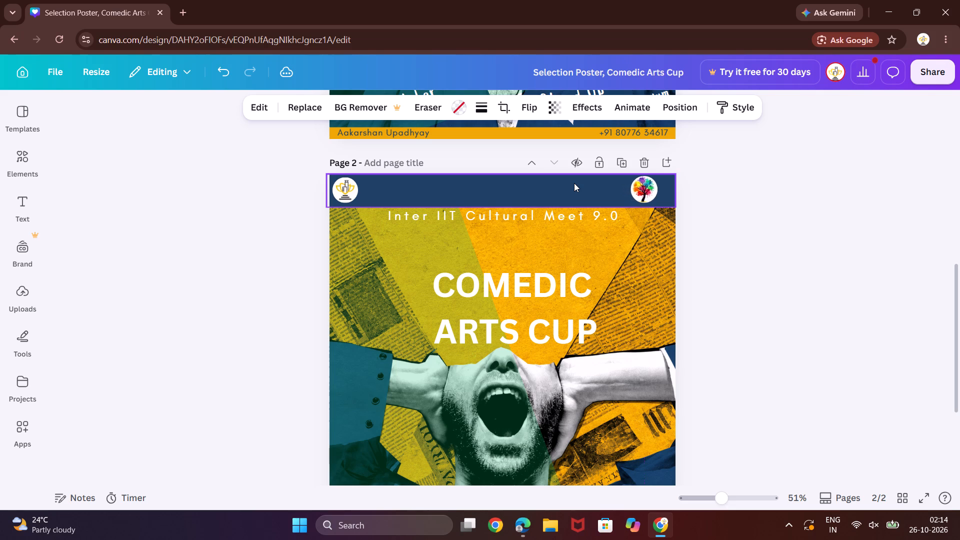
pyautogui.press('Right')
pyautogui.press('Right')
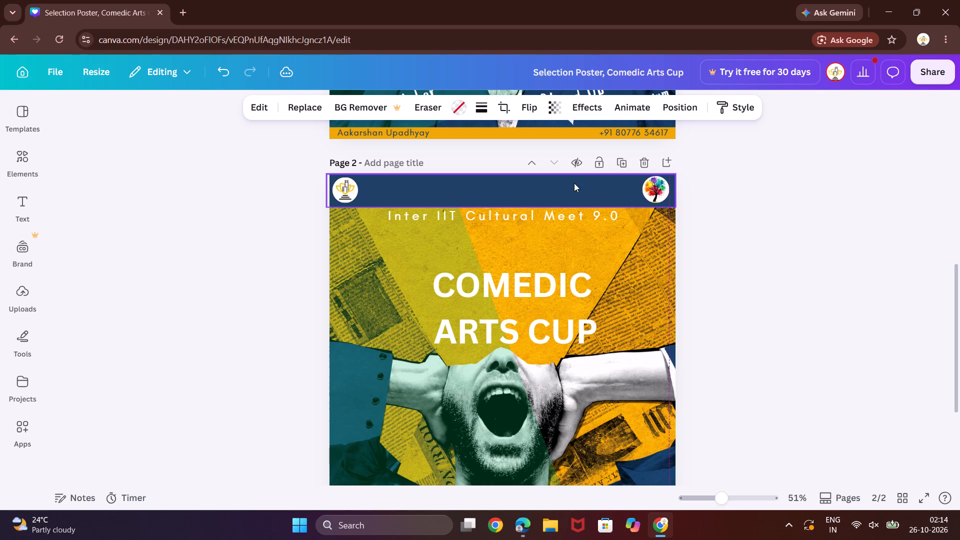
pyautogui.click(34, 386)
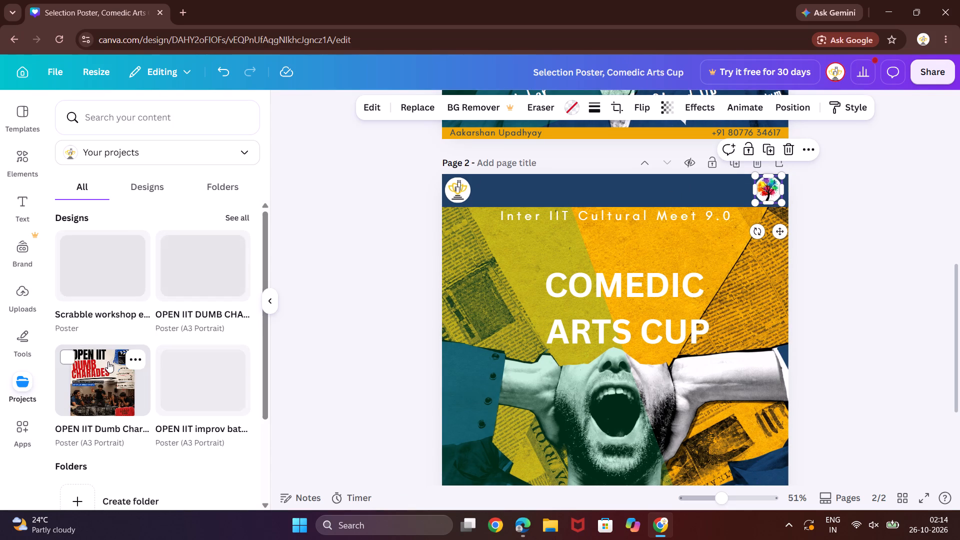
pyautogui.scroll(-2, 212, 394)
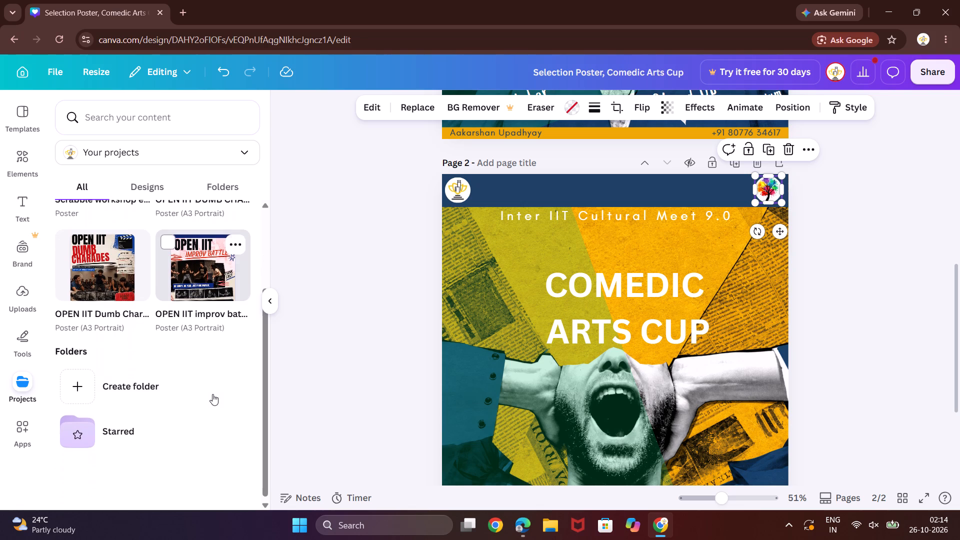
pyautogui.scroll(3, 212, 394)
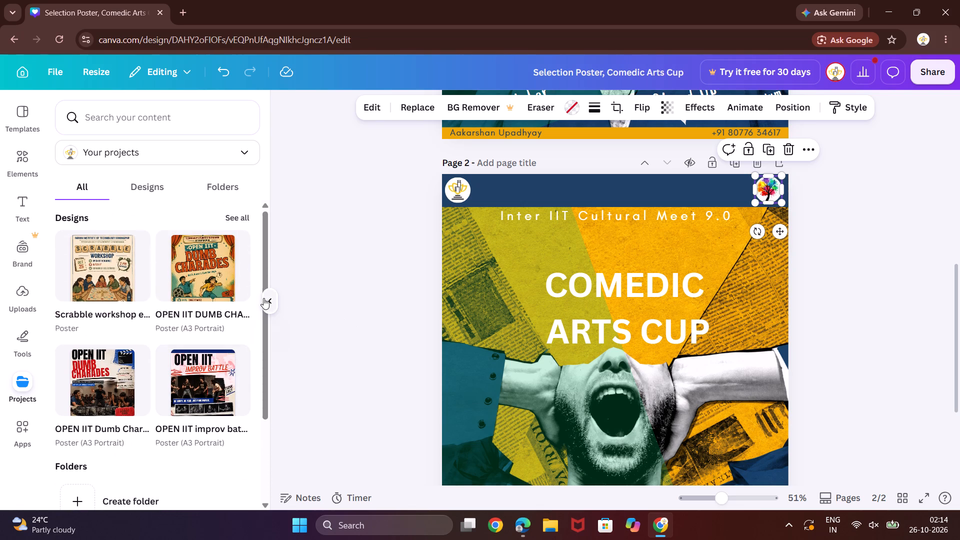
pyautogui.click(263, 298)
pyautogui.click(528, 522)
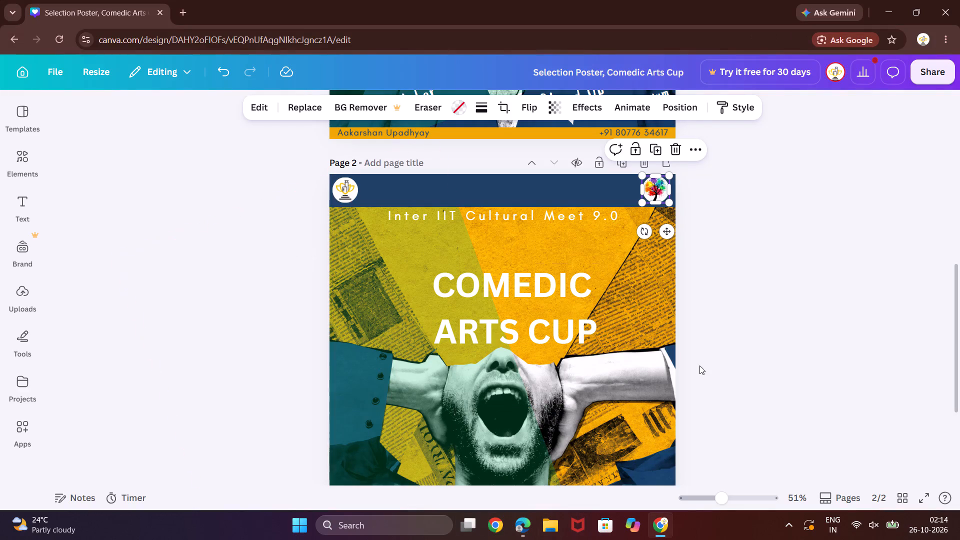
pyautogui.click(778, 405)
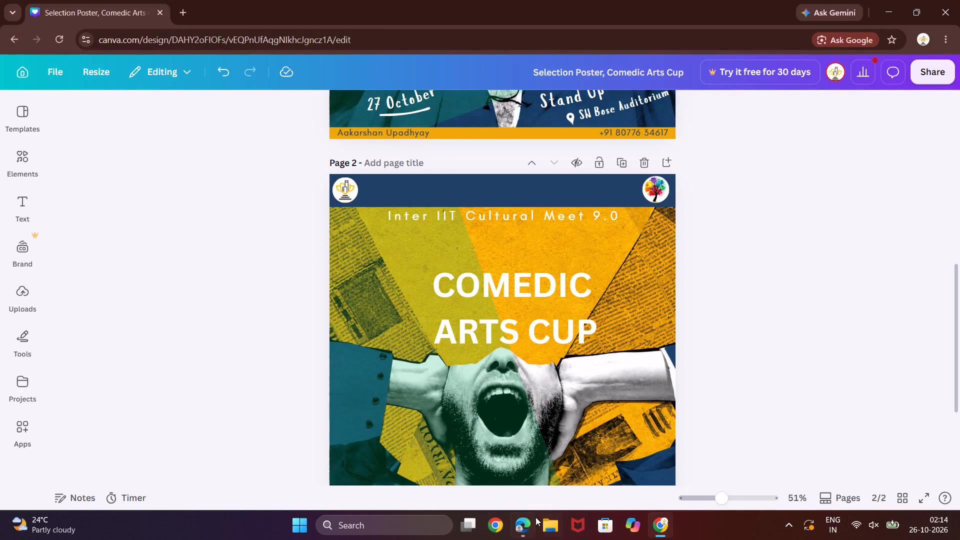
# Open a new Chrome window at the profile chooser.
pyautogui.click(501, 529)
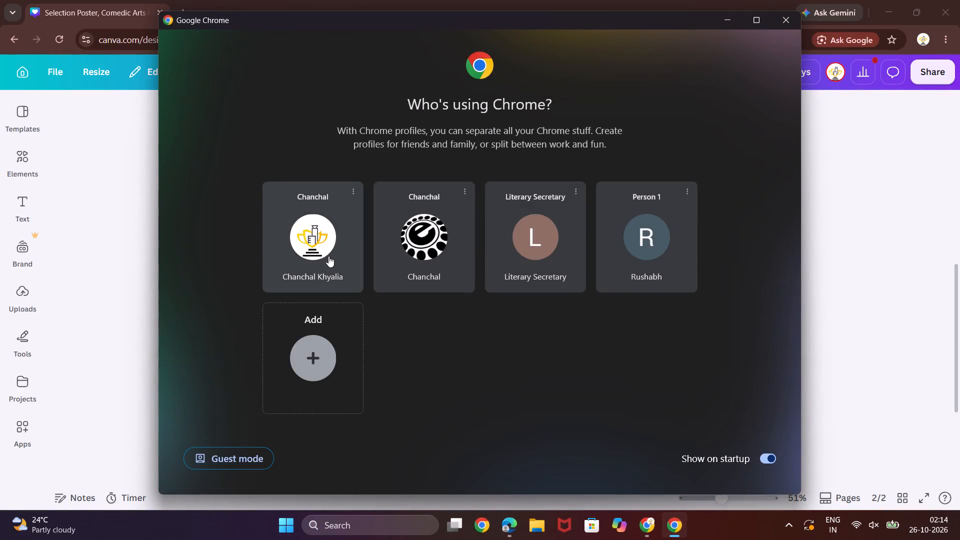
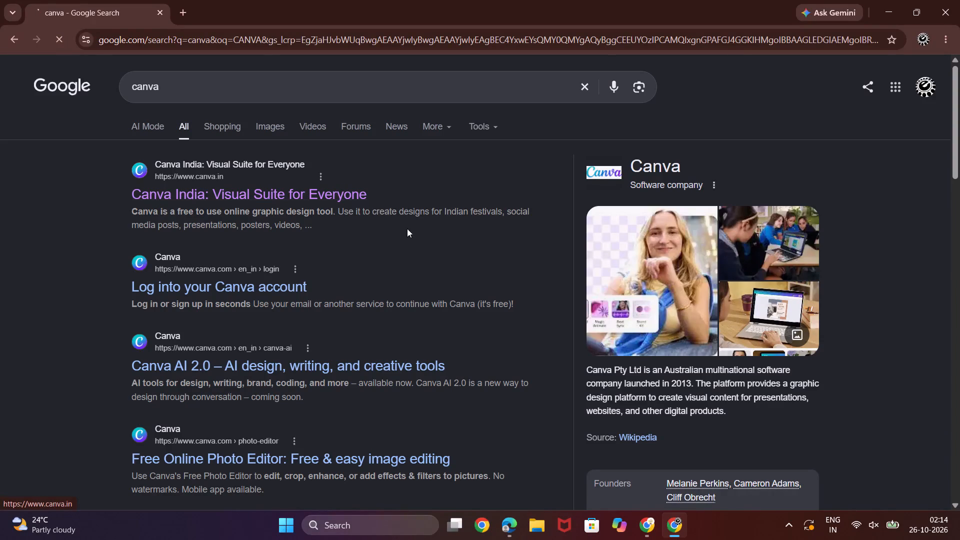
# Open the Canva India site from the search results and go to the account's projects.
pyautogui.click(354, 196)
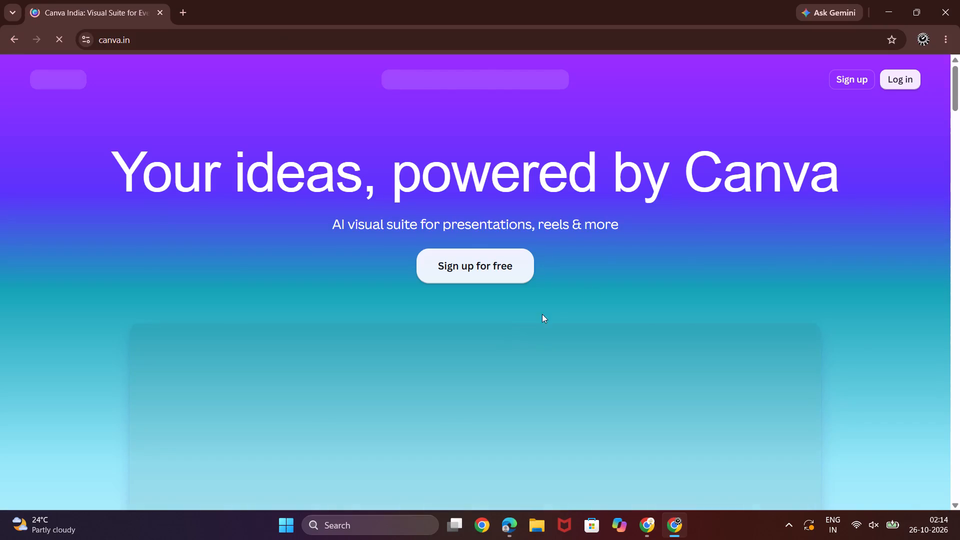
pyautogui.scroll(-1, 713, 205)
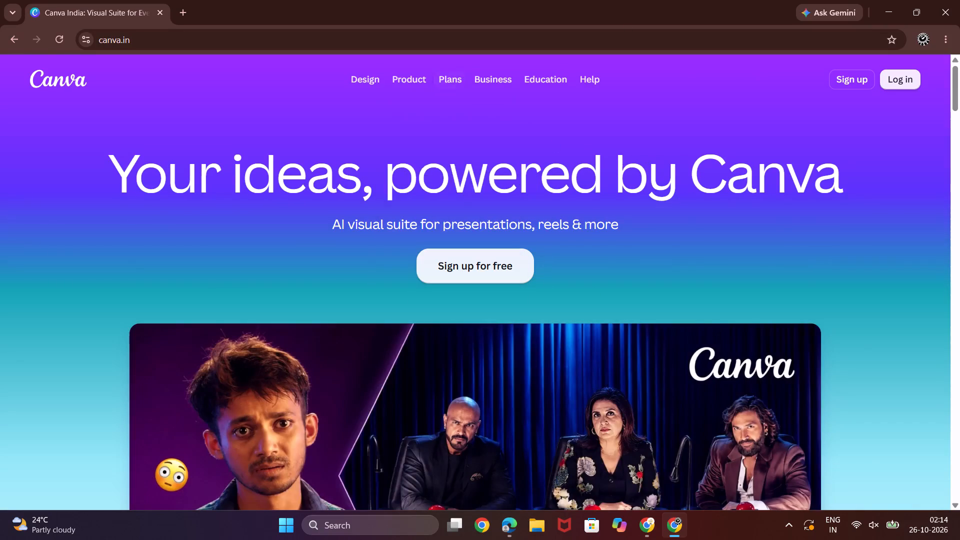
pyautogui.scroll(-6, 713, 205)
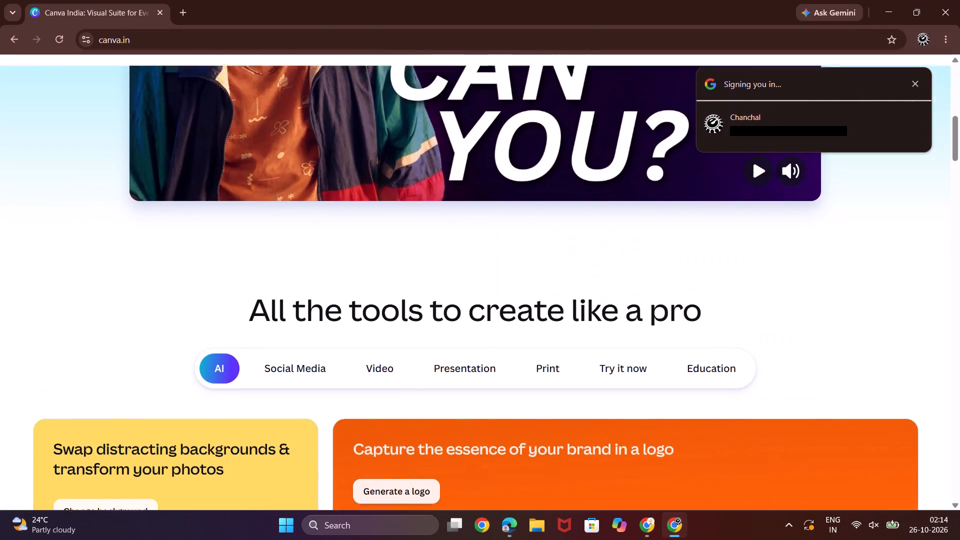
pyautogui.scroll(10, 713, 205)
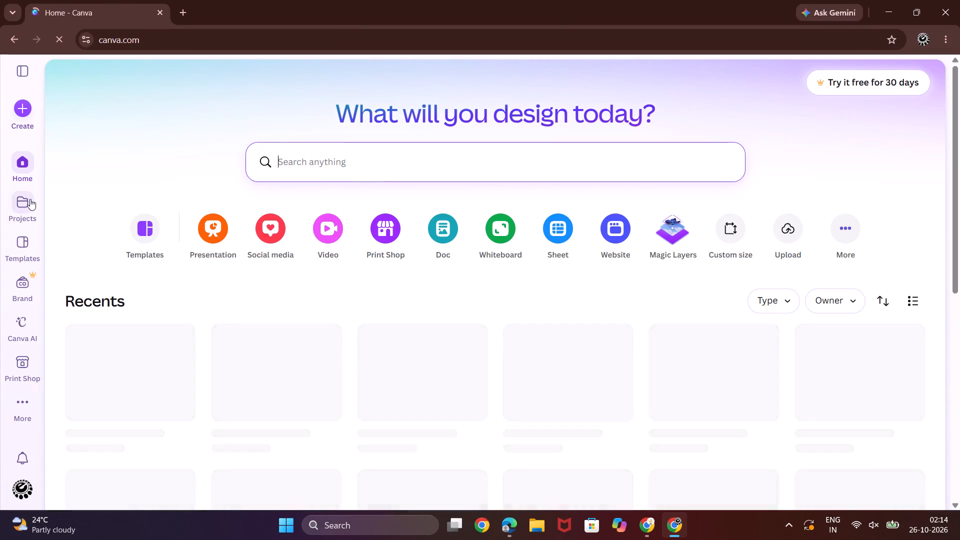
pyautogui.click(30, 199)
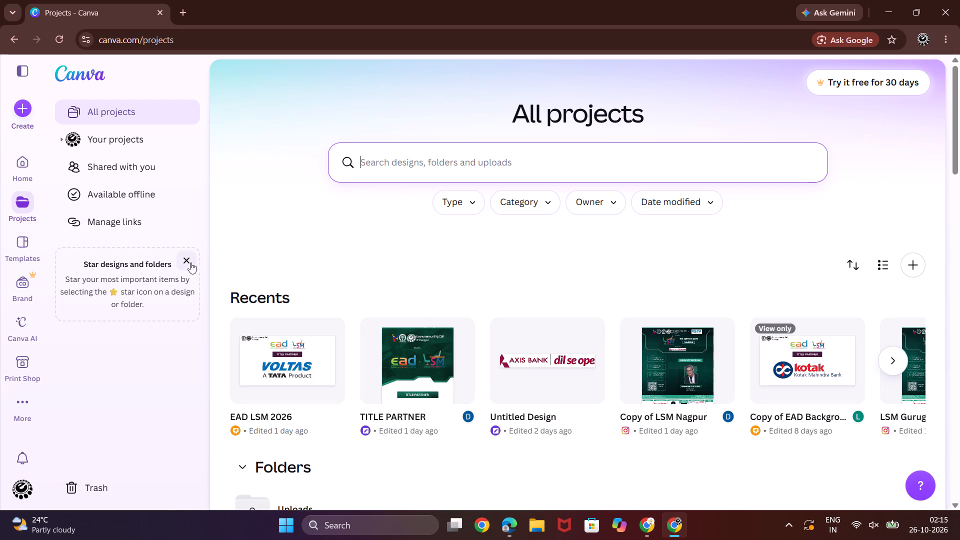
# Dismiss the starring tip and open the "Open IIT" standup comedy poster from the recent designs.
pyautogui.click(188, 262)
pyautogui.hscroll(-3, 530, 355)
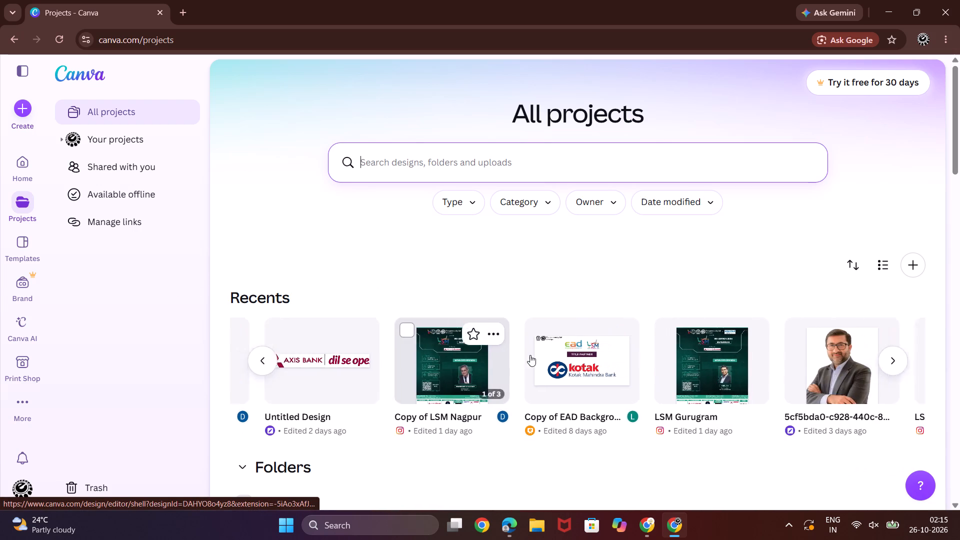
pyautogui.hscroll(-13, 530, 355)
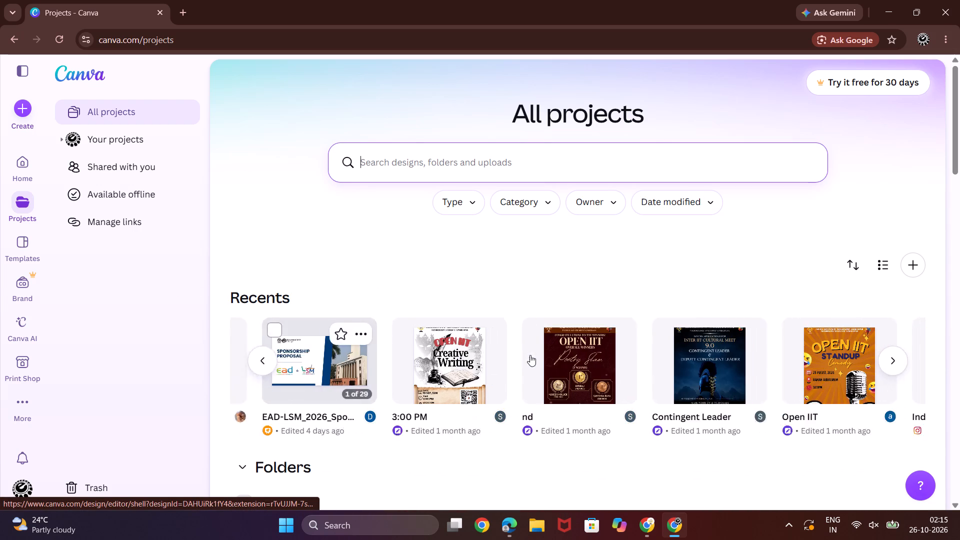
pyautogui.hscroll(-4, 530, 355)
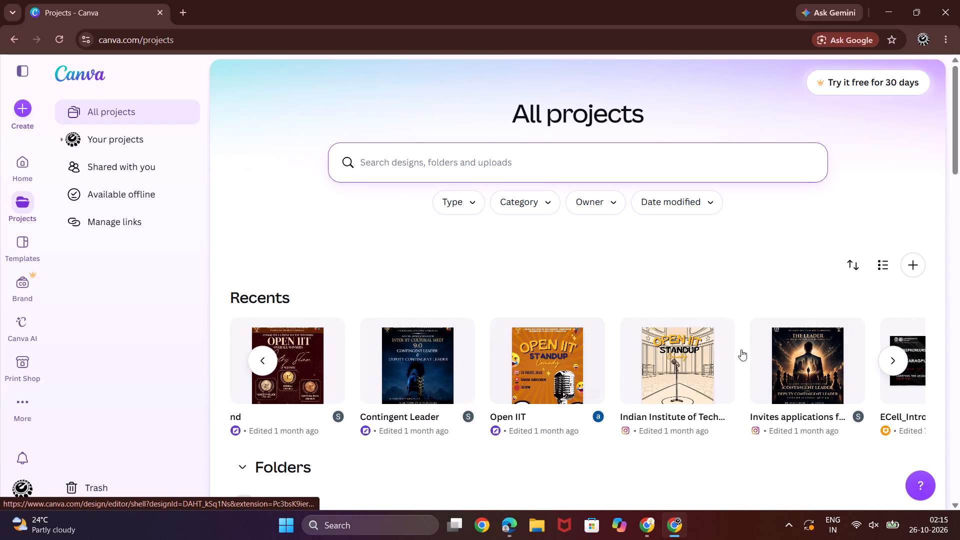
pyautogui.doubleClick(552, 381)
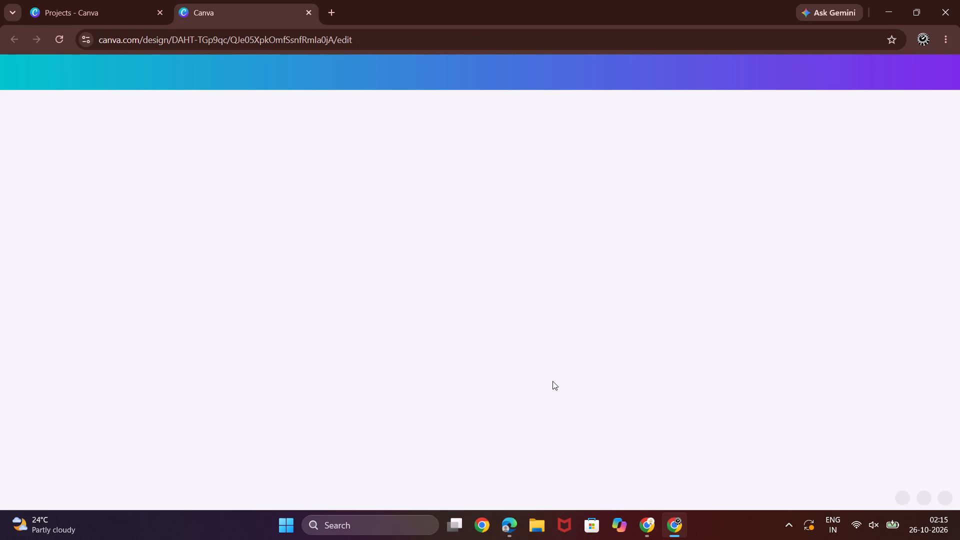
# Copy the "Indian Institute of Technology Kharagpur Technology Students' Gymkhana" heading from page 1 into the Comedic Arts Cup poster's page 2 banner, between the logos.
pyautogui.scroll(4, 552, 381)
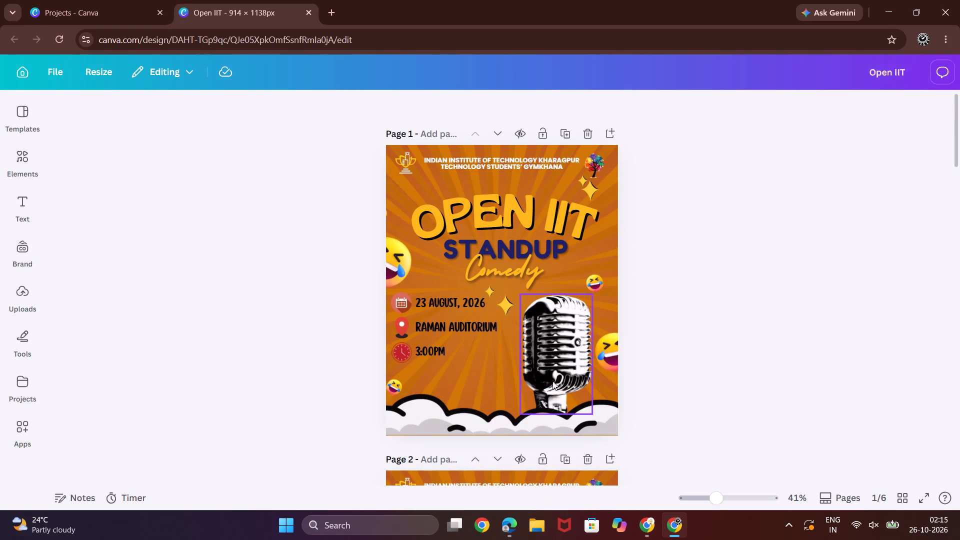
pyautogui.click(452, 163)
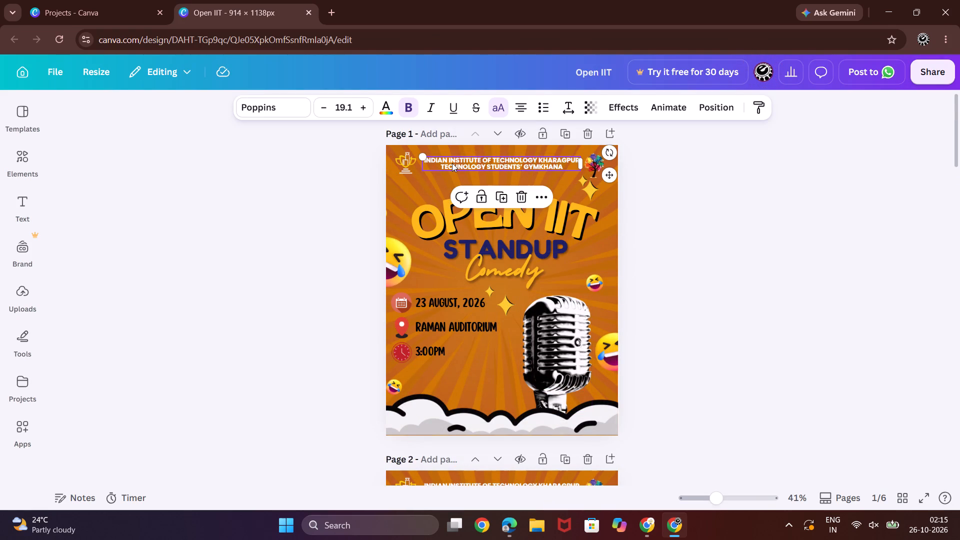
pyautogui.hotkey('ctrl', 'c')
pyautogui.click(639, 522)
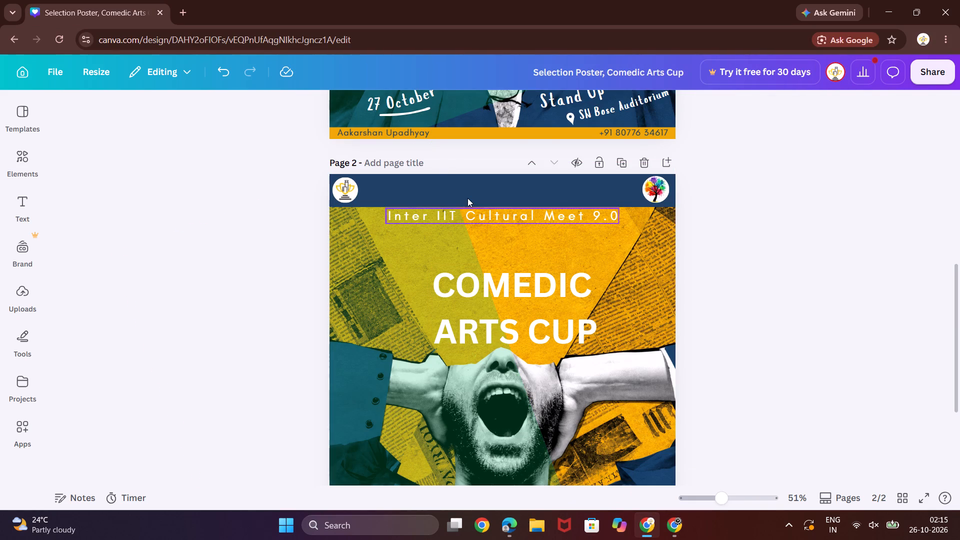
pyautogui.click(464, 194)
pyautogui.hotkey('ctrl', 'v')
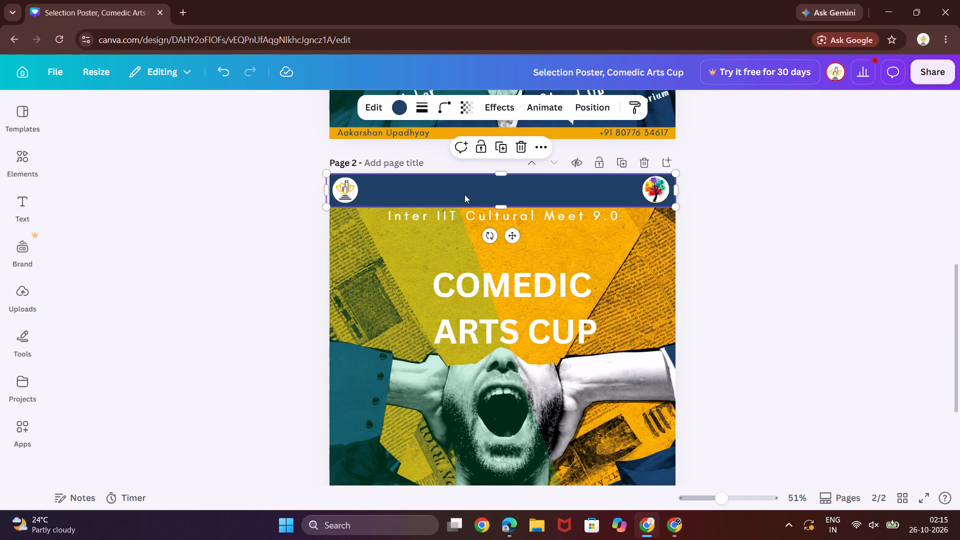
pyautogui.moveTo(470, 193); pyautogui.dragTo(476, 190)
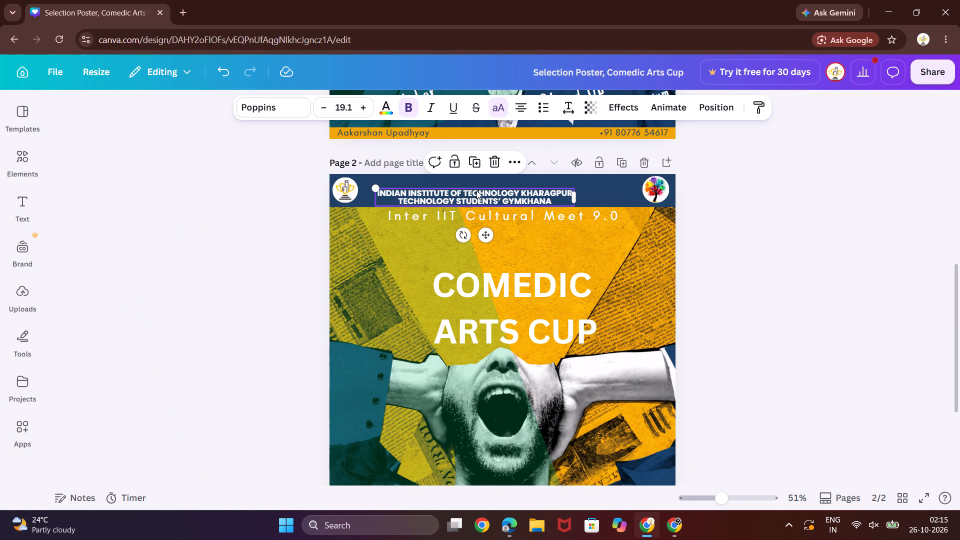
pyautogui.moveTo(476, 190); pyautogui.dragTo(483, 186)
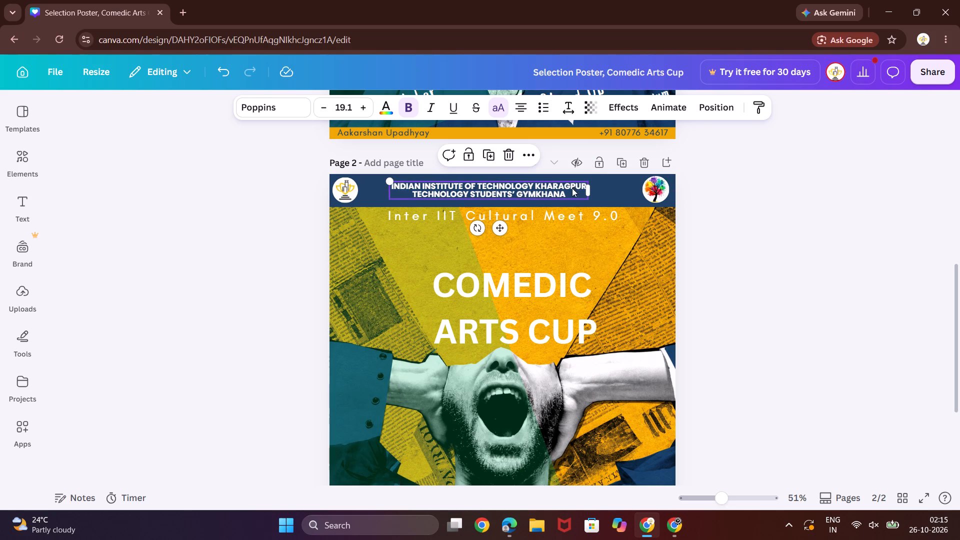
# Widen the pasted institute heading's text box and centre it between the two logos on the banner.
pyautogui.moveTo(587, 188); pyautogui.dragTo(614, 189)
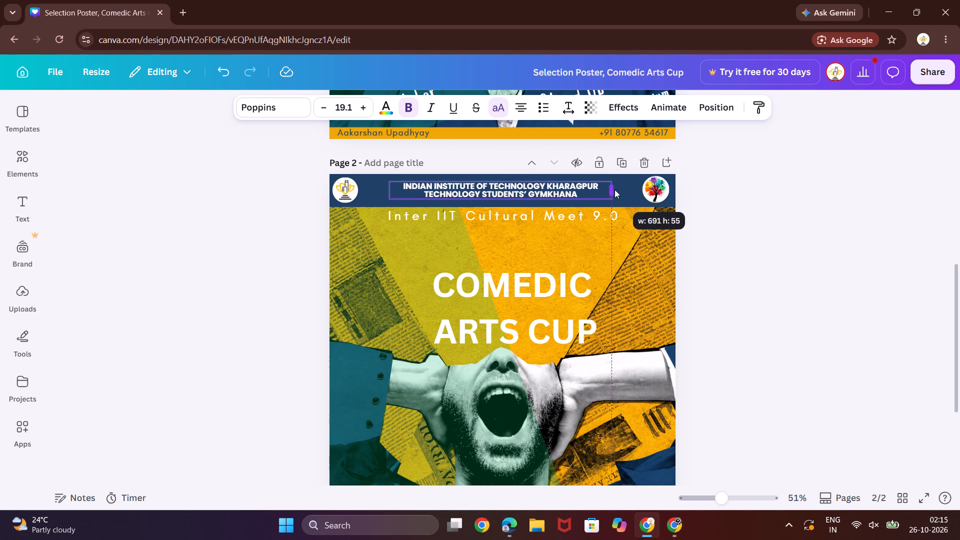
pyautogui.moveTo(614, 189); pyautogui.dragTo(639, 191)
pyautogui.moveTo(626, 190); pyautogui.dragTo(613, 191)
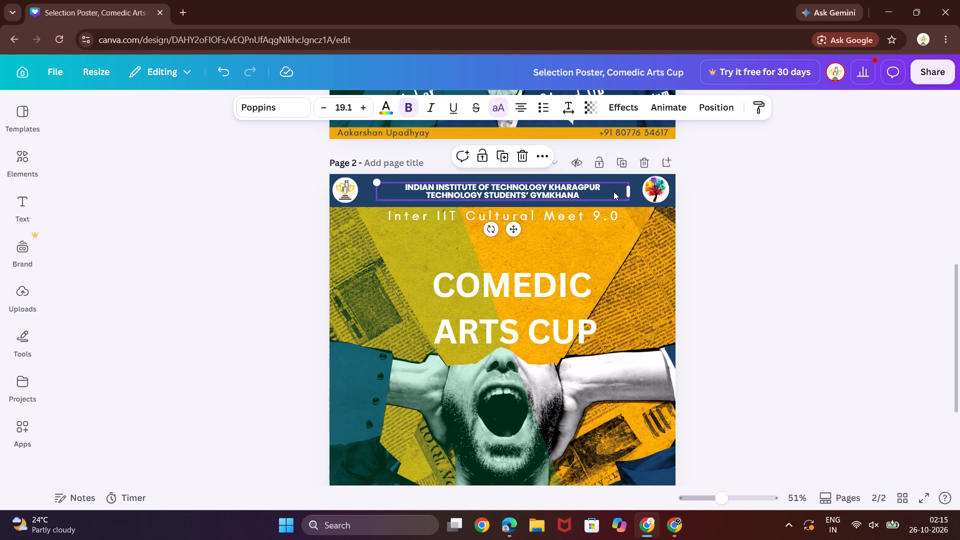
# Set the institute heading's font size to 25.
pyautogui.click(351, 107)
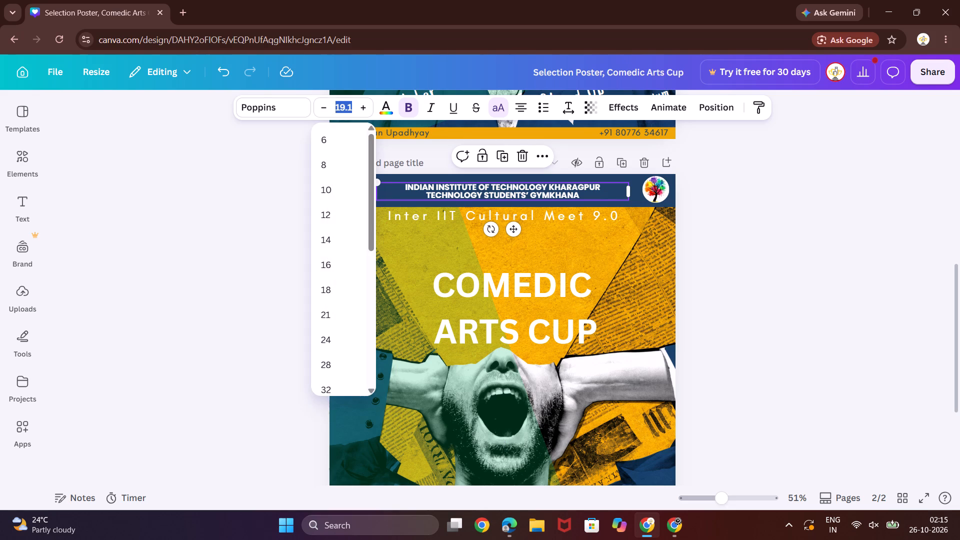
pyautogui.press('BackSpace')
pyautogui.write('25')
pyautogui.press('Return')
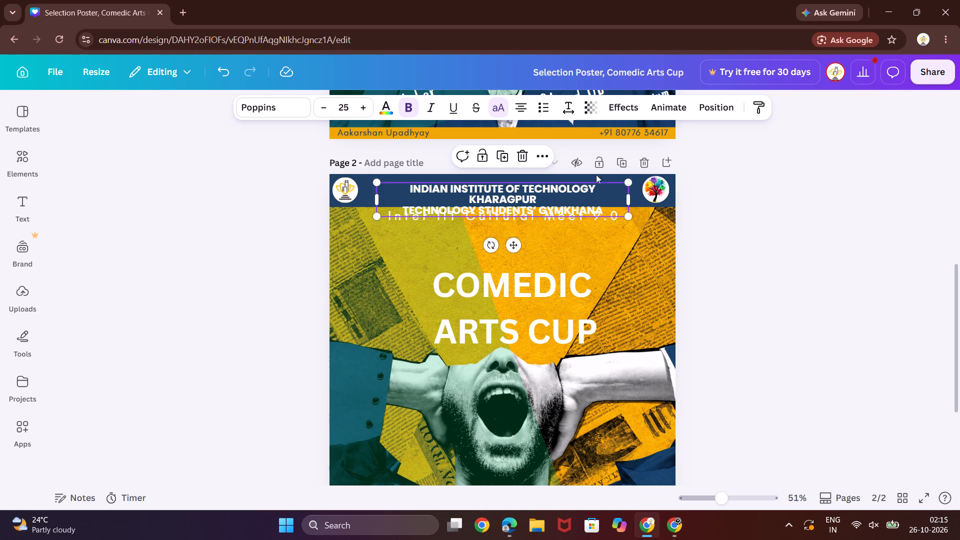
# Shift the institute heading to the banner's left edge and widen its text box to about 1,020 so it fits on two lines.
pyautogui.moveTo(628, 198); pyautogui.dragTo(635, 199)
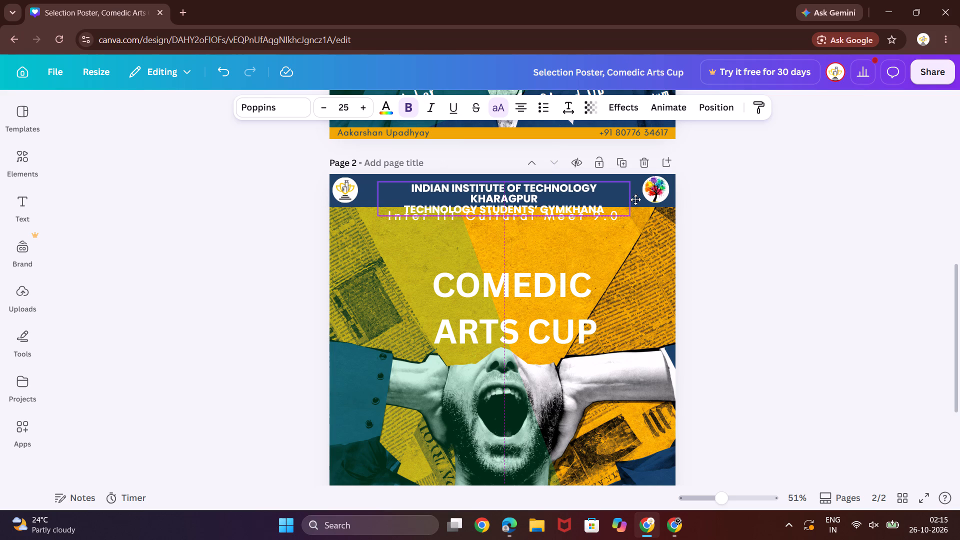
pyautogui.moveTo(635, 199); pyautogui.dragTo(579, 196)
pyautogui.moveTo(581, 195); pyautogui.dragTo(591, 195)
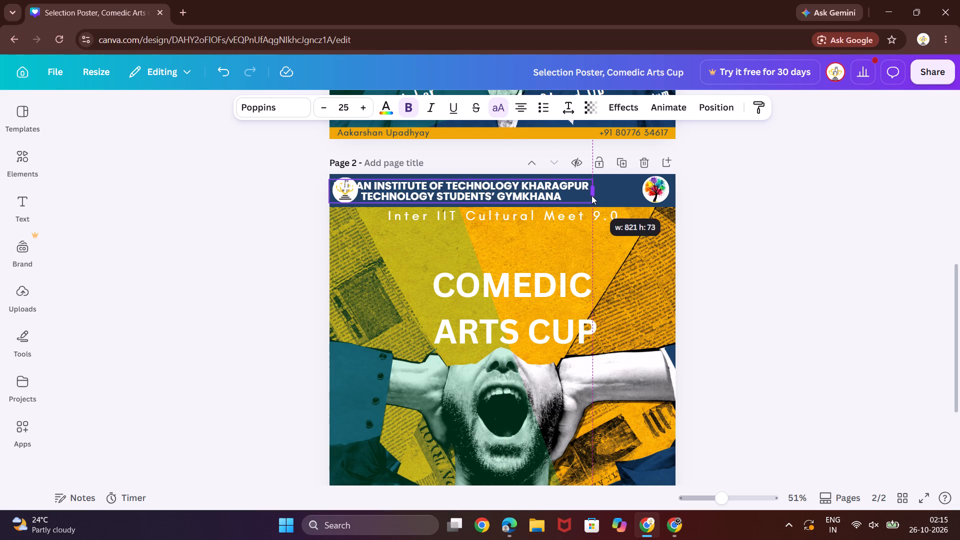
pyautogui.moveTo(591, 195); pyautogui.dragTo(645, 187)
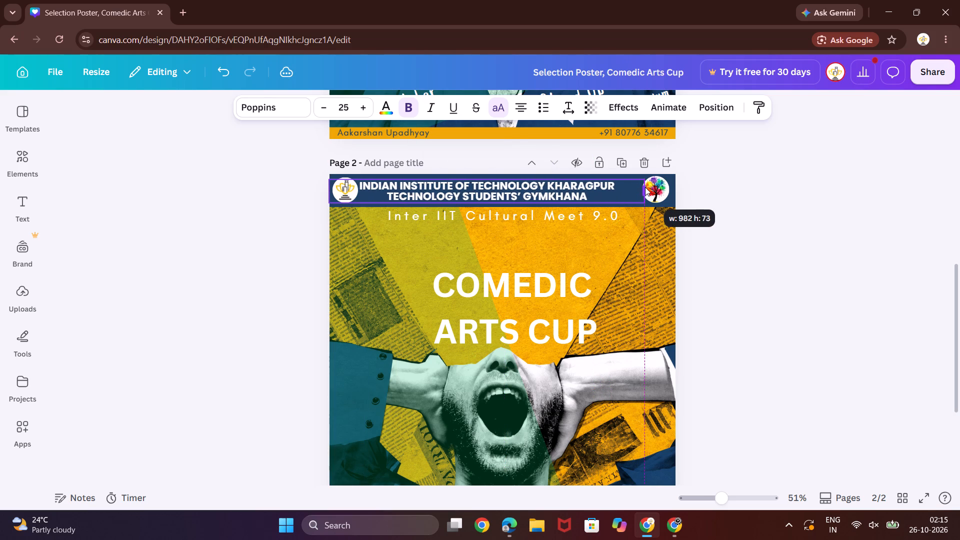
pyautogui.moveTo(645, 187); pyautogui.dragTo(655, 186)
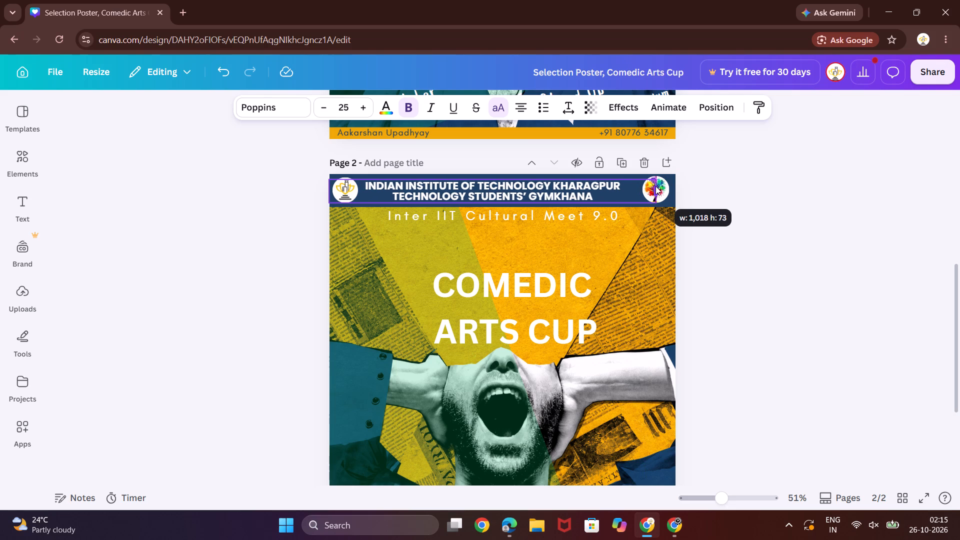
pyautogui.moveTo(655, 186); pyautogui.dragTo(658, 184)
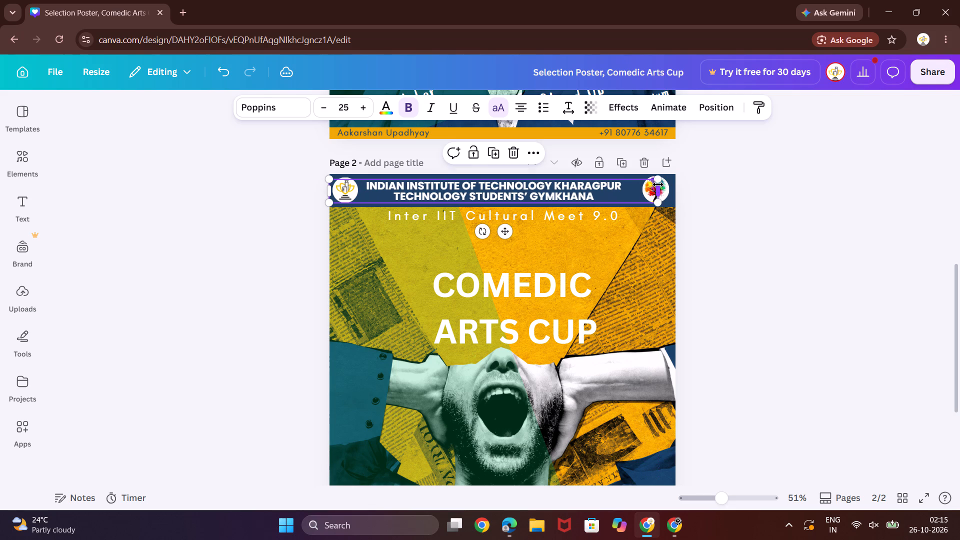
pyautogui.click(655, 254)
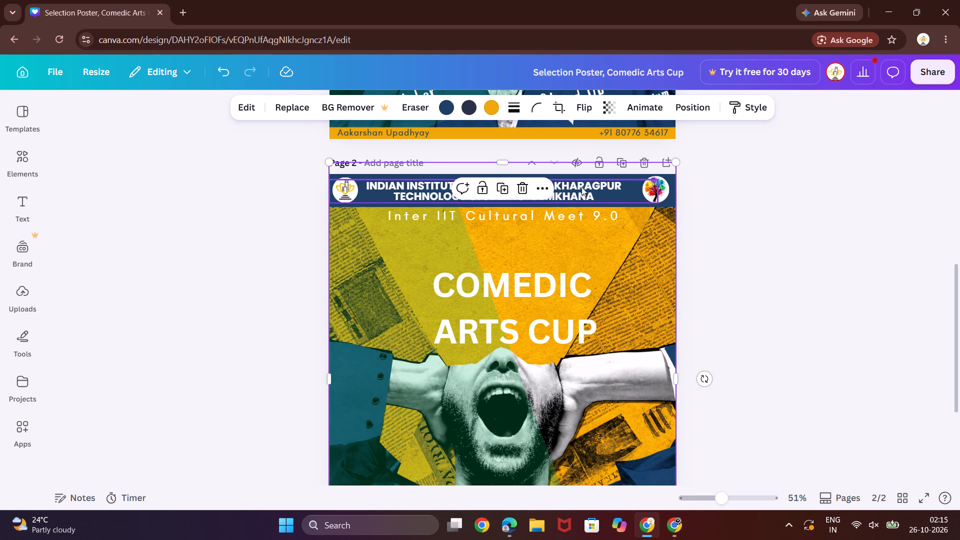
# Remove the bold formatting from the whole institute heading.
pyautogui.doubleClick(581, 187)
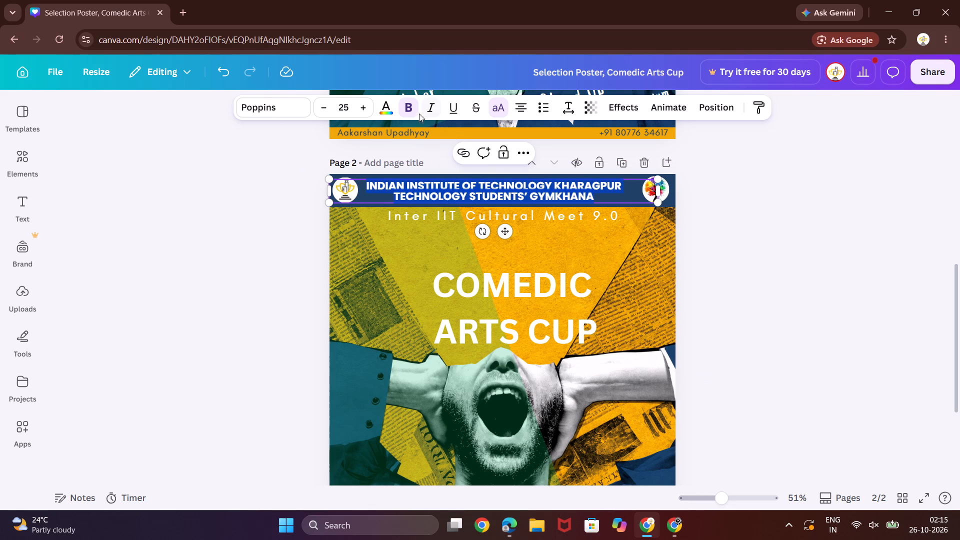
pyautogui.click(406, 110)
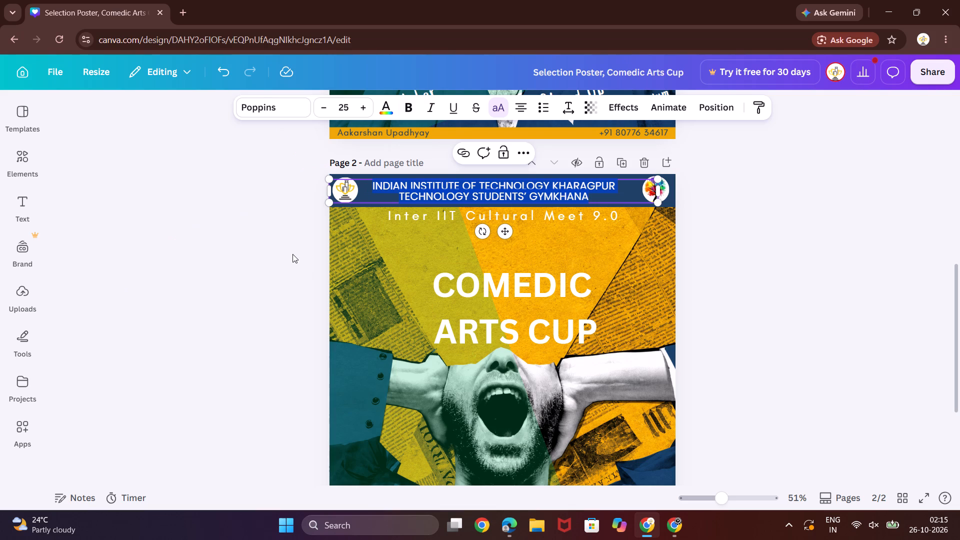
pyautogui.click(293, 253)
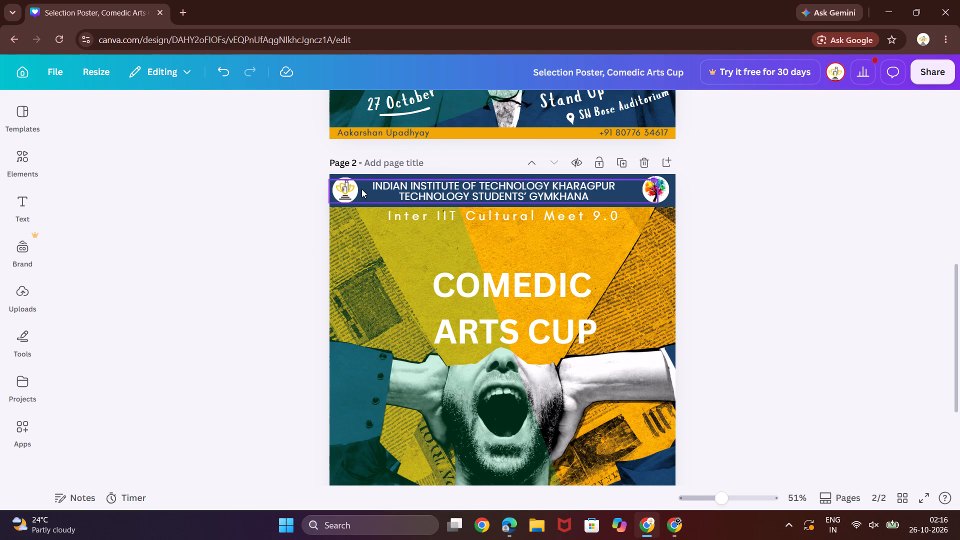
# Narrow the institute heading's text box from its left side and centre the heading between the trophy and tree logos.
pyautogui.click(361, 189)
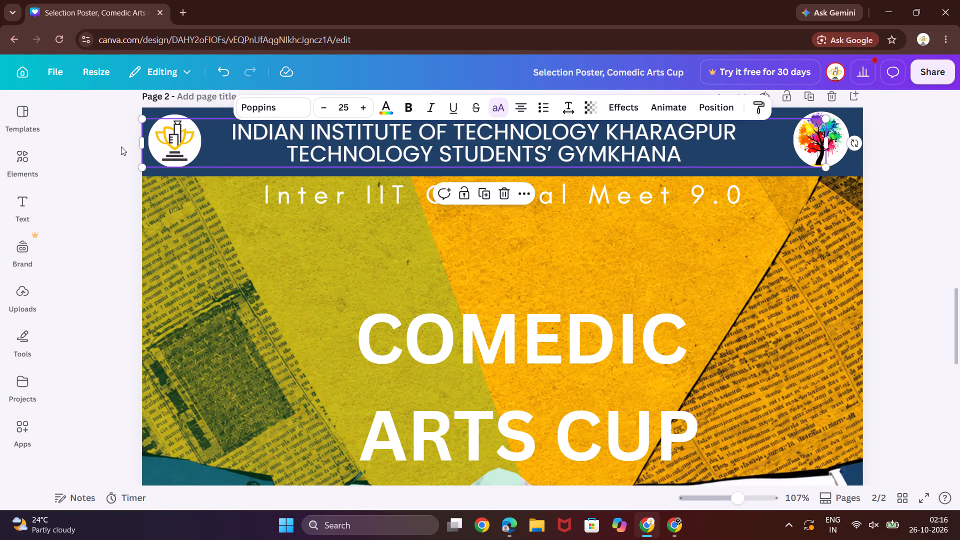
pyautogui.moveTo(138, 140); pyautogui.dragTo(188, 142)
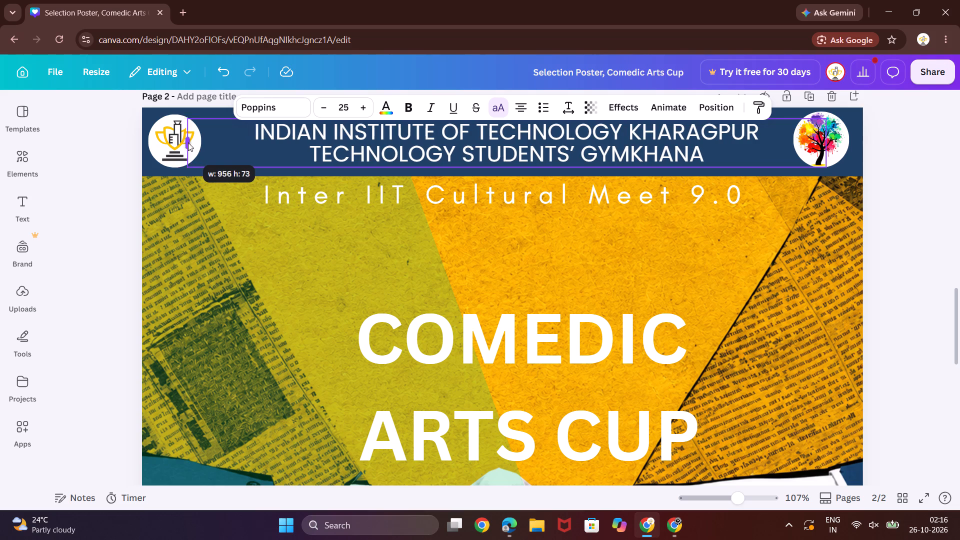
pyautogui.moveTo(188, 142); pyautogui.dragTo(215, 144)
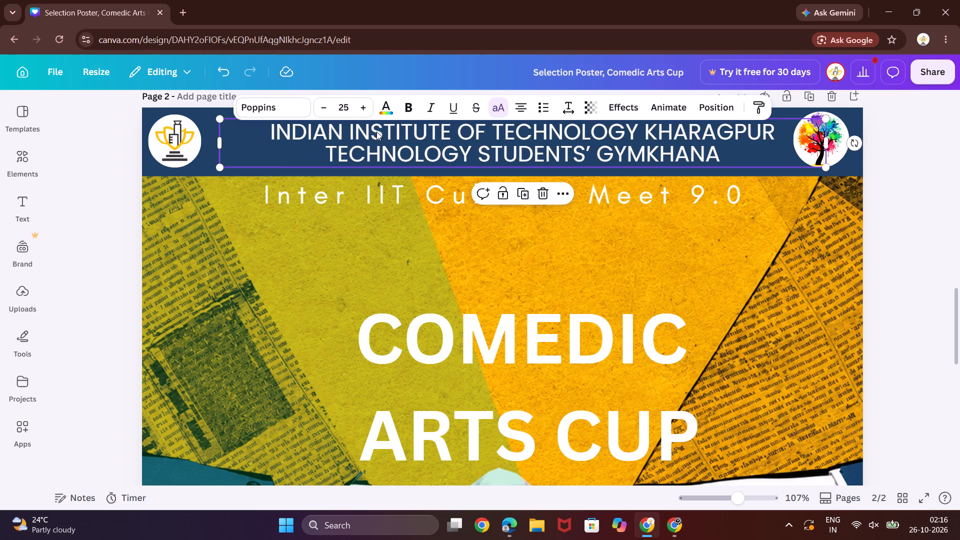
pyautogui.moveTo(377, 133); pyautogui.dragTo(339, 137)
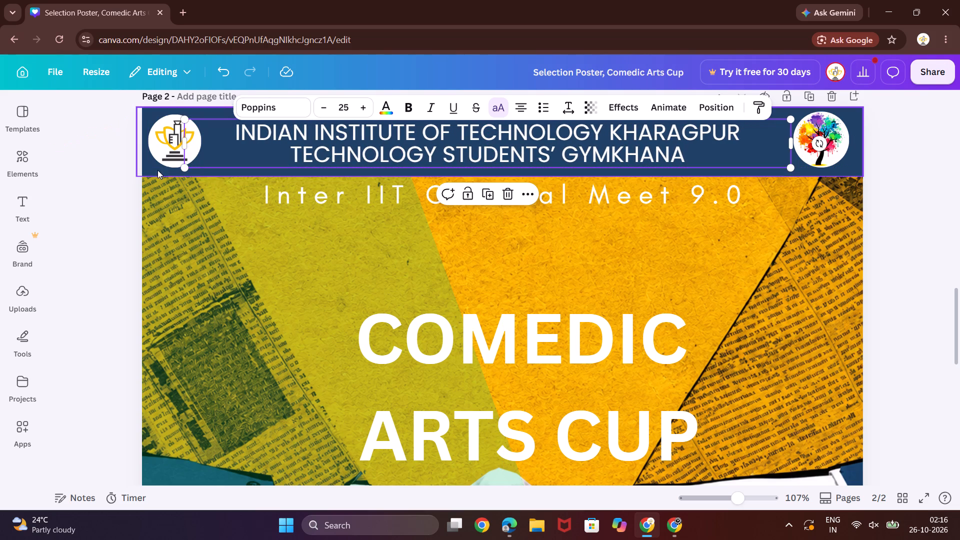
pyautogui.click(154, 171)
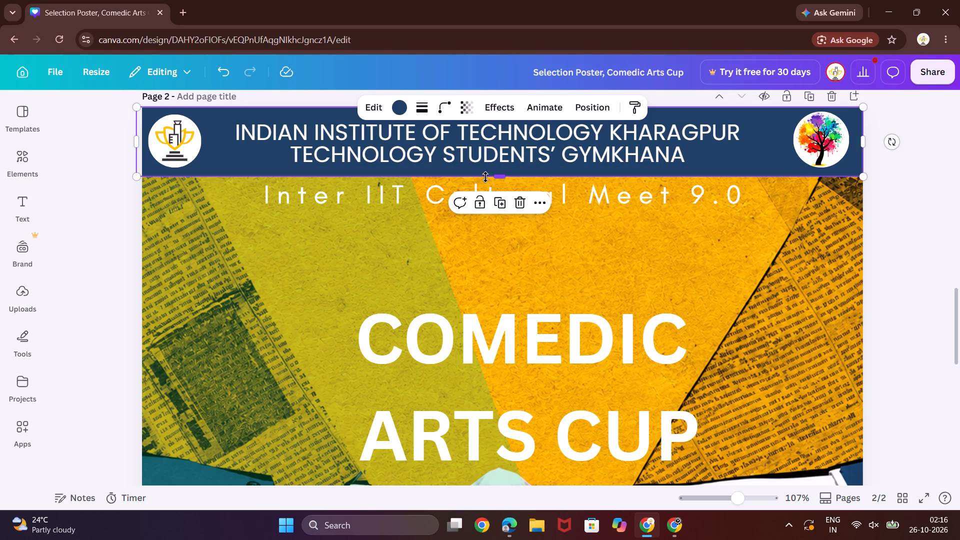
pyautogui.moveTo(500, 173); pyautogui.dragTo(500, 169)
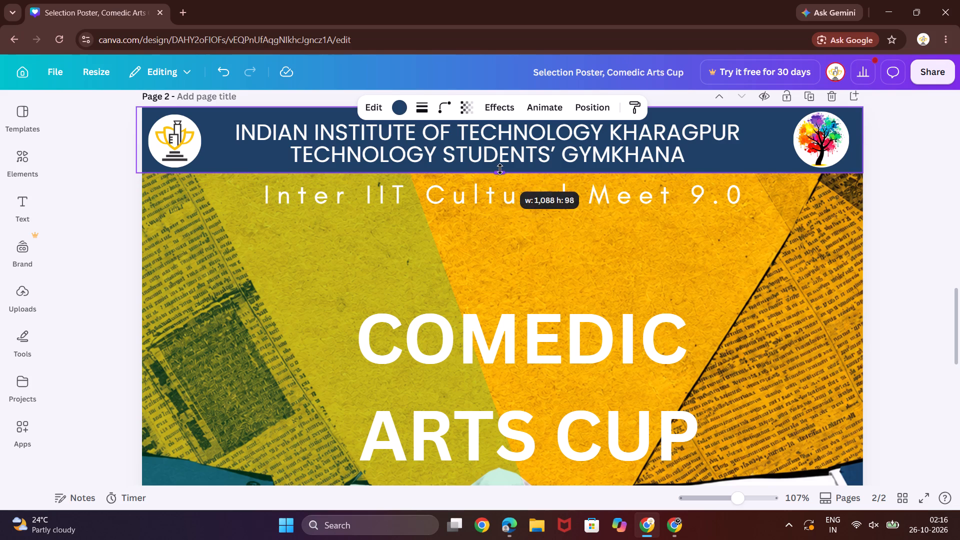
pyautogui.moveTo(500, 169); pyautogui.dragTo(500, 168)
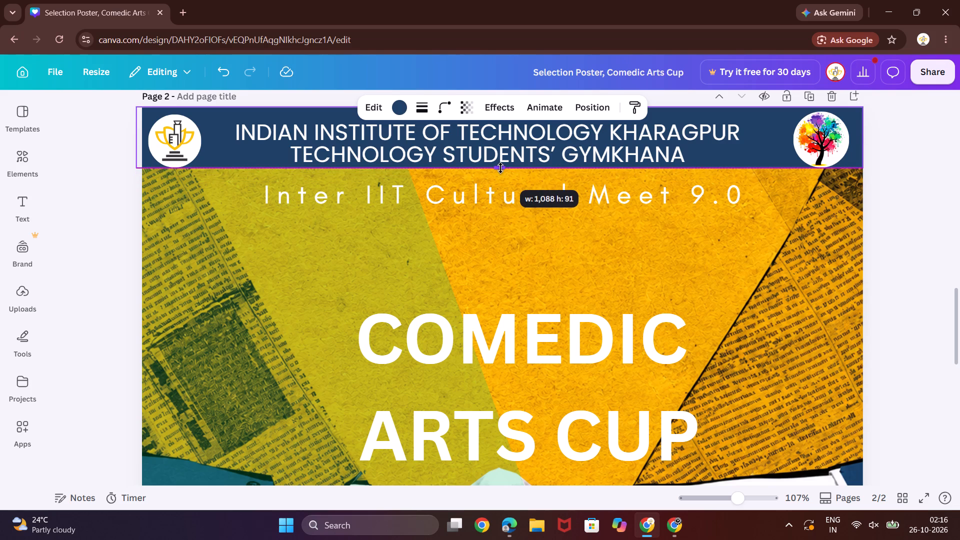
pyautogui.moveTo(500, 168); pyautogui.dragTo(502, 168)
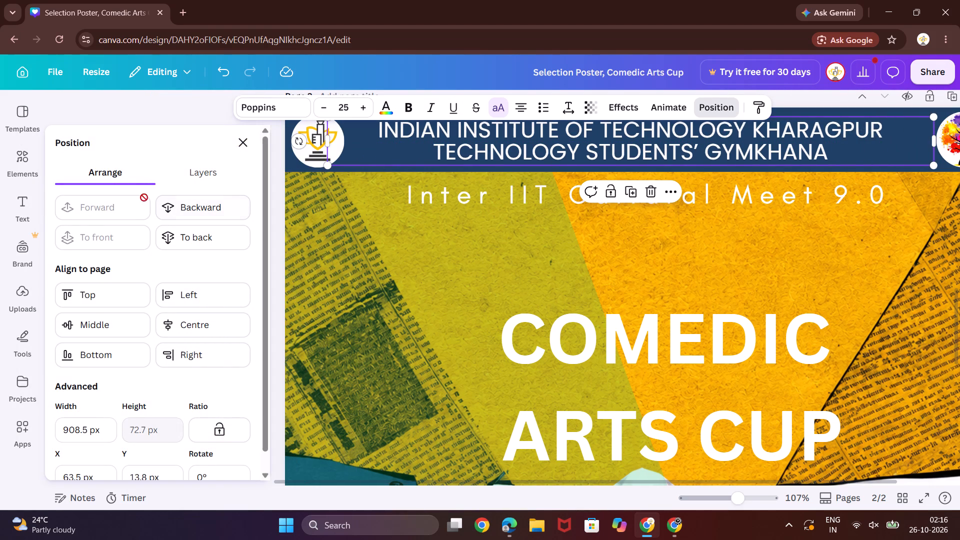
pyautogui.click(236, 136)
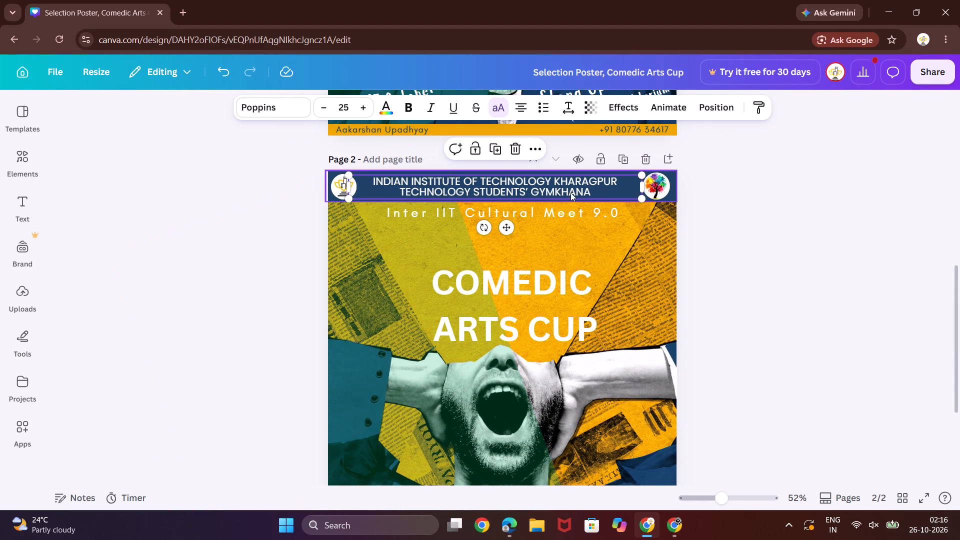
# Set the institute heading's font size to 22.
pyautogui.click(534, 186)
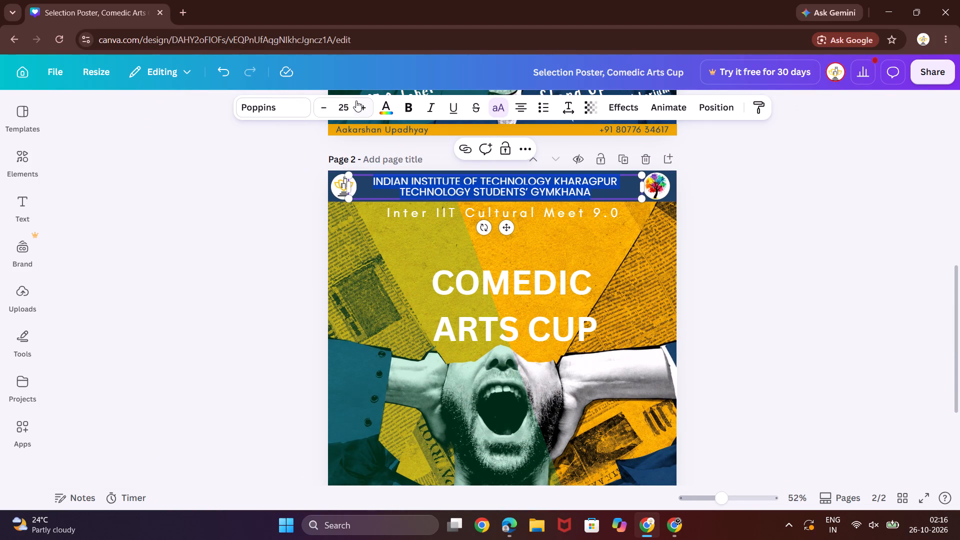
pyautogui.click(351, 104)
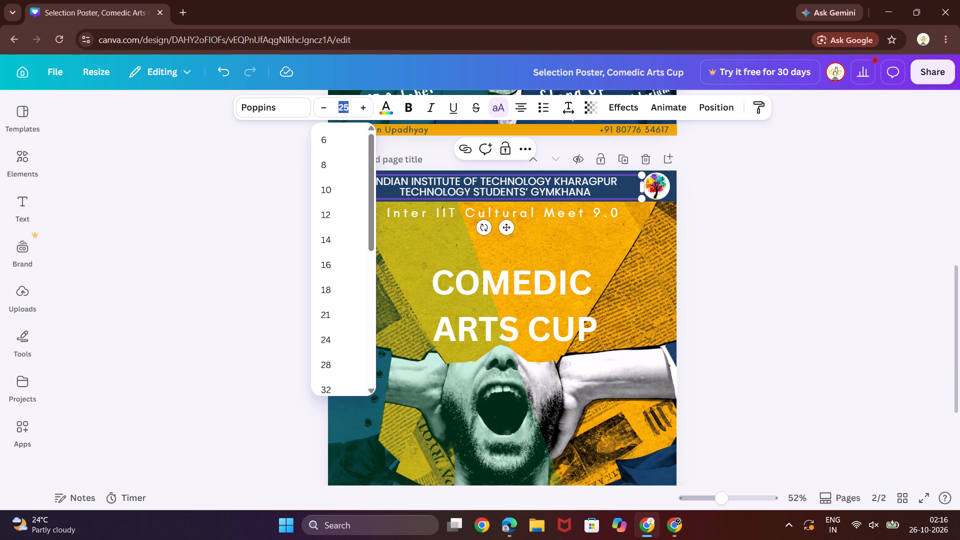
pyautogui.press('BackSpace')
pyautogui.write('22')
pyautogui.press('Return')
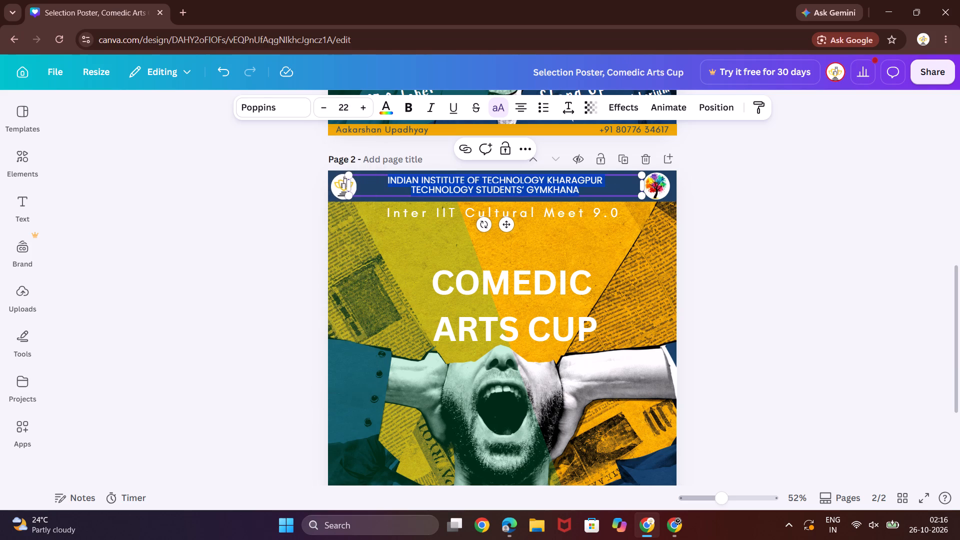
pyautogui.click(824, 240)
# Change the institute heading's font to Roboto.
pyautogui.click(554, 192)
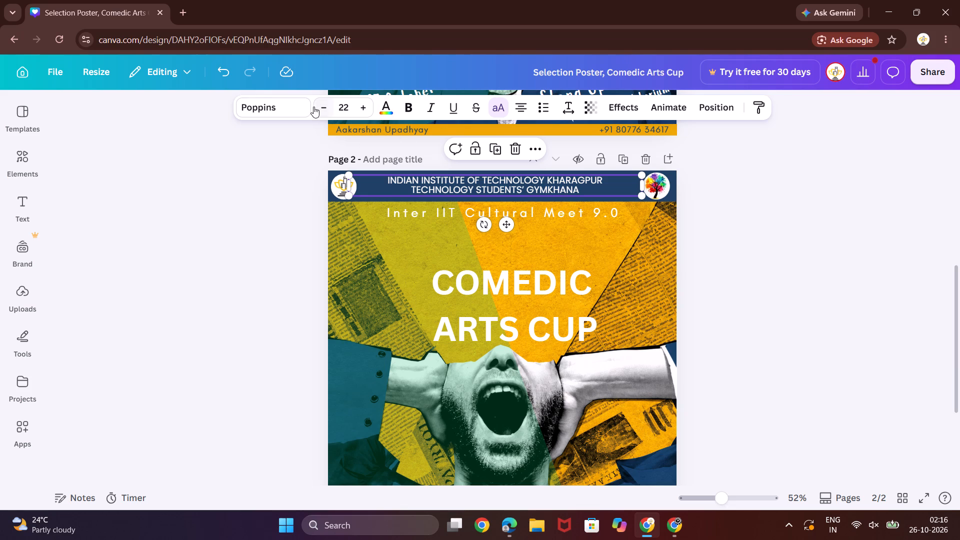
pyautogui.click(293, 106)
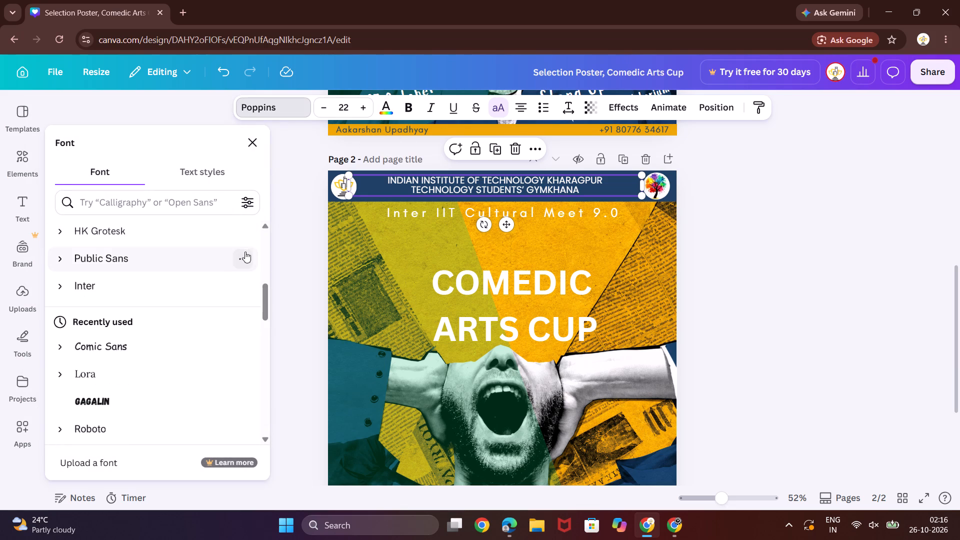
pyautogui.click(162, 436)
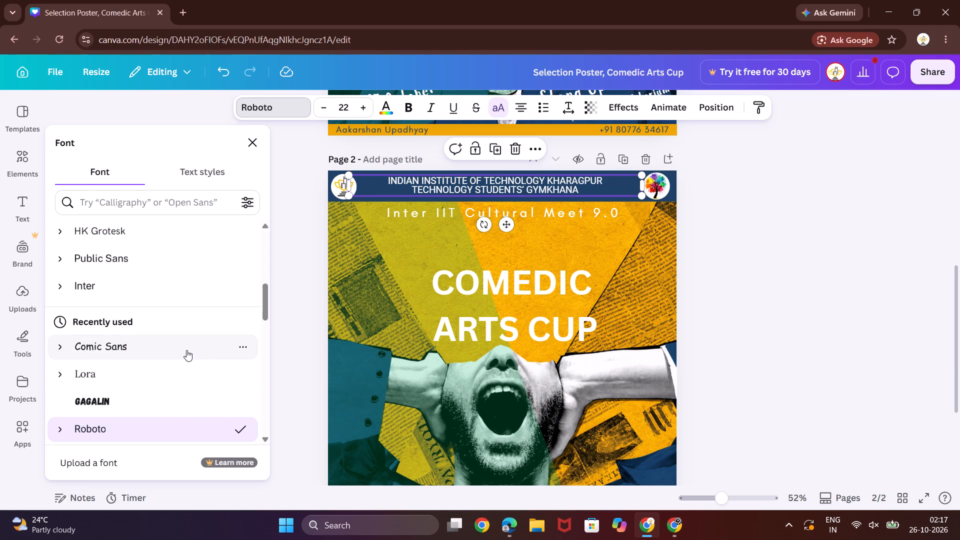
pyautogui.scroll(-5, 186, 350)
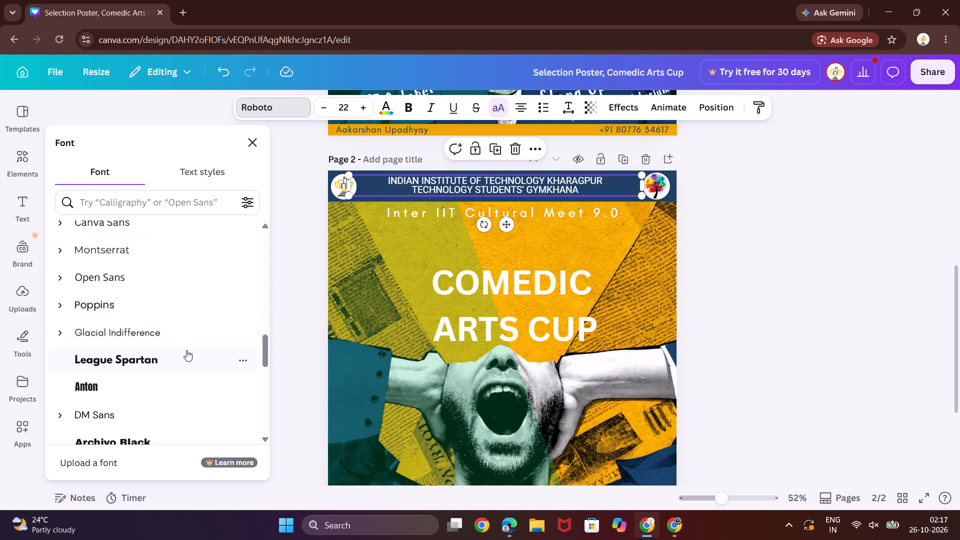
pyautogui.scroll(-2, 186, 350)
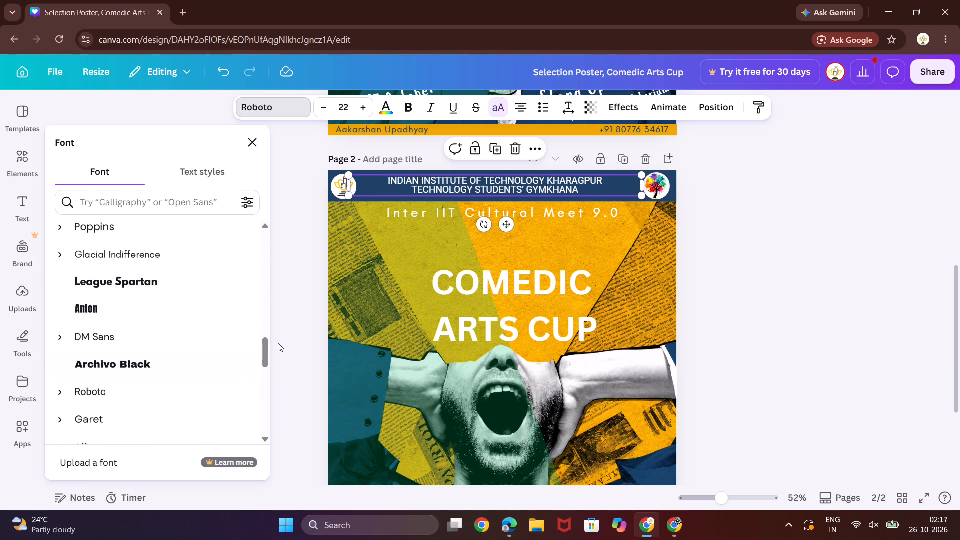
pyautogui.click(289, 341)
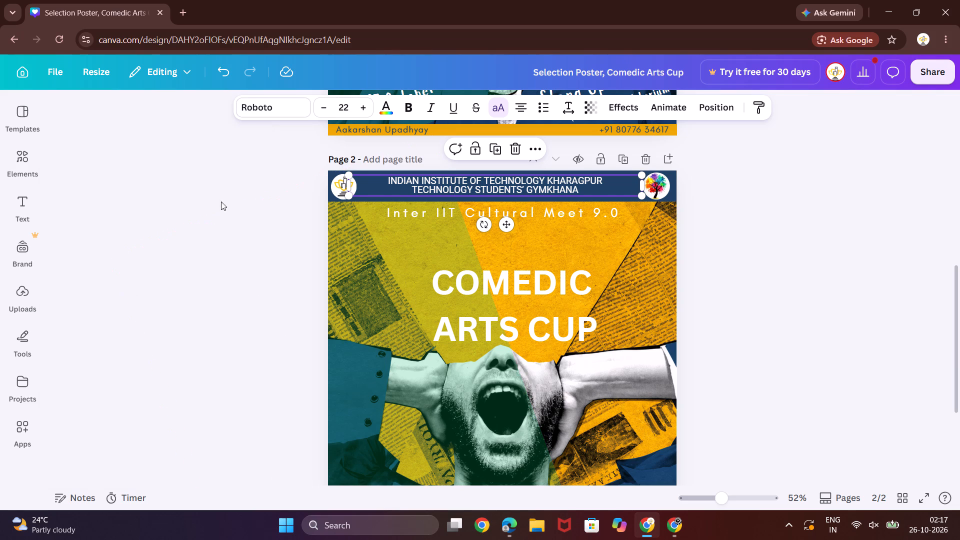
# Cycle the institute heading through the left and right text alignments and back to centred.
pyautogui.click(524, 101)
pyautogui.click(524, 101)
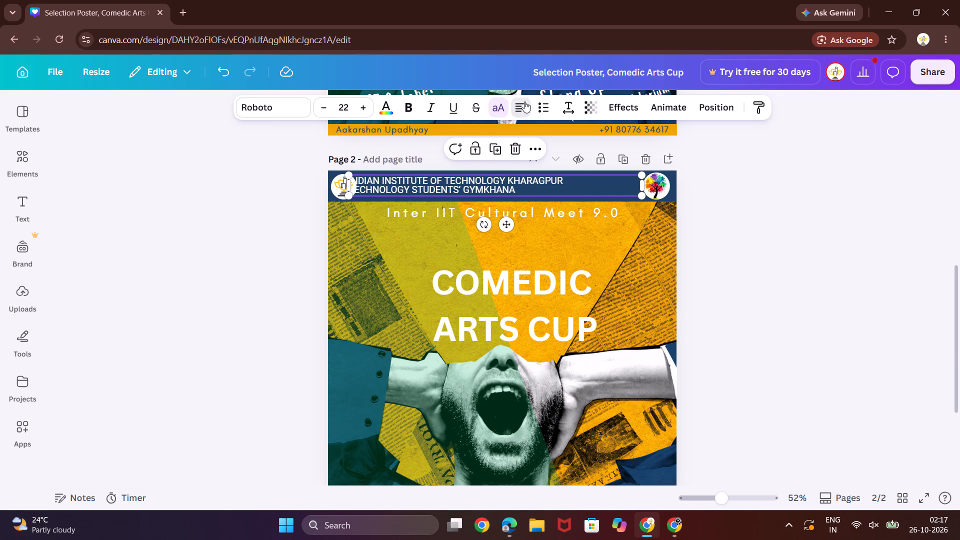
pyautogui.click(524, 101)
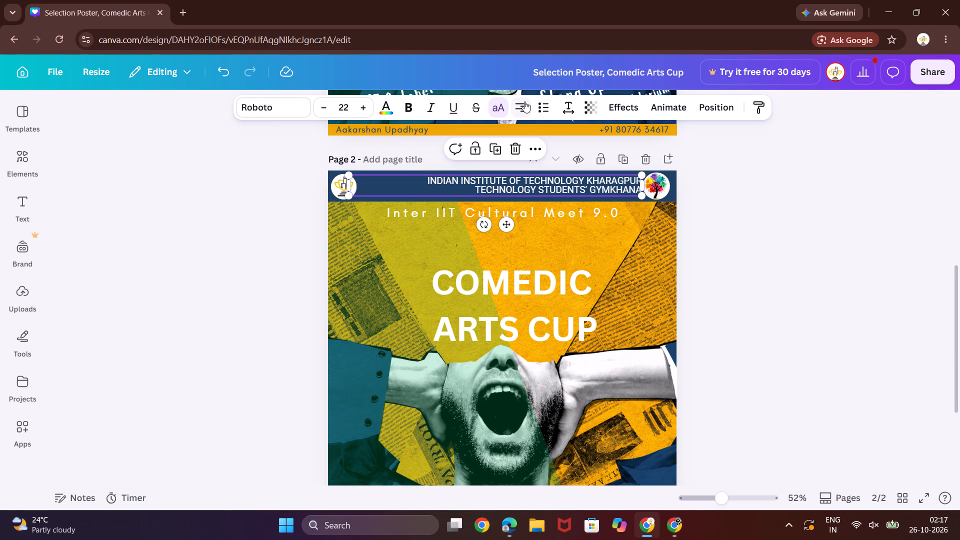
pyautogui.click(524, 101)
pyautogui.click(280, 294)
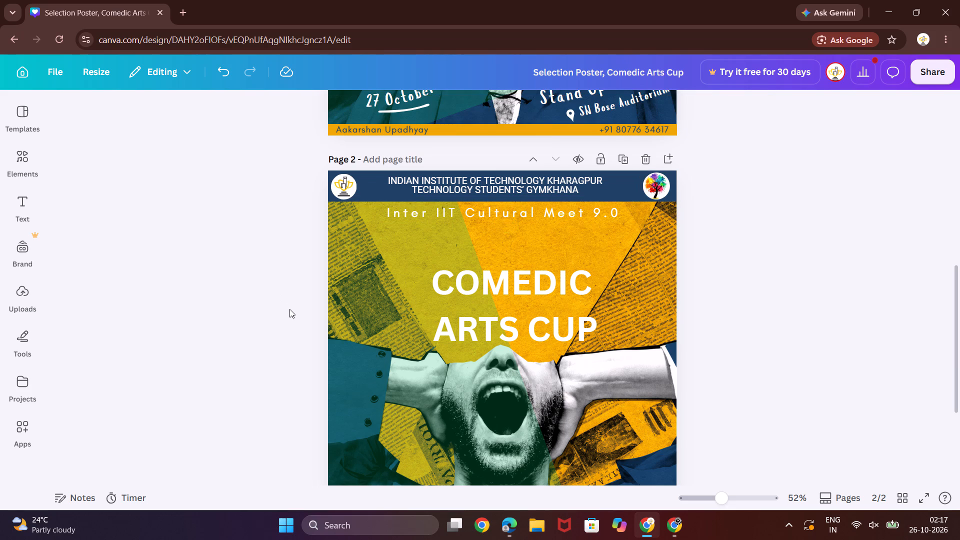
# Shorten the dark blue banner a little more from its lower edge, closer to the institute heading.
pyautogui.click(332, 171)
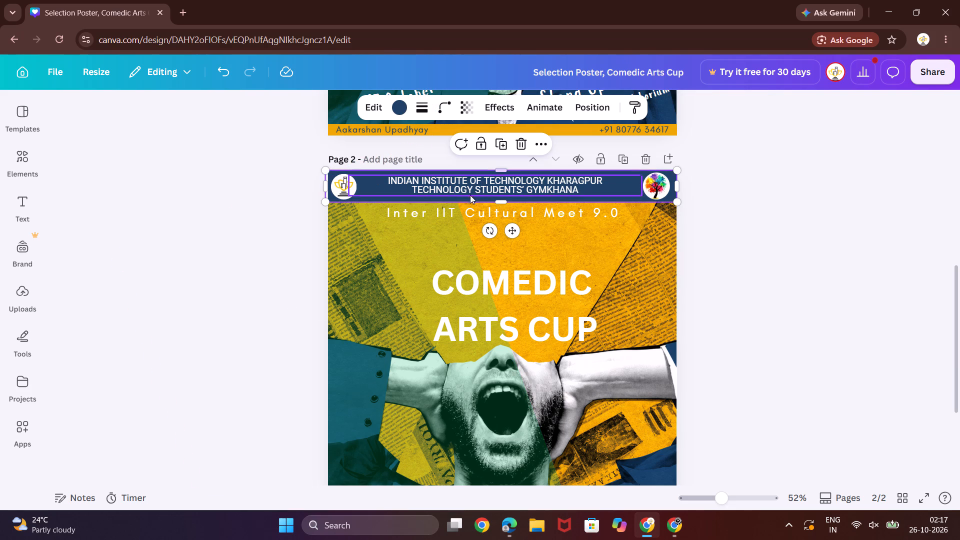
pyautogui.click(499, 204)
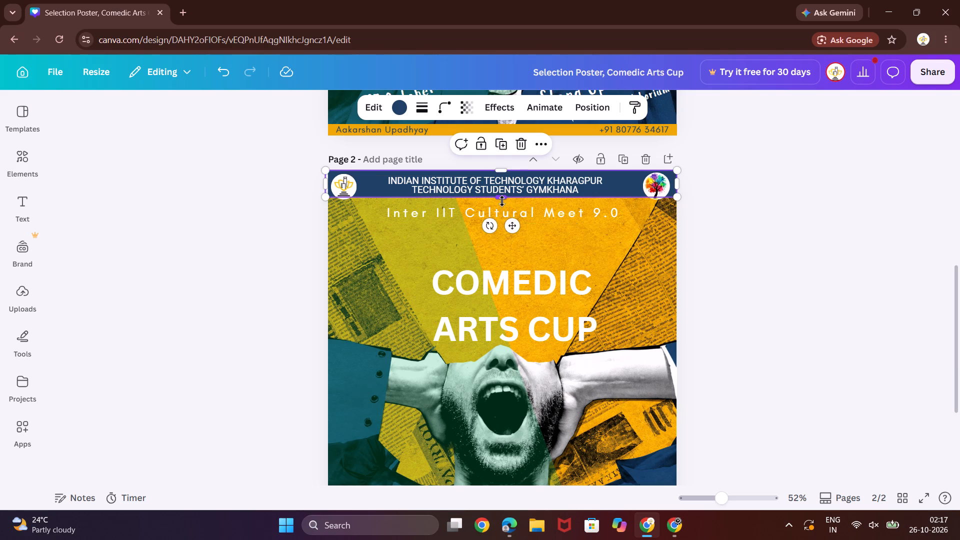
# Shrink the trophy logo to about 66 by 66 and nudge it up slightly to fit within the banner.
pyautogui.click(338, 182)
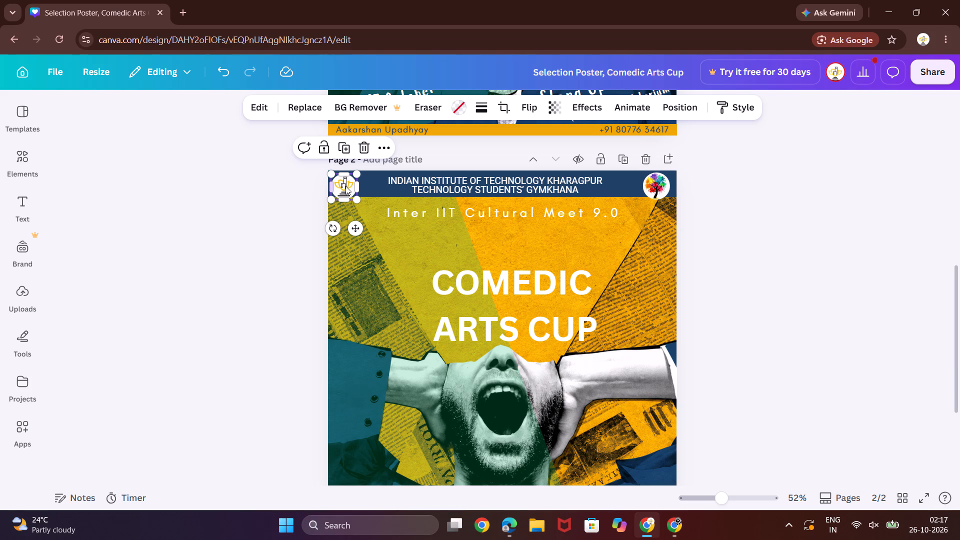
pyautogui.click(354, 197)
pyautogui.moveTo(356, 199); pyautogui.dragTo(352, 196)
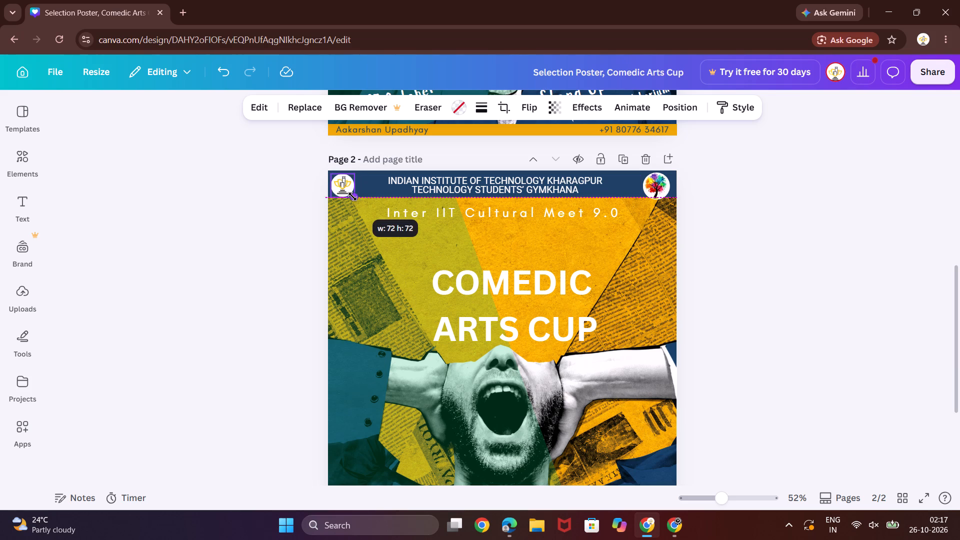
pyautogui.moveTo(352, 196); pyautogui.dragTo(351, 194)
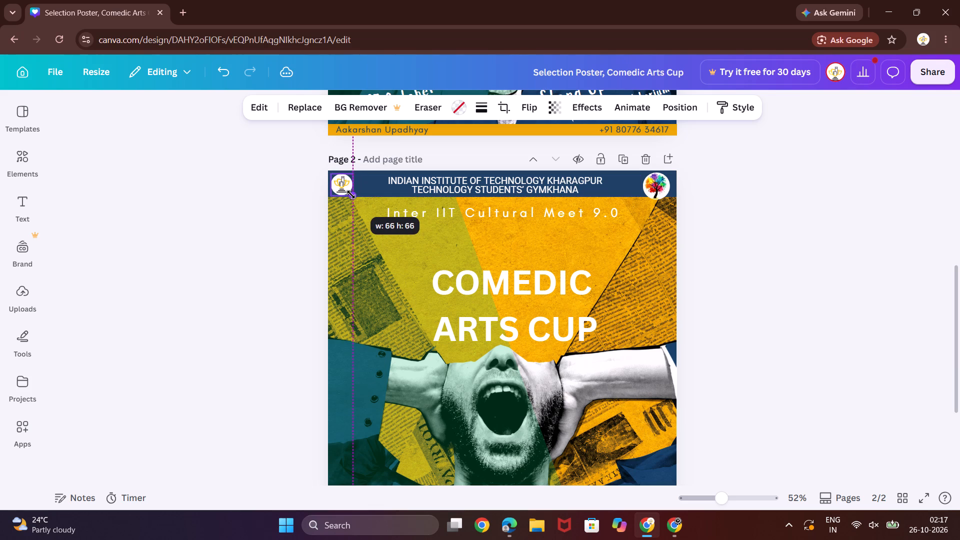
pyautogui.moveTo(351, 194); pyautogui.dragTo(350, 193)
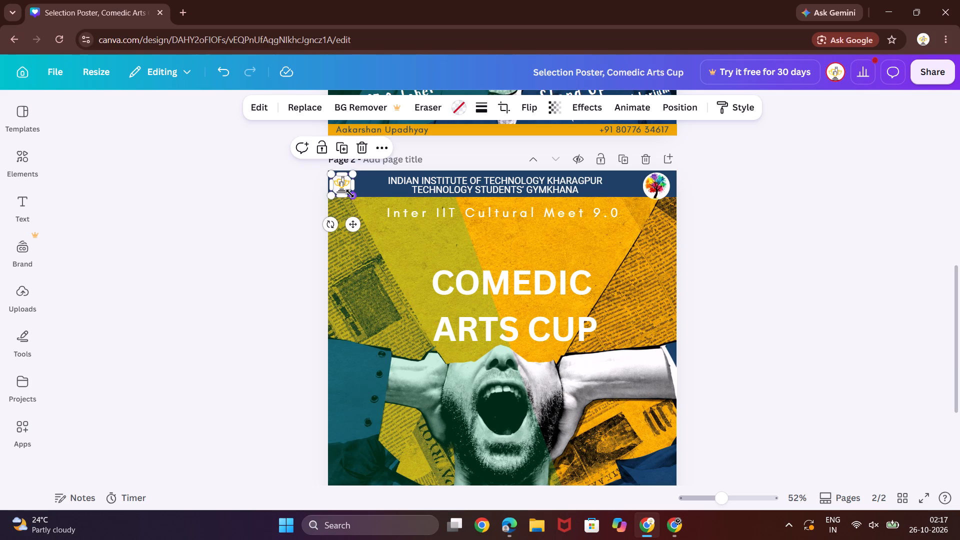
pyautogui.click(294, 213)
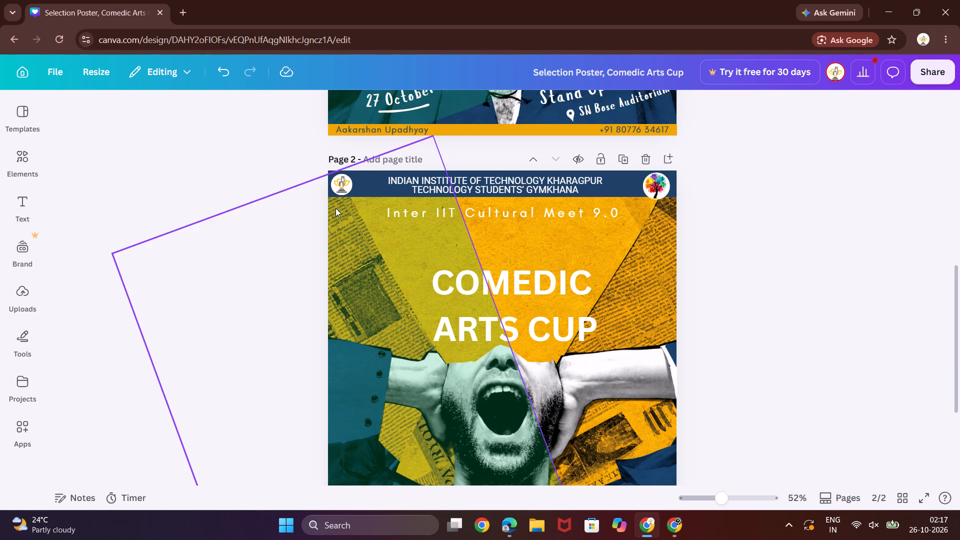
pyautogui.click(336, 183)
pyautogui.press('Up')
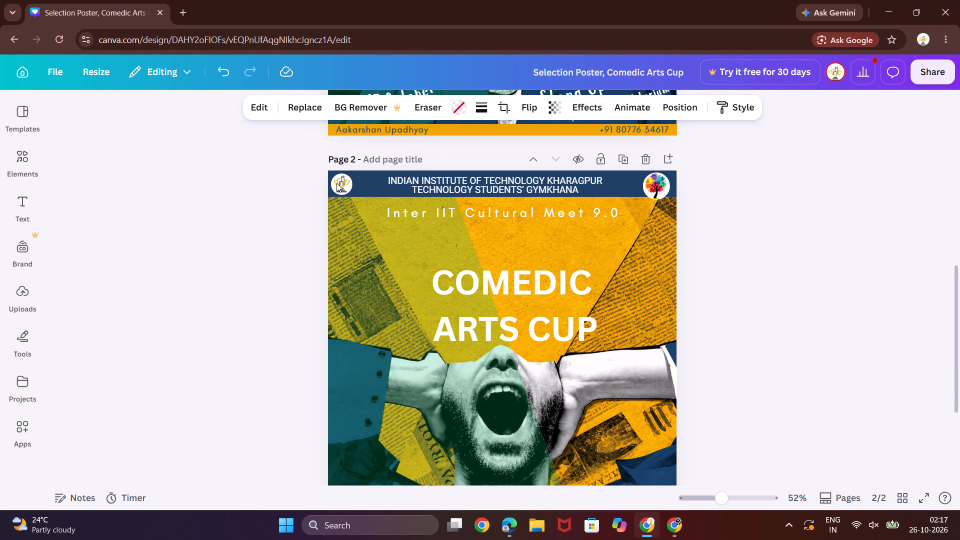
pyautogui.press('Up')
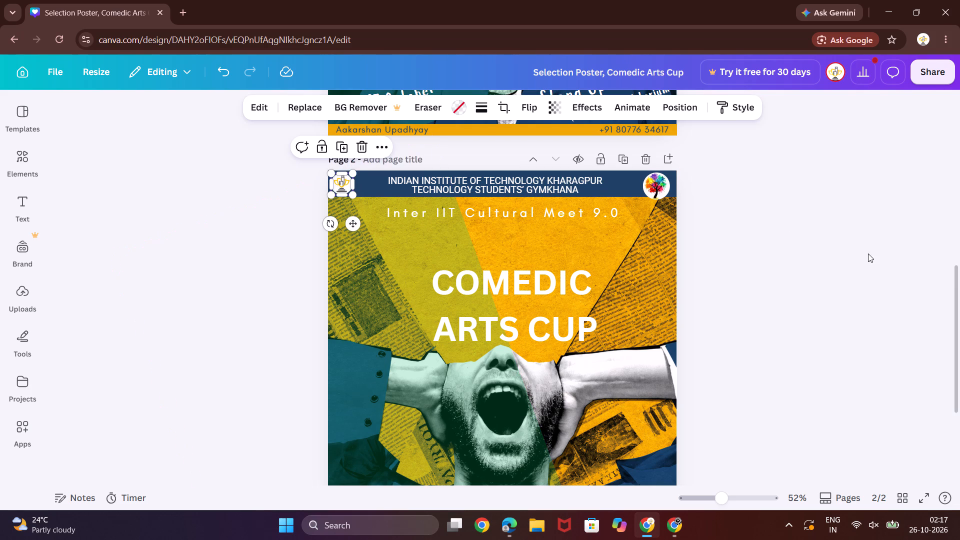
# Shrink the colourful tree logo to about 69 by 69 so it fits within the dark blue banner.
pyautogui.click(665, 190)
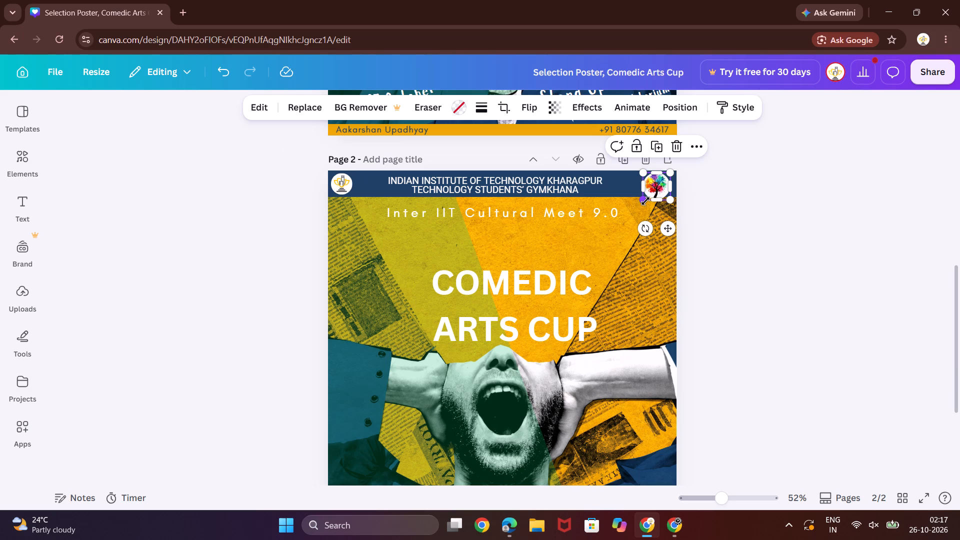
pyautogui.click(645, 201)
pyautogui.click(648, 197)
pyautogui.click(647, 197)
pyautogui.moveTo(645, 199); pyautogui.dragTo(648, 196)
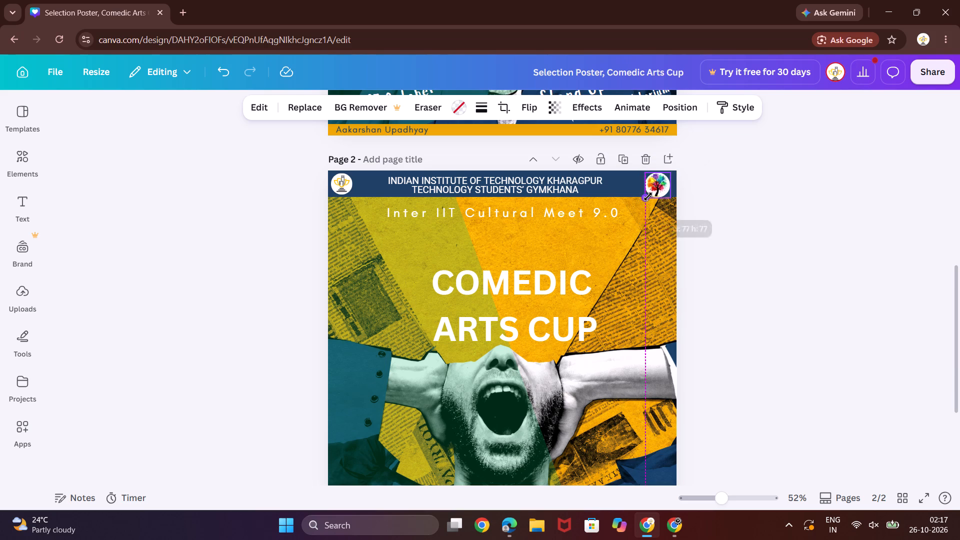
pyautogui.moveTo(648, 196); pyautogui.dragTo(650, 194)
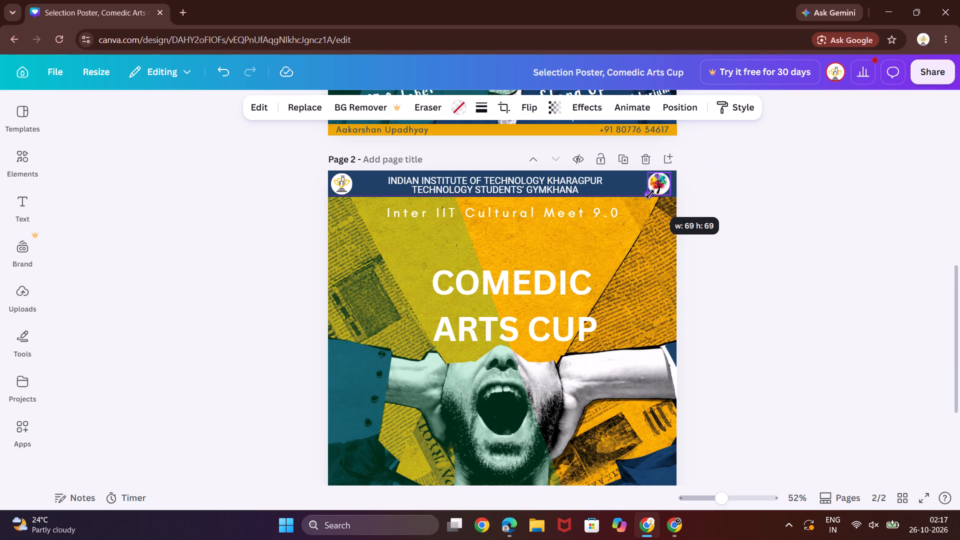
pyautogui.moveTo(650, 194); pyautogui.dragTo(652, 192)
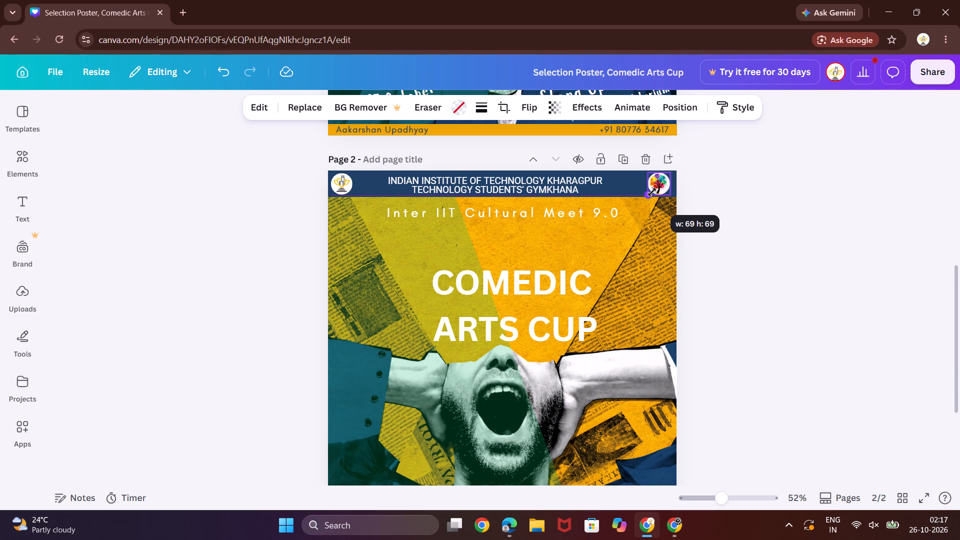
pyautogui.moveTo(652, 192); pyautogui.dragTo(651, 192)
pyautogui.click(716, 191)
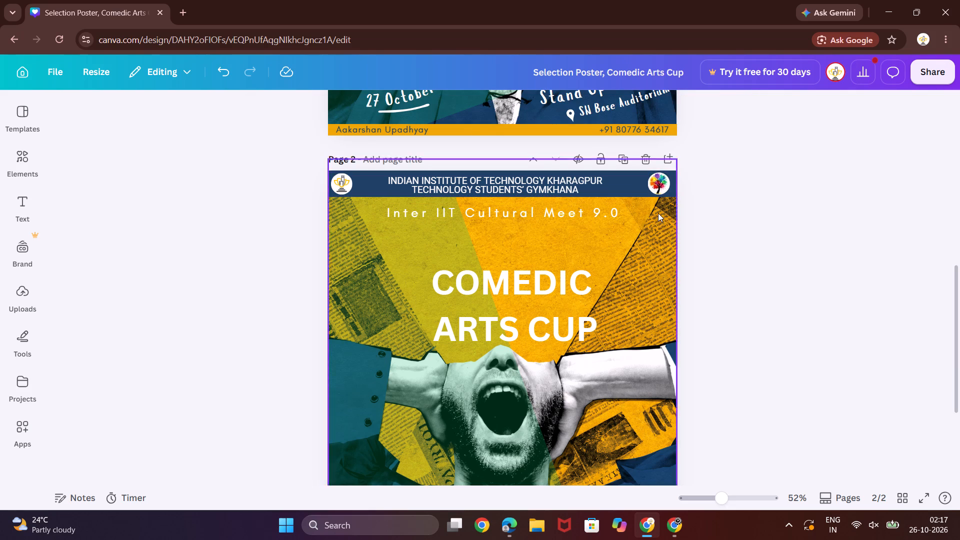
pyautogui.click(704, 195)
# Nudge the "Inter IIT Cultural Meet 9.0" line up slightly, closer to the banner.
pyautogui.click(559, 216)
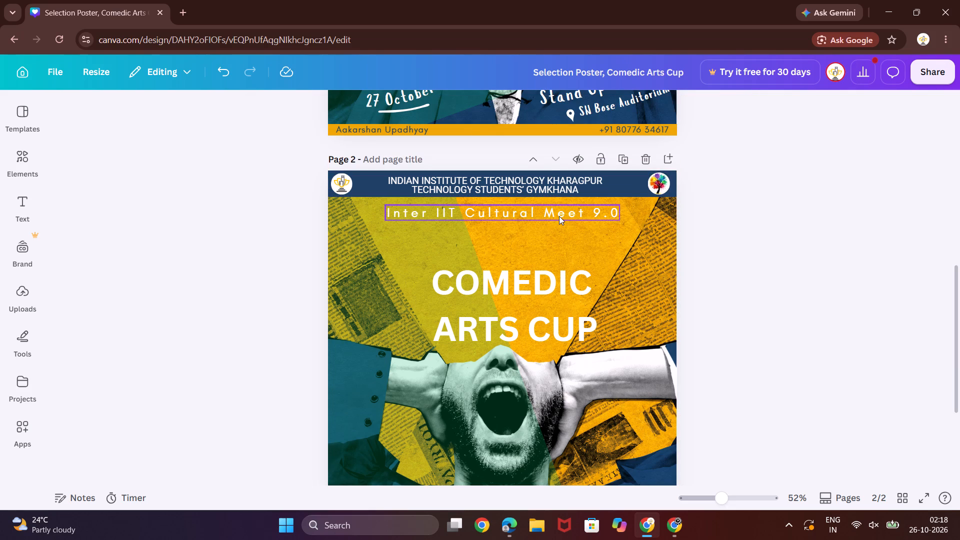
pyautogui.press('Up')
pyautogui.press('Up')
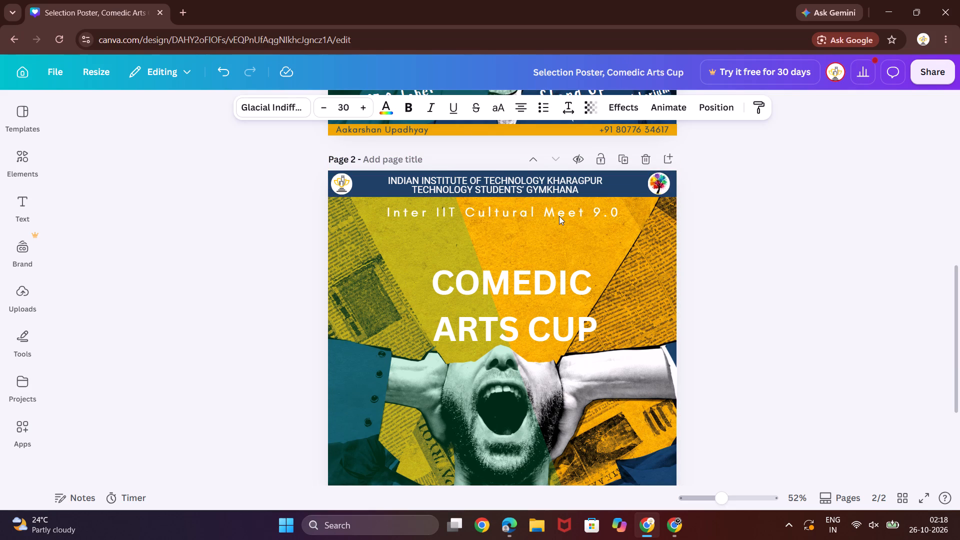
pyautogui.press('Up')
pyautogui.press('Up')
pyautogui.press('Up')
pyautogui.press('Up')
pyautogui.press('Up')
pyautogui.press('Up')
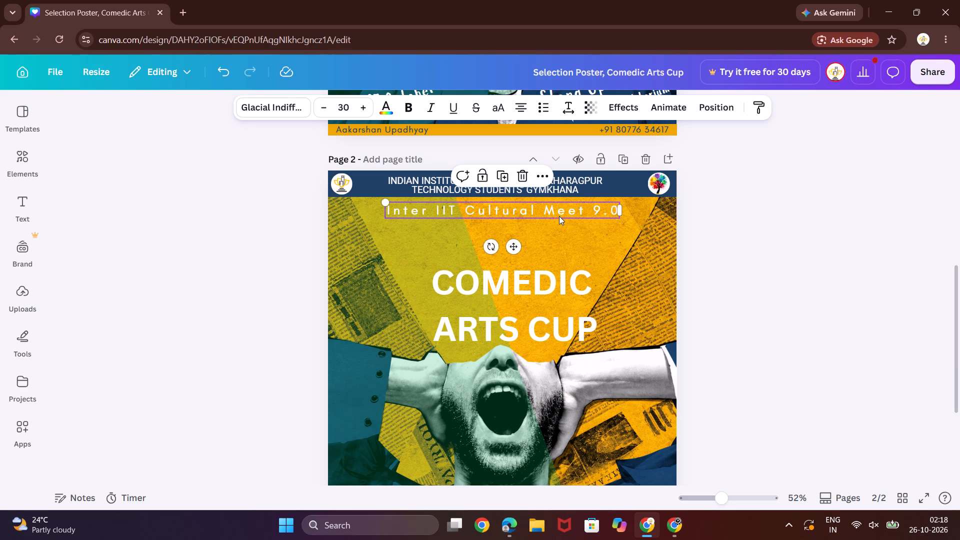
pyautogui.click(233, 294)
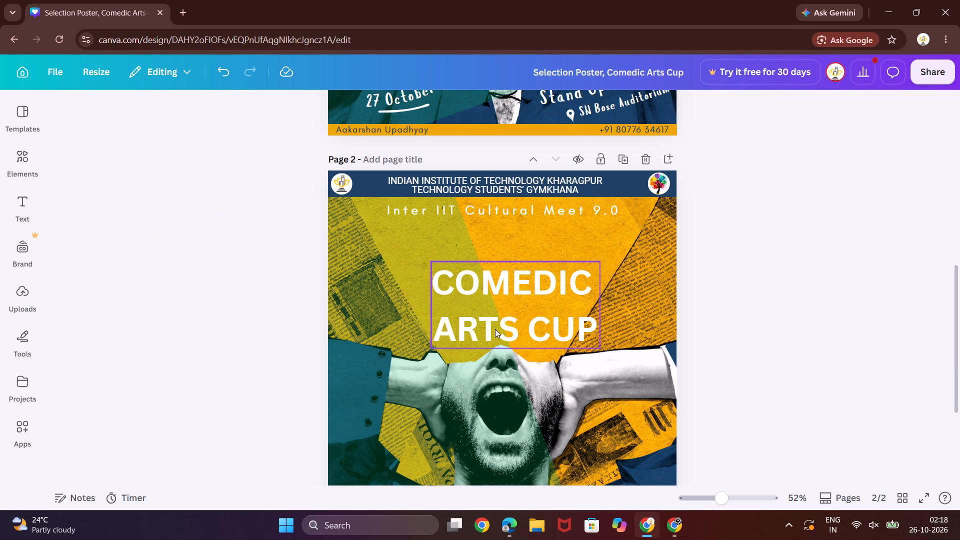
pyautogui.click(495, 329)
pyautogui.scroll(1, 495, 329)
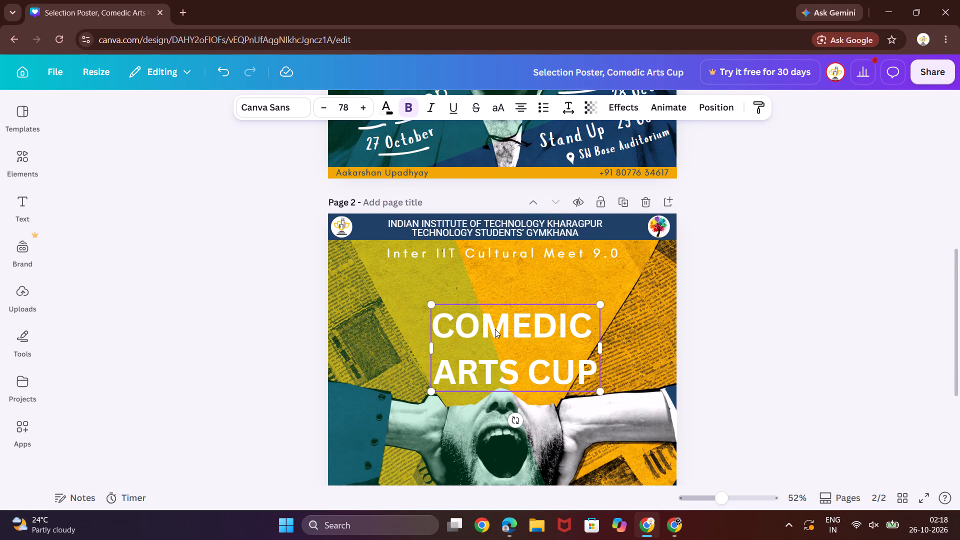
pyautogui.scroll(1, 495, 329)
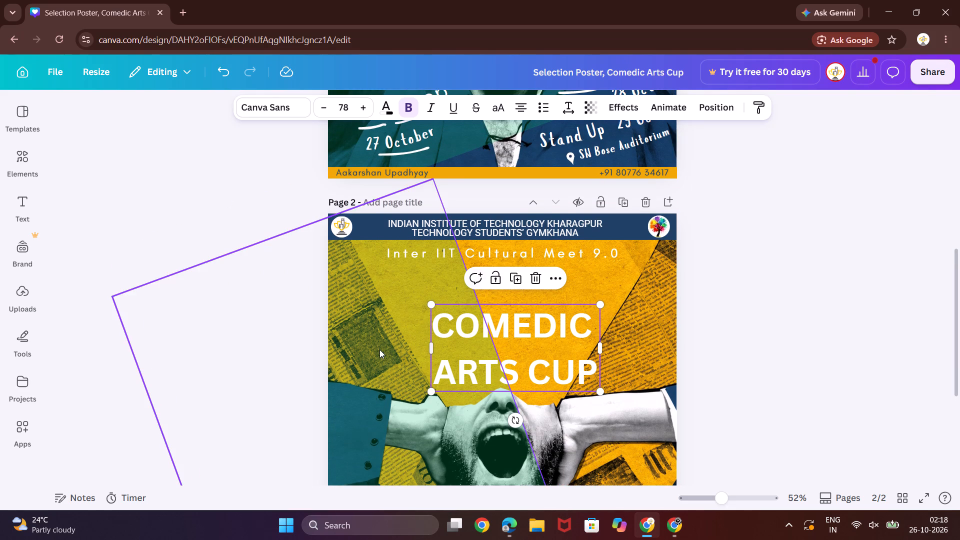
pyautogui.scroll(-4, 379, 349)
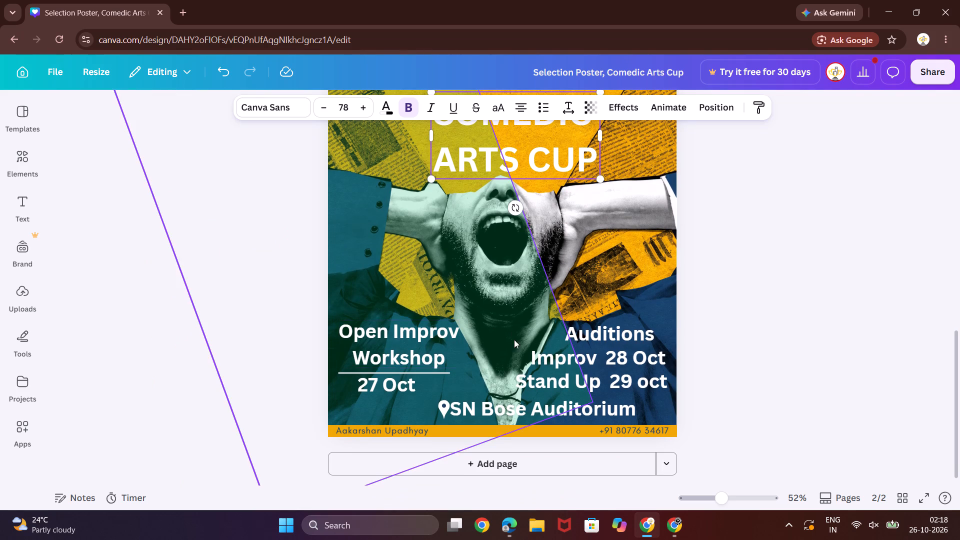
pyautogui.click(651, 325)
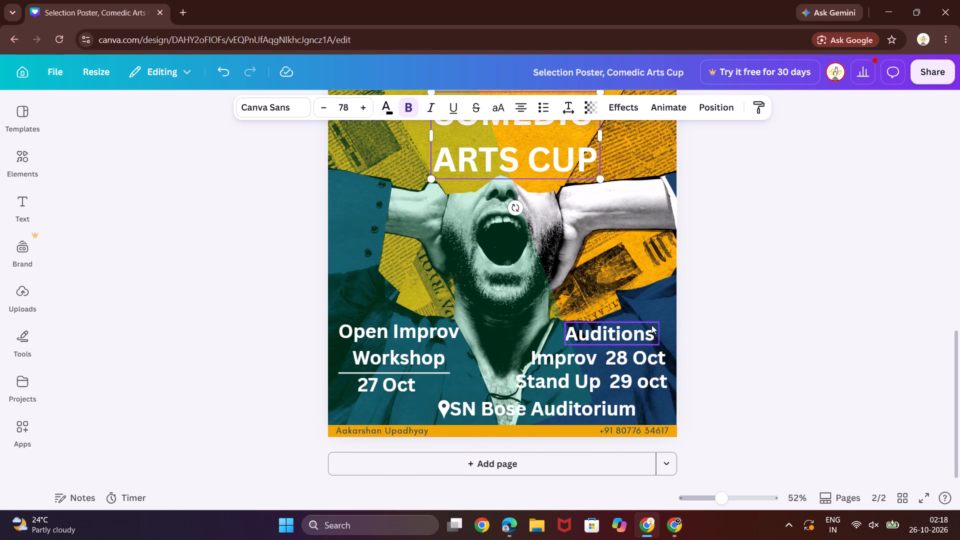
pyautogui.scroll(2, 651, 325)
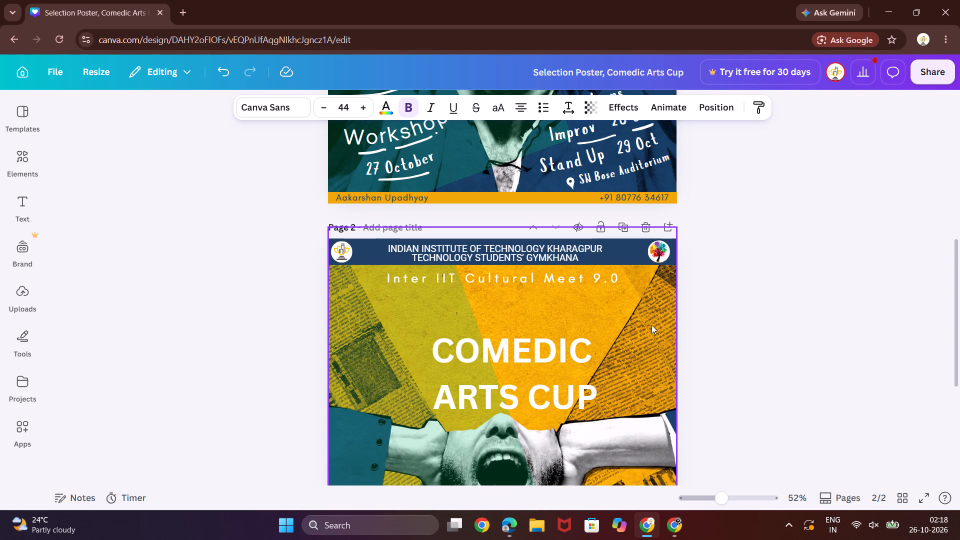
# Duplicate the "COMEDIC ARTS CUP" title and place the copy directly above the original, horizontally aligned with it.
pyautogui.doubleClick(523, 341)
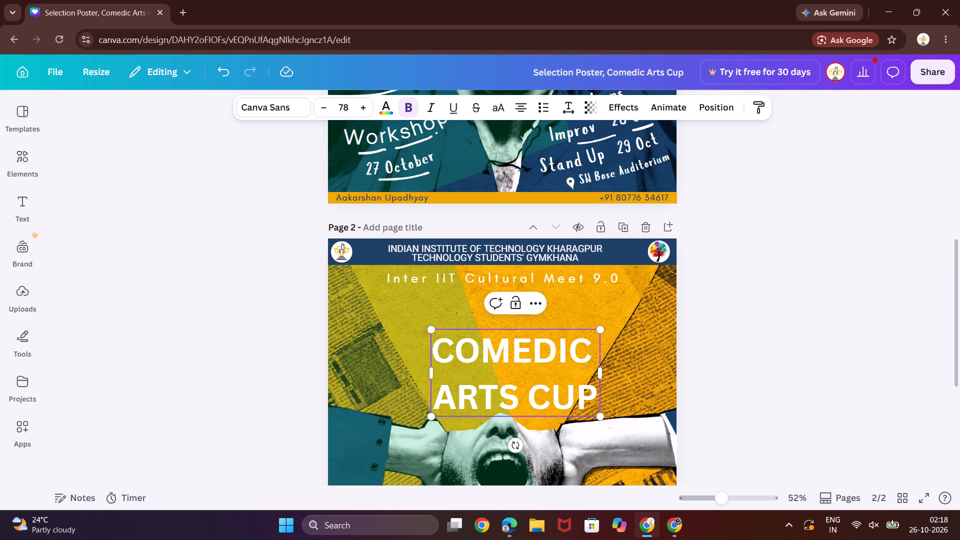
pyautogui.hotkey('ctrl', 'c')
pyautogui.hotkey('ctrl', 'v')
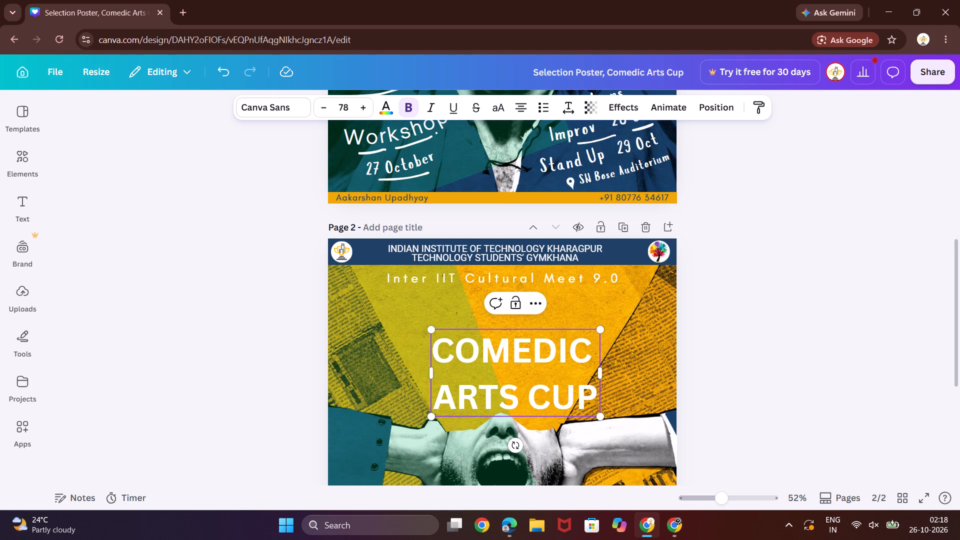
pyautogui.click(523, 341)
pyautogui.click(741, 369)
pyautogui.click(557, 350)
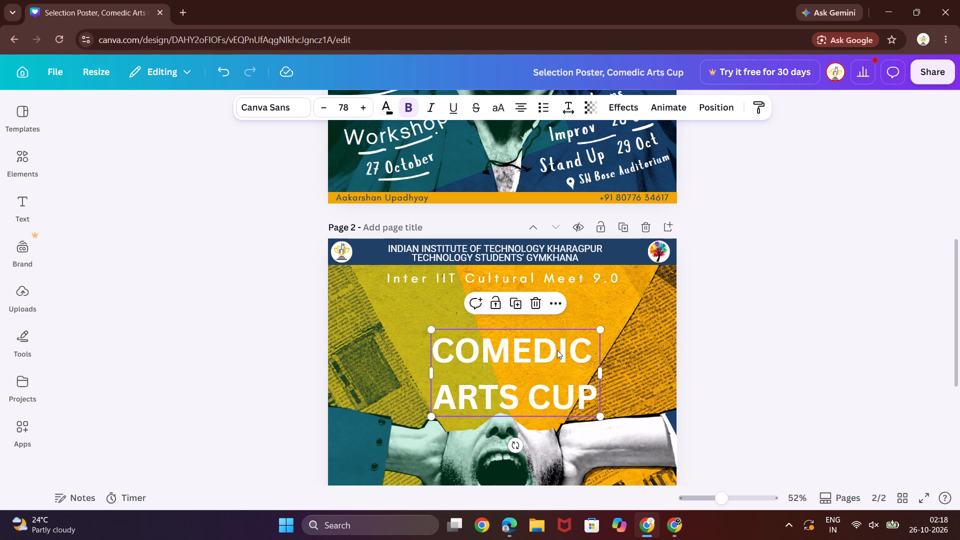
pyautogui.hotkey('ctrl', 'c')
pyautogui.hotkey('ctrl', 'v')
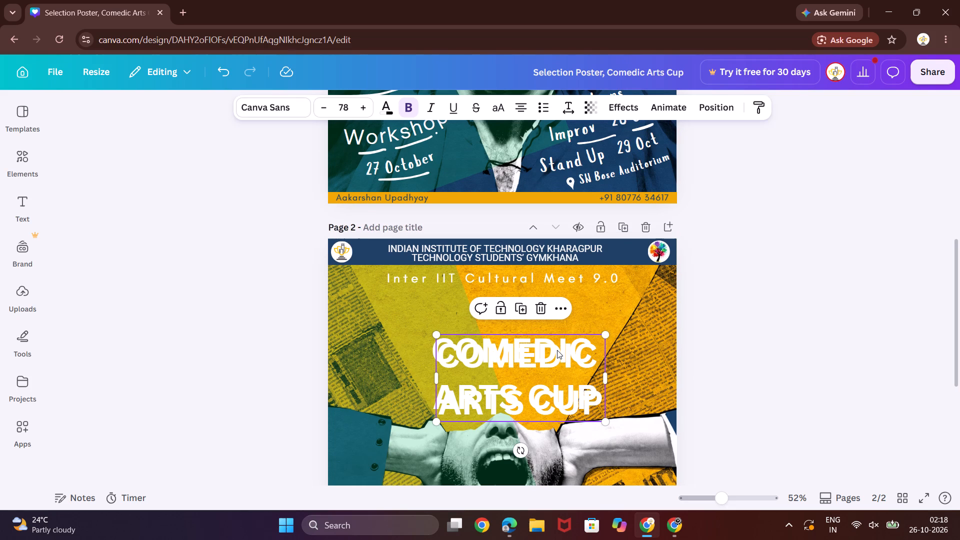
pyautogui.moveTo(557, 350); pyautogui.dragTo(551, 291)
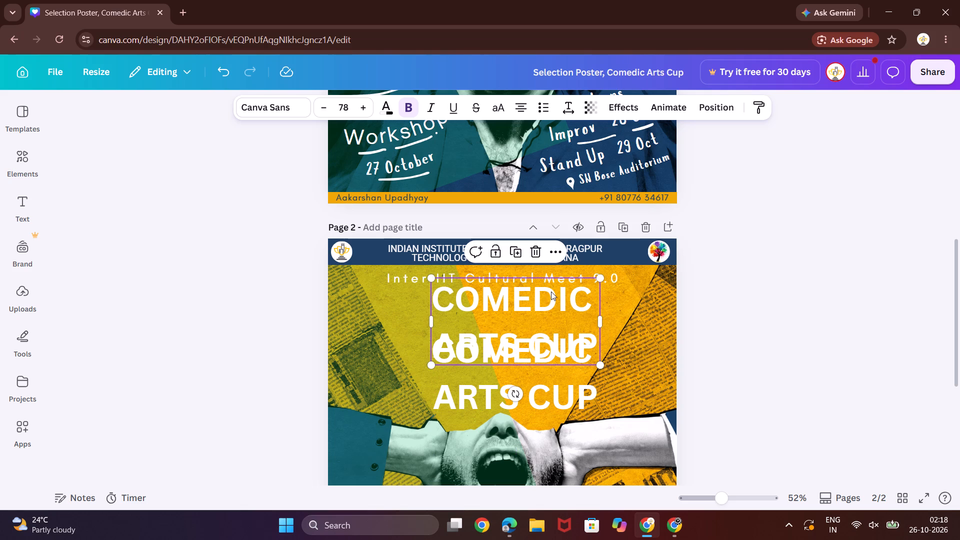
# Replace the duplicated title's text with "SELECTIONS" on a single line.
pyautogui.click(579, 308)
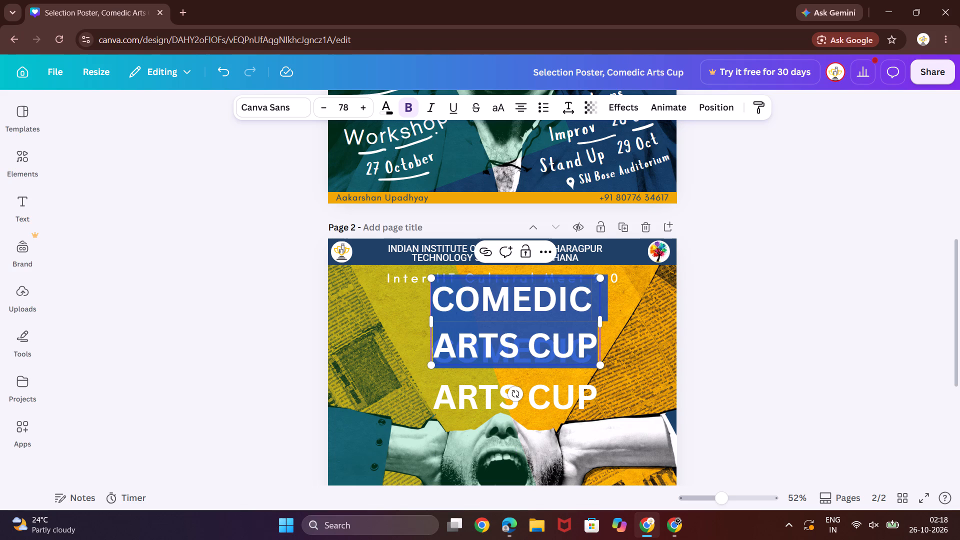
pyautogui.click(593, 350)
pyautogui.click(593, 350)
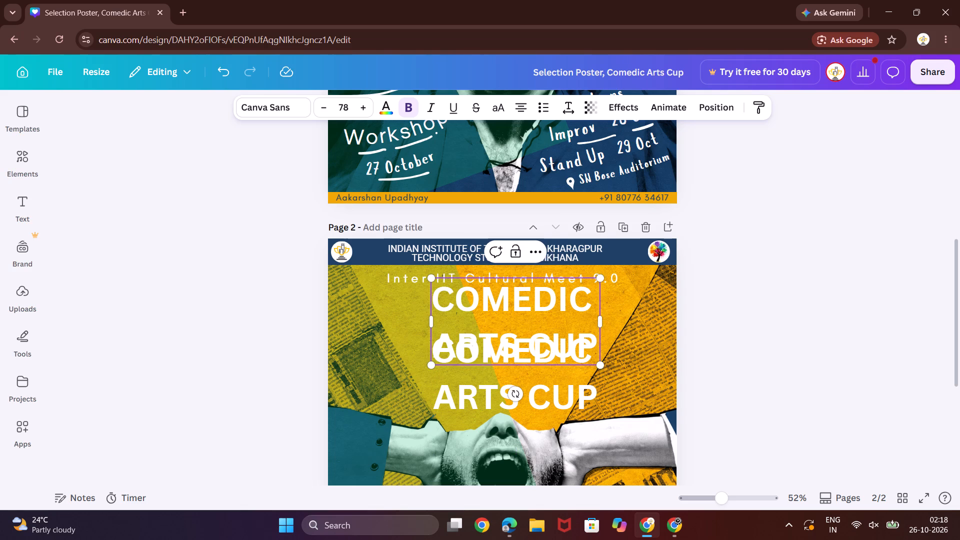
pyautogui.press('BackSpace')
pyautogui.press('BackSpace')
pyautogui.press('BackSpace')
pyautogui.press('BackSpace')
pyautogui.press('BackSpace')
pyautogui.press('BackSpace')
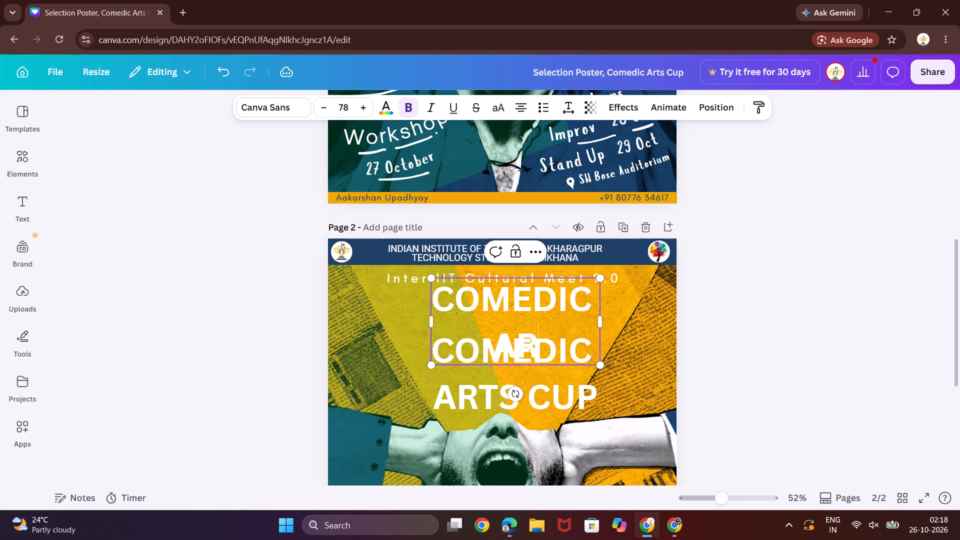
pyautogui.press('BackSpace')
pyautogui.press('BackSpace')
pyautogui.press('BackSpace')
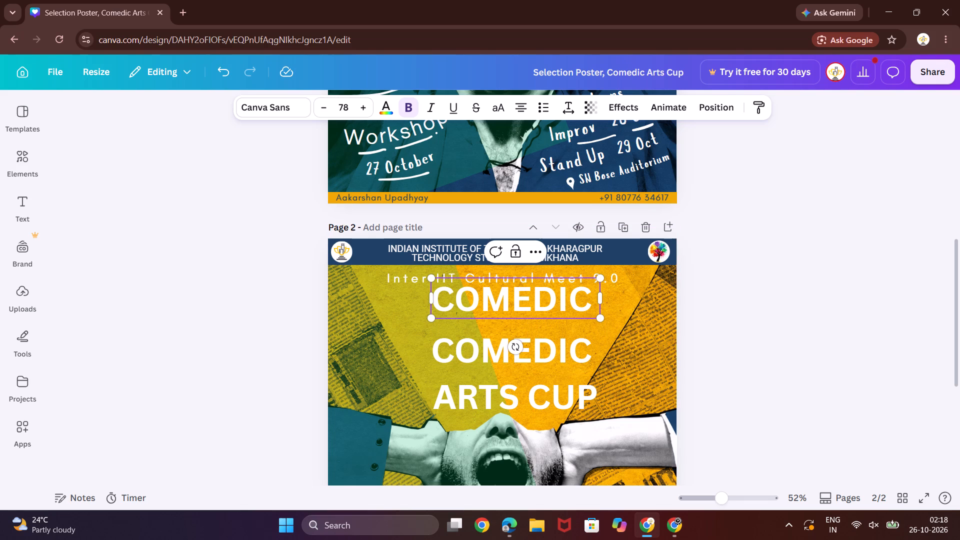
pyautogui.click(587, 293)
pyautogui.press('BackSpace')
pyautogui.press('BackSpace')
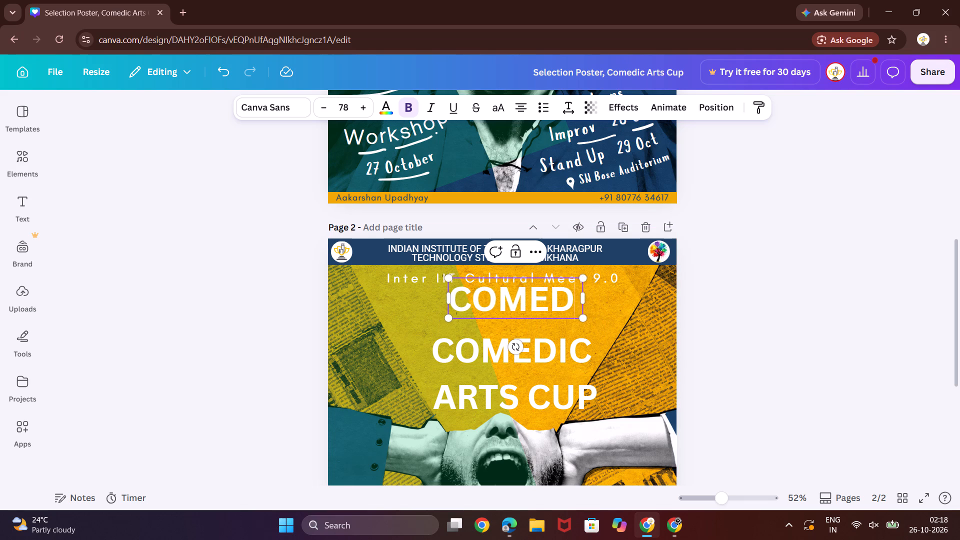
pyautogui.press('BackSpace')
pyautogui.press('BackSpace')
pyautogui.press('BackSpace')
pyautogui.press('BackSpace')
pyautogui.press('BackSpace')
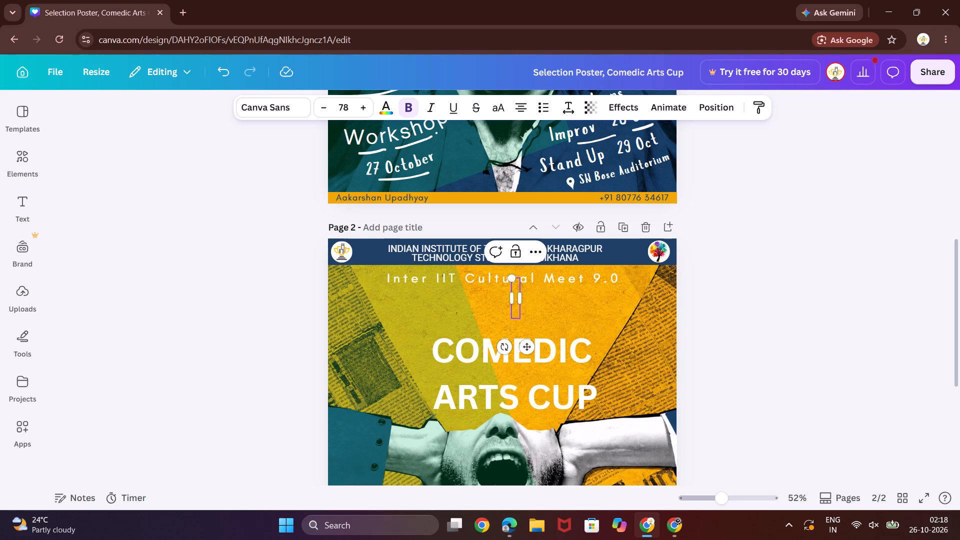
pyautogui.write('SELE')
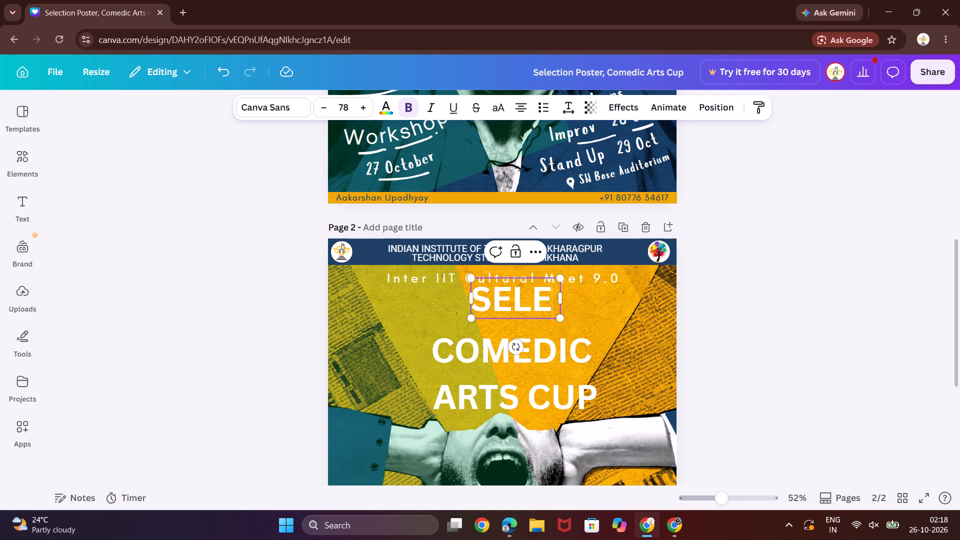
pyautogui.write('CTIONS')
pyautogui.press('Return')
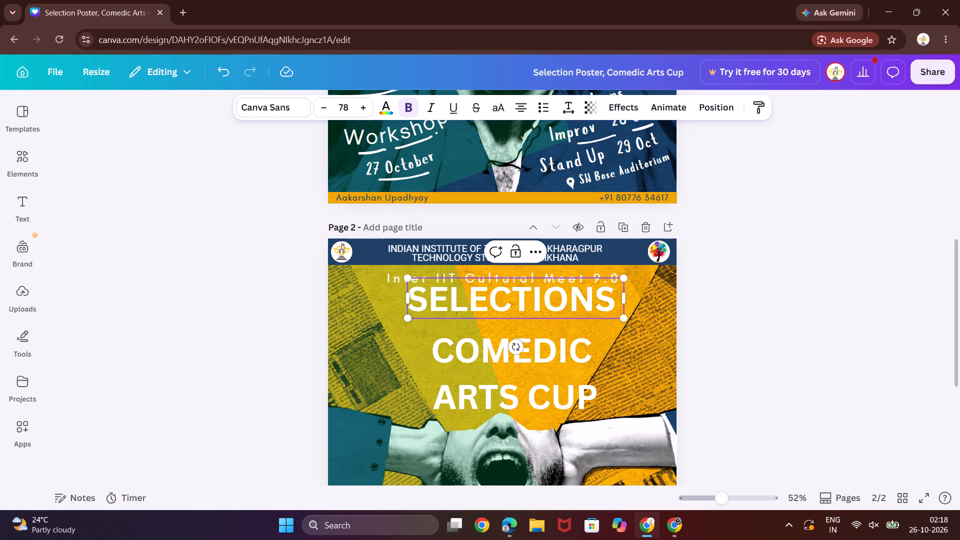
pyautogui.press('BackSpace')
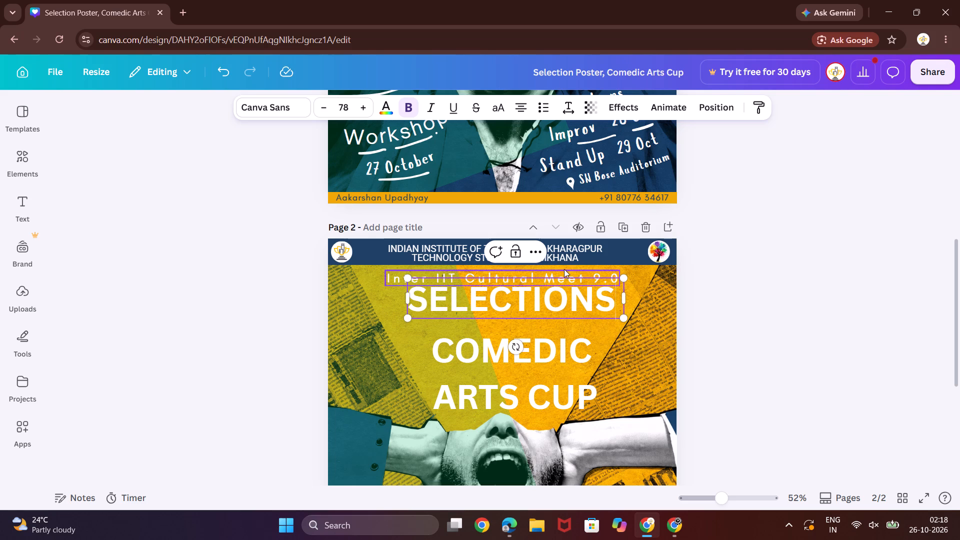
# Move the "SELECTIONS" text down so it sits between the Inter IIT Cultural Meet line and "COMEDIC".
pyautogui.moveTo(539, 317); pyautogui.dragTo(538, 318)
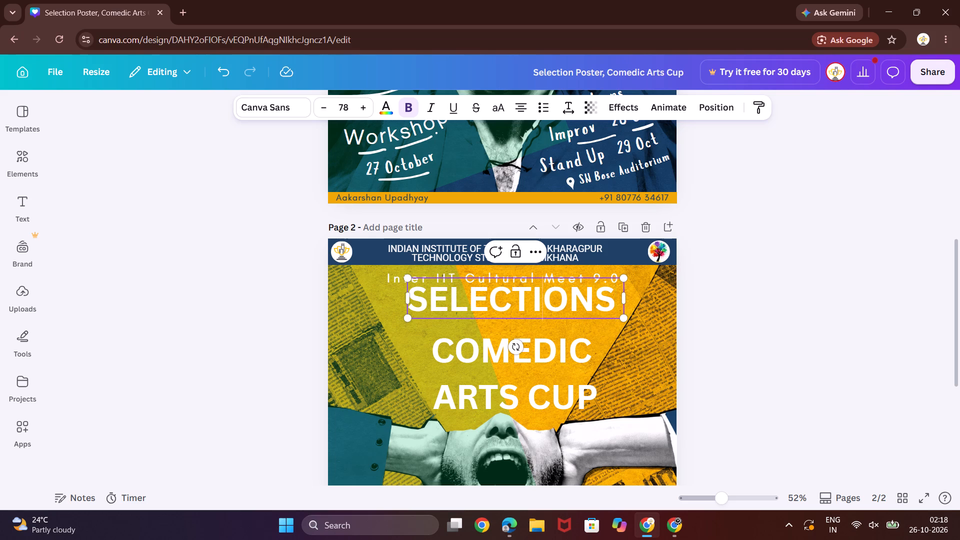
pyautogui.moveTo(538, 318); pyautogui.dragTo(536, 323)
pyautogui.click(779, 328)
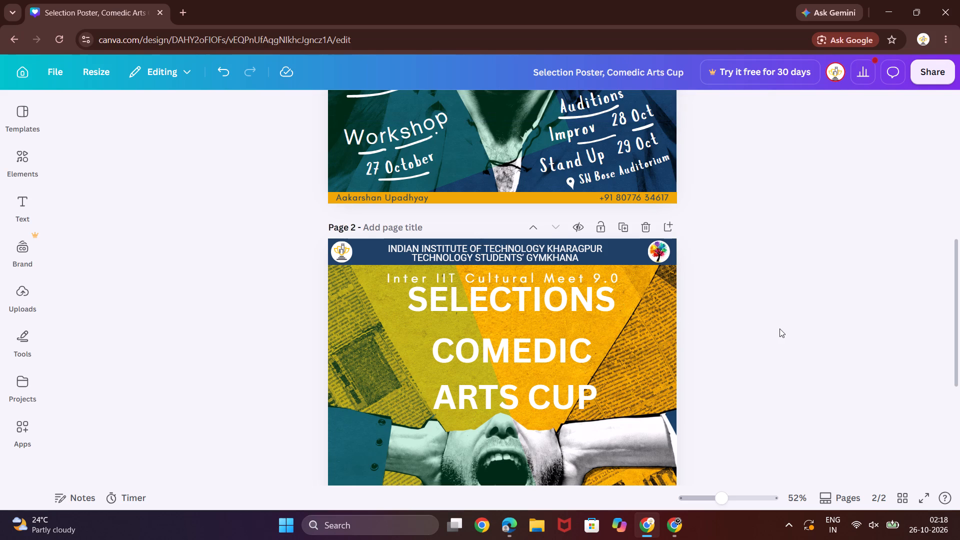
pyautogui.click(589, 307)
pyautogui.press('Down')
pyautogui.press('Down')
pyautogui.press('Down')
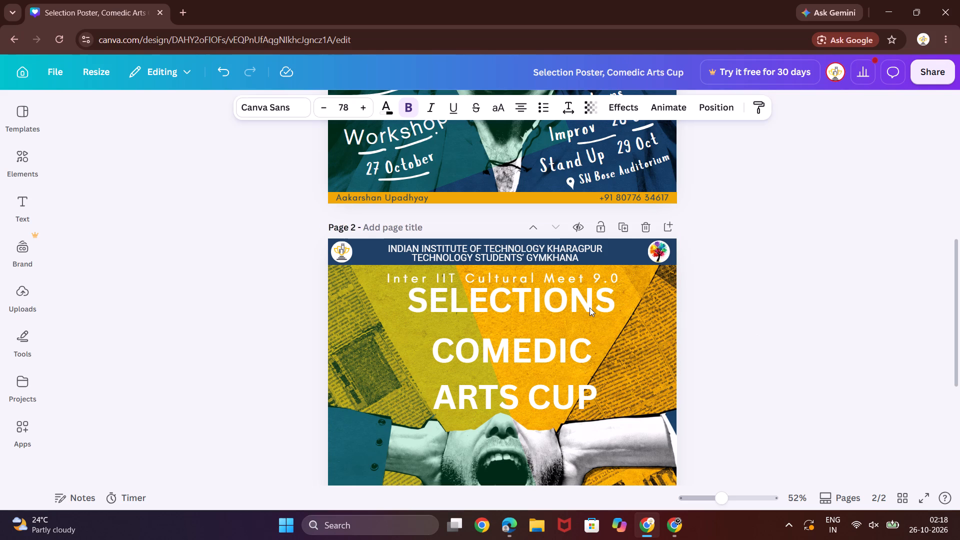
pyautogui.press('Down')
pyautogui.press('Down')
pyautogui.press('Down')
pyautogui.press('Down')
pyautogui.press('Down')
pyautogui.press('Down')
pyautogui.press('Down')
pyautogui.press('Down')
pyautogui.press('Down')
pyautogui.press('Down')
pyautogui.press('Down')
pyautogui.press('Down')
pyautogui.press('Down')
pyautogui.press('Down')
pyautogui.press('Down')
pyautogui.press('Down')
pyautogui.press('Down')
pyautogui.press('Down')
pyautogui.press('Down')
pyautogui.press('Down')
pyautogui.press('Down')
pyautogui.press('Down')
pyautogui.press('Down')
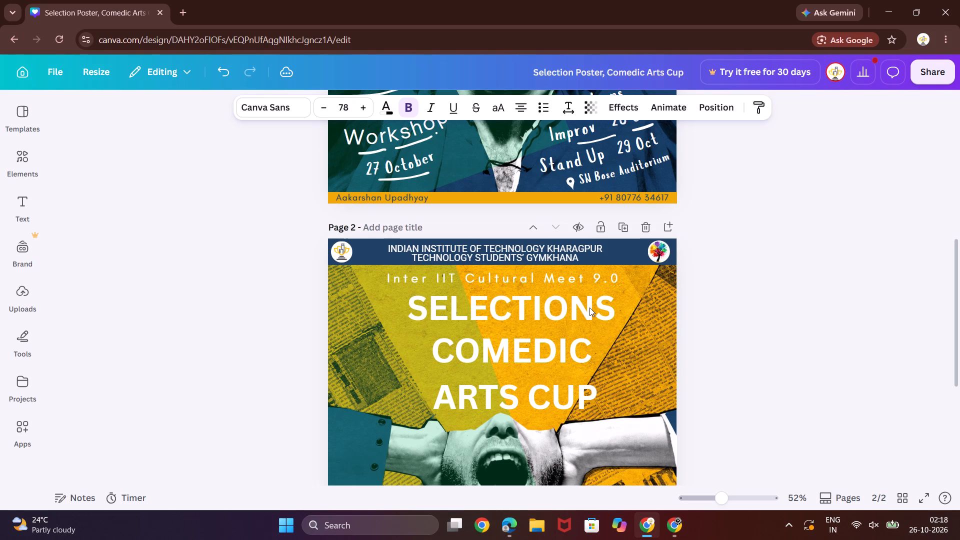
pyautogui.press('Down')
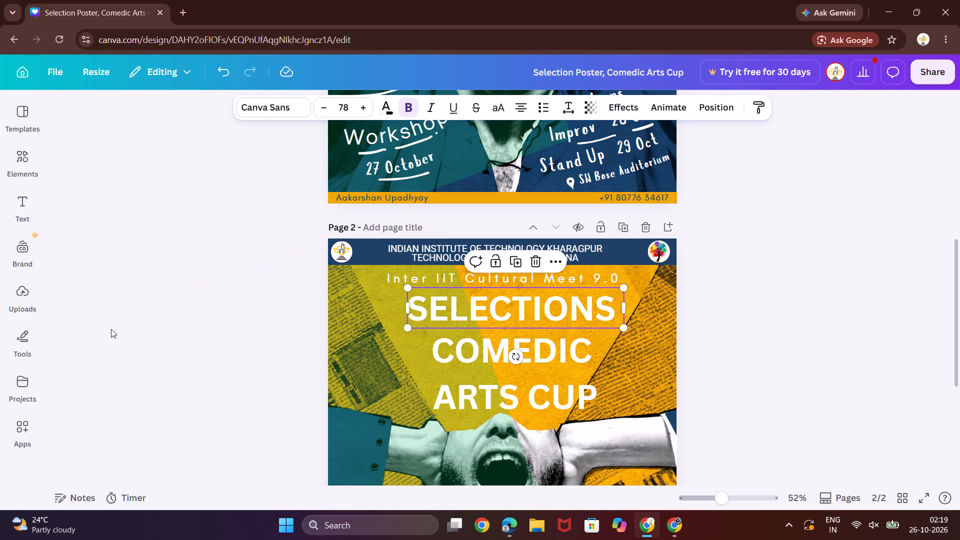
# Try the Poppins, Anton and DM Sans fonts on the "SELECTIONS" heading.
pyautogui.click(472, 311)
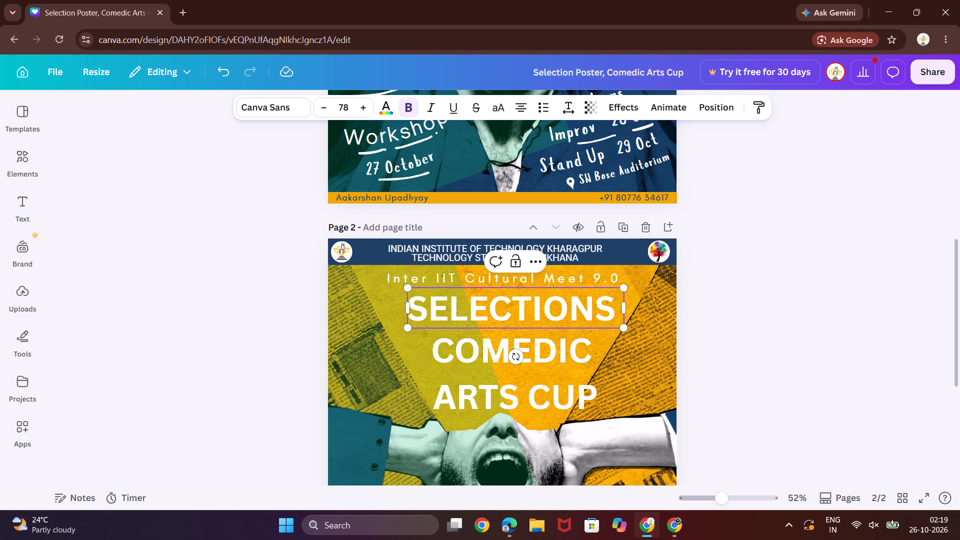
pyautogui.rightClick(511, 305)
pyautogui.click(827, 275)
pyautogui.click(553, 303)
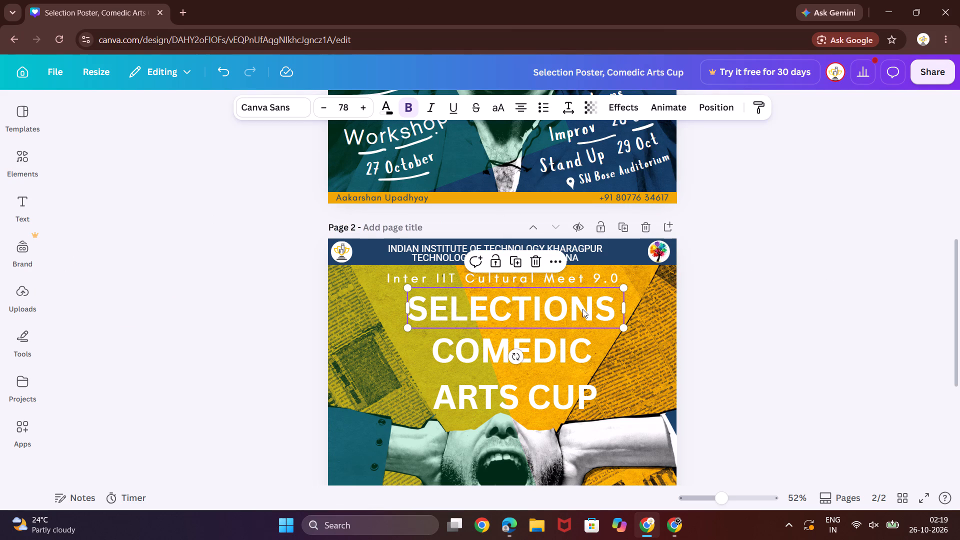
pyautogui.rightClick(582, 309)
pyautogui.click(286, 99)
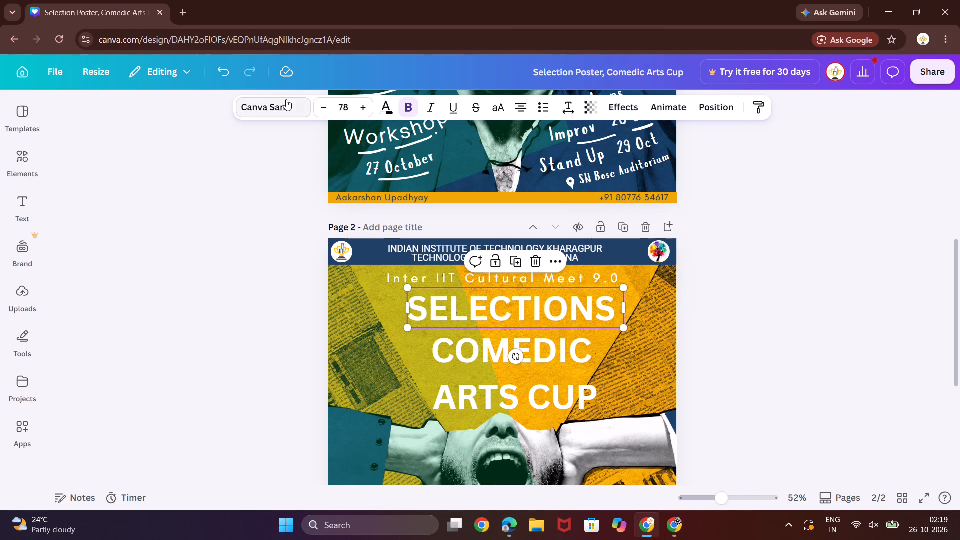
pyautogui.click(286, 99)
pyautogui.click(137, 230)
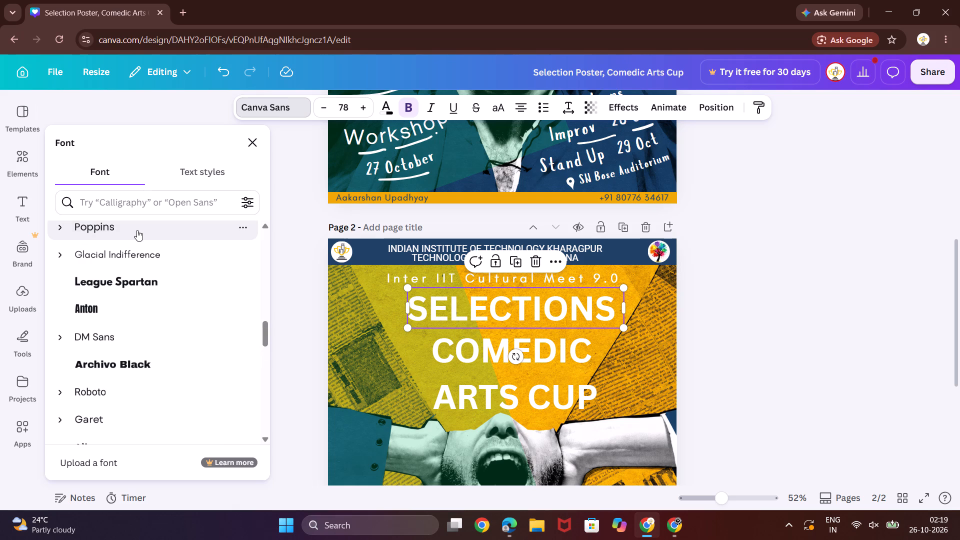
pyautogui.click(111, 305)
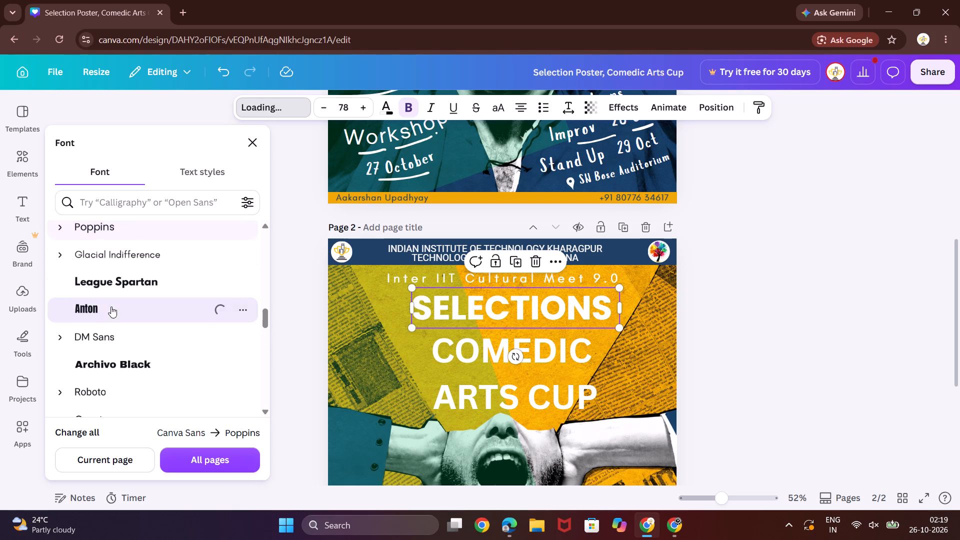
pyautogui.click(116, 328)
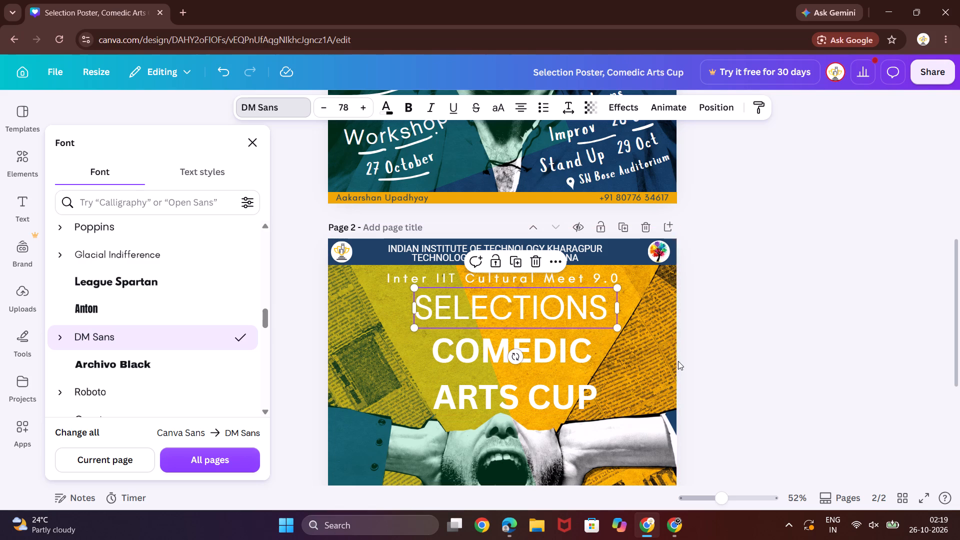
# Enlarge the "SELECTIONS" heading slightly to a font size of about 79.3.
pyautogui.moveTo(614, 328); pyautogui.dragTo(617, 329)
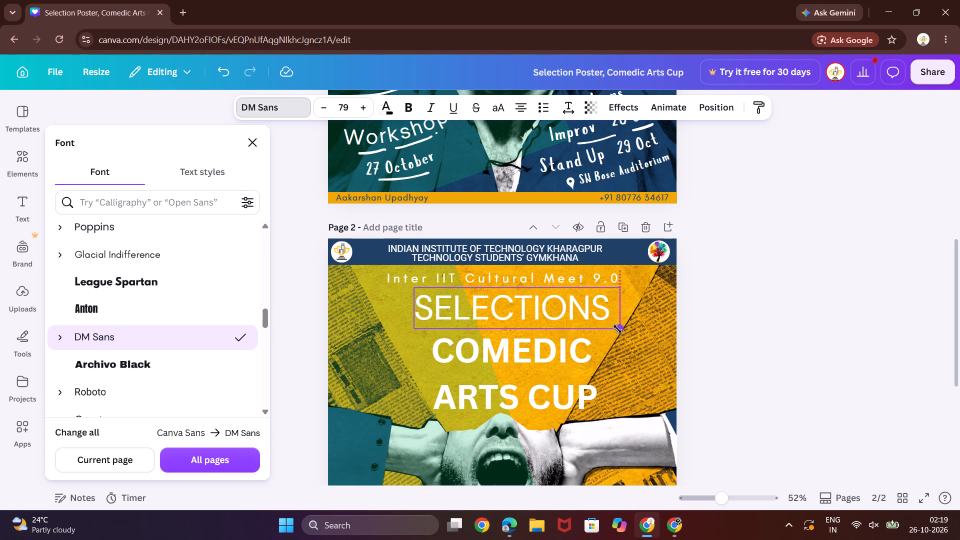
pyautogui.moveTo(617, 329); pyautogui.dragTo(615, 334)
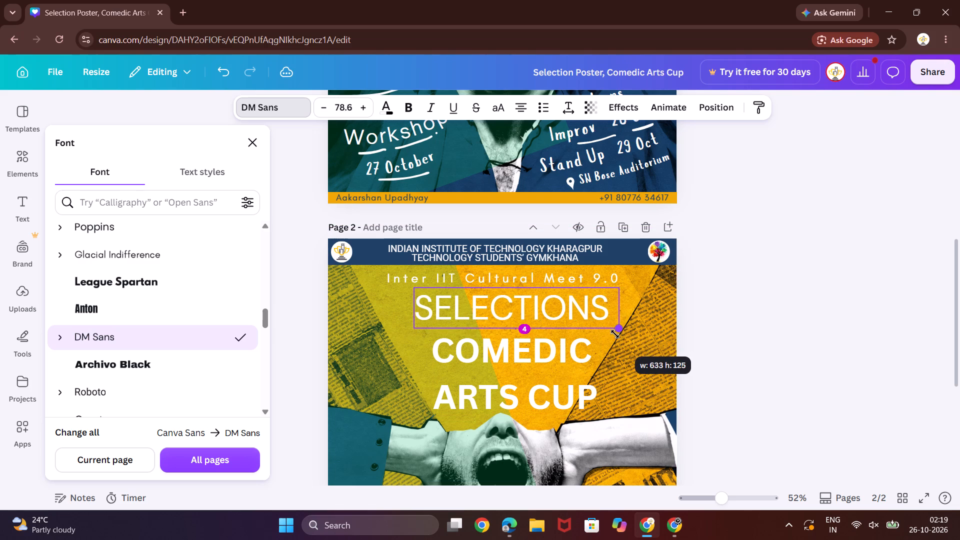
pyautogui.moveTo(615, 334); pyautogui.dragTo(617, 337)
# Try the Garet font on the "SELECTIONS" heading, settling on Alice instead.
pyautogui.scroll(-1, 173, 355)
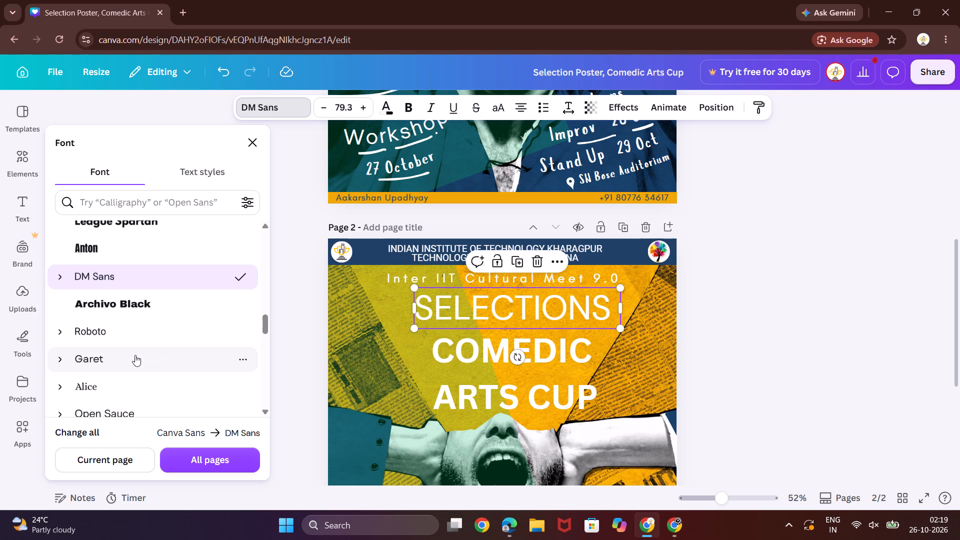
pyautogui.click(135, 355)
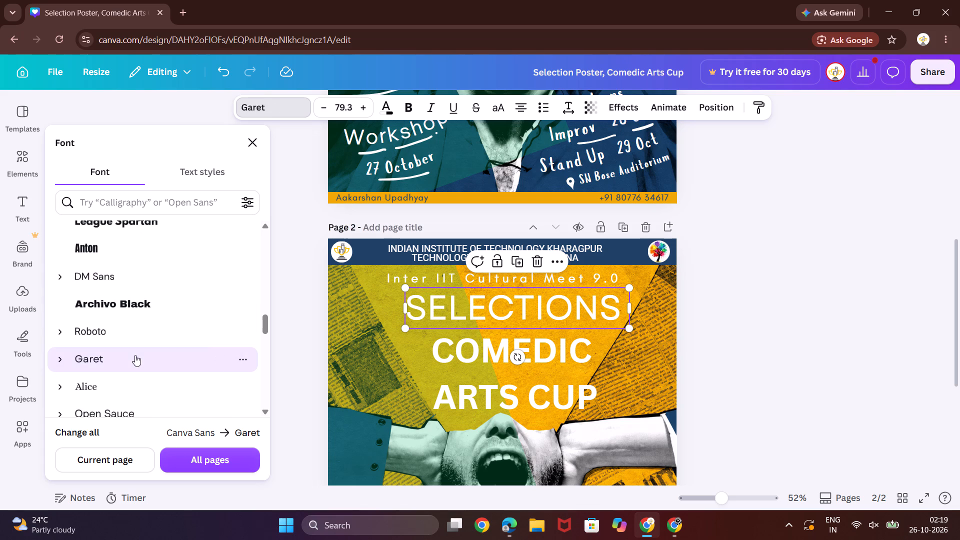
pyautogui.click(117, 382)
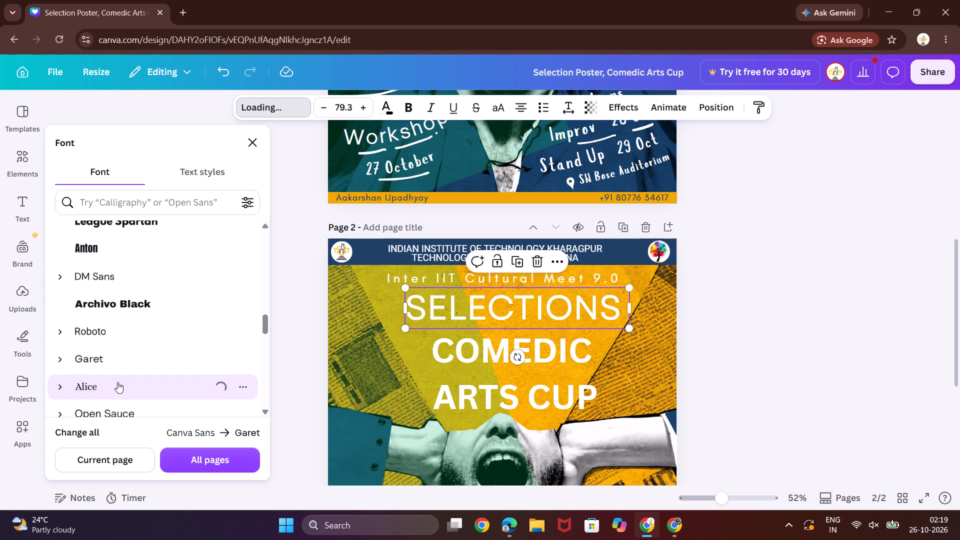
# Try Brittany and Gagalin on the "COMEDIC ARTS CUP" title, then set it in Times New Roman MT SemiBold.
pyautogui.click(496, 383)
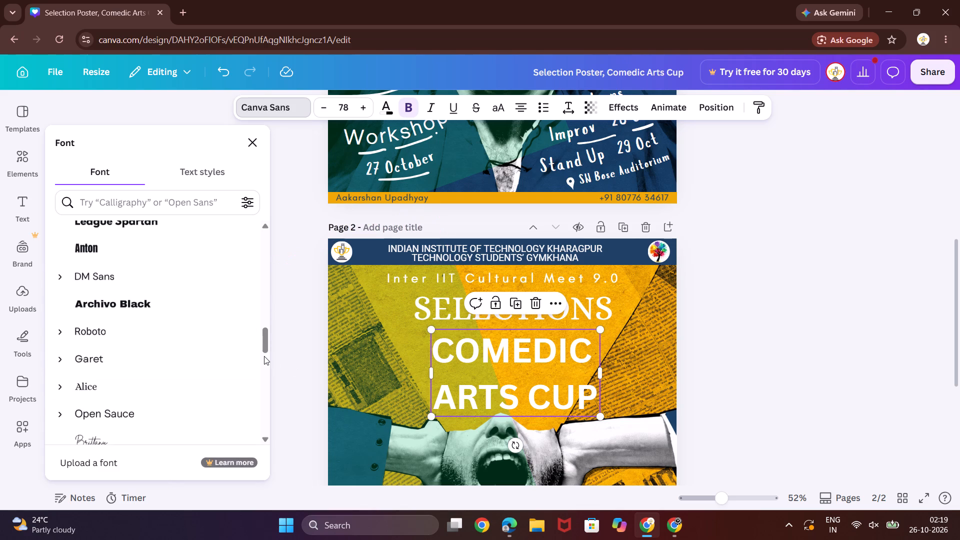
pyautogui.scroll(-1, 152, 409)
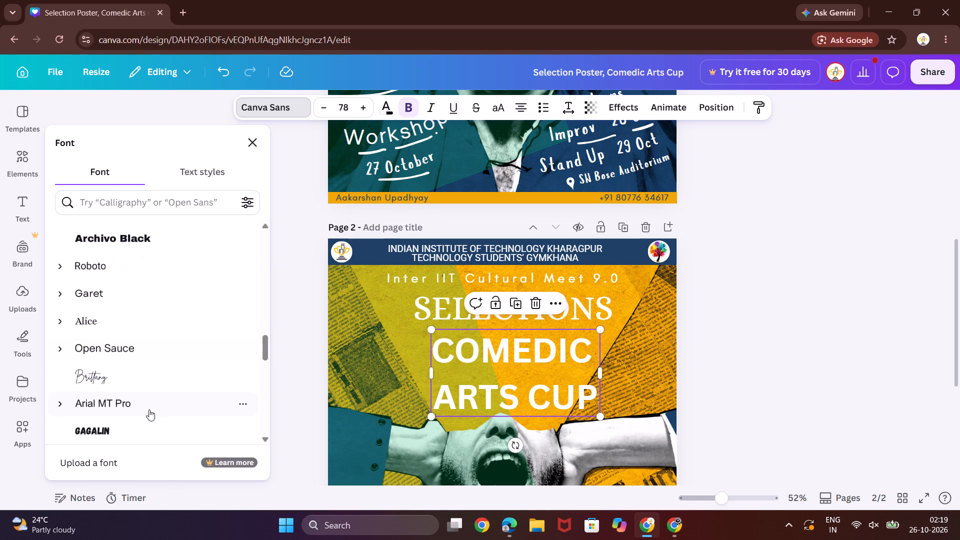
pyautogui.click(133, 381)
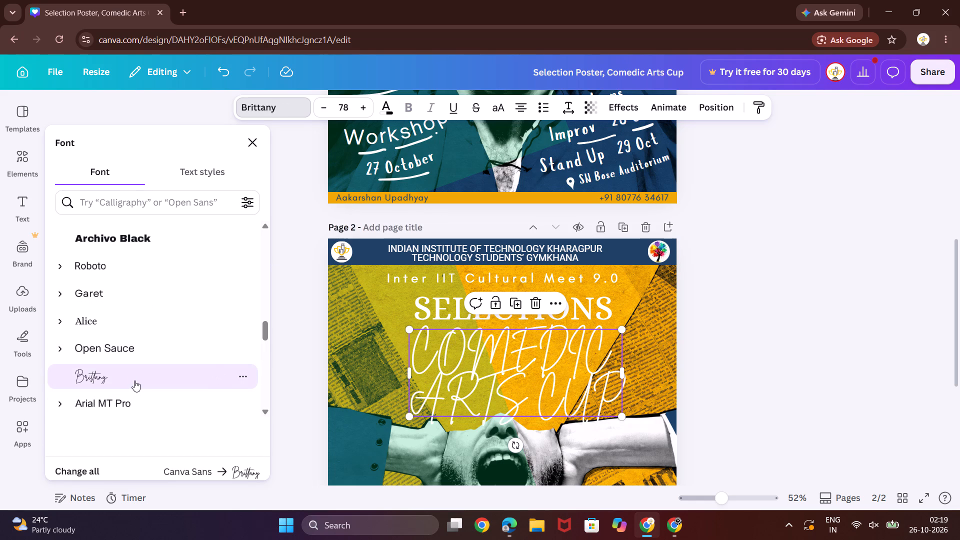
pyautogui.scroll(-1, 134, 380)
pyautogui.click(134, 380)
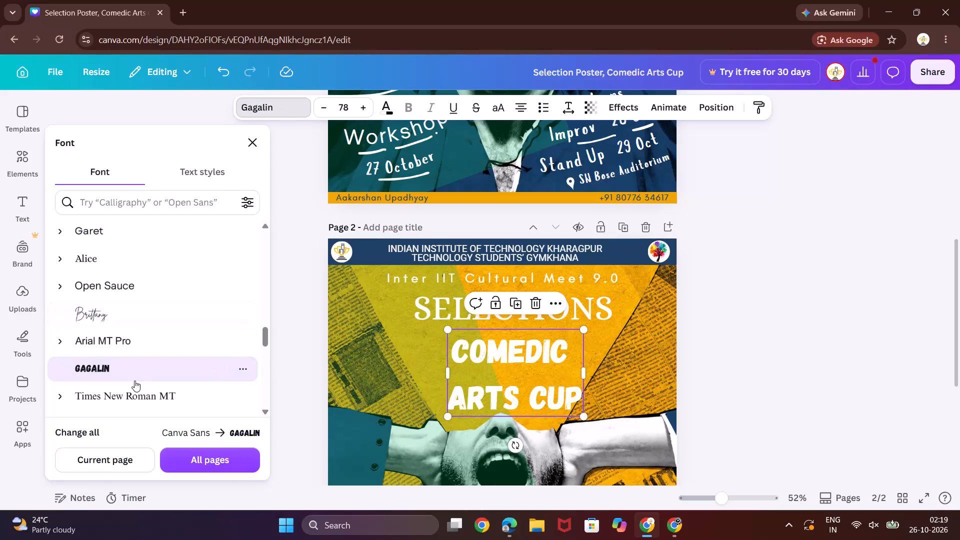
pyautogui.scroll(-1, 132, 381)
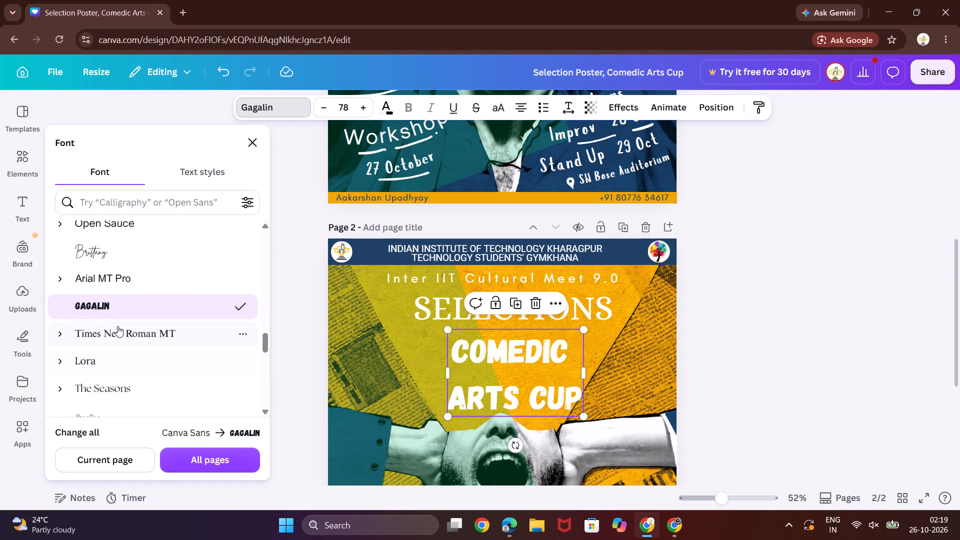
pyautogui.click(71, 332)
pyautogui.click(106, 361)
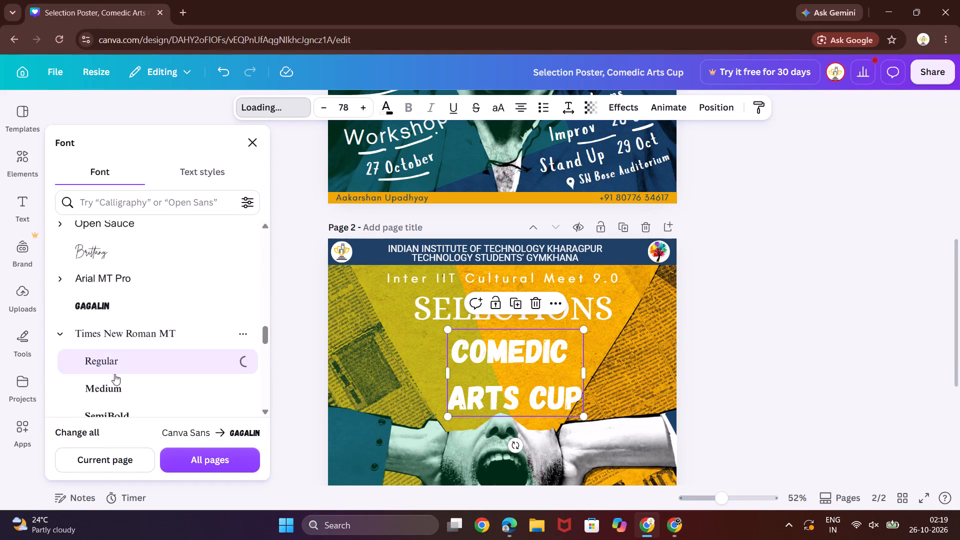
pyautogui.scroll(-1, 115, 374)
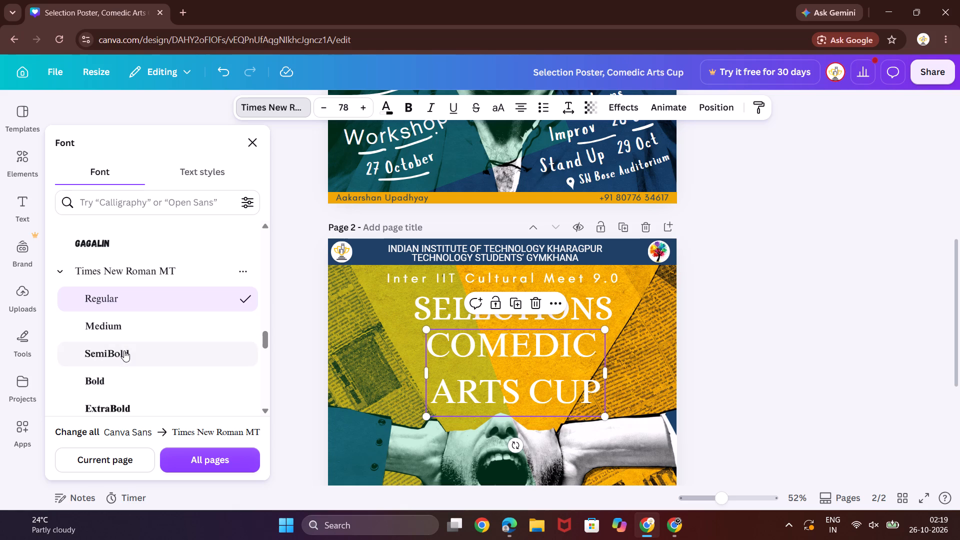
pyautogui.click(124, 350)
# Set the "SELECTIONS" heading to the Bold style of the Alice font.
pyautogui.click(444, 302)
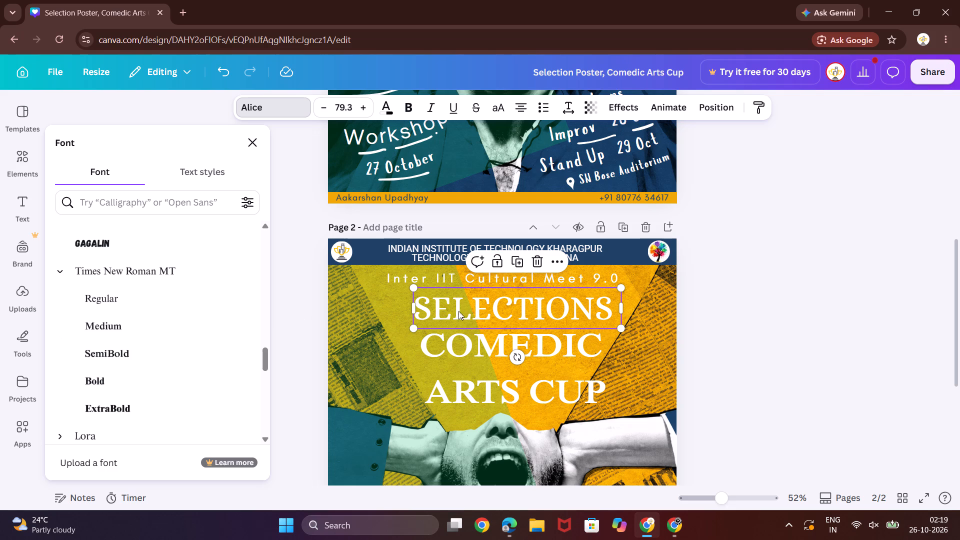
pyautogui.scroll(-1, 217, 325)
pyautogui.scroll(4, 209, 328)
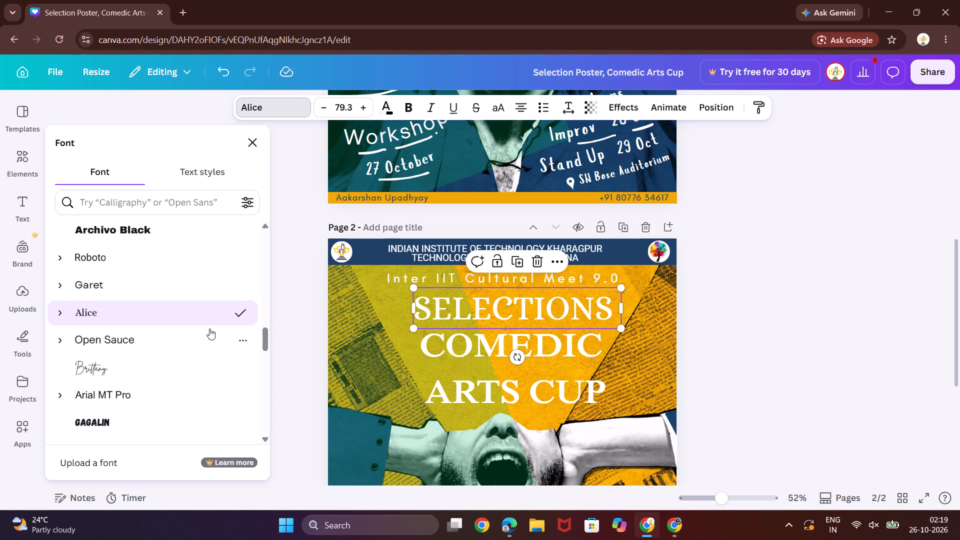
pyautogui.click(59, 321)
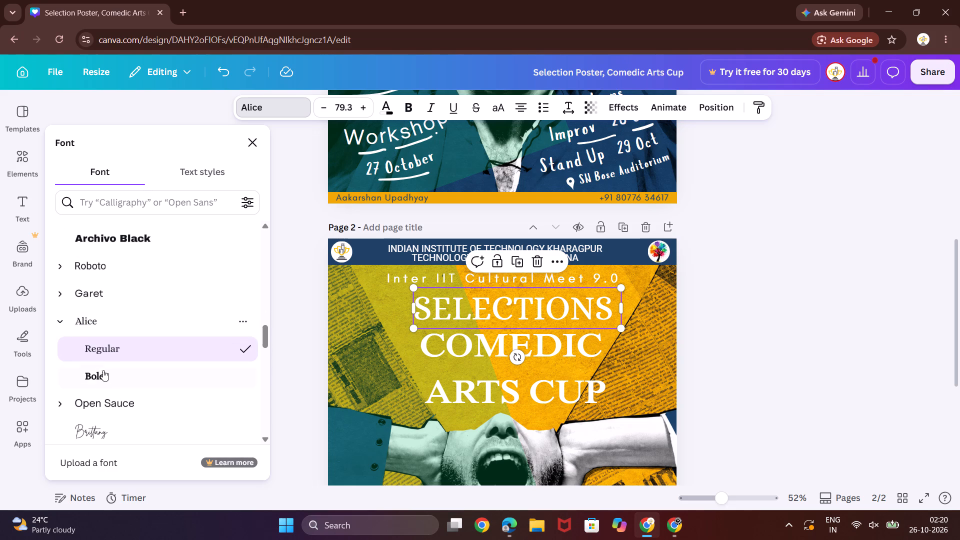
pyautogui.click(104, 373)
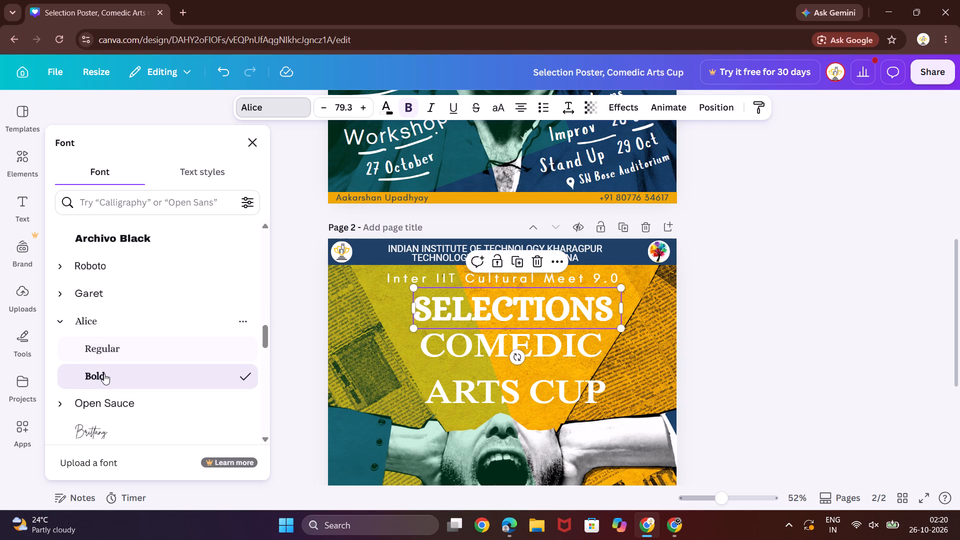
# Widen the "SELECTIONS" text box and shift it so the heading sits centred above "COMEDIC ARTS CUP".
pyautogui.click(412, 310)
pyautogui.moveTo(412, 310); pyautogui.dragTo(404, 310)
pyautogui.moveTo(404, 310); pyautogui.dragTo(367, 316)
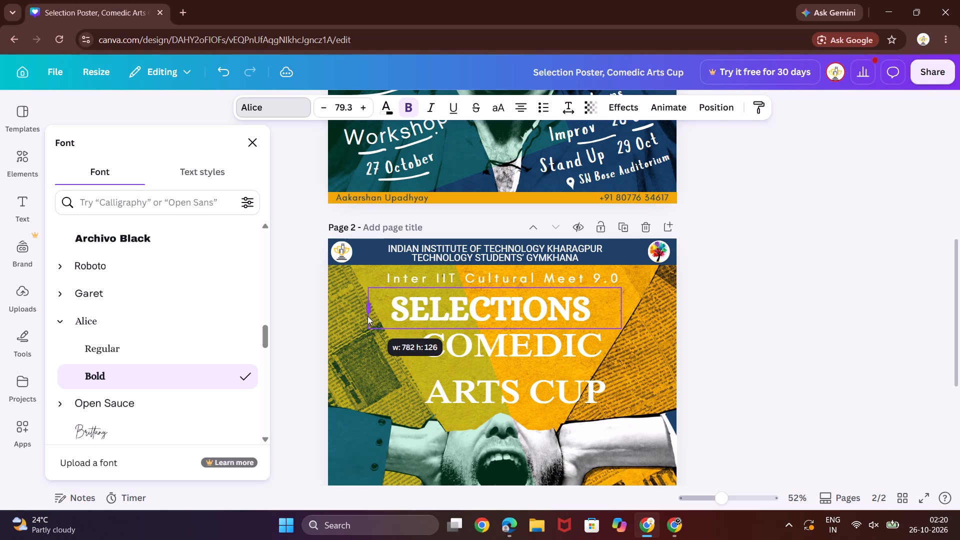
pyautogui.moveTo(367, 316); pyautogui.dragTo(361, 318)
pyautogui.moveTo(453, 315); pyautogui.dragTo(466, 316)
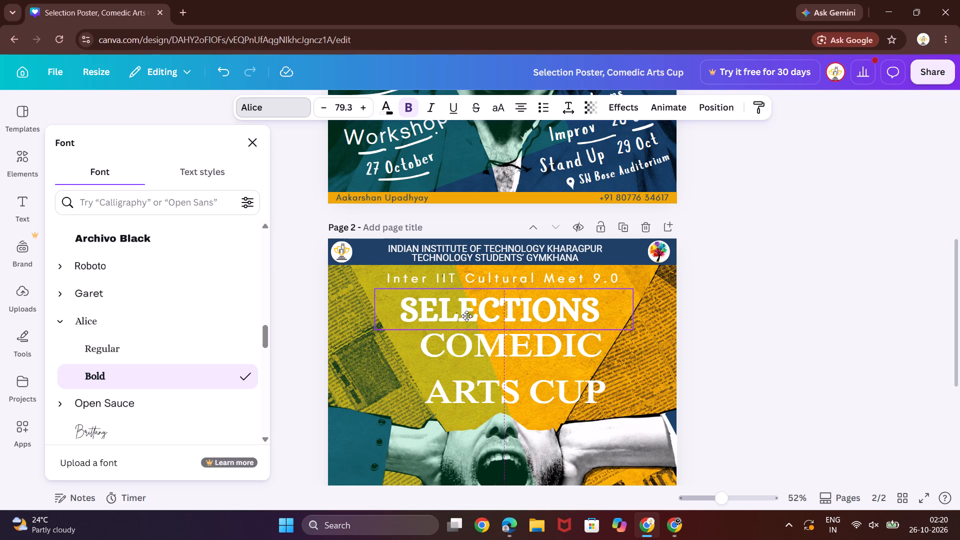
pyautogui.moveTo(466, 316); pyautogui.dragTo(471, 315)
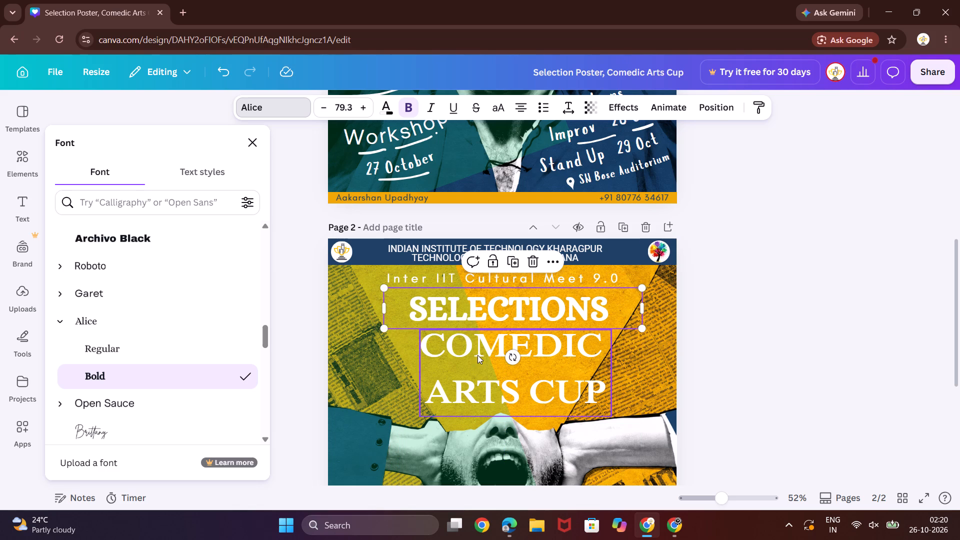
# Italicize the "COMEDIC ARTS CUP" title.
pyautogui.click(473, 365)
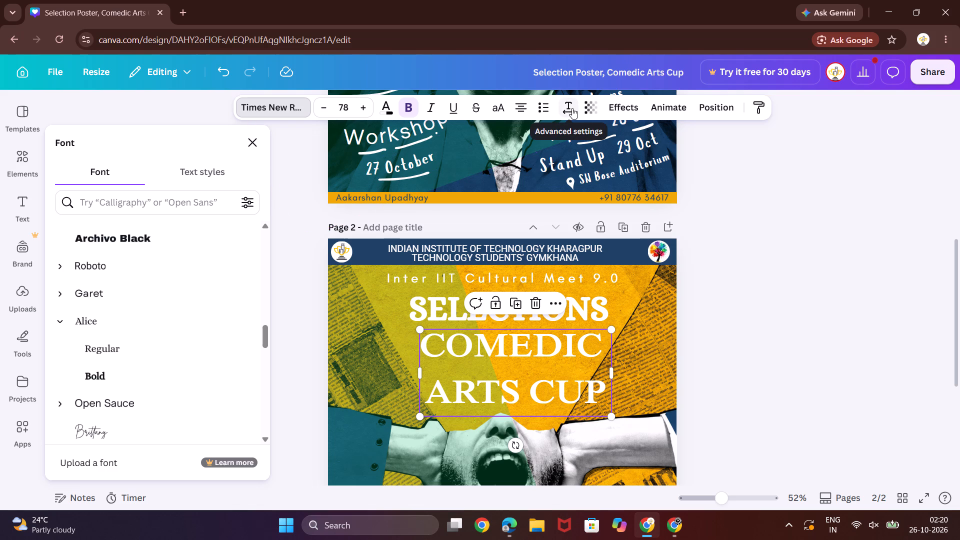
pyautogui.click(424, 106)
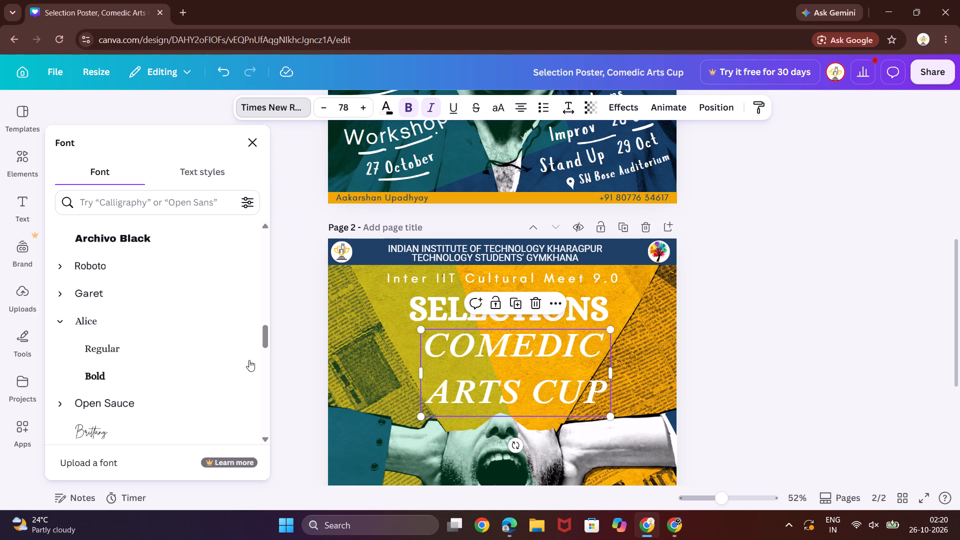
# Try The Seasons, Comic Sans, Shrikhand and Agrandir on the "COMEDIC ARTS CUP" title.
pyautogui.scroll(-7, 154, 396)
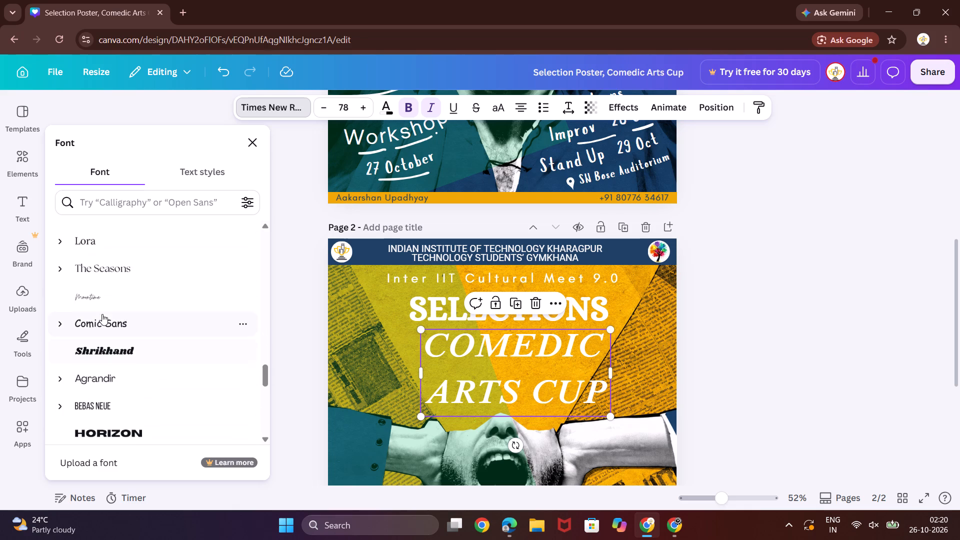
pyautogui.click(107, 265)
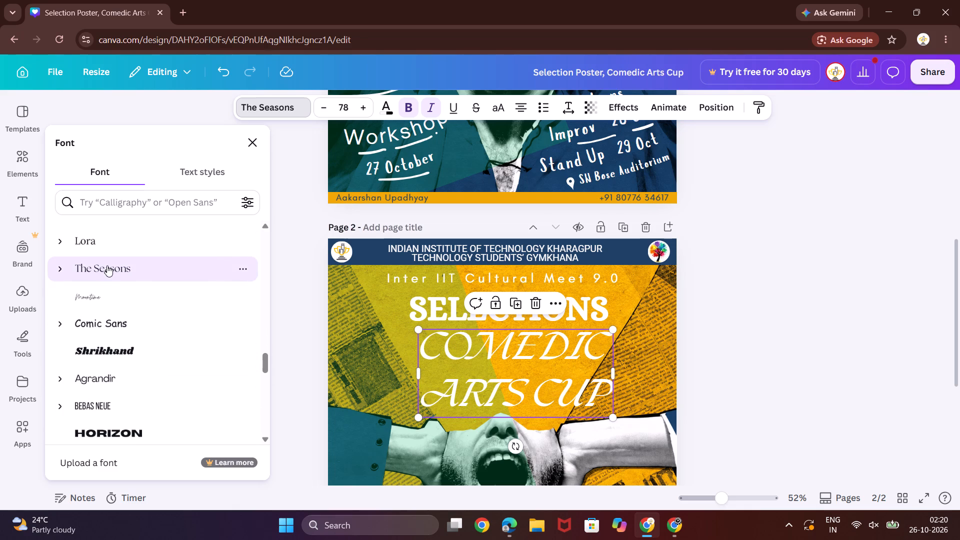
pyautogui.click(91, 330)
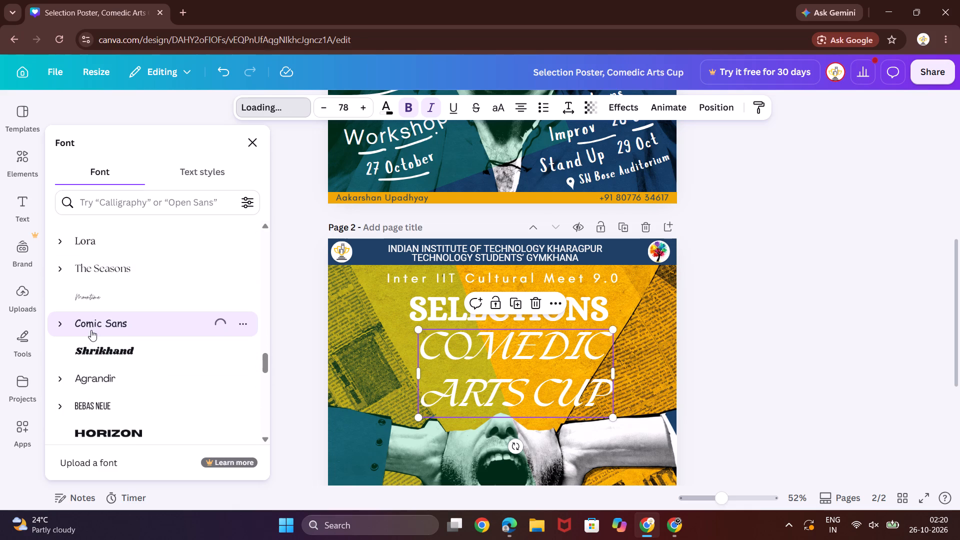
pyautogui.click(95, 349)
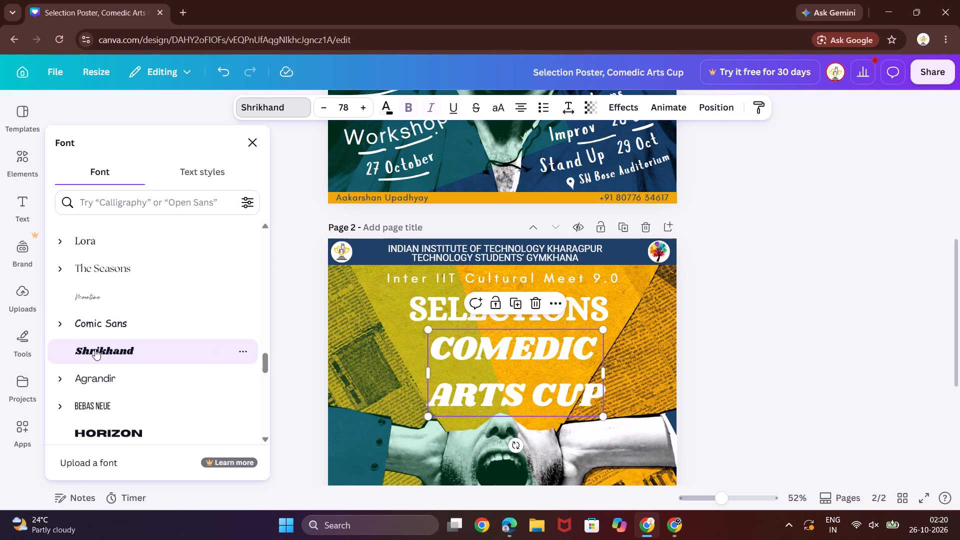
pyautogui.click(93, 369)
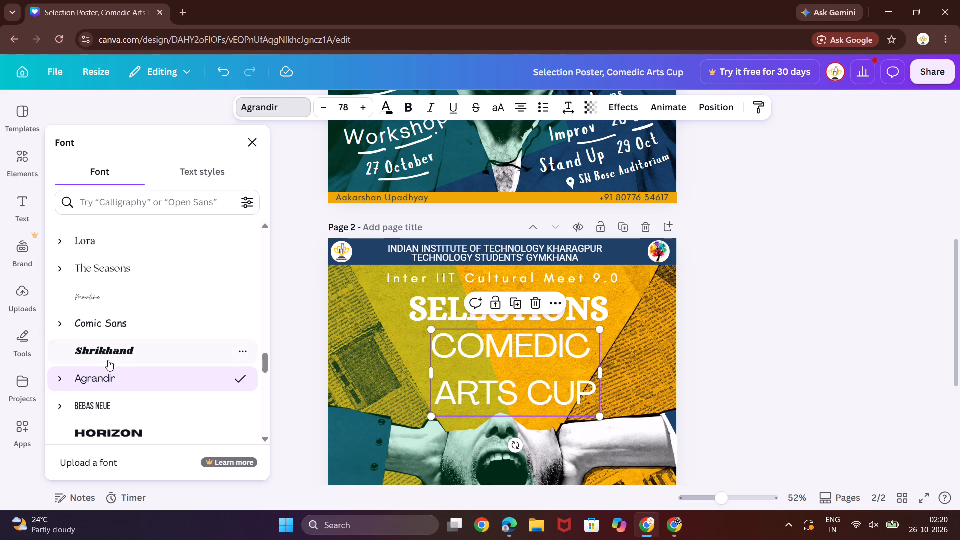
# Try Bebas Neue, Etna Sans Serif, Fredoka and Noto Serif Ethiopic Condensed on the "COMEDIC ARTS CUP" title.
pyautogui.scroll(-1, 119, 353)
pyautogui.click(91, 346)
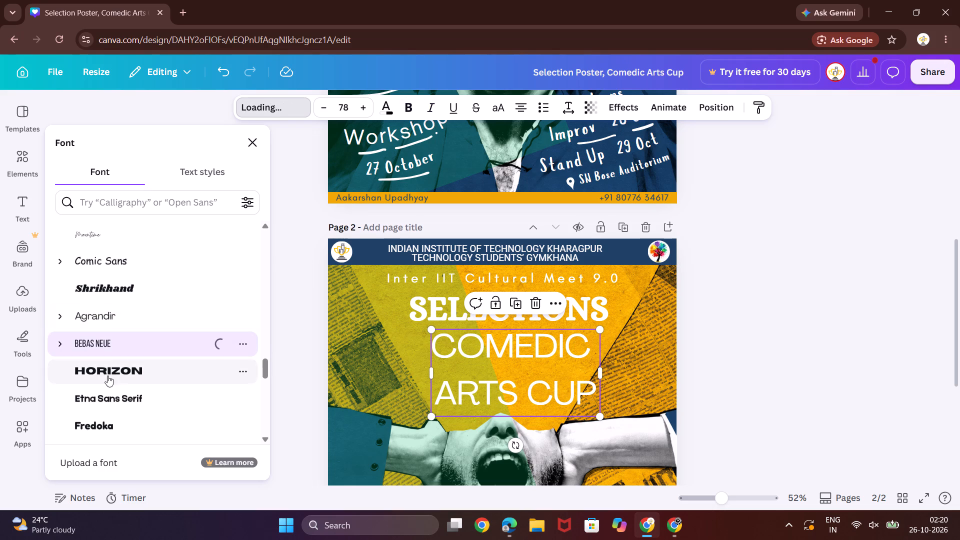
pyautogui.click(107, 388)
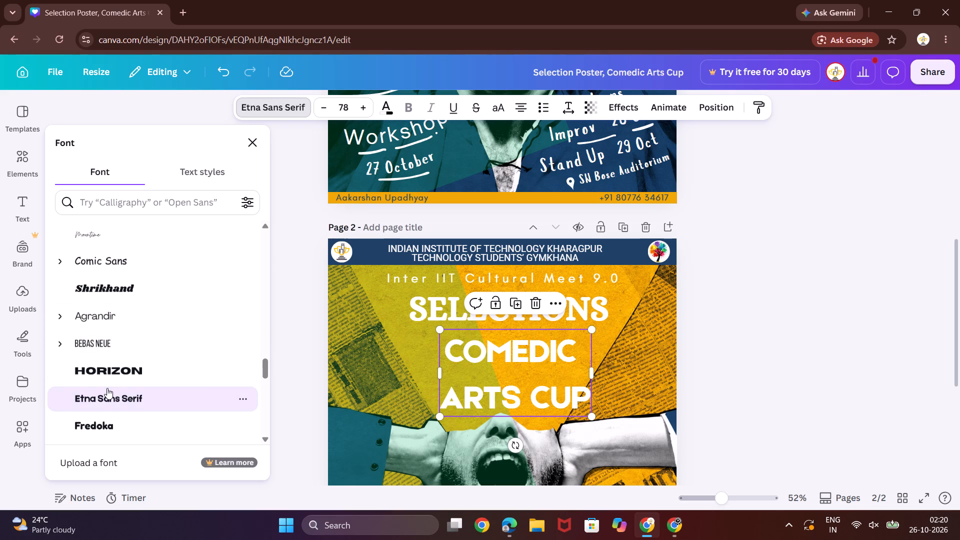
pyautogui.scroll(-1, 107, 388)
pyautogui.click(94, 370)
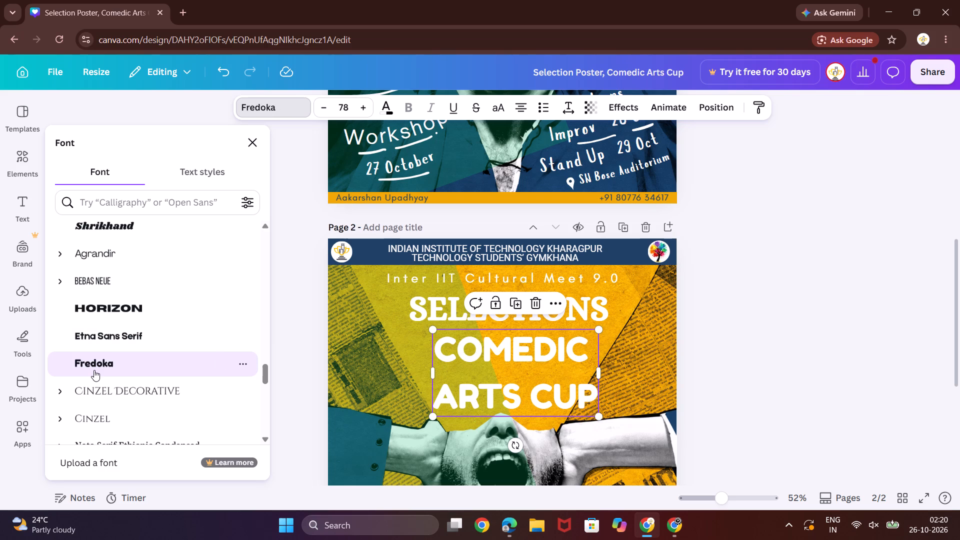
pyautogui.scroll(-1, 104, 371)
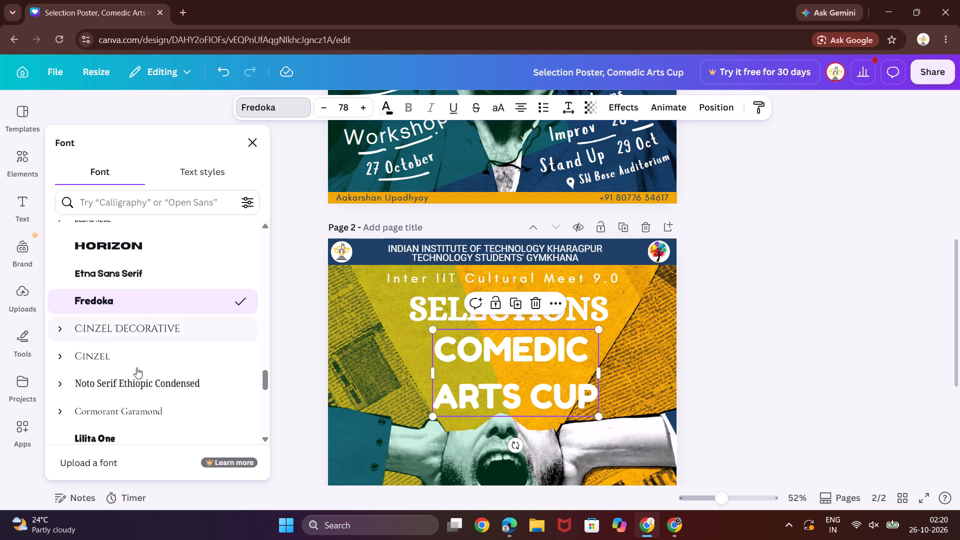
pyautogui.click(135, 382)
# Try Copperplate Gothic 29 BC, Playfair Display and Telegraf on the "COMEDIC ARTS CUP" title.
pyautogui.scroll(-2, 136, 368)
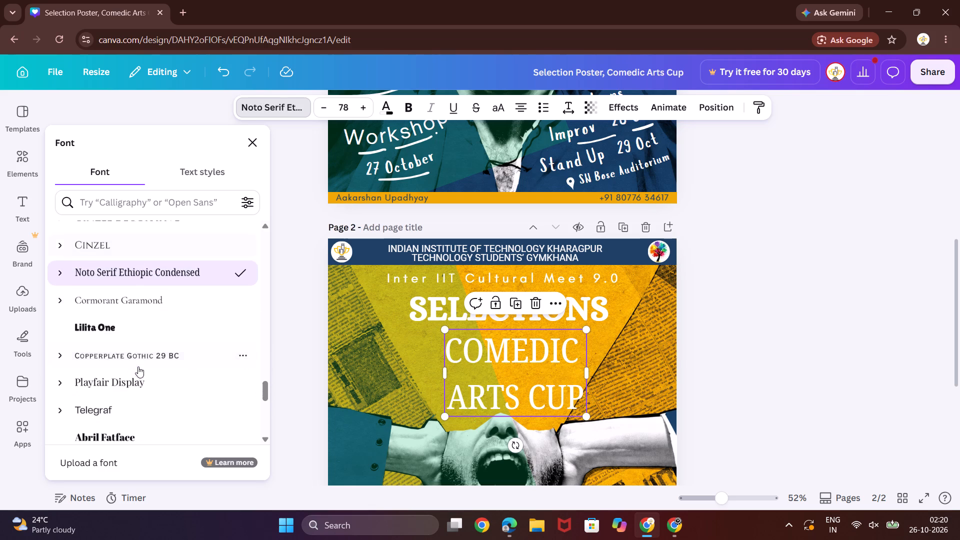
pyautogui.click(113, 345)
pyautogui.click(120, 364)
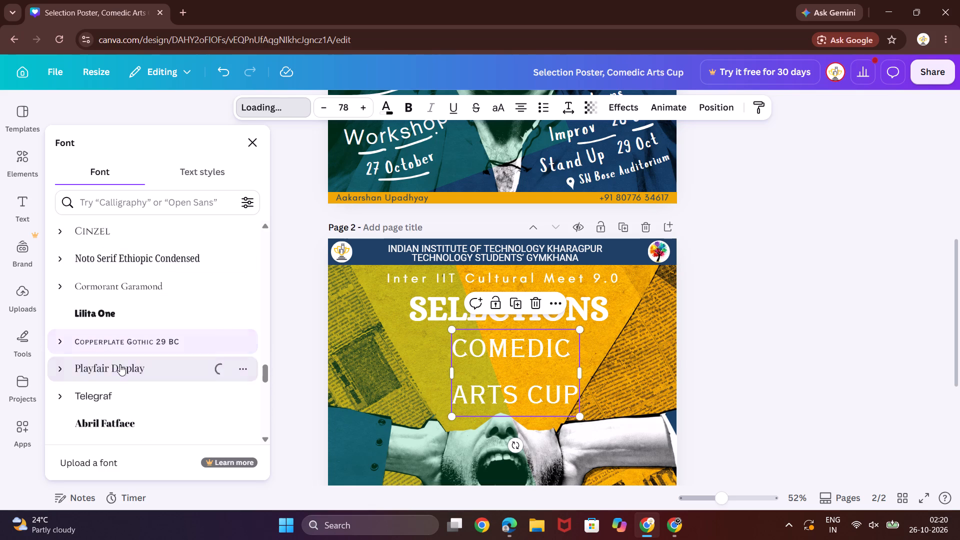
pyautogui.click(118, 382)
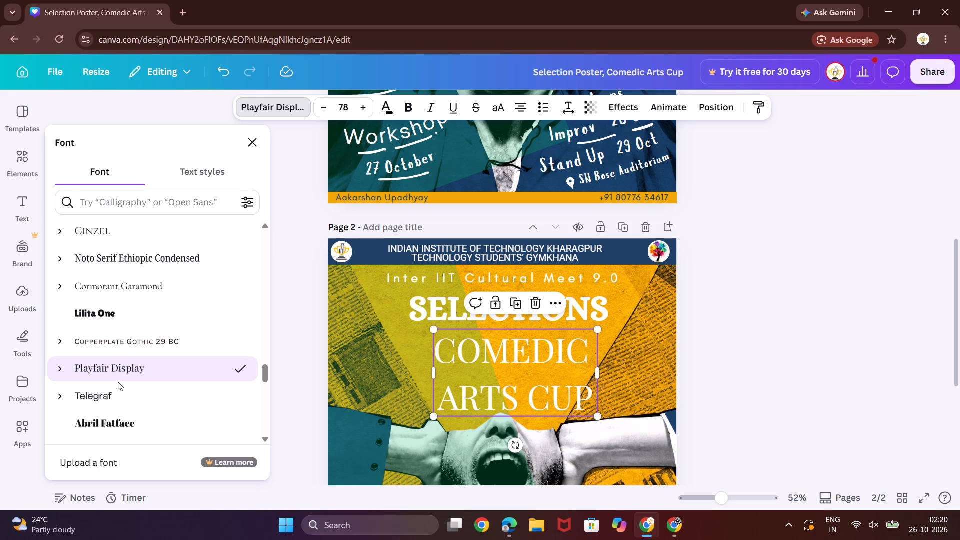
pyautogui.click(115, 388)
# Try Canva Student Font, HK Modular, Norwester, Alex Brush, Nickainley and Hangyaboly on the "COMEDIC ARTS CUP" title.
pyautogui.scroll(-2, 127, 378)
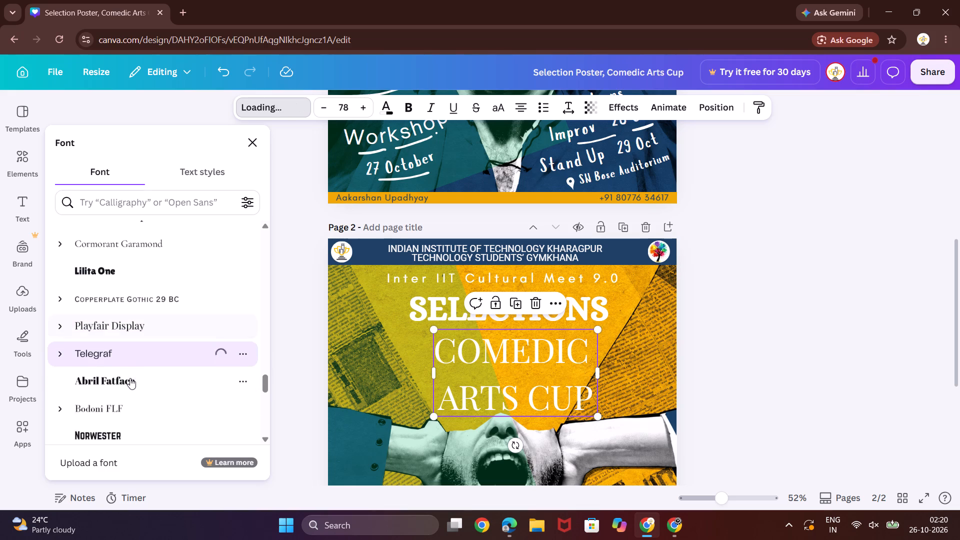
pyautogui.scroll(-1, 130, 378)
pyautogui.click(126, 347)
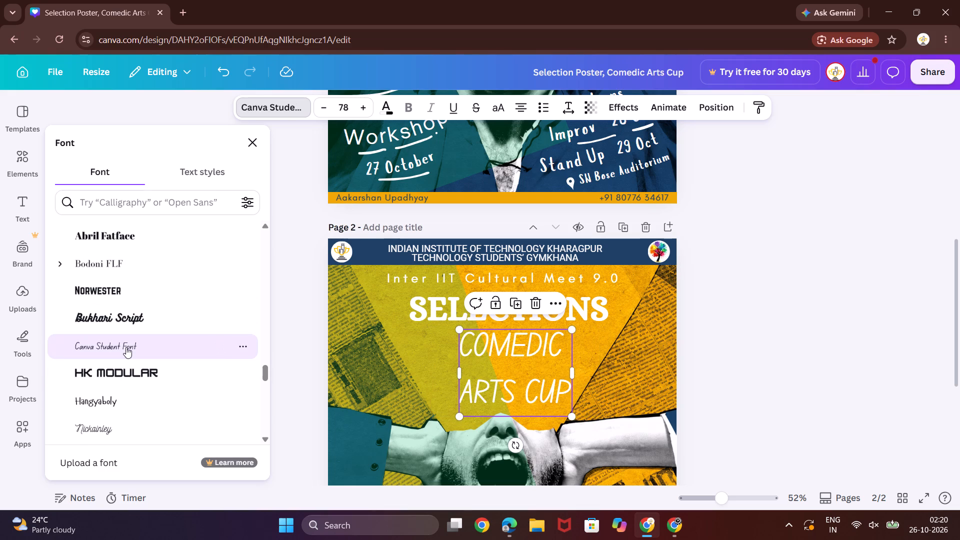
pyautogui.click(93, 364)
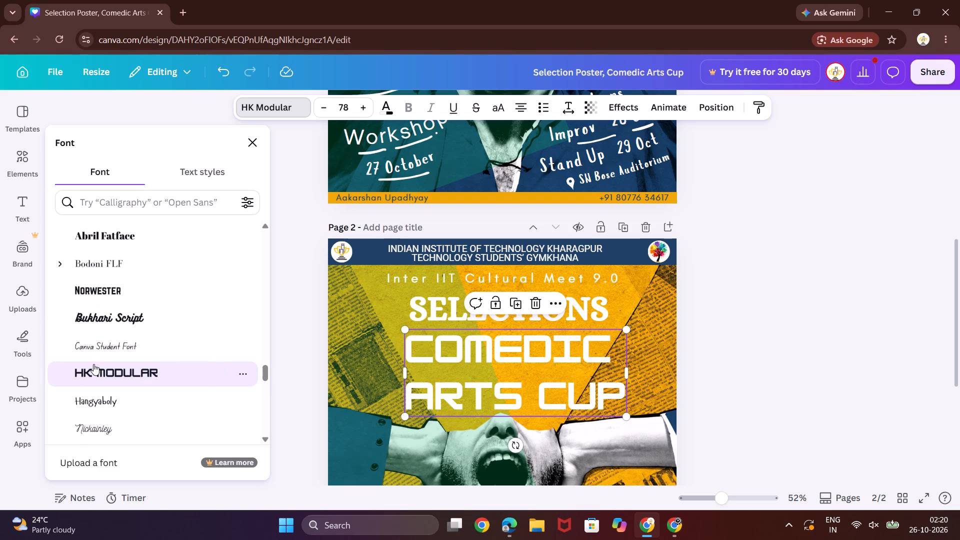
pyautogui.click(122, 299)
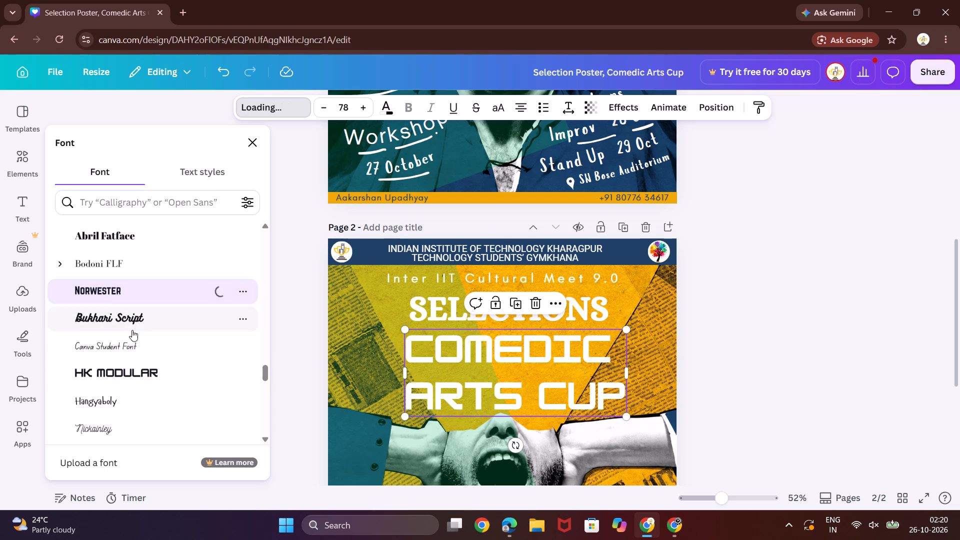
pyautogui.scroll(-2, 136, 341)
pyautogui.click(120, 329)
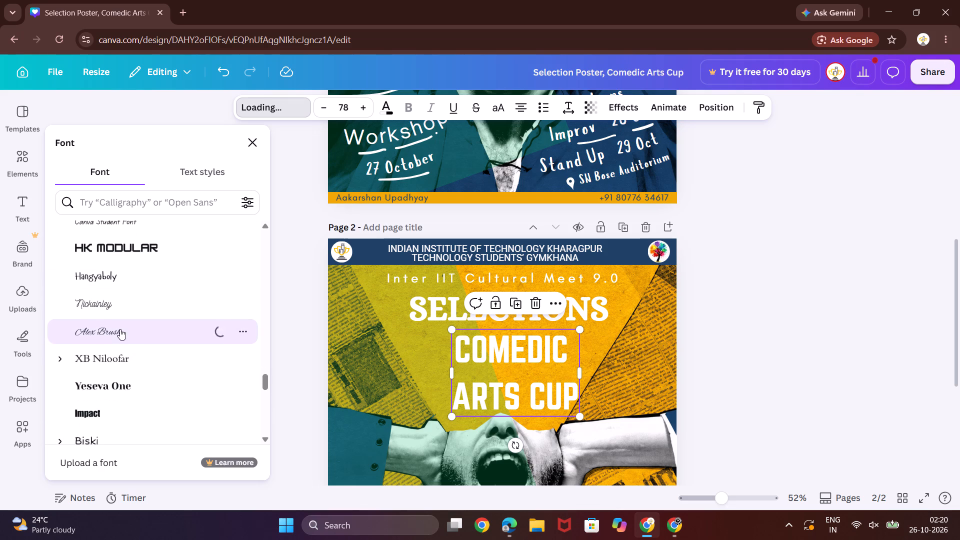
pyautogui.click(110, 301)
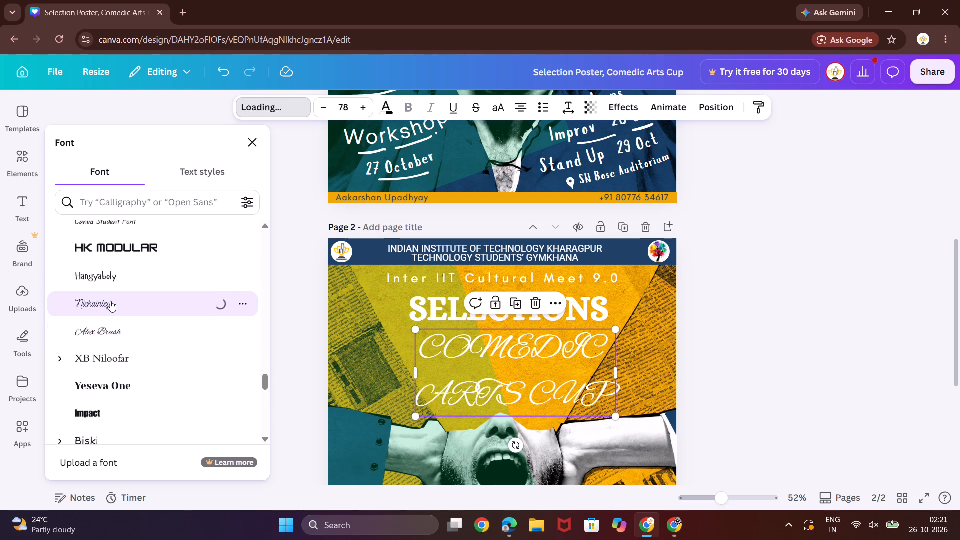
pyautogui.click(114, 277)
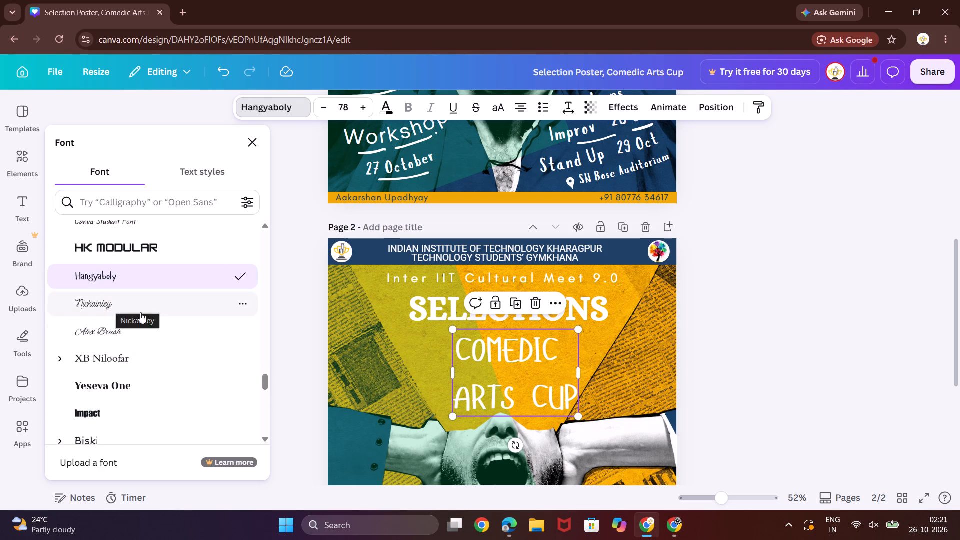
# Widen the "COMEDIC ARTS CUP" text box and shift it slightly right beneath the "SELECTIONS" heading.
pyautogui.click(448, 370)
pyautogui.moveTo(448, 370); pyautogui.dragTo(392, 379)
pyautogui.moveTo(521, 372); pyautogui.dragTo(533, 373)
# Set the "COMEDIC ARTS CUP" title's font size to 80.
pyautogui.click(349, 109)
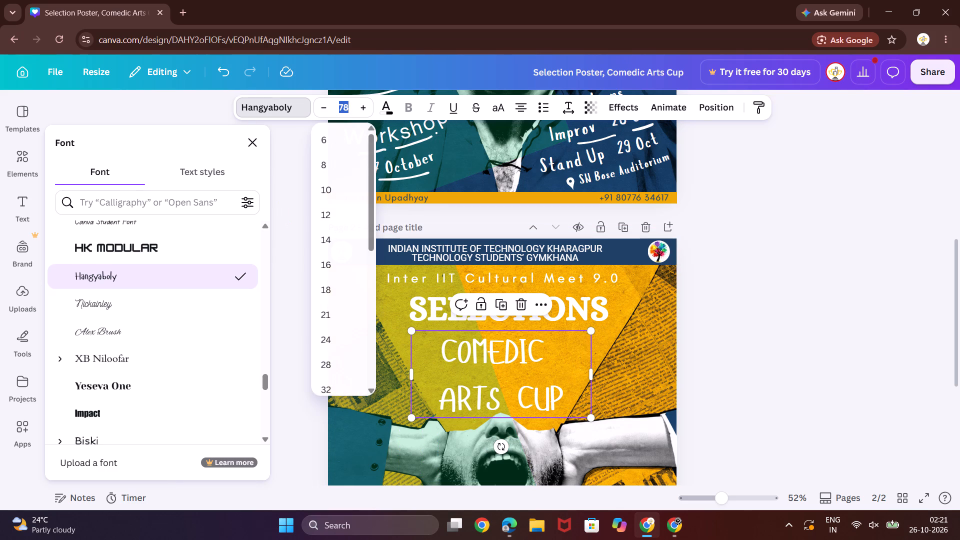
pyautogui.press('BackSpace')
pyautogui.write('80')
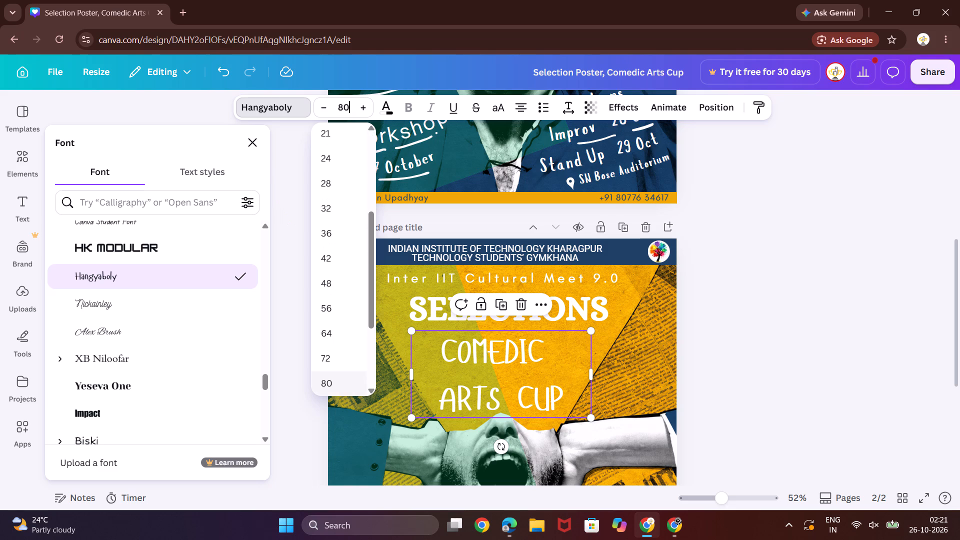
pyautogui.press('Return')
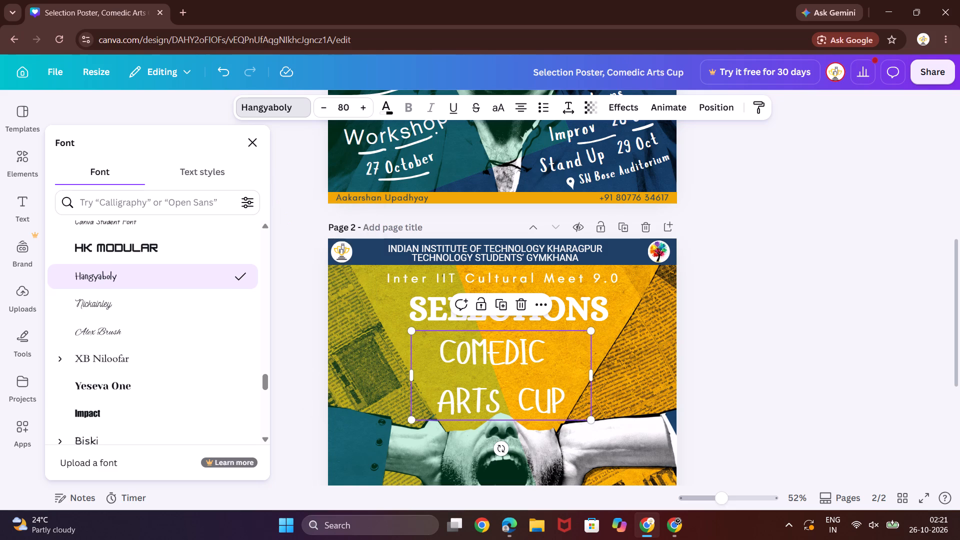
# Try Alex Brush, XB Niloofar and Yeseva One on the "COMEDIC ARTS CUP" title, then set it in Biski.
pyautogui.click(109, 333)
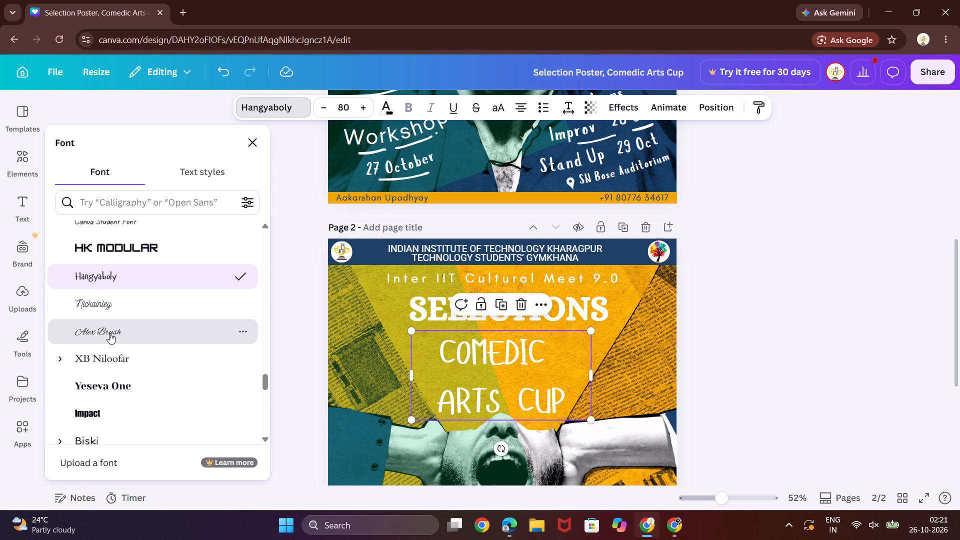
pyautogui.click(116, 360)
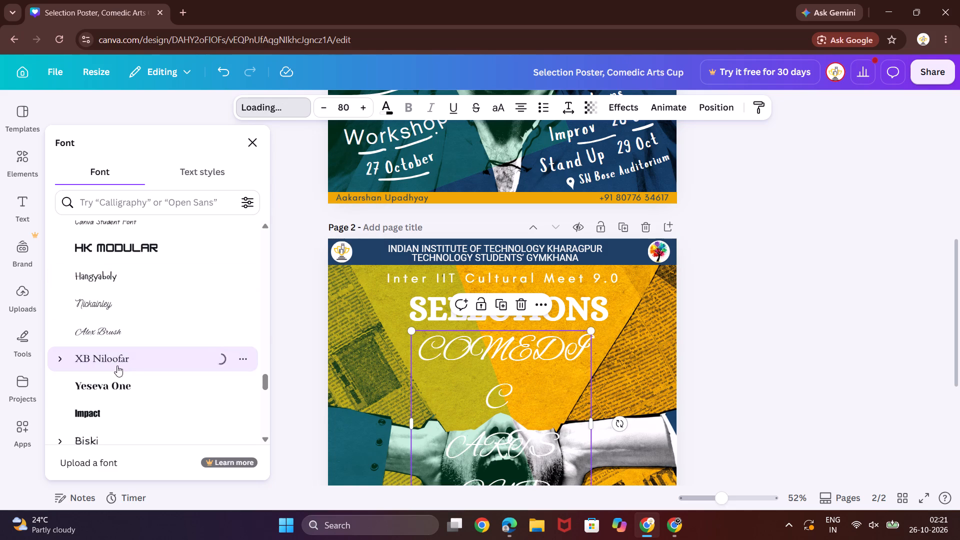
pyautogui.click(117, 380)
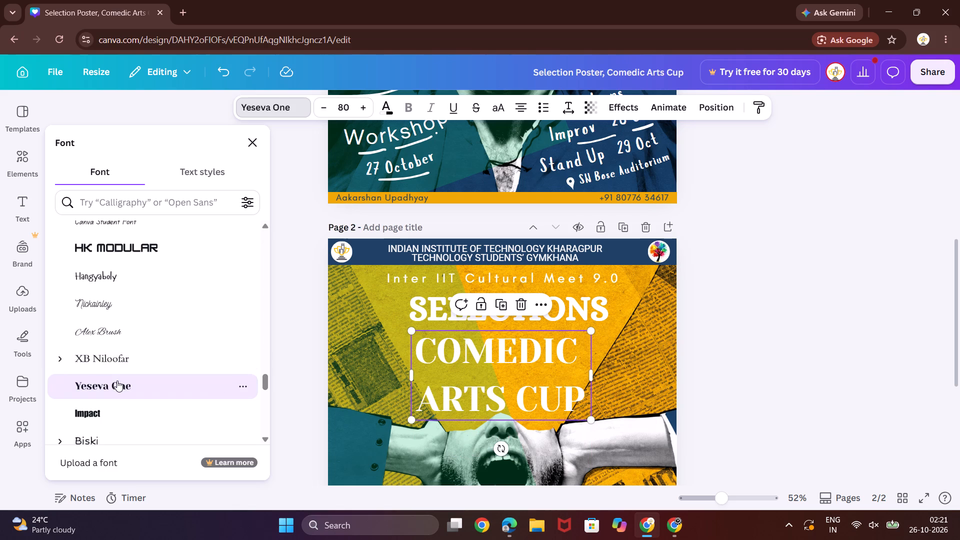
pyautogui.scroll(-1, 129, 409)
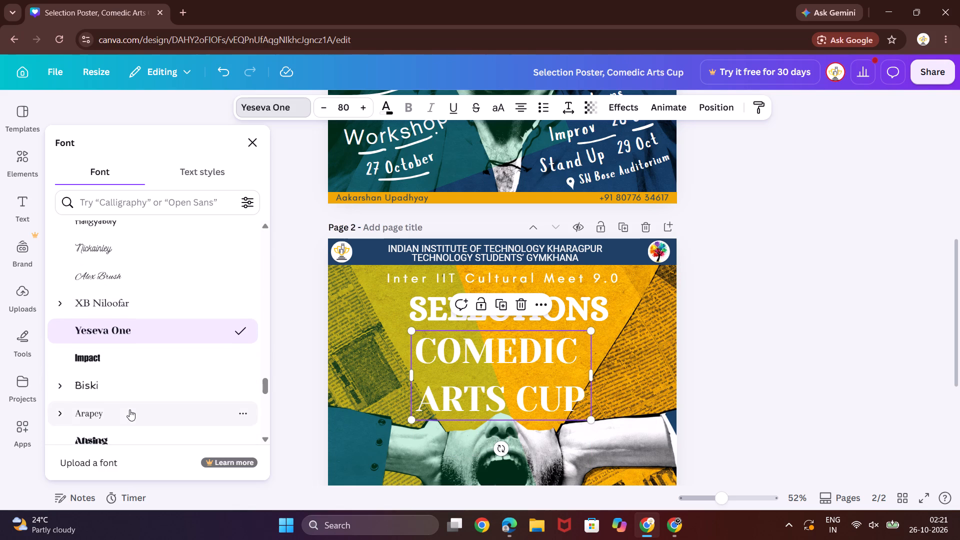
pyautogui.click(126, 382)
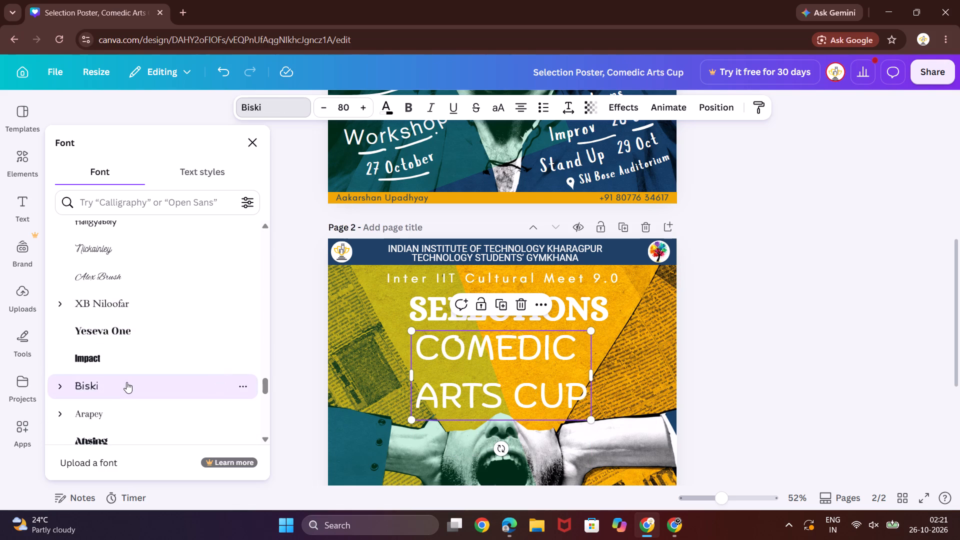
pyautogui.click(665, 365)
# Align the "COMEDIC ARTS CUP" title to the centre of the page.
pyautogui.click(561, 367)
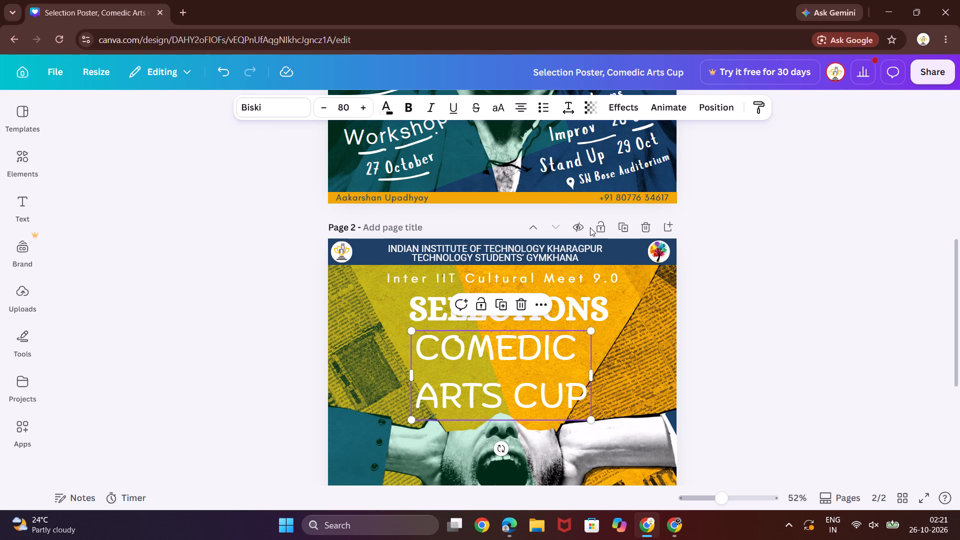
pyautogui.moveTo(553, 344); pyautogui.dragTo(553, 348, button='right')
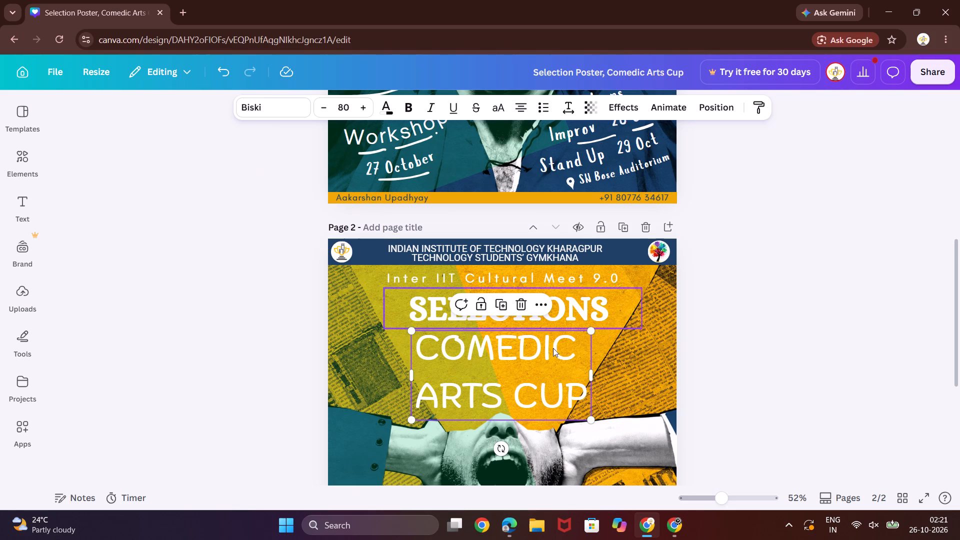
pyautogui.moveTo(553, 348); pyautogui.dragTo(553, 350, button='right')
pyautogui.rightClick(553, 350)
pyautogui.click(651, 307)
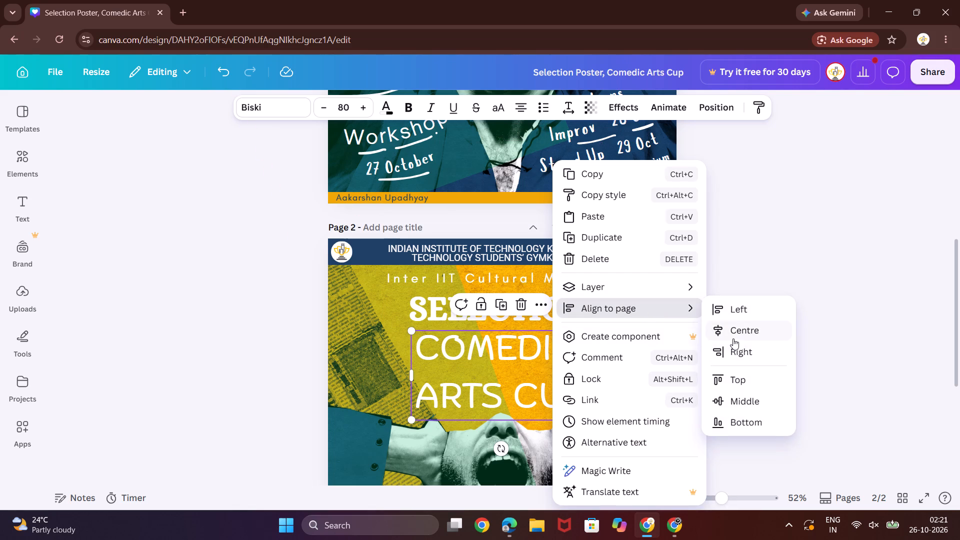
pyautogui.click(739, 334)
# Align the "INDIAN INSTITUTE OF TECHNOLOGY KHARAGPUR" header text to the centre of the page.
pyautogui.click(565, 246)
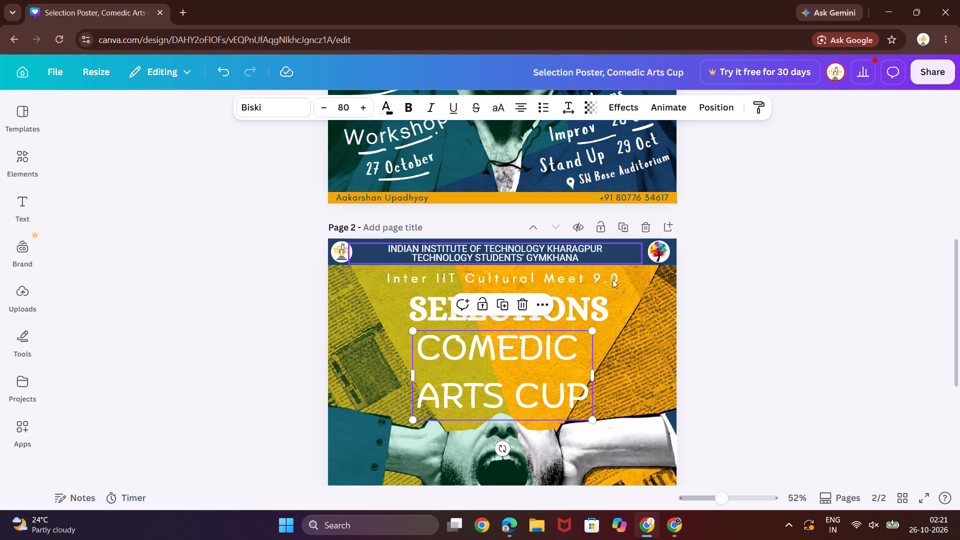
pyautogui.rightClick(605, 262)
pyautogui.click(685, 302)
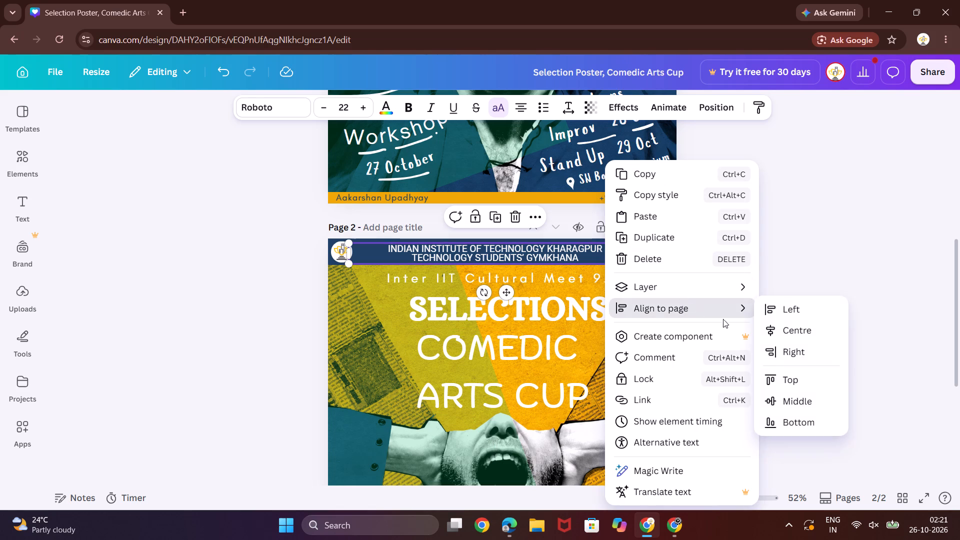
pyautogui.click(682, 309)
pyautogui.click(789, 329)
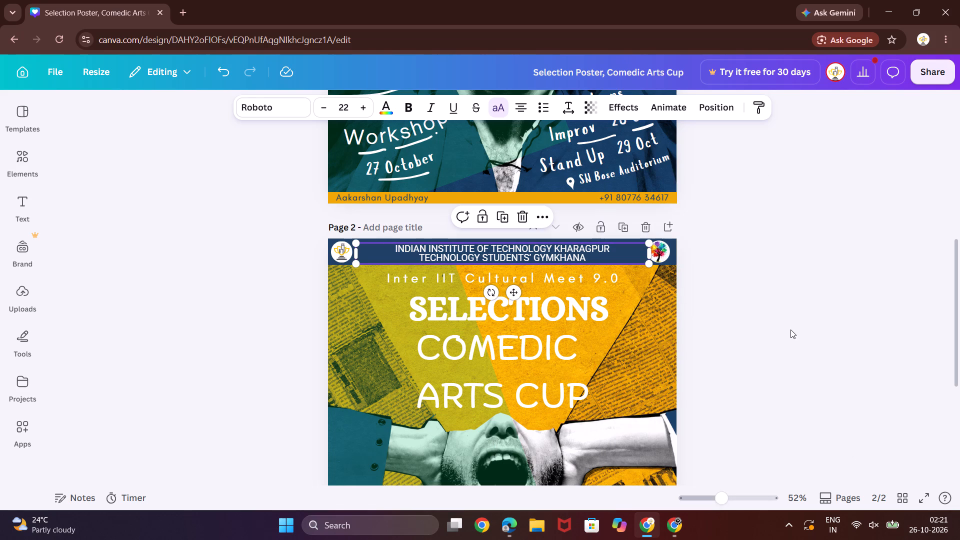
# Align the "SELECTIONS" heading to the centre of the page.
pyautogui.click(606, 305)
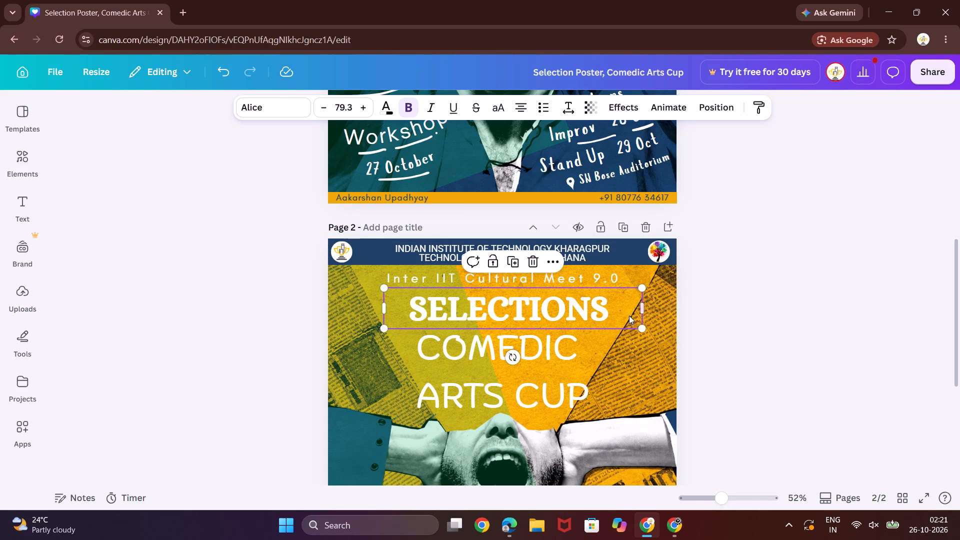
pyautogui.rightClick(616, 313)
pyautogui.click(689, 303)
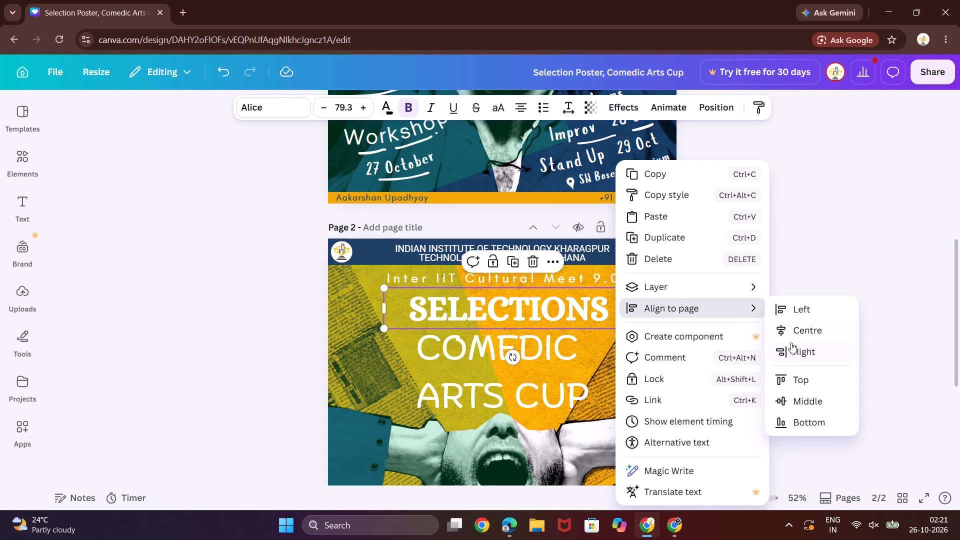
pyautogui.click(802, 333)
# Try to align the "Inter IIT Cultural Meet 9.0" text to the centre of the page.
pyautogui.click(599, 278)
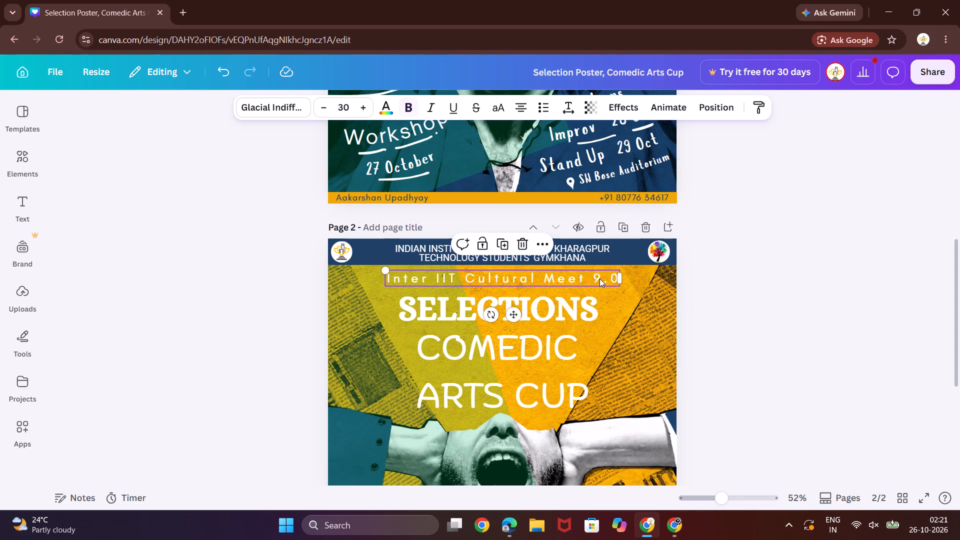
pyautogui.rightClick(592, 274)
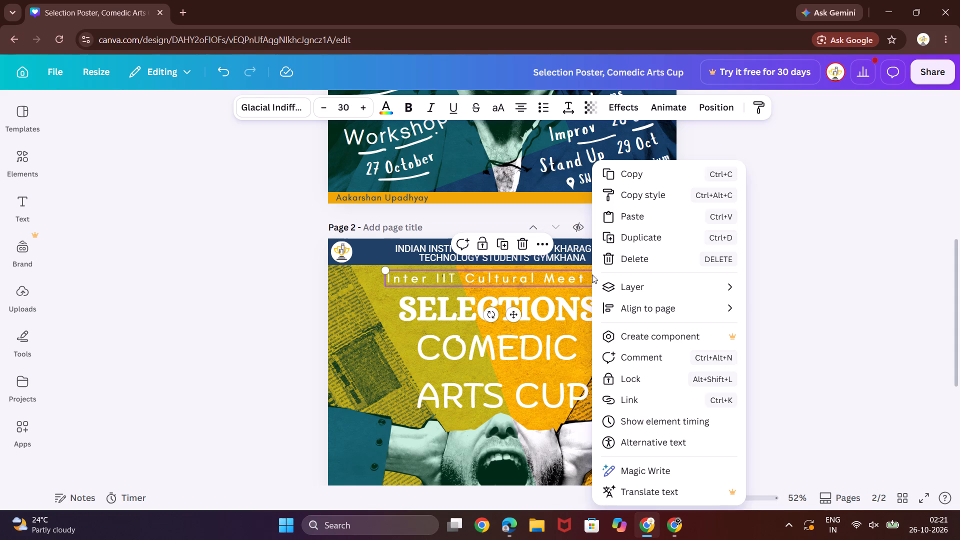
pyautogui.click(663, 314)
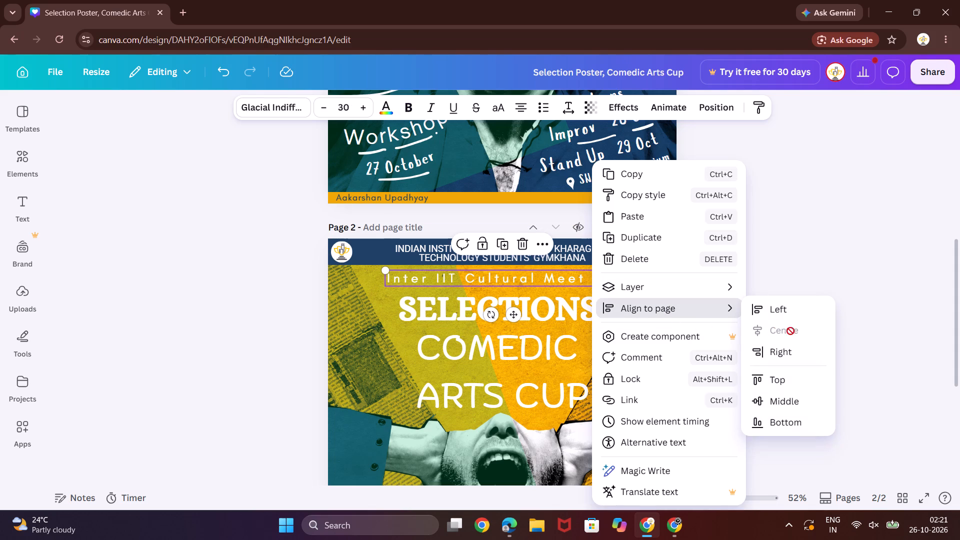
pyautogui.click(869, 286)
# Nudge the location pin left, away from the "SN Bose Auditorium" text at the poster's bottom.
pyautogui.scroll(-2, 611, 310)
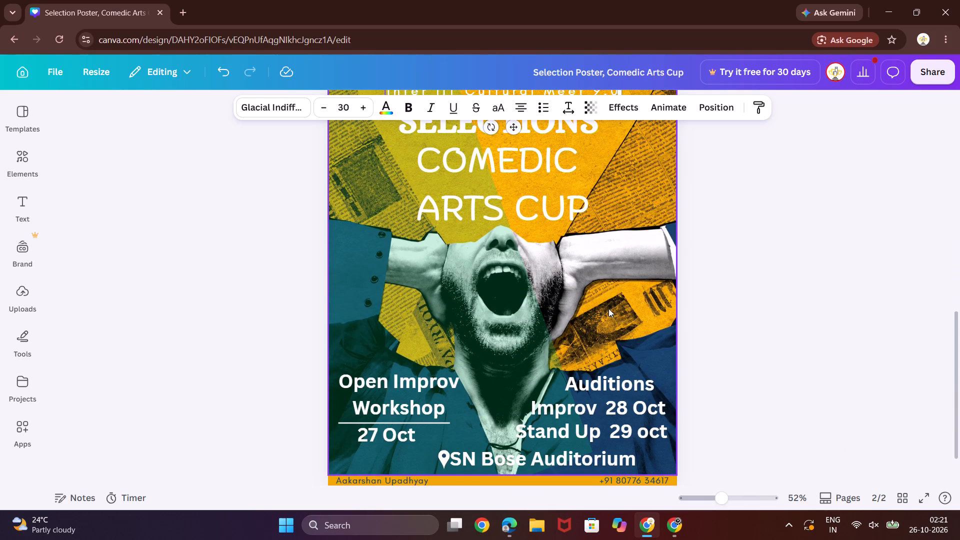
pyautogui.scroll(1, 608, 308)
pyautogui.scroll(-1, 611, 283)
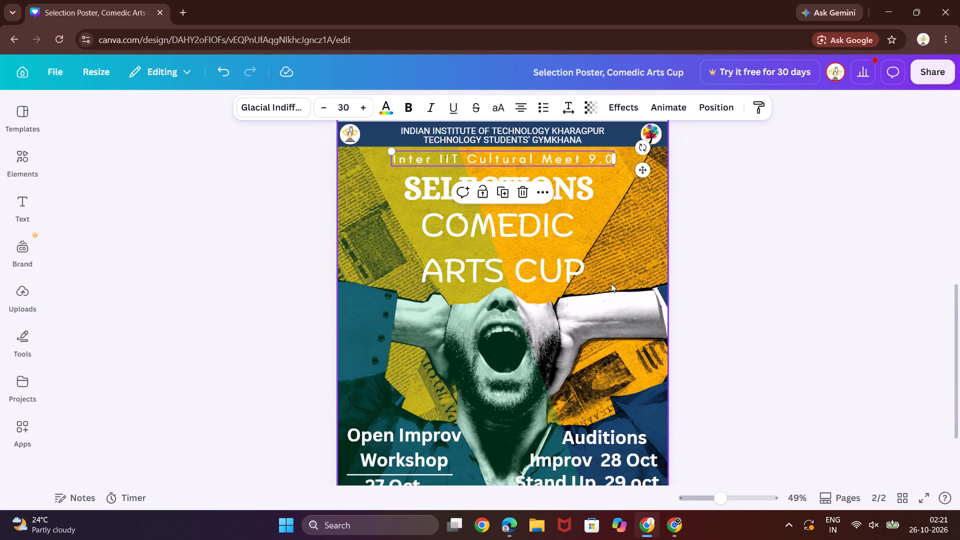
pyautogui.scroll(-2, 611, 283)
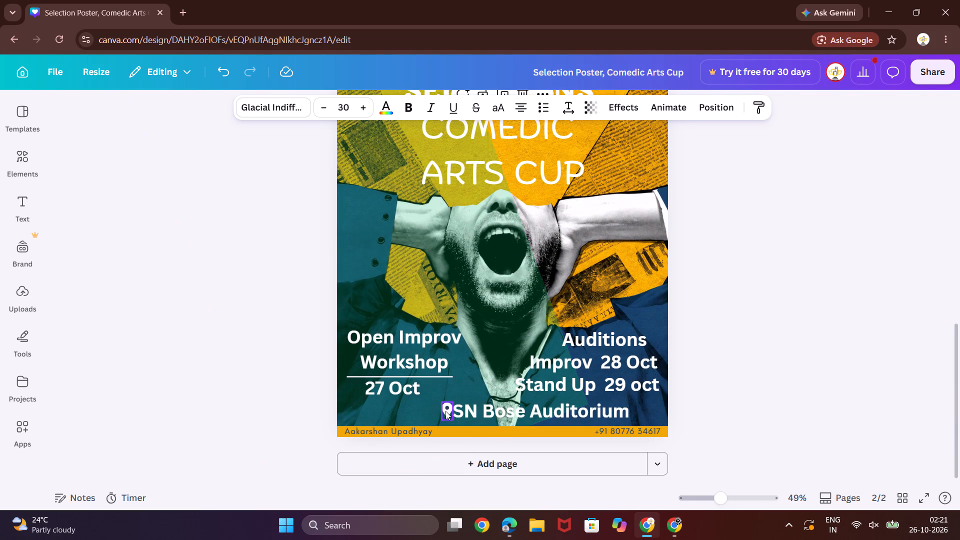
pyautogui.click(445, 411)
pyautogui.press('Left')
pyautogui.press('Left')
pyautogui.press('Left')
pyautogui.press('Left')
pyautogui.press('Left')
pyautogui.press('Left')
pyautogui.press('Left')
pyautogui.press('Left')
pyautogui.press('Left')
pyautogui.press('Left')
pyautogui.press('Left')
pyautogui.press('Left')
pyautogui.press('Left')
pyautogui.press('Left')
pyautogui.press('Left')
pyautogui.press('Left')
pyautogui.press('Left')
pyautogui.press('Left')
pyautogui.press('Left')
pyautogui.press('Left')
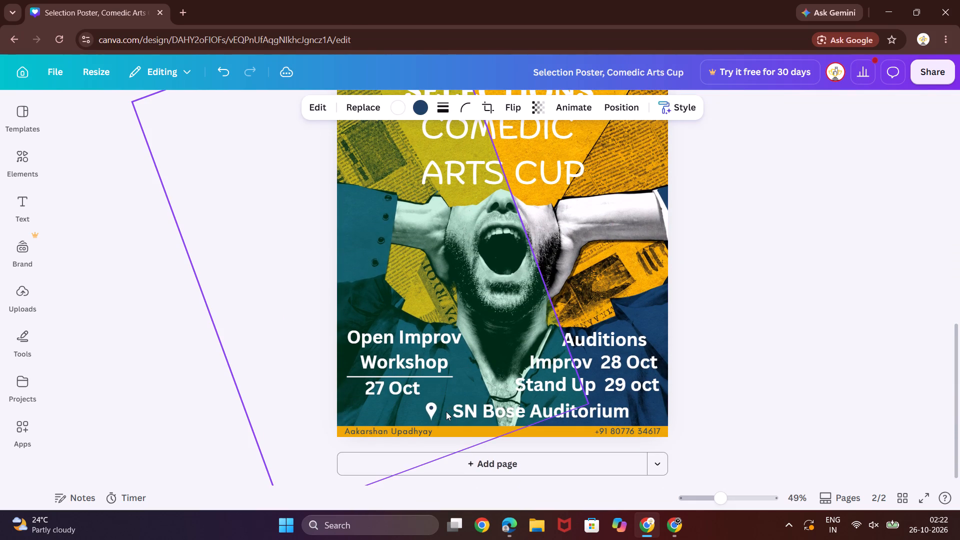
# Nudge the "SN Bose Auditorium" text left until it sits just beside the location pin.
pyautogui.click(480, 412)
pyautogui.press('Left')
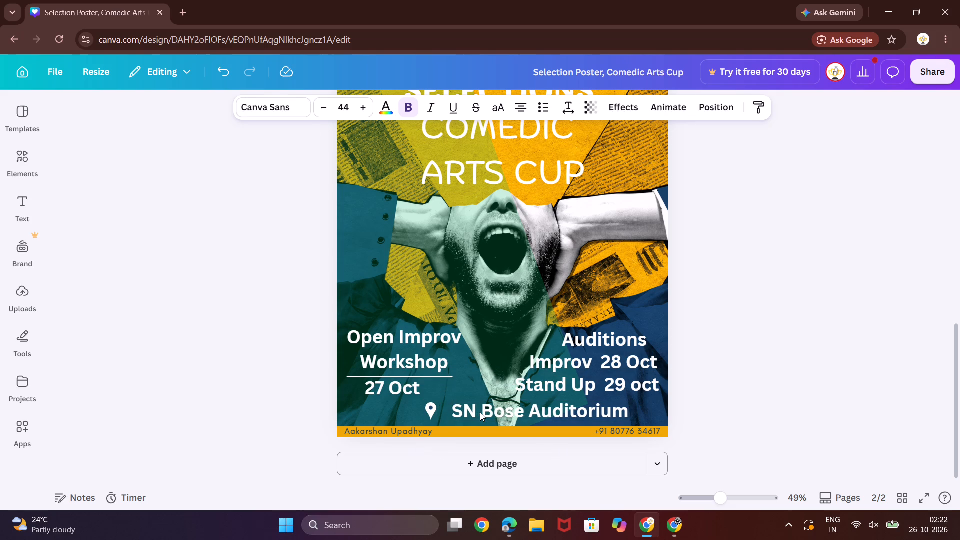
pyautogui.press('Left')
pyautogui.press('Left')
pyautogui.press('Left')
pyautogui.press('Left')
pyautogui.press('Left')
pyautogui.press('Left')
pyautogui.press('Left')
pyautogui.press('Left')
pyautogui.press('Left')
pyautogui.press('Left')
pyautogui.press('Left')
pyautogui.press('Left')
pyautogui.press('Left')
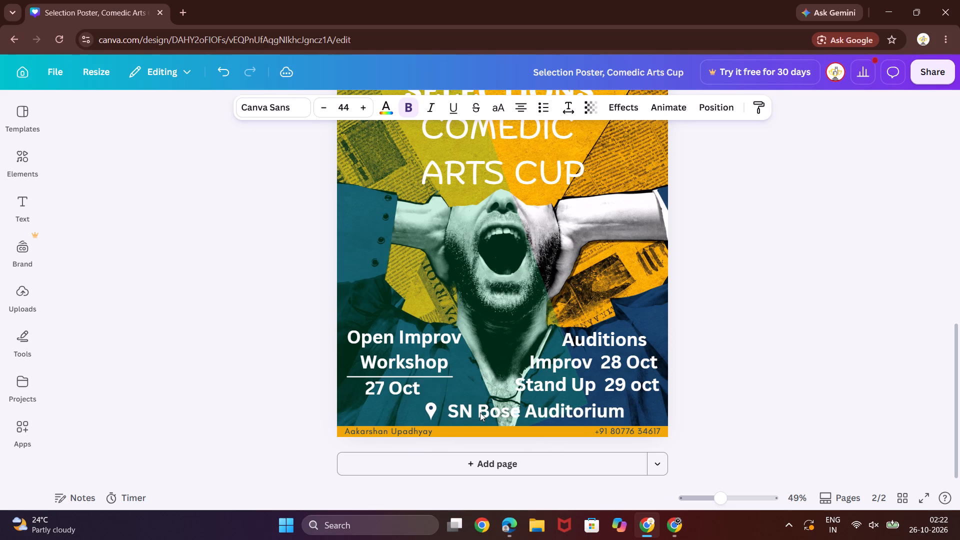
pyautogui.press('Left')
pyautogui.press('Left')
pyautogui.press('Left')
pyautogui.press('Left')
pyautogui.press('Left')
pyautogui.press('Left')
pyautogui.press('Left')
pyautogui.press('Left')
pyautogui.press('Left')
pyautogui.press('Left')
pyautogui.press('Left')
pyautogui.press('Left')
pyautogui.press('Left')
pyautogui.press('Left')
pyautogui.press('Left')
pyautogui.press('Left')
pyautogui.press('Left')
pyautogui.press('Left')
pyautogui.press('Left')
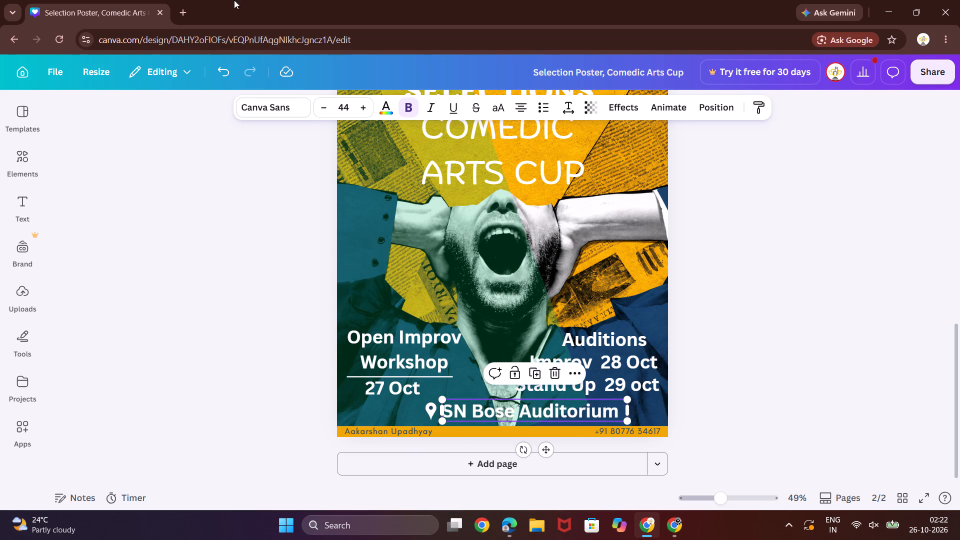
# Try Barriecito, Alta and Ahsing on the "Open Improv Workshop" text, then set it in Biski.
pyautogui.click(419, 344)
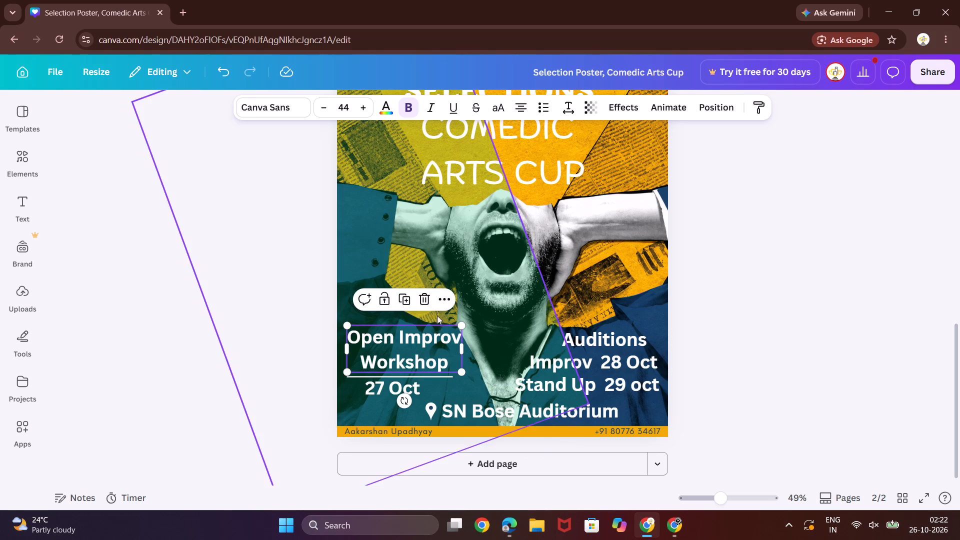
pyautogui.click(252, 106)
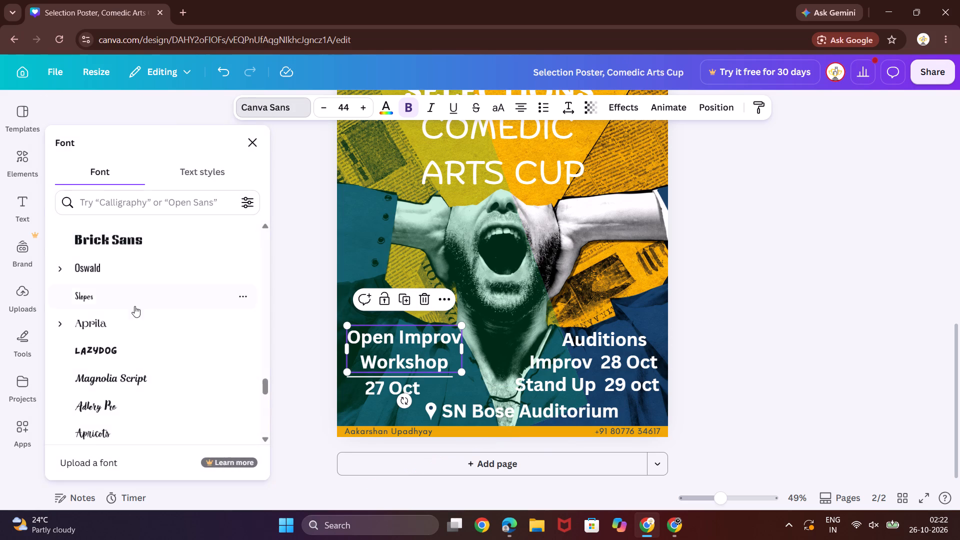
pyautogui.click(123, 329)
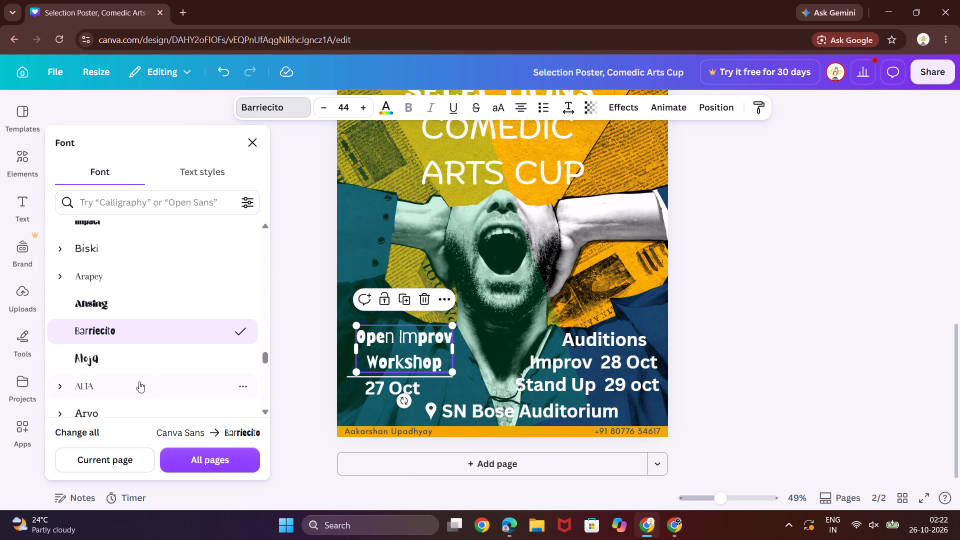
pyautogui.click(111, 385)
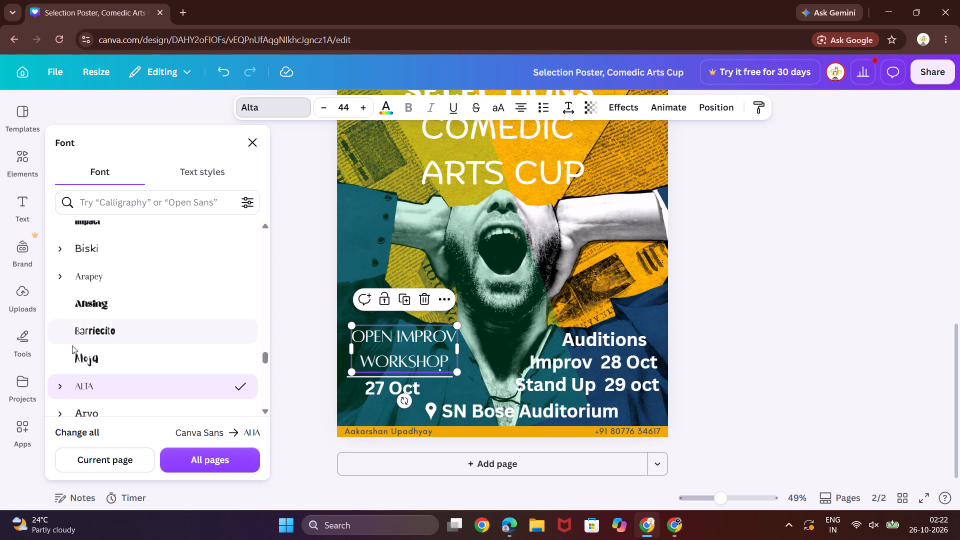
pyautogui.click(90, 305)
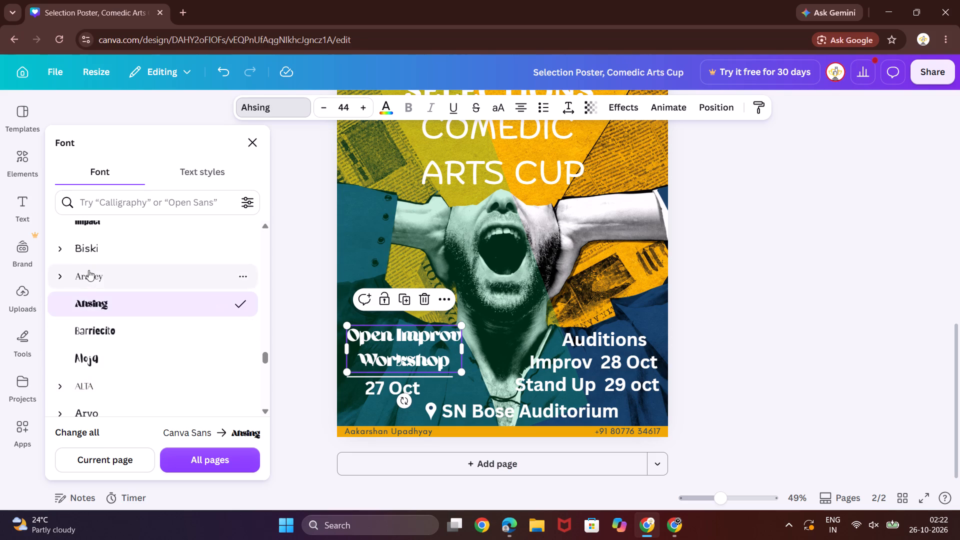
pyautogui.click(92, 257)
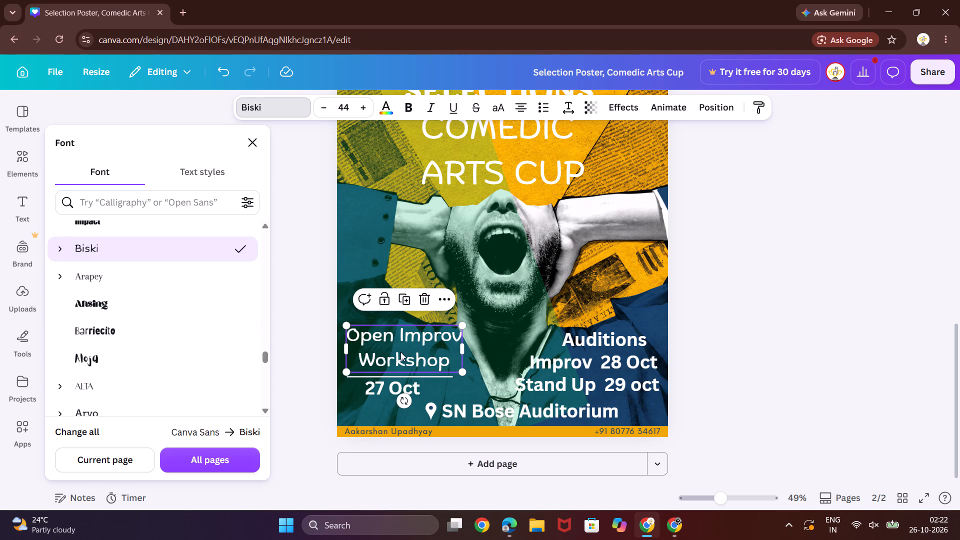
# Scale the "Open Improv Workshop" text down to about size 36.3 and move it down to just above the white line.
pyautogui.click(463, 370)
pyautogui.moveTo(463, 370); pyautogui.dragTo(449, 351)
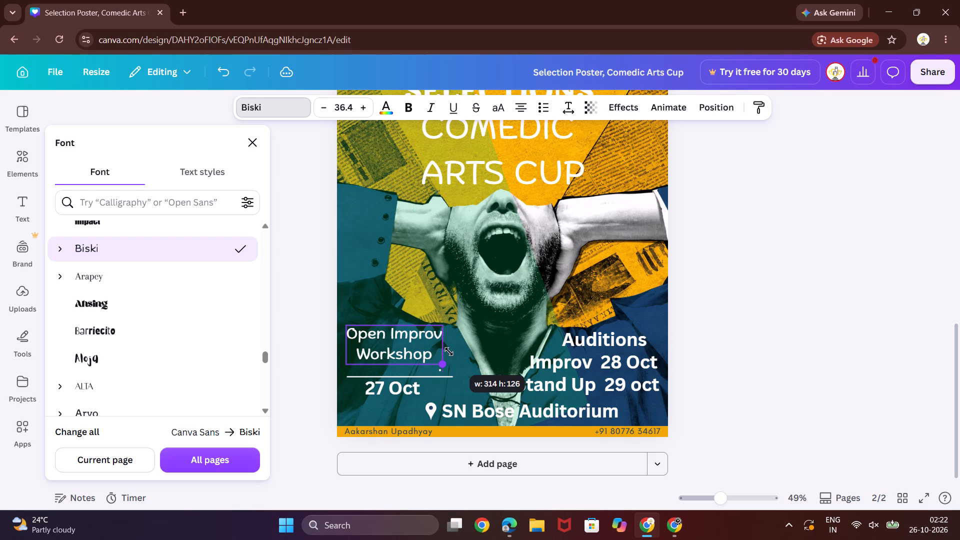
pyautogui.moveTo(449, 351); pyautogui.dragTo(448, 351)
pyautogui.moveTo(403, 339); pyautogui.dragTo(405, 344)
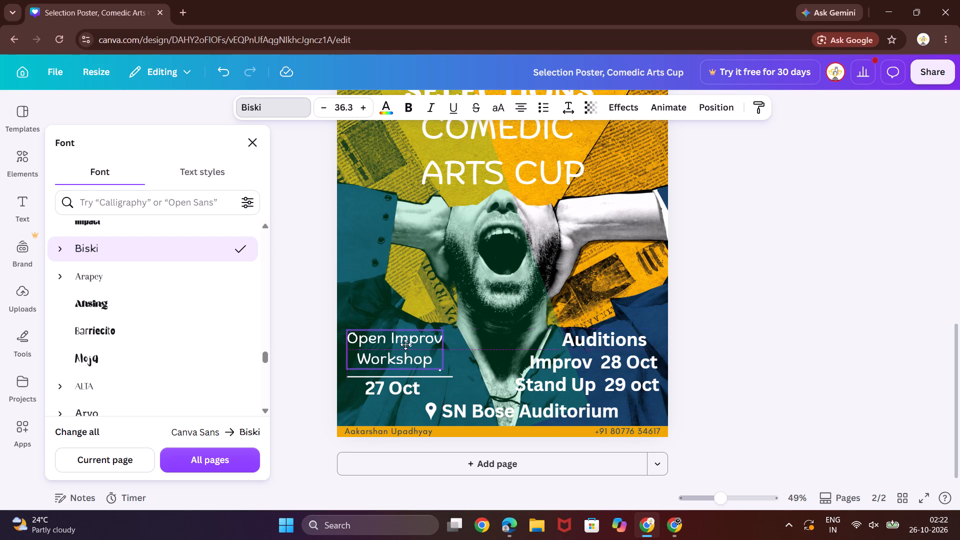
pyautogui.moveTo(405, 344); pyautogui.dragTo(404, 350)
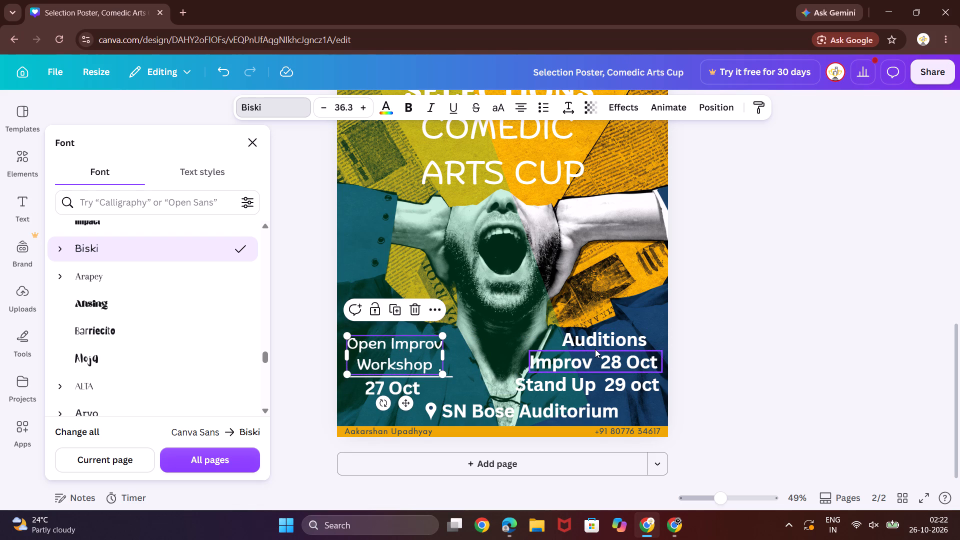
# Try Barriecito and Impact on the "Auditions" text, then set it in XB Niloofar Bold.
pyautogui.click(595, 339)
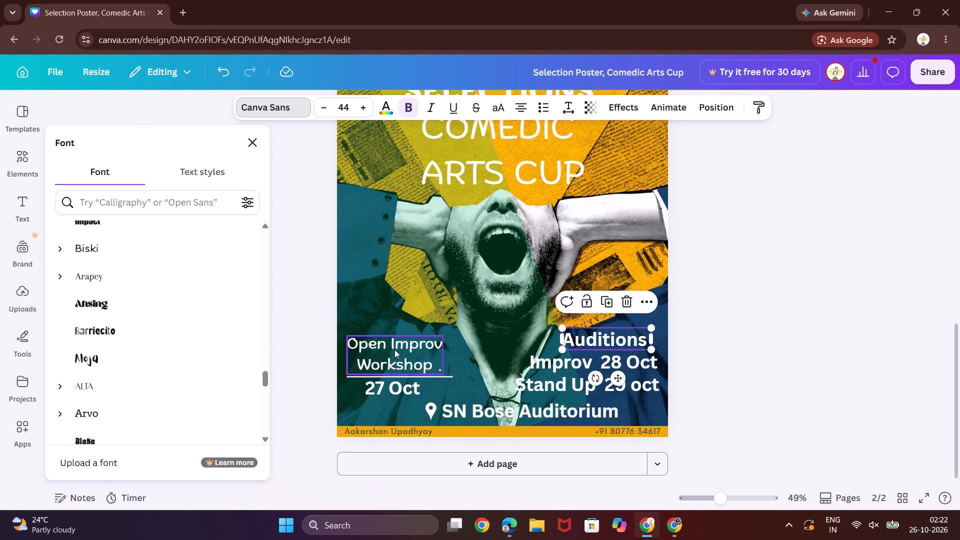
pyautogui.click(394, 349)
pyautogui.click(609, 346)
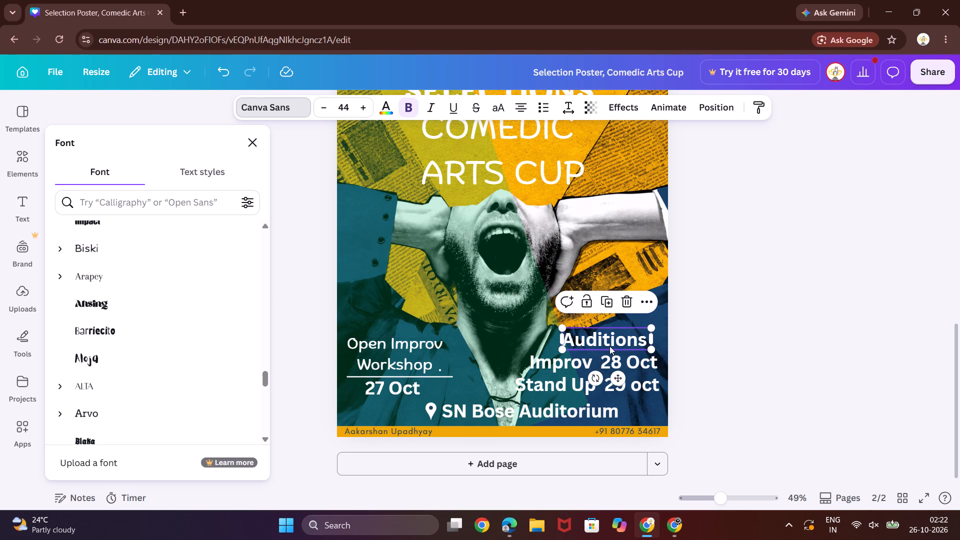
pyautogui.click(110, 326)
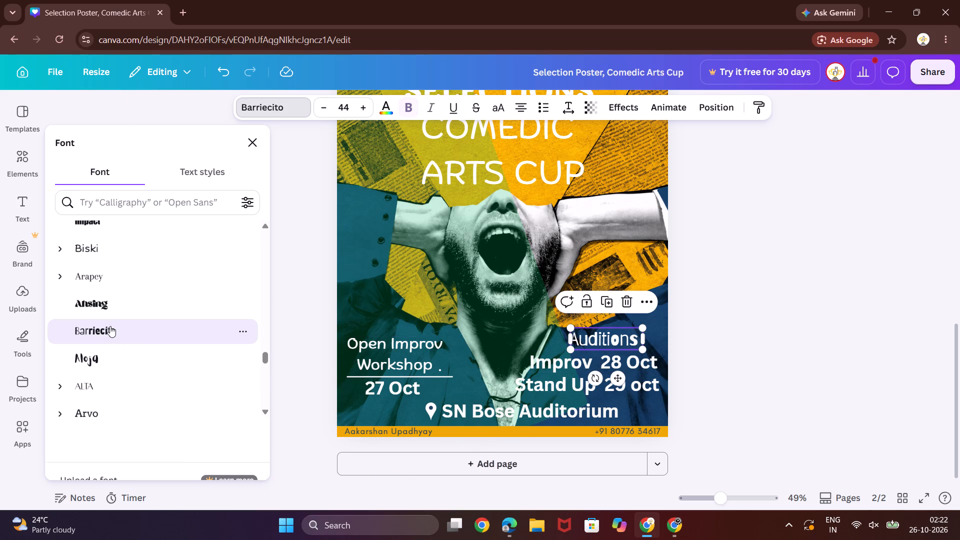
pyautogui.scroll(1, 119, 261)
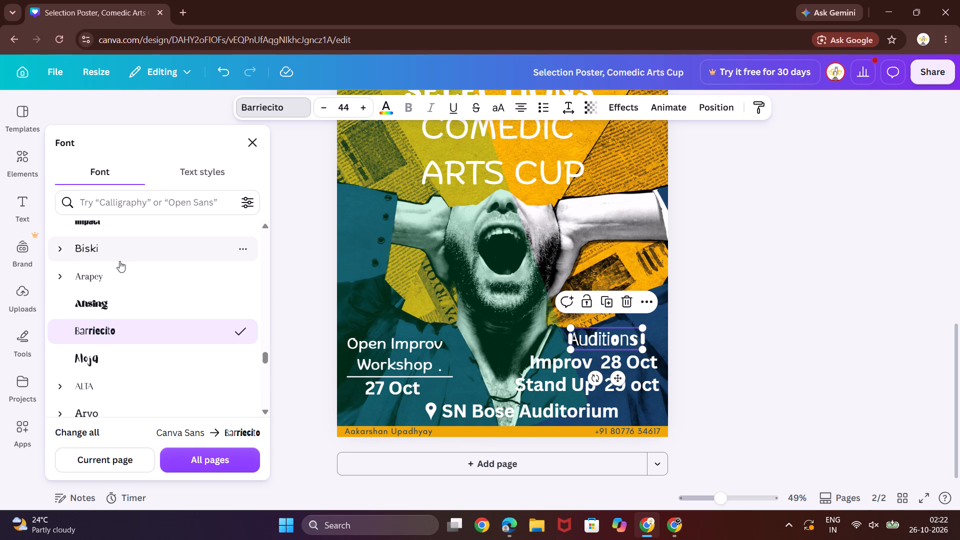
pyautogui.click(99, 285)
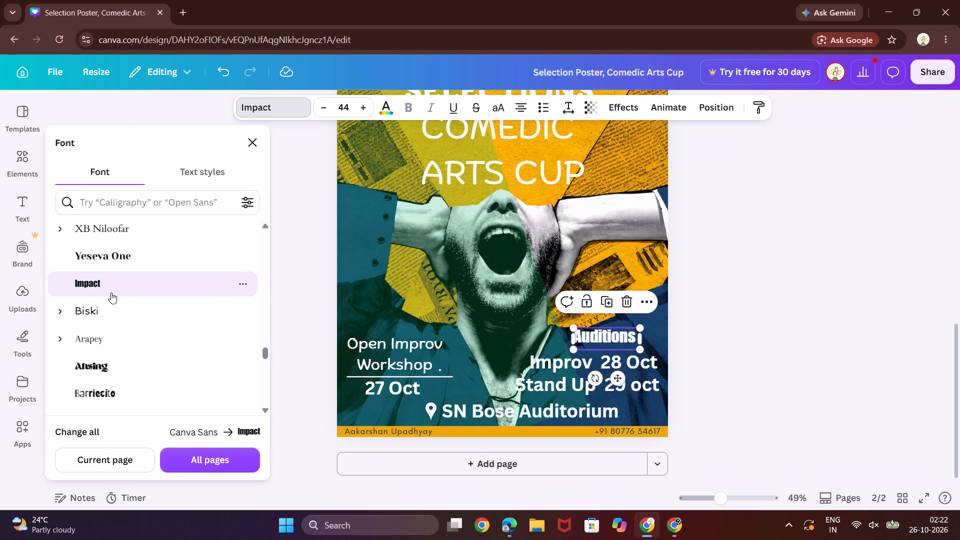
pyautogui.click(116, 236)
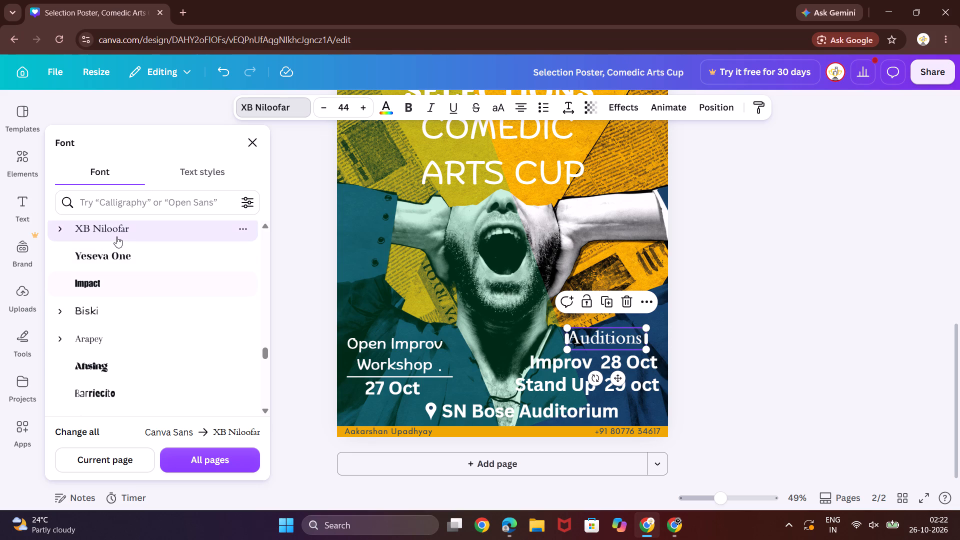
pyautogui.click(116, 236)
pyautogui.click(57, 228)
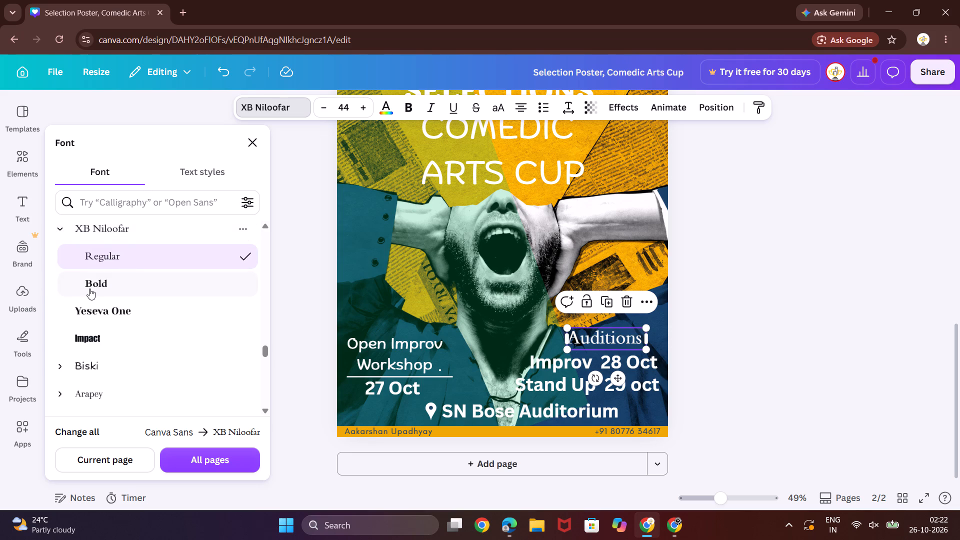
pyautogui.click(89, 288)
# Set the "Improv 28 Oct" line in the Biski font.
pyautogui.click(546, 360)
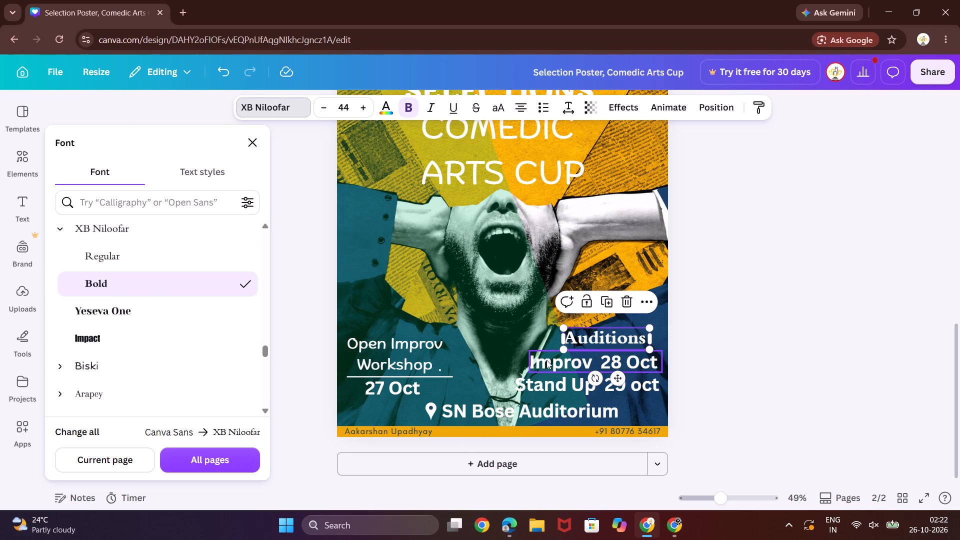
pyautogui.click(101, 358)
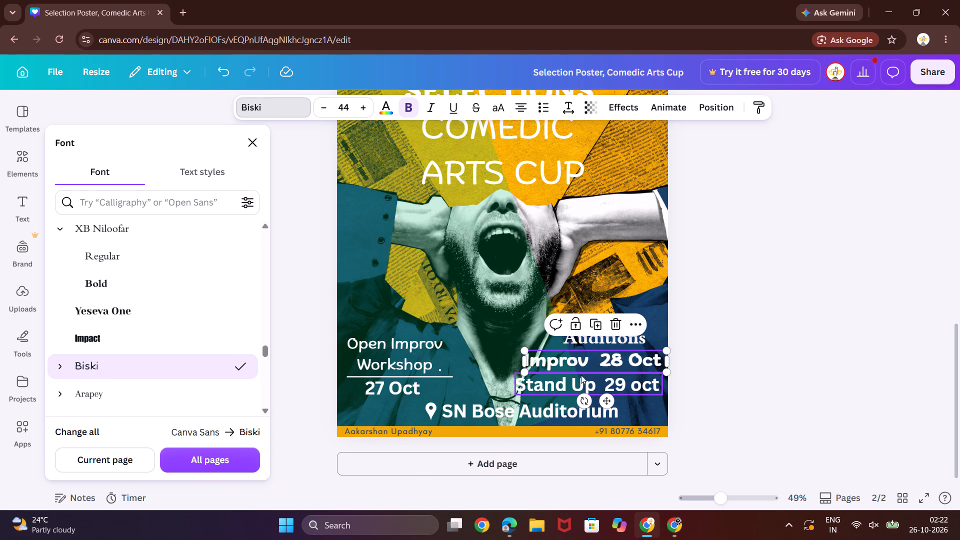
# Set the "Stand Up 29 oct" line in Biski with the Regular weight.
pyautogui.click(569, 383)
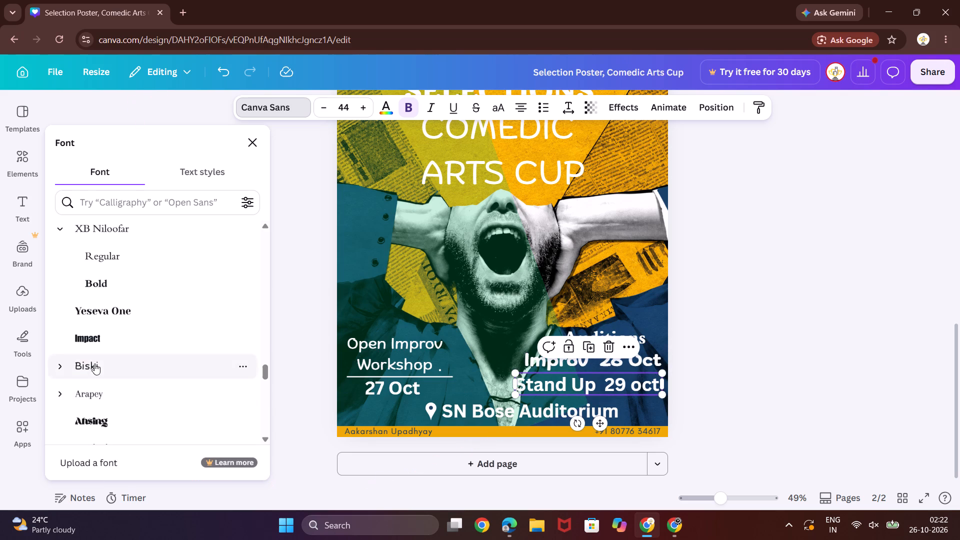
pyautogui.click(94, 363)
pyautogui.click(62, 365)
pyautogui.click(59, 365)
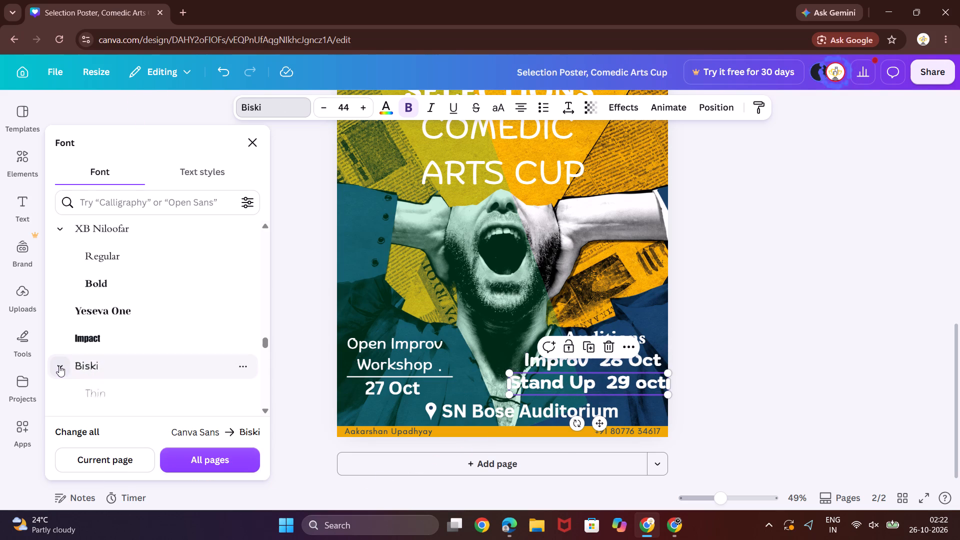
pyautogui.click(61, 365)
pyautogui.scroll(-2, 83, 361)
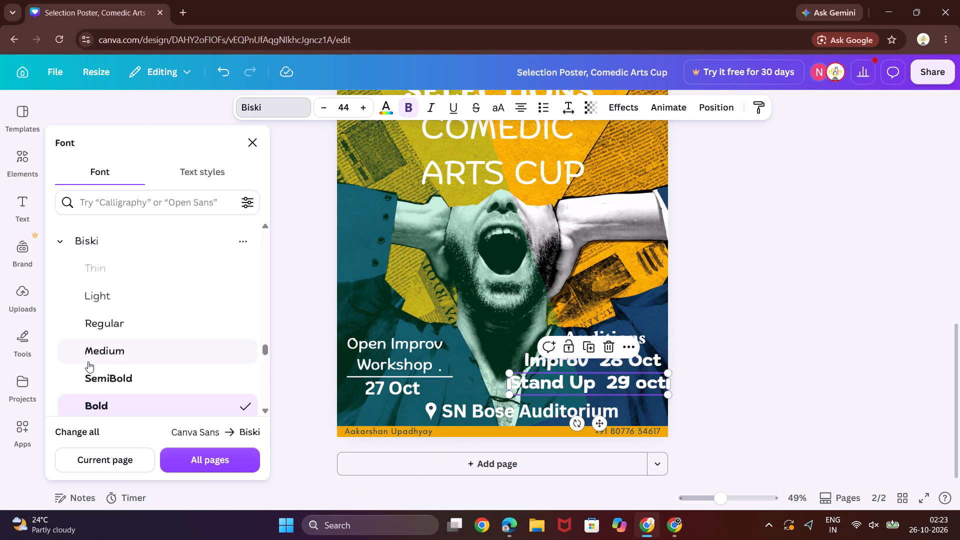
pyautogui.click(109, 329)
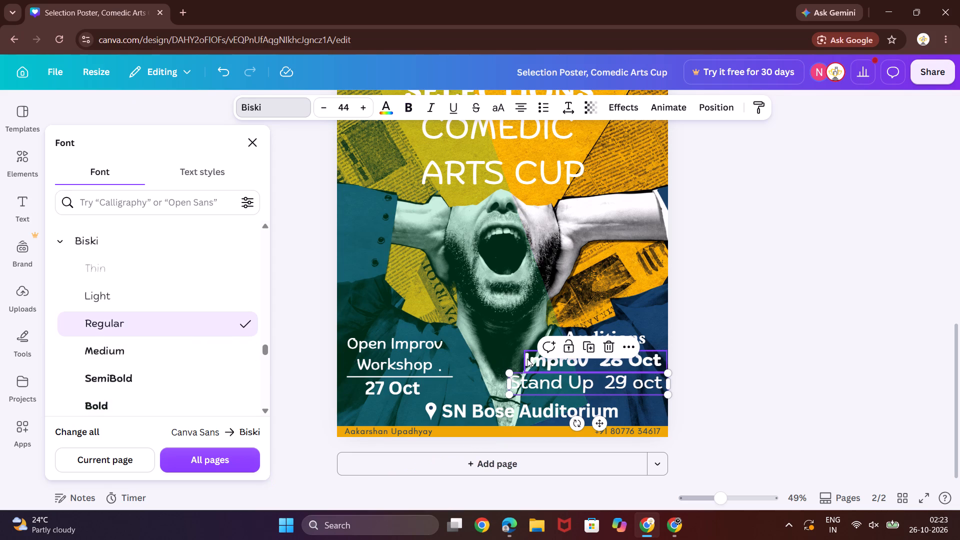
# Set the "Improv 28 Oct" line to the Regular weight and slightly narrow its text box from the left edge.
pyautogui.click(527, 358)
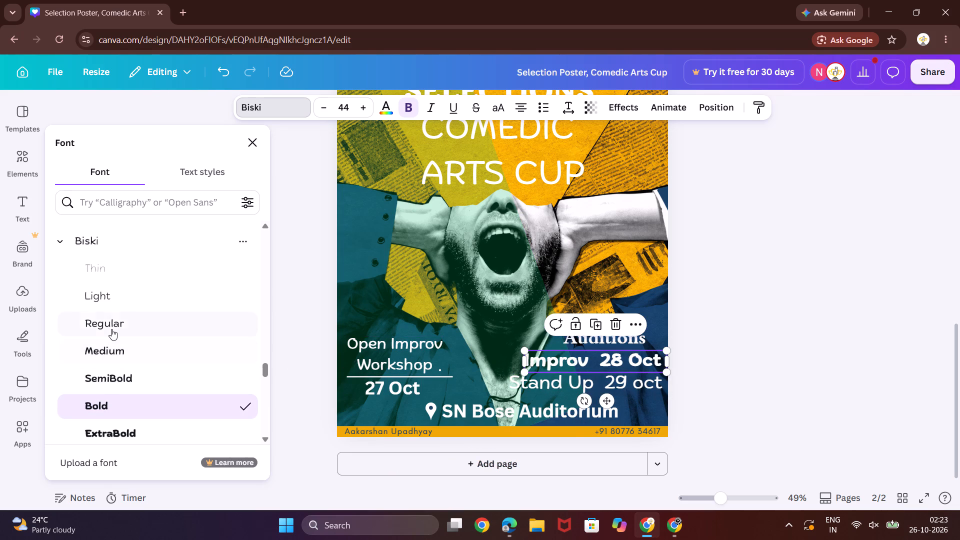
pyautogui.click(111, 328)
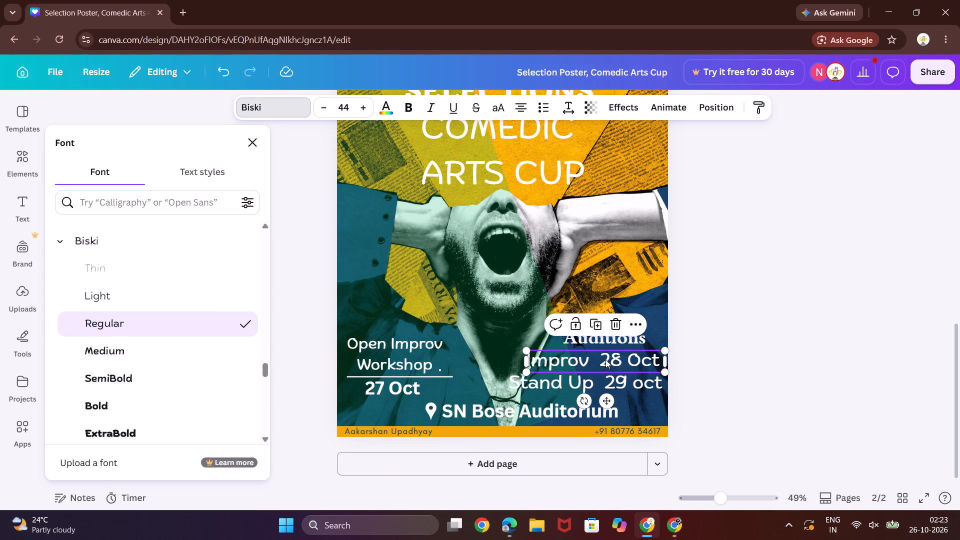
pyautogui.click(525, 361)
pyautogui.moveTo(525, 361); pyautogui.dragTo(528, 363)
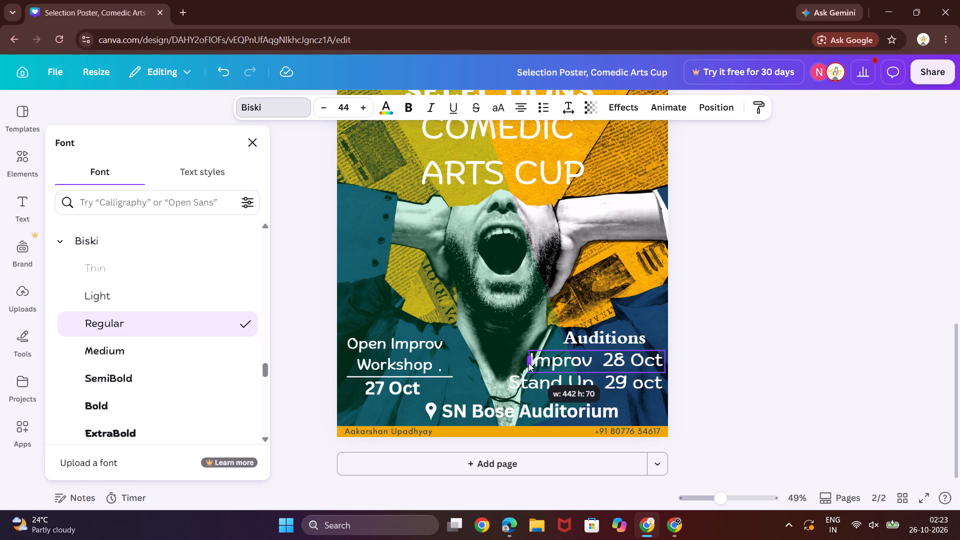
pyautogui.moveTo(528, 363); pyautogui.dragTo(524, 366)
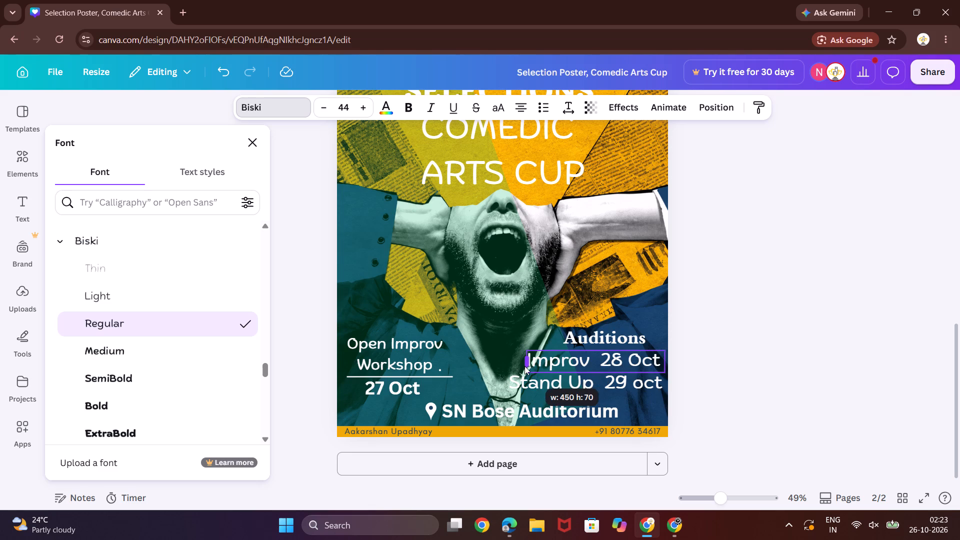
pyautogui.moveTo(524, 366); pyautogui.dragTo(527, 367)
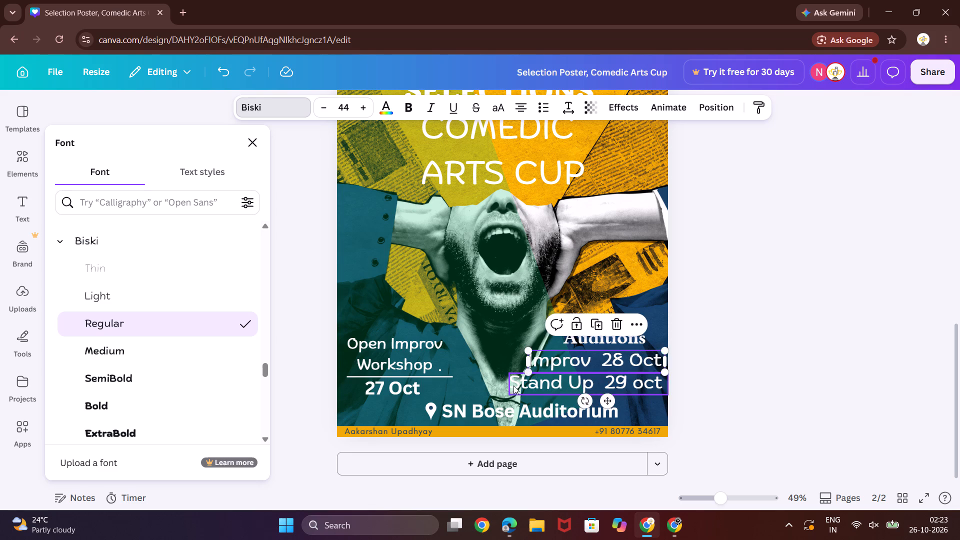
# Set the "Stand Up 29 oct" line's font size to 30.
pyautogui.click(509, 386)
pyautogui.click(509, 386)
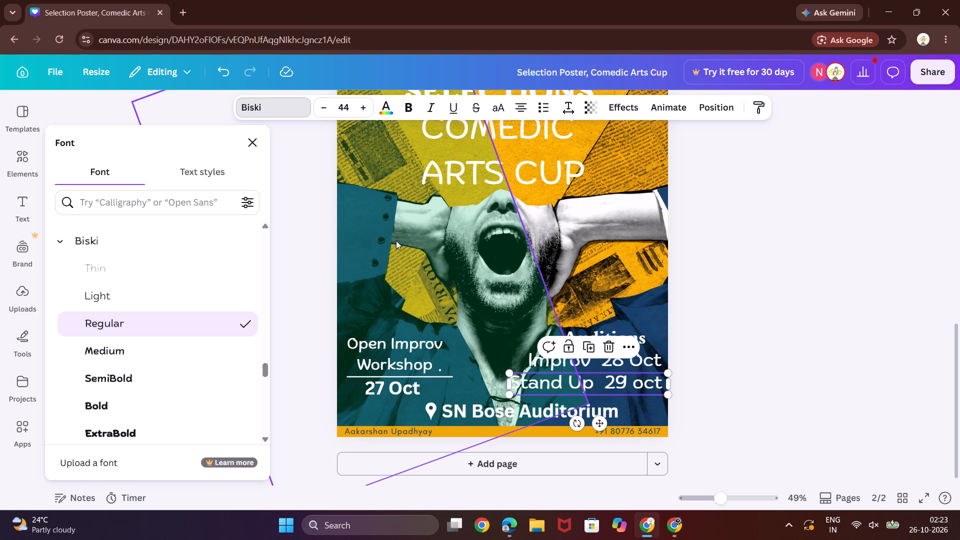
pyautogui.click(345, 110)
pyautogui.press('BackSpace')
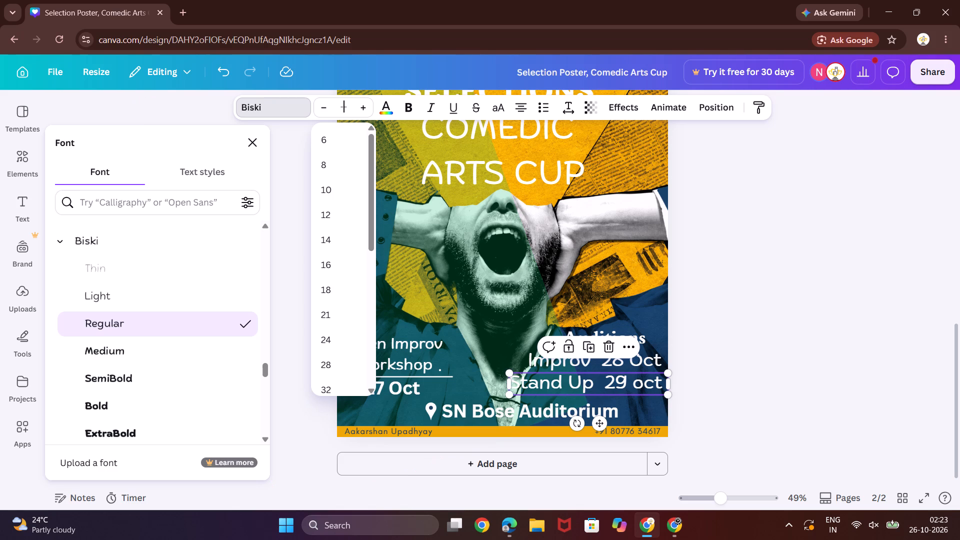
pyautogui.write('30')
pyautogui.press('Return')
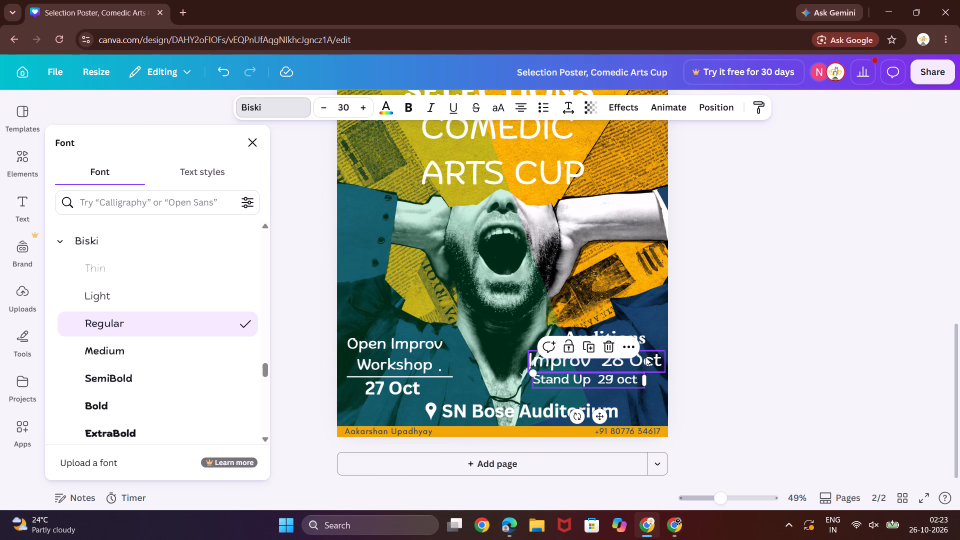
# Reduce the "Improv 28 Oct" line's font size to 35.
pyautogui.click(648, 360)
pyautogui.click(356, 111)
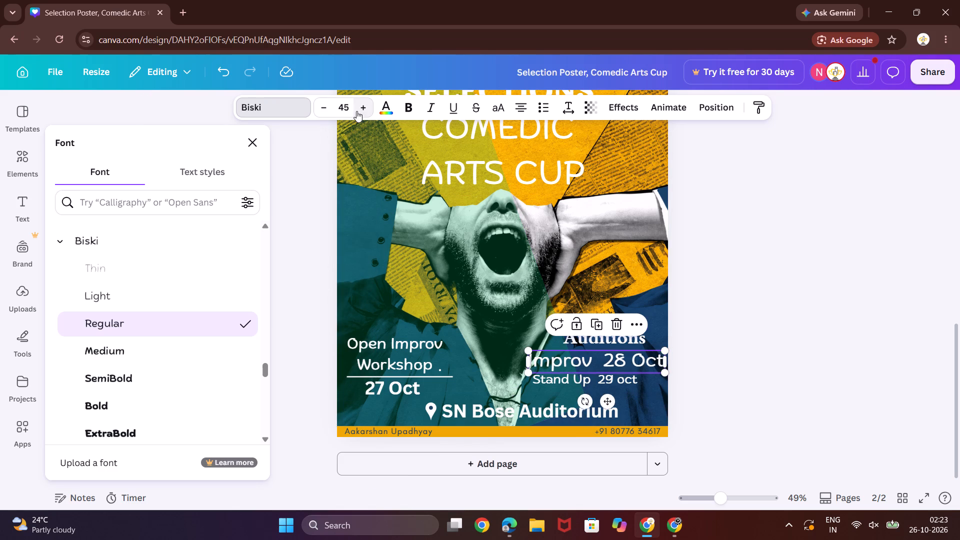
pyautogui.tripleClick(325, 107)
pyautogui.tripleClick(325, 107)
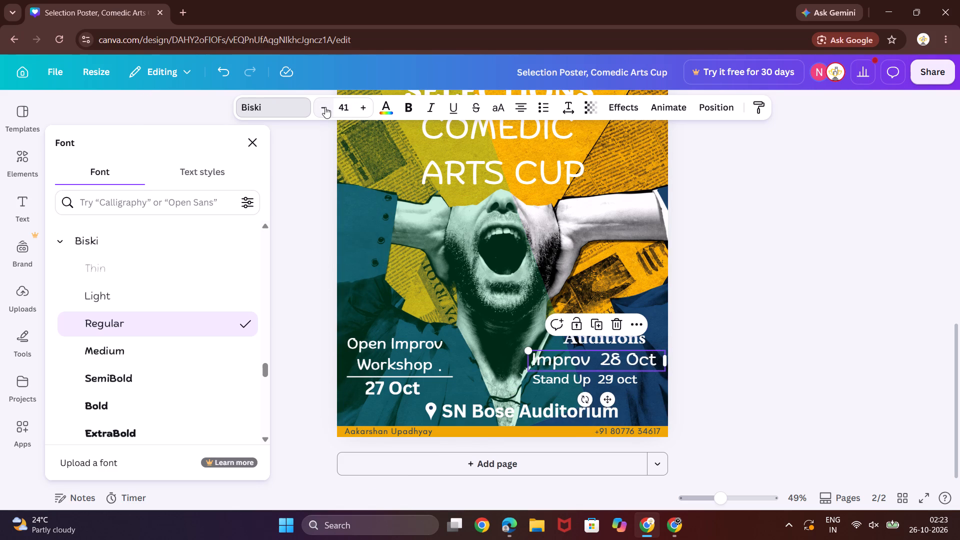
pyautogui.tripleClick(325, 106)
pyautogui.click(325, 106)
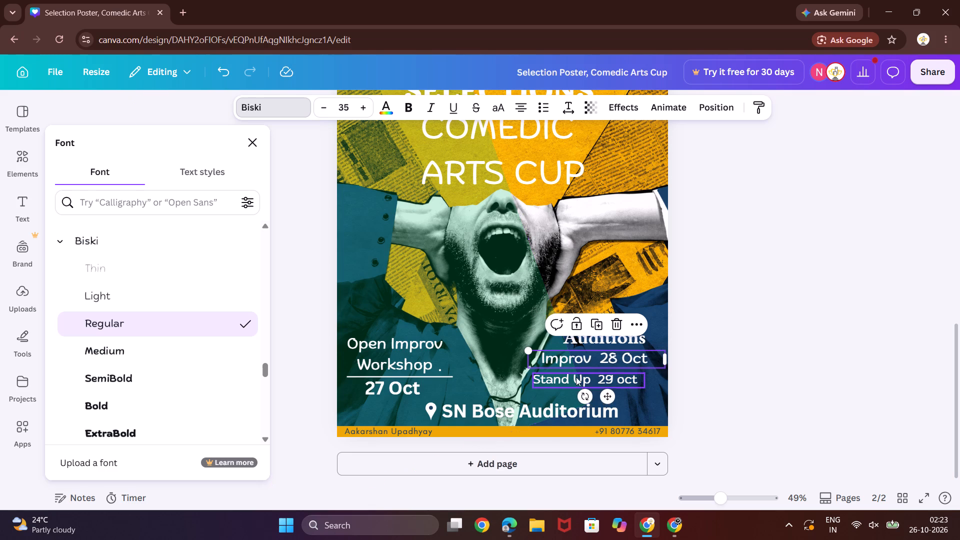
# Set the "Stand Up 29 oct" line's font size to 35, matching the Improv line.
pyautogui.click(614, 383)
pyautogui.click(347, 103)
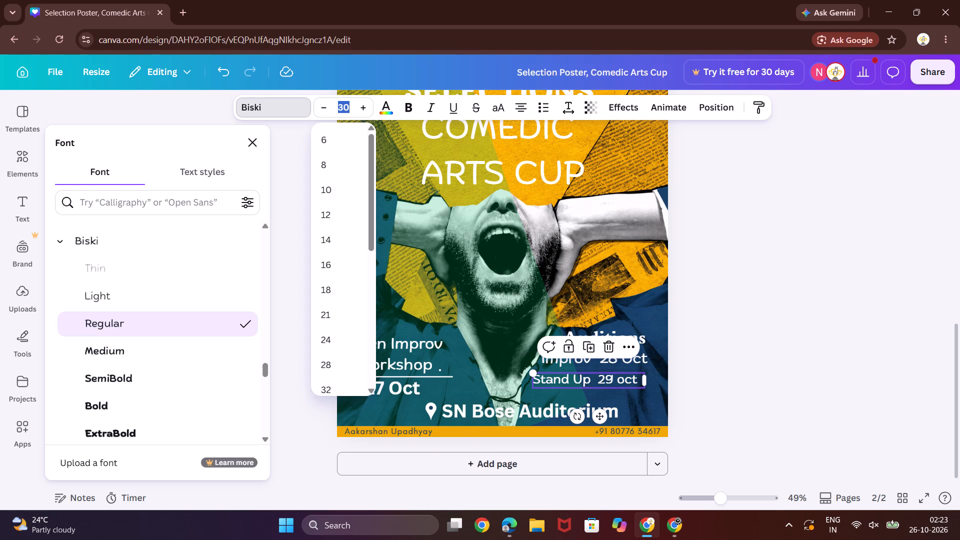
pyautogui.click(352, 106)
pyautogui.click(352, 106)
pyautogui.click(350, 106)
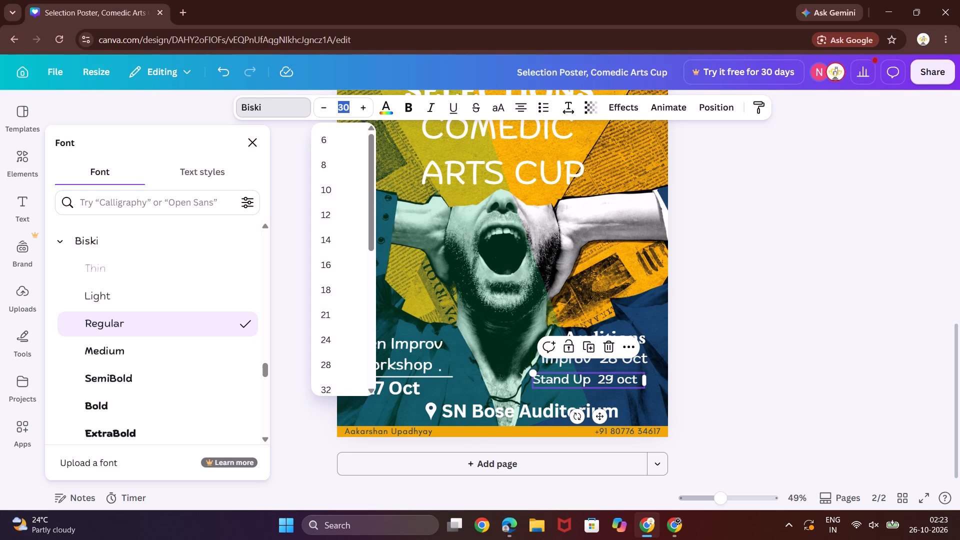
pyautogui.tripleClick(361, 109)
pyautogui.doubleClick(361, 109)
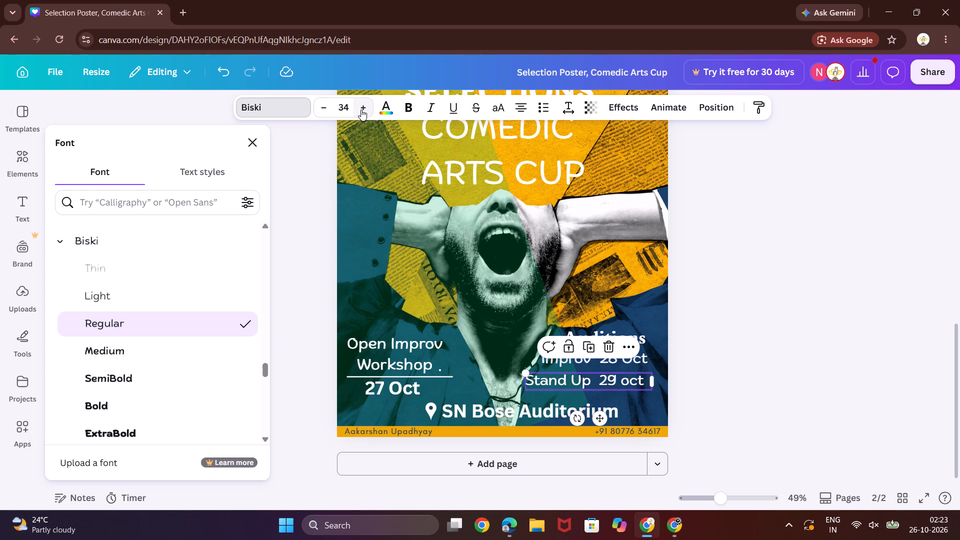
pyautogui.click(767, 350)
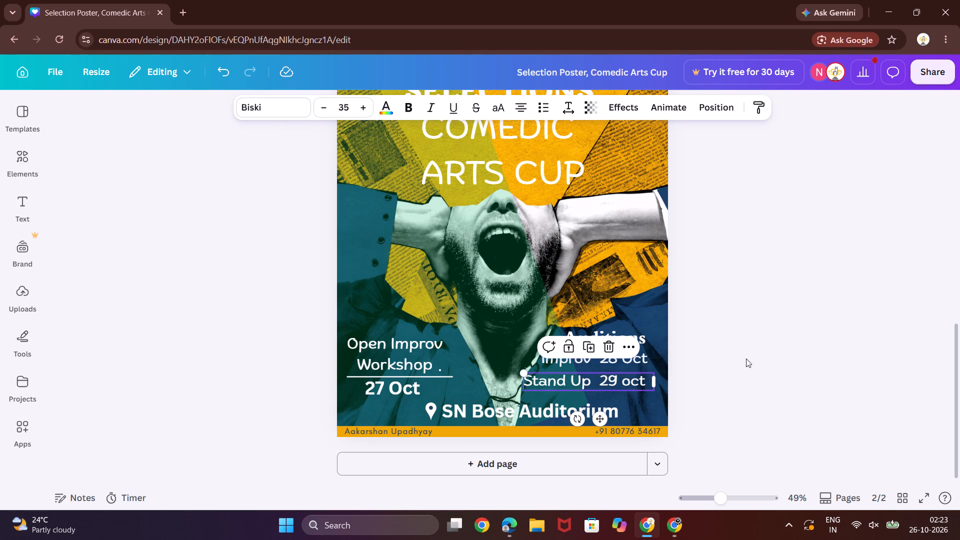
pyautogui.click(626, 379)
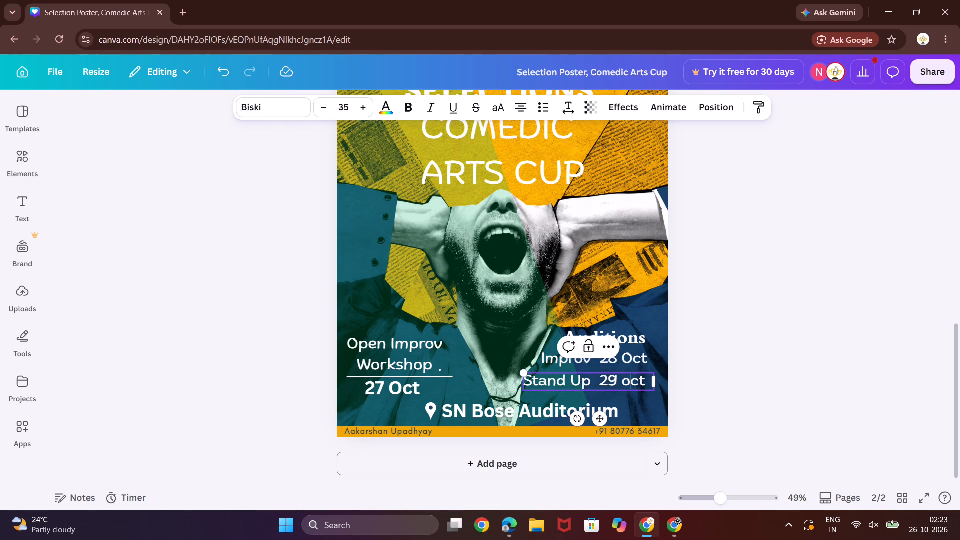
pyautogui.click(787, 340)
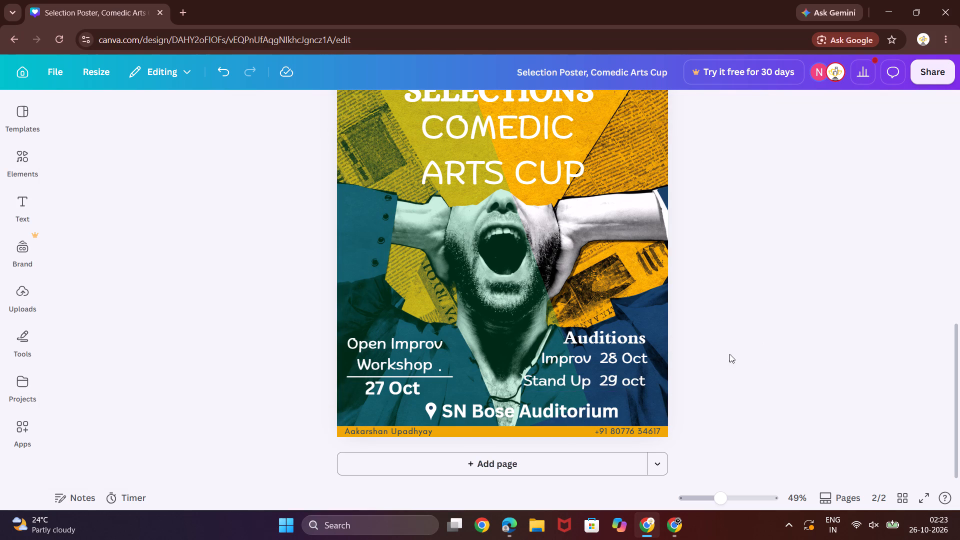
# Nudge the "Improv 28 Oct" line slightly to the right beneath the "Auditions" heading.
pyautogui.click(628, 365)
pyautogui.press('Right')
pyautogui.press('Right')
pyautogui.press('Right')
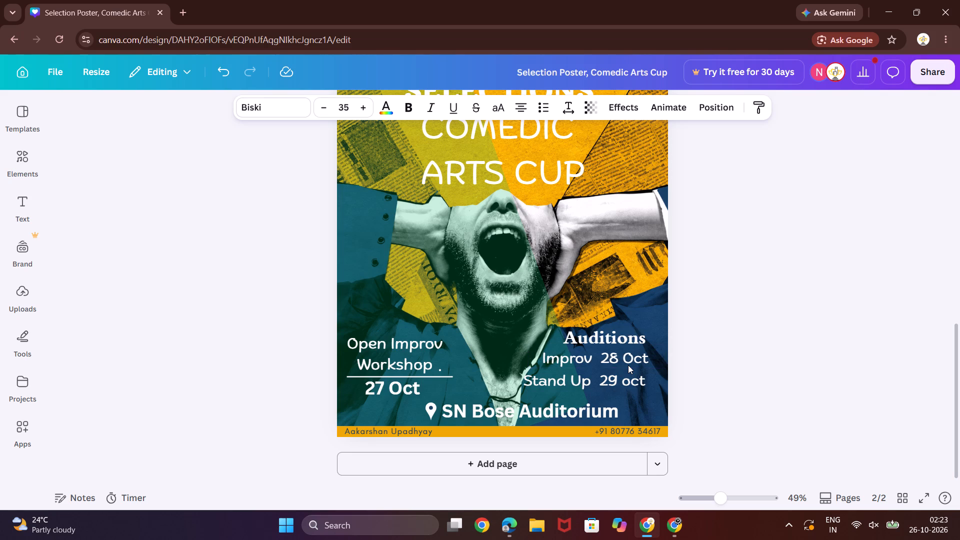
pyautogui.press('Right')
pyautogui.press('Right')
pyautogui.press('Right')
pyautogui.press('Right')
pyautogui.press('Right')
pyautogui.press('Right')
pyautogui.press('Right')
pyautogui.press('Right')
pyautogui.press('Right')
pyautogui.press('Right')
pyautogui.press('Right')
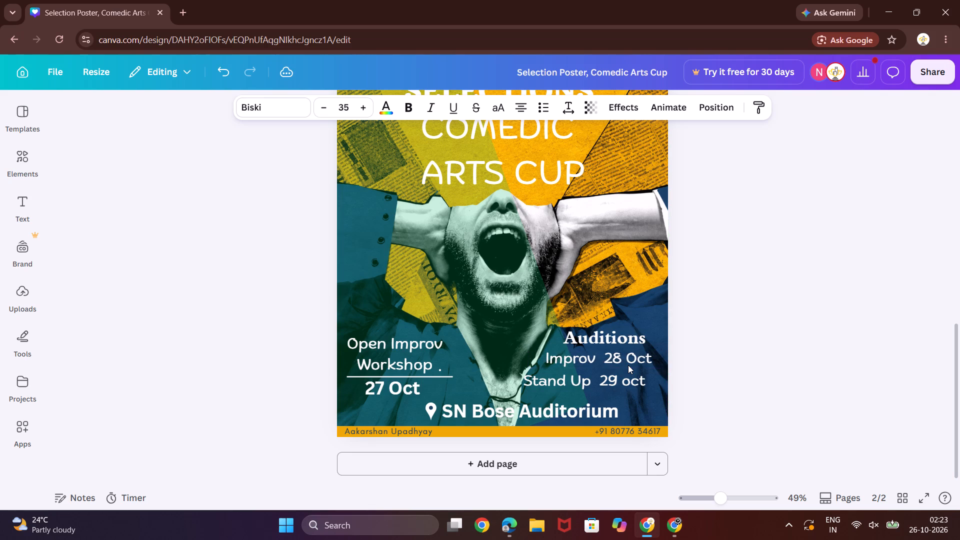
pyautogui.press('Right')
# Nudge the "Stand Up 29 oct" line right until its end lines up with the end of the Improv line above.
pyautogui.click(628, 382)
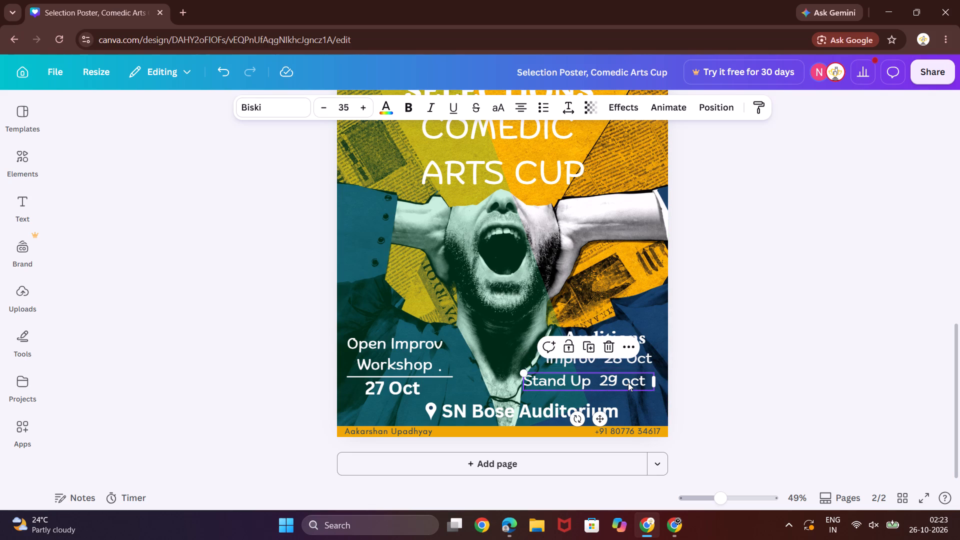
pyautogui.press('Right')
pyautogui.press('Right')
pyautogui.press('Right')
pyautogui.press('Right')
pyautogui.press('Right')
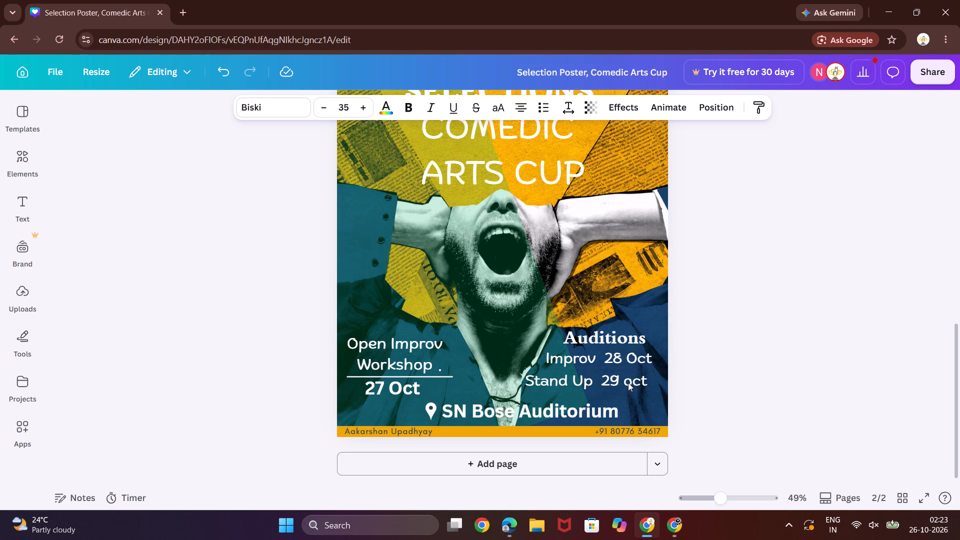
pyautogui.press('Right')
pyautogui.press('Right')
pyautogui.press('Right')
pyautogui.press('Right')
pyautogui.press('Right')
pyautogui.press('Right')
pyautogui.press('Right')
pyautogui.press('Right')
pyautogui.press('Right')
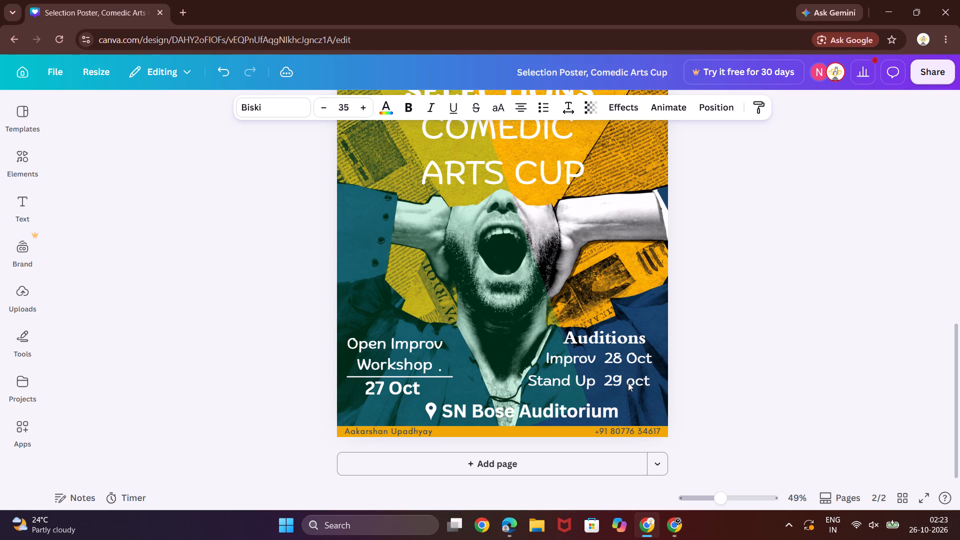
pyautogui.press('Right')
pyautogui.press('Right')
pyautogui.press('Right')
pyautogui.press('Right')
pyautogui.press('Right')
pyautogui.press('Right')
pyautogui.press('Right')
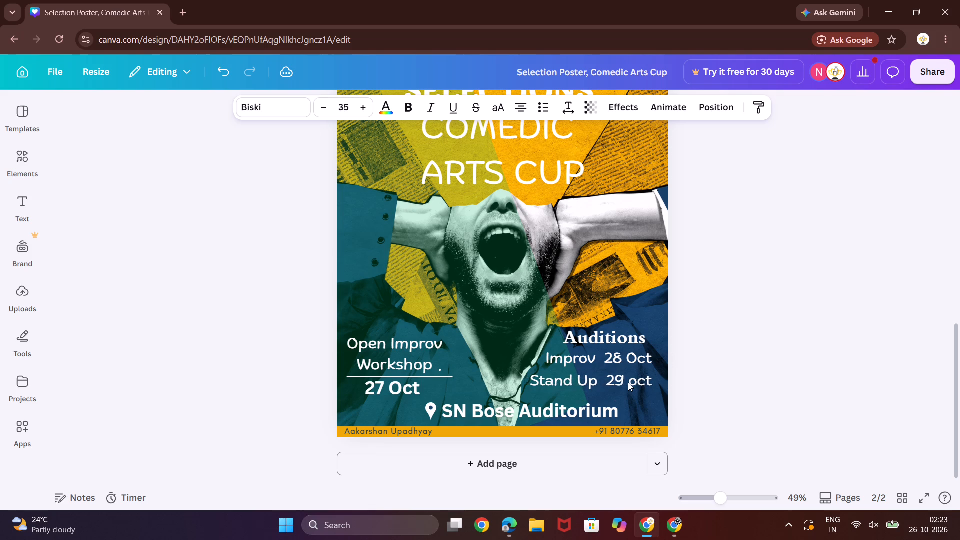
# Nudge the "Auditions" heading slightly left so it sits more centrally above the Improv and Stand Up lines.
pyautogui.click(613, 332)
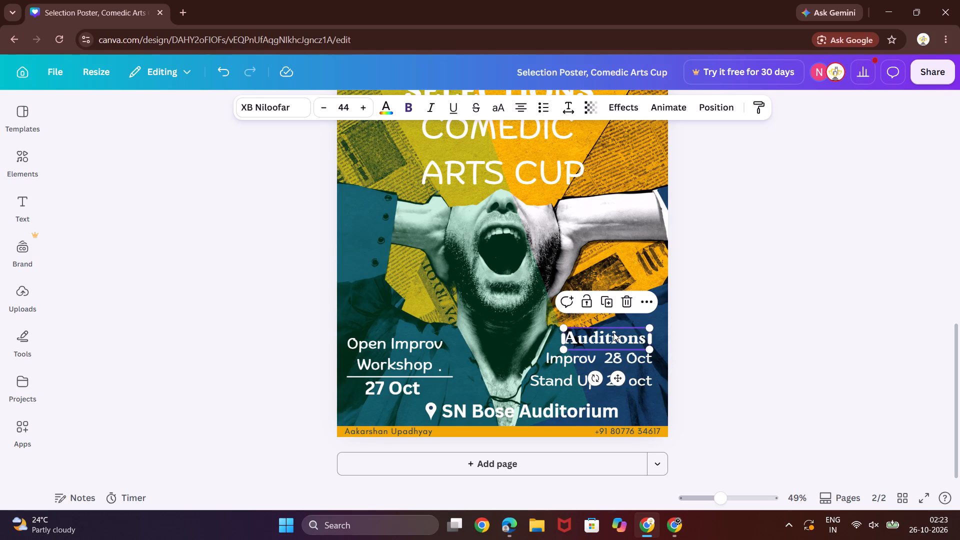
pyautogui.press('Left')
pyautogui.press('Left')
pyautogui.press('Left')
pyautogui.press('Left')
pyautogui.press('Left')
pyautogui.press('Left')
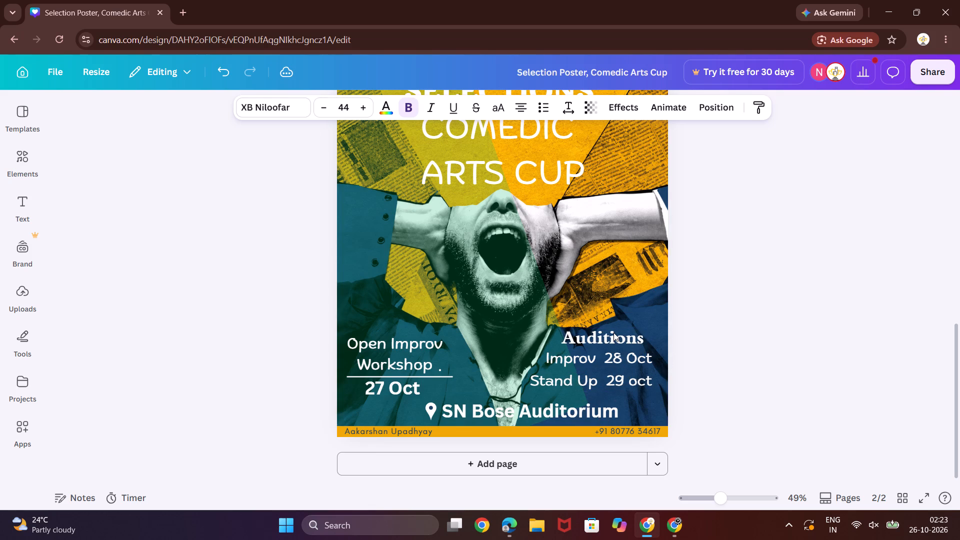
pyautogui.press('Left')
pyautogui.press('Left')
pyautogui.press('Left')
pyautogui.press('Left')
pyautogui.press('Left')
pyautogui.press('Left')
pyautogui.press('Left')
pyautogui.press('Left')
pyautogui.press('Left')
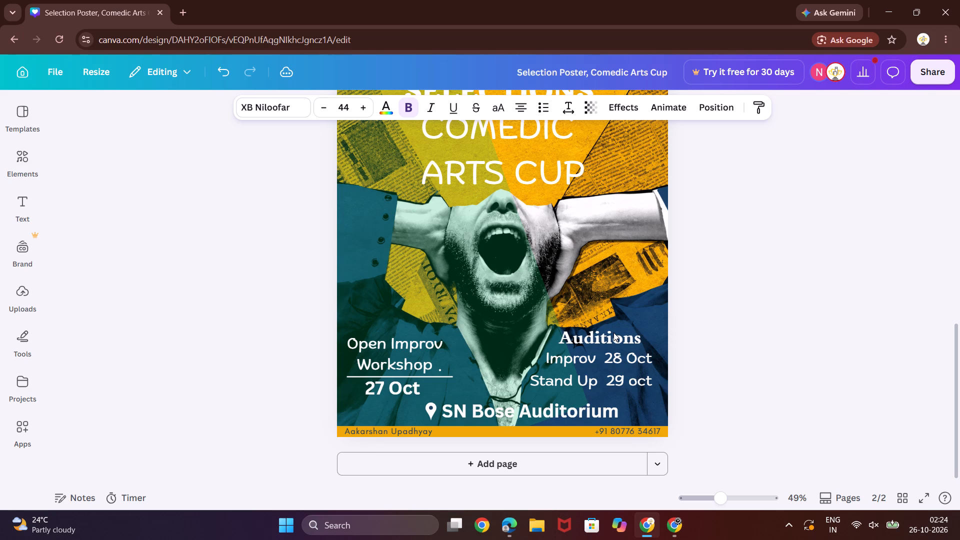
pyautogui.press('Left')
pyautogui.press('Left')
pyautogui.press('Left')
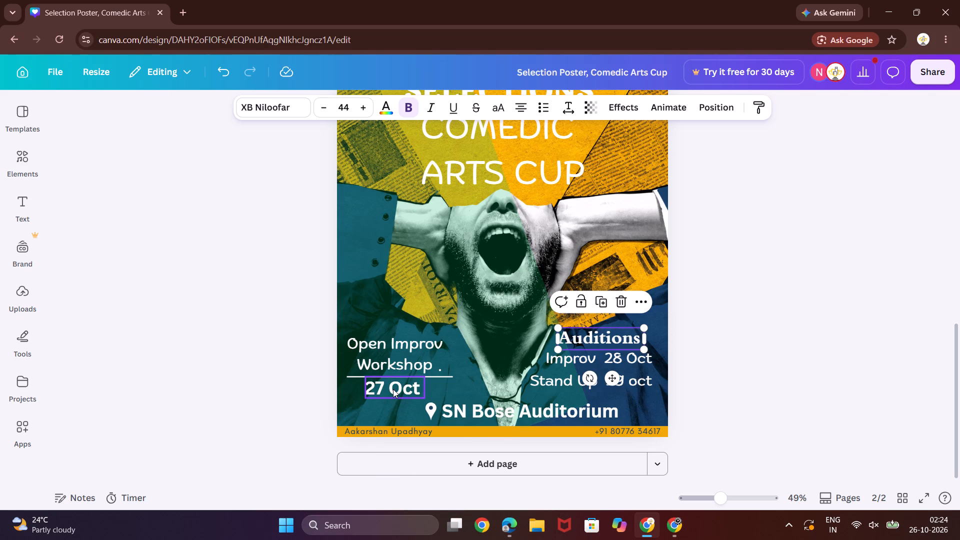
# Try the Alta font on the "27 Oct" text below the white line, then set it in Biski.
pyautogui.click(393, 389)
pyautogui.click(393, 389)
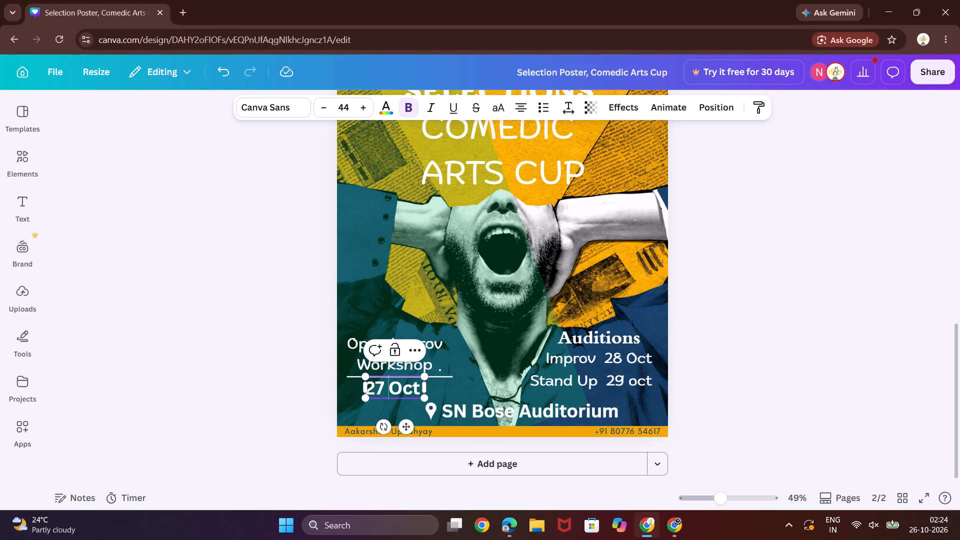
pyautogui.click(484, 383)
pyautogui.click(405, 387)
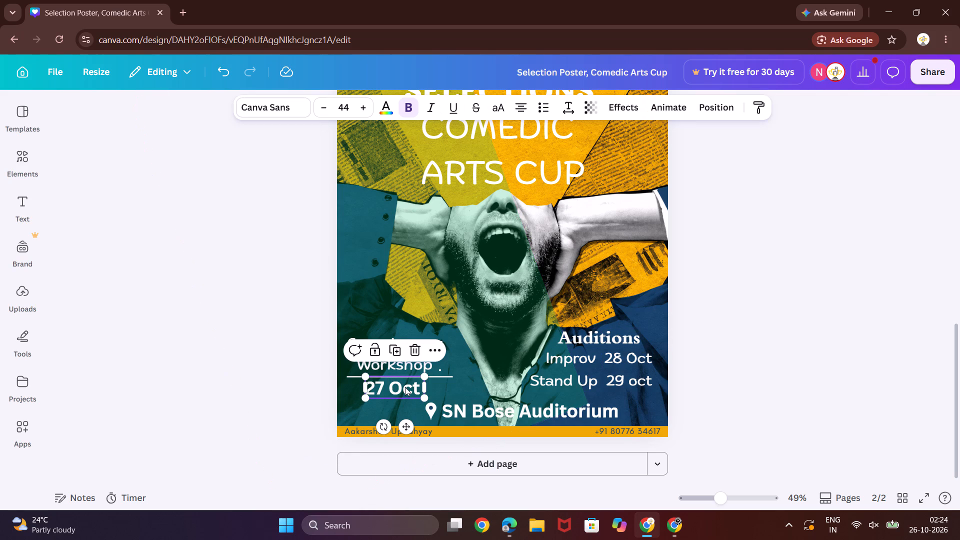
pyautogui.click(270, 98)
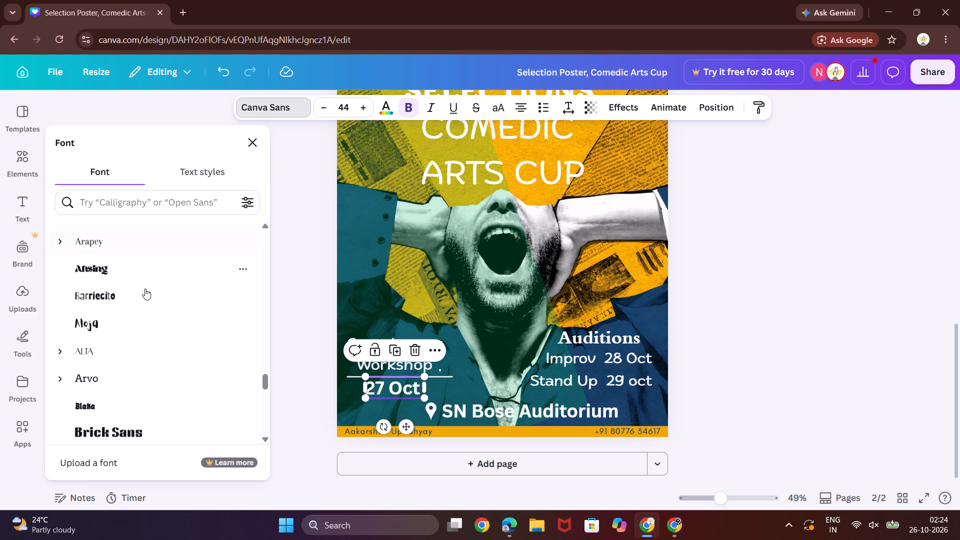
pyautogui.click(102, 355)
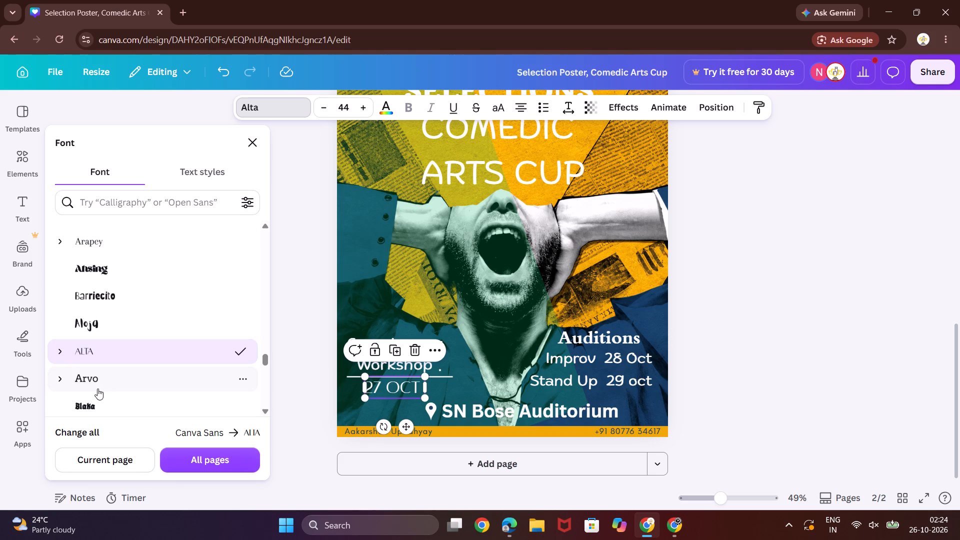
pyautogui.scroll(-2, 133, 386)
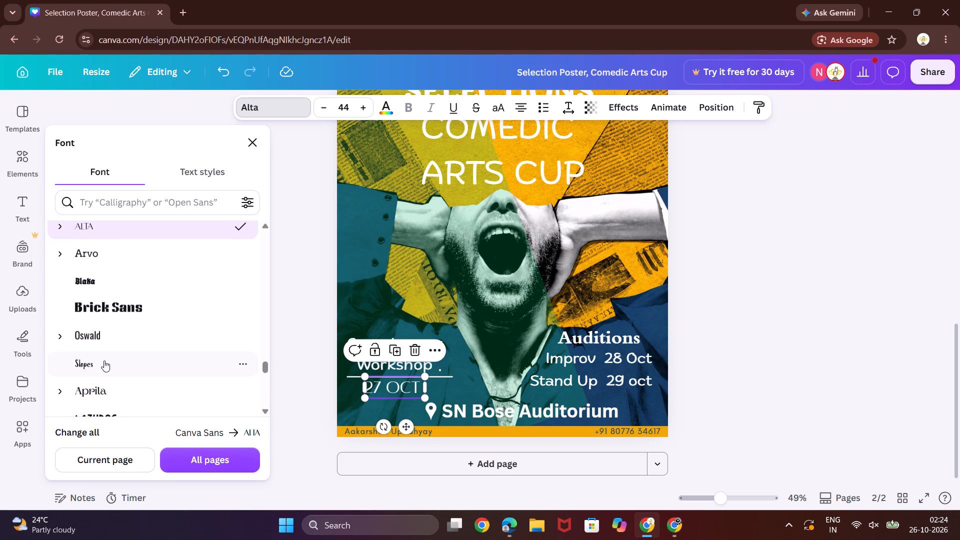
pyautogui.scroll(-2, 104, 358)
pyautogui.scroll(8, 104, 358)
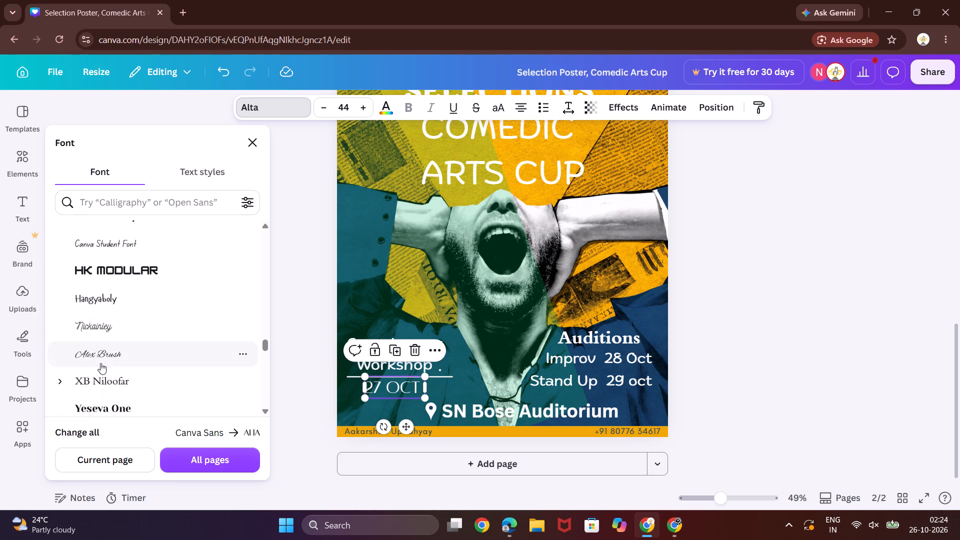
pyautogui.scroll(-2, 101, 378)
pyautogui.click(112, 337)
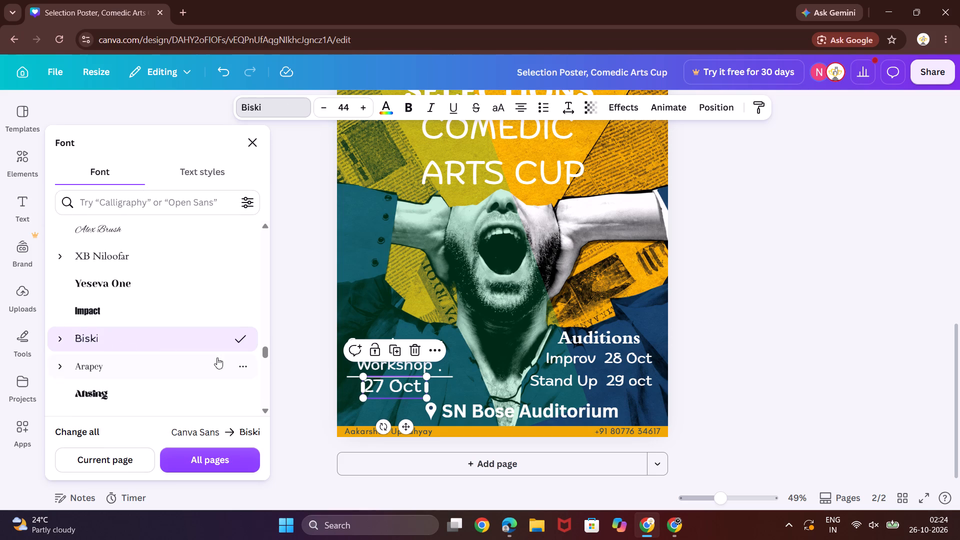
pyautogui.click(310, 397)
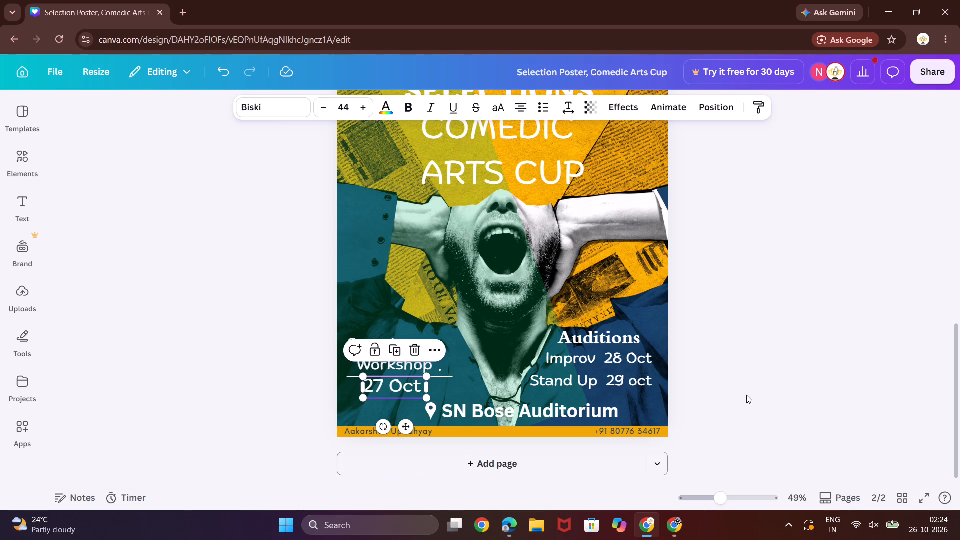
# Try amber, navy and dark grey-blue on the location pin beside "SN Bose Auditorium", then recolour it brown.
pyautogui.click(793, 394)
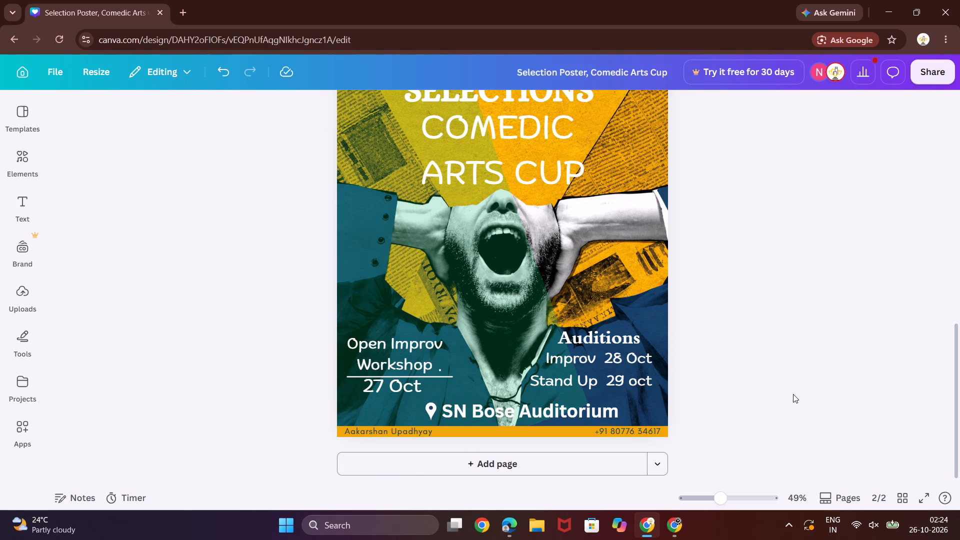
pyautogui.click(553, 418)
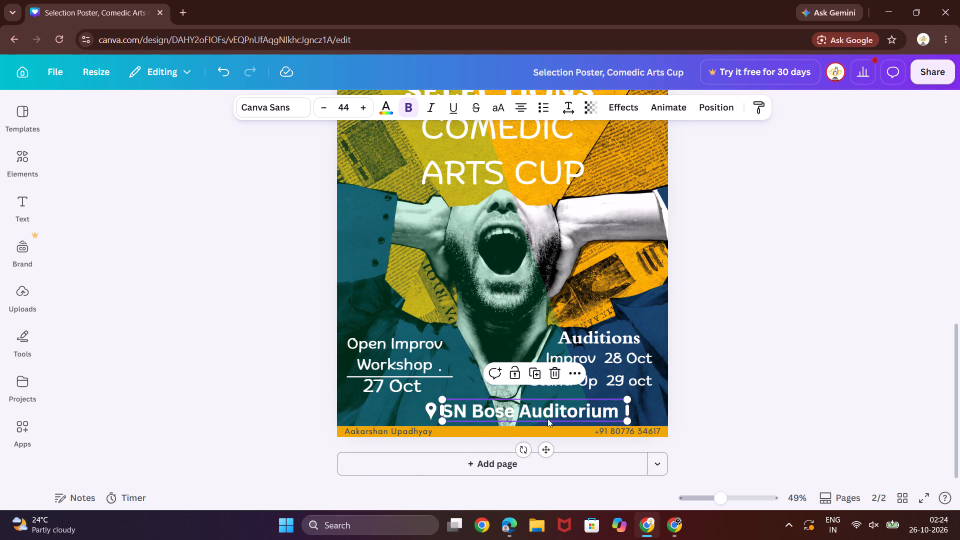
pyautogui.click(430, 410)
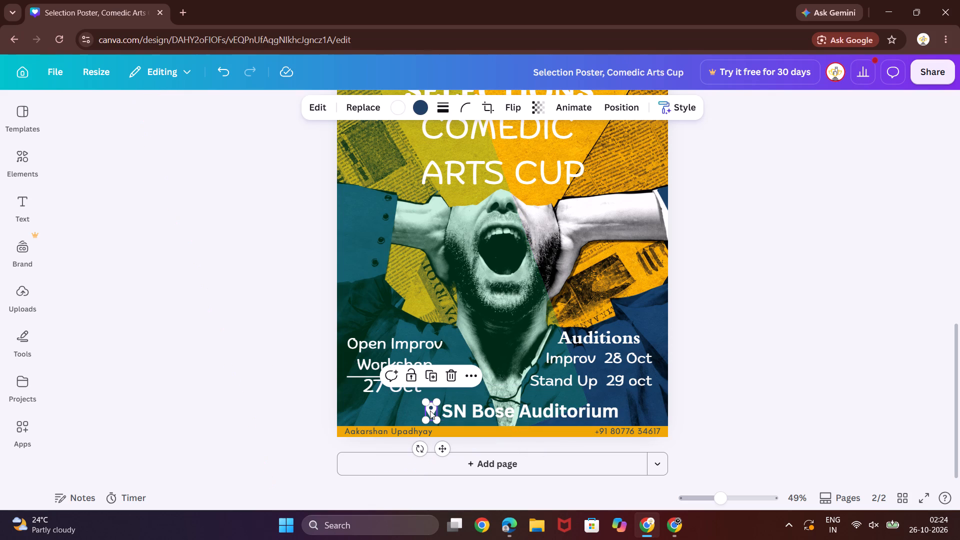
pyautogui.click(394, 109)
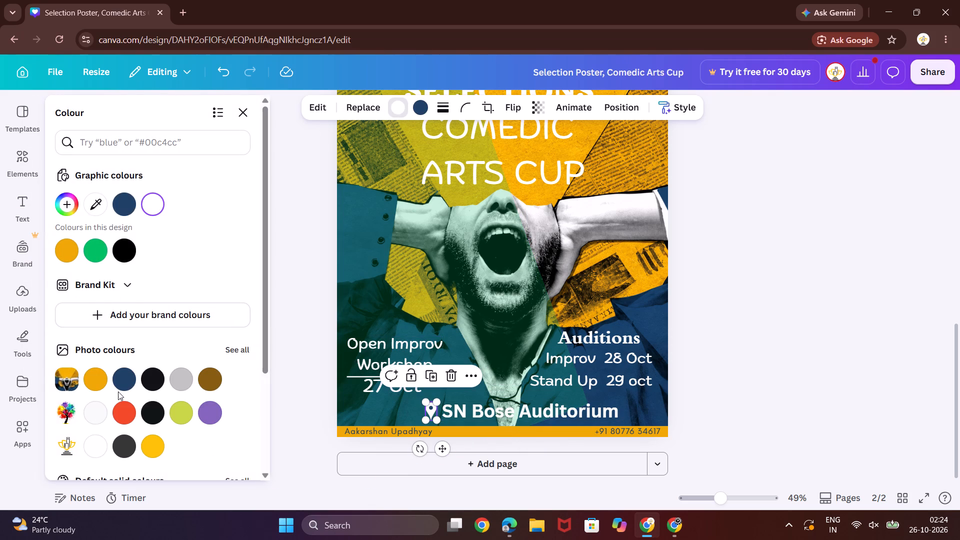
pyautogui.click(96, 379)
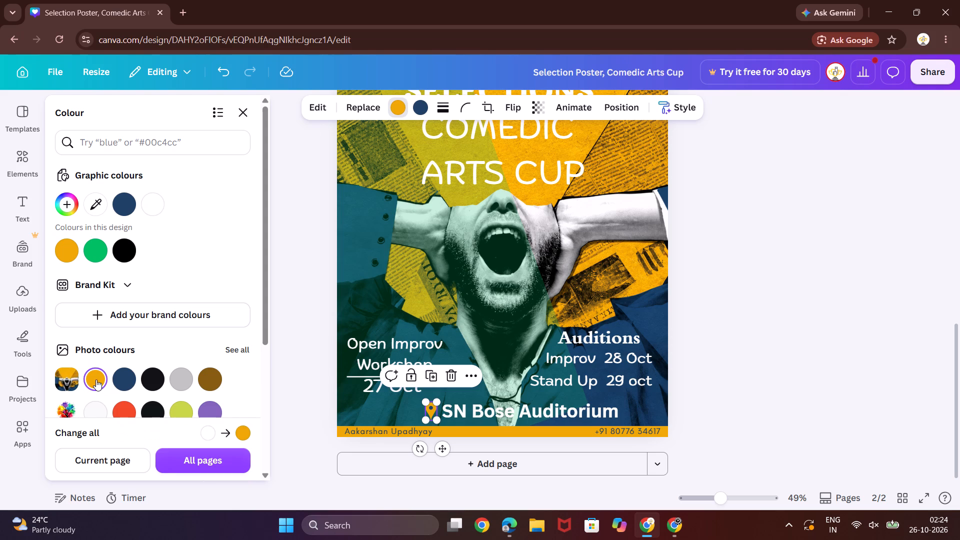
pyautogui.click(121, 384)
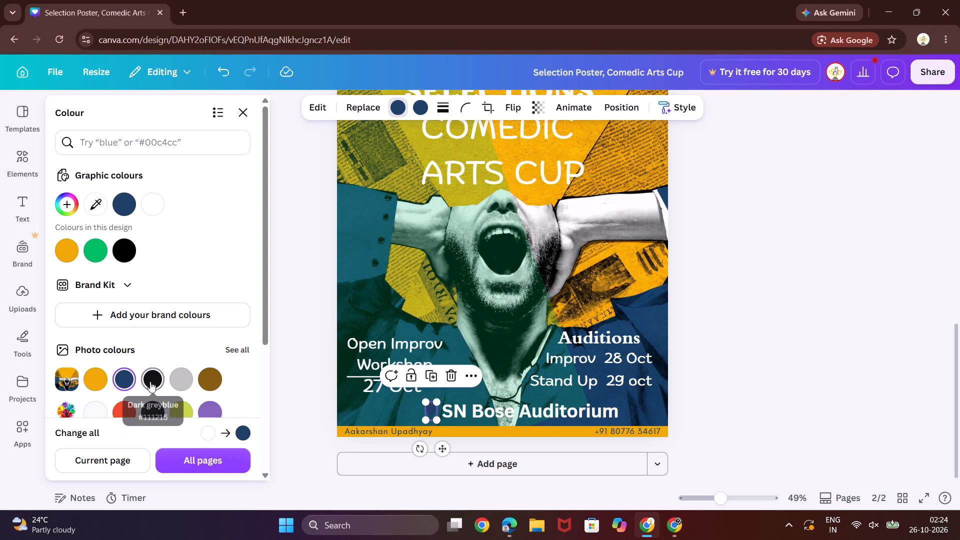
pyautogui.click(150, 381)
pyautogui.click(213, 384)
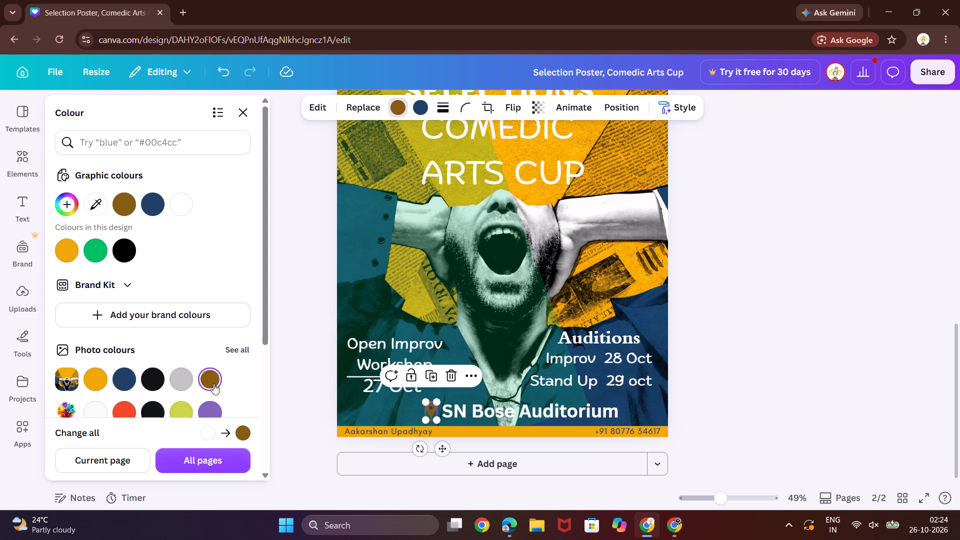
pyautogui.scroll(-1, 213, 383)
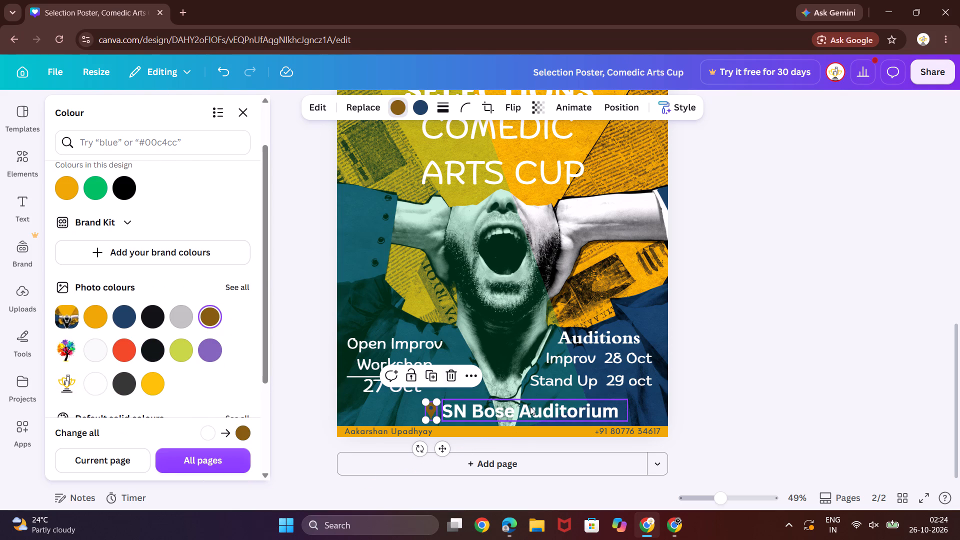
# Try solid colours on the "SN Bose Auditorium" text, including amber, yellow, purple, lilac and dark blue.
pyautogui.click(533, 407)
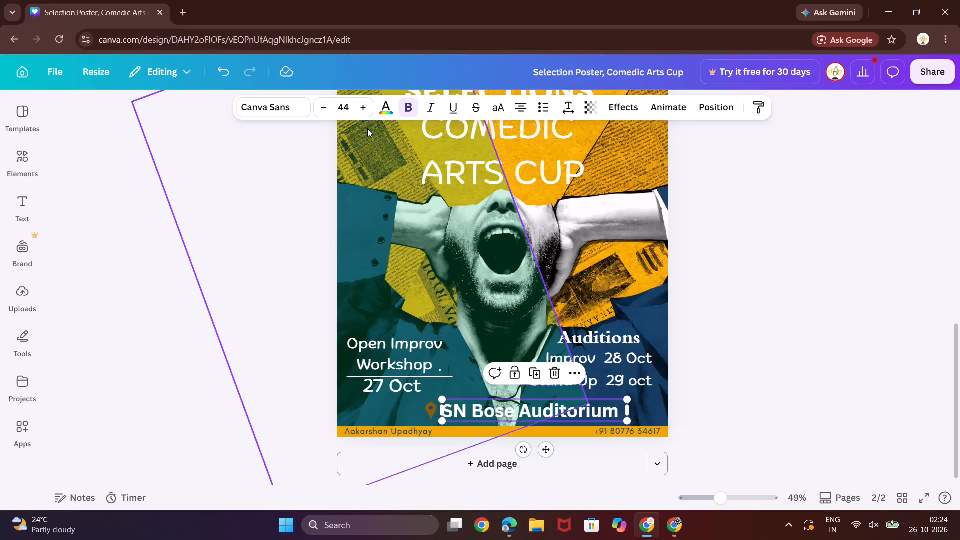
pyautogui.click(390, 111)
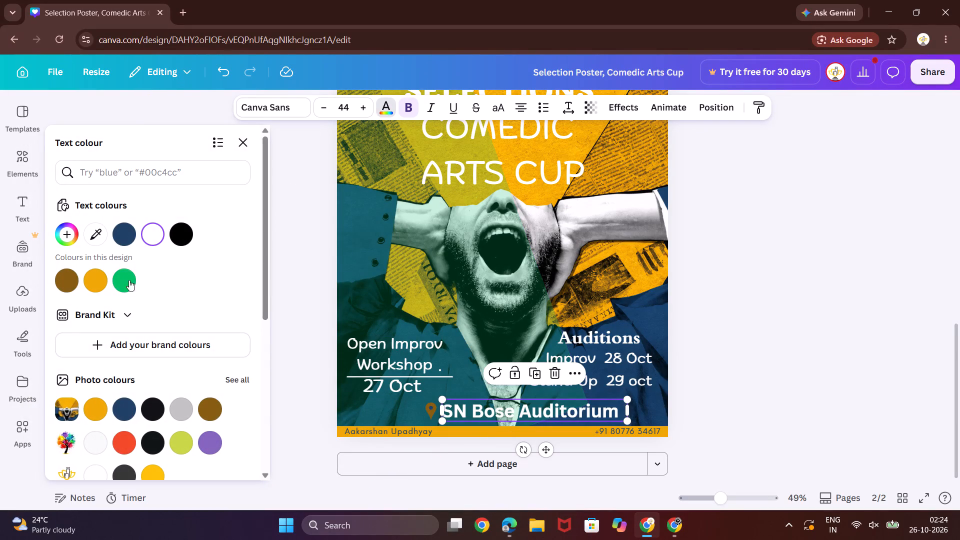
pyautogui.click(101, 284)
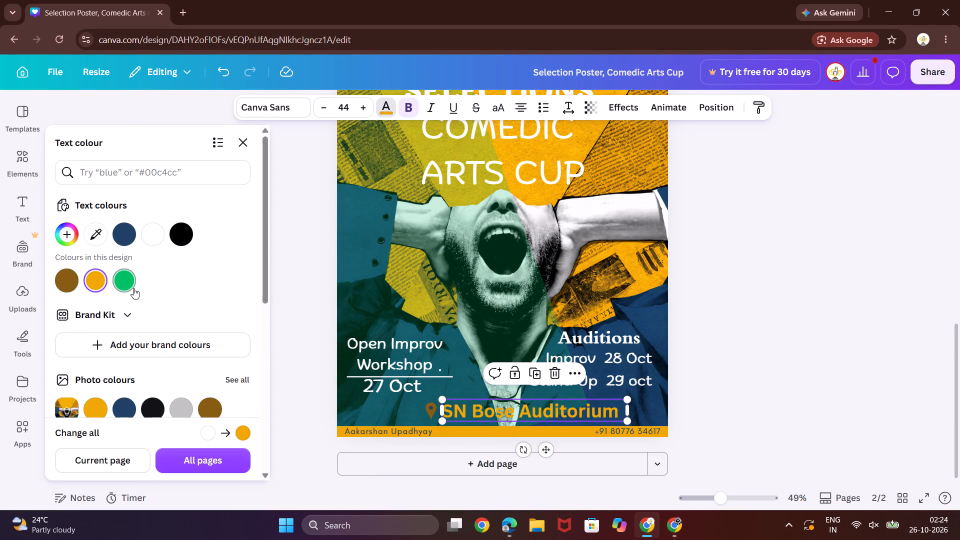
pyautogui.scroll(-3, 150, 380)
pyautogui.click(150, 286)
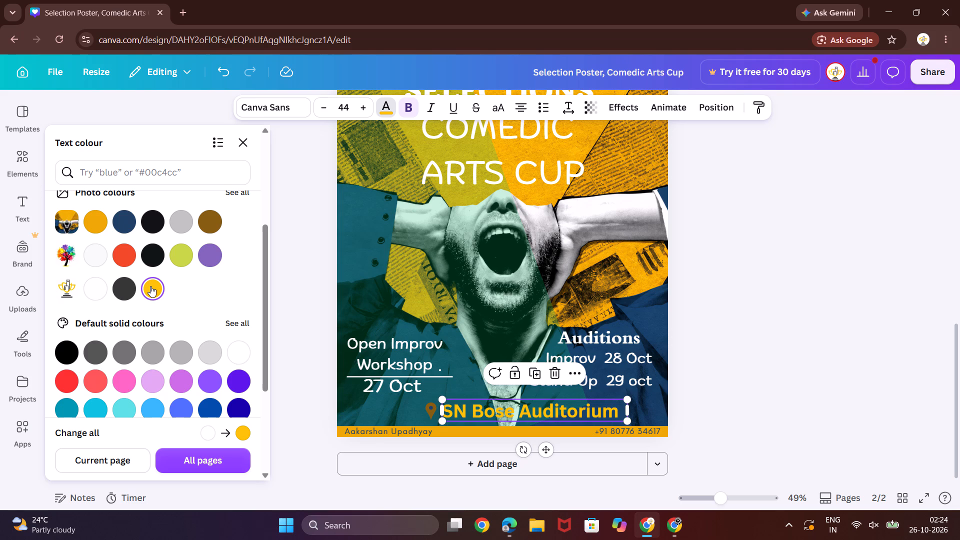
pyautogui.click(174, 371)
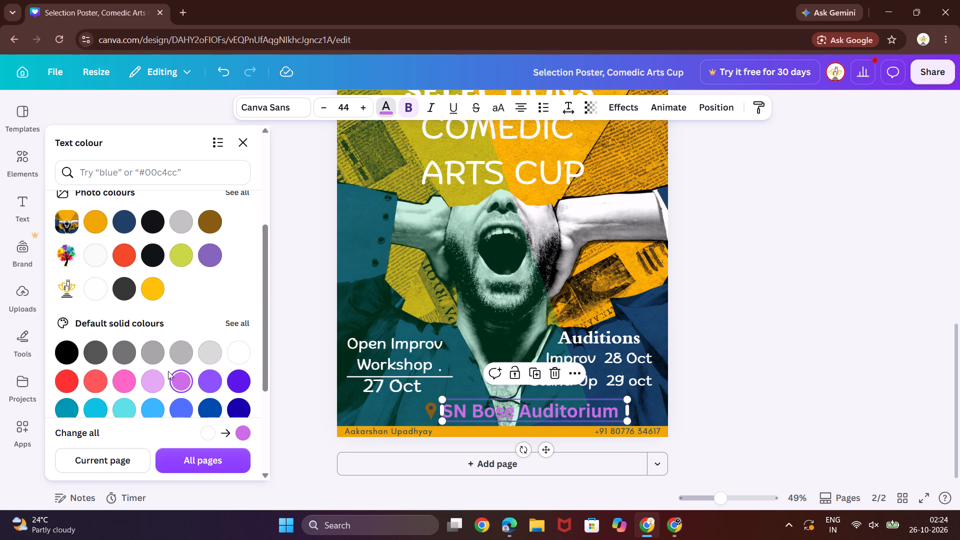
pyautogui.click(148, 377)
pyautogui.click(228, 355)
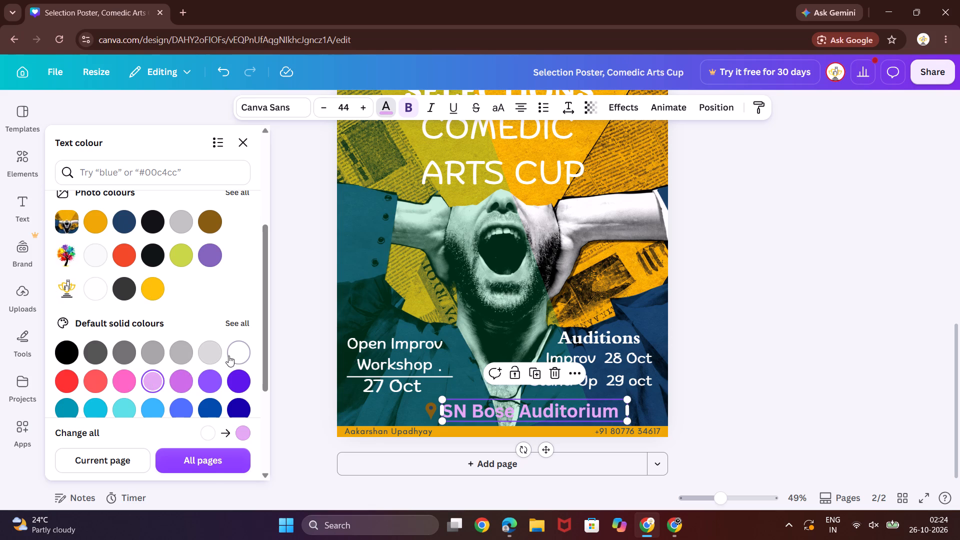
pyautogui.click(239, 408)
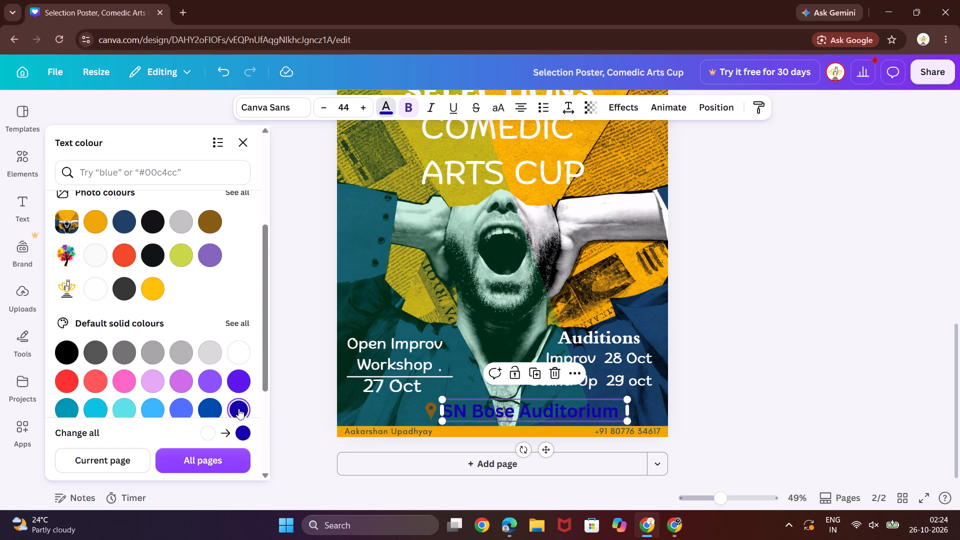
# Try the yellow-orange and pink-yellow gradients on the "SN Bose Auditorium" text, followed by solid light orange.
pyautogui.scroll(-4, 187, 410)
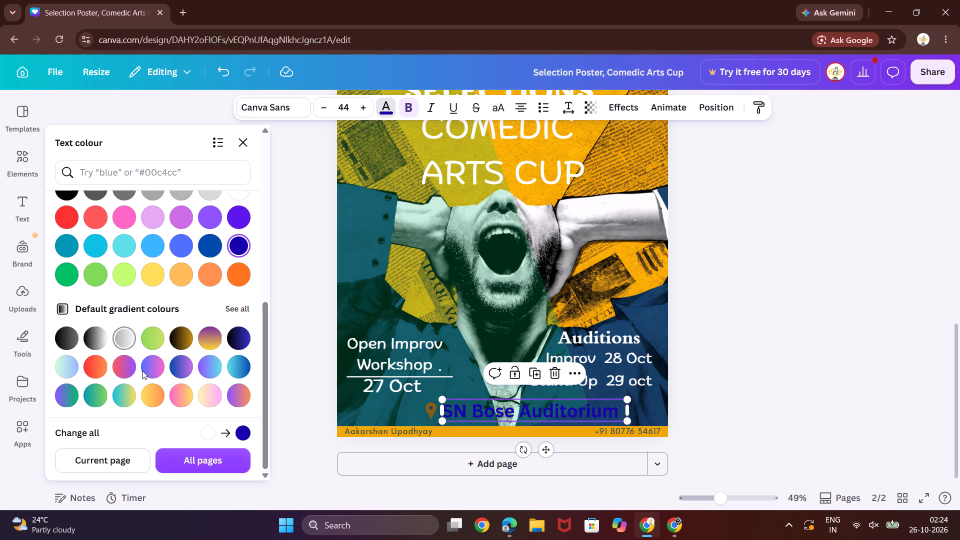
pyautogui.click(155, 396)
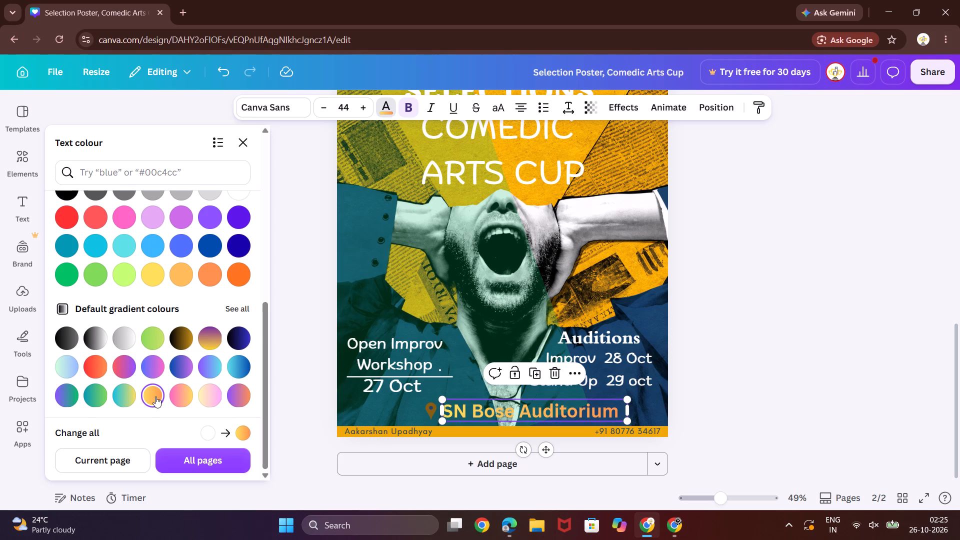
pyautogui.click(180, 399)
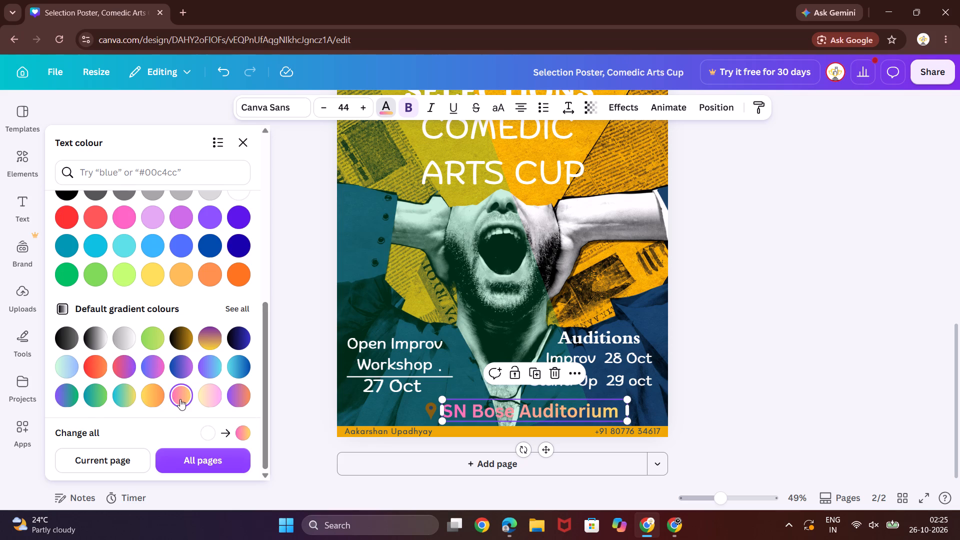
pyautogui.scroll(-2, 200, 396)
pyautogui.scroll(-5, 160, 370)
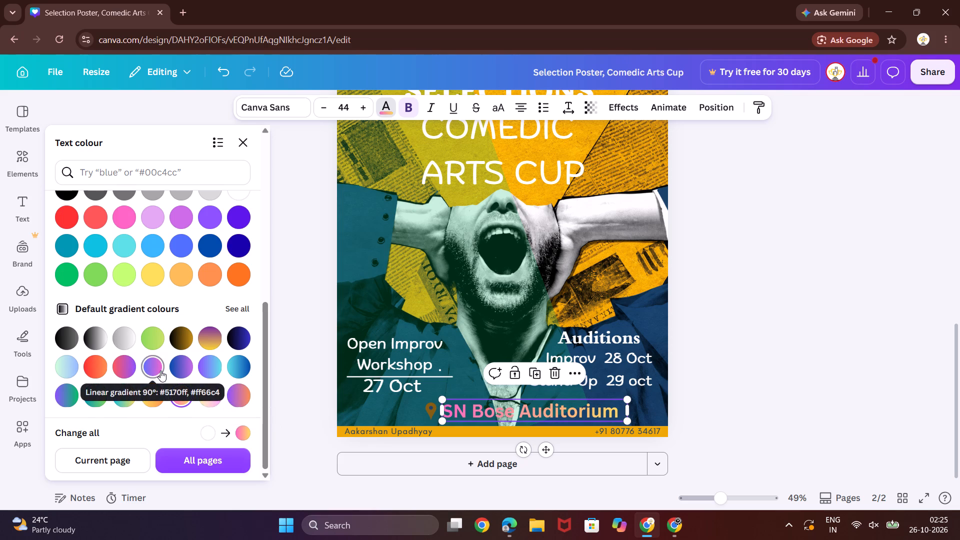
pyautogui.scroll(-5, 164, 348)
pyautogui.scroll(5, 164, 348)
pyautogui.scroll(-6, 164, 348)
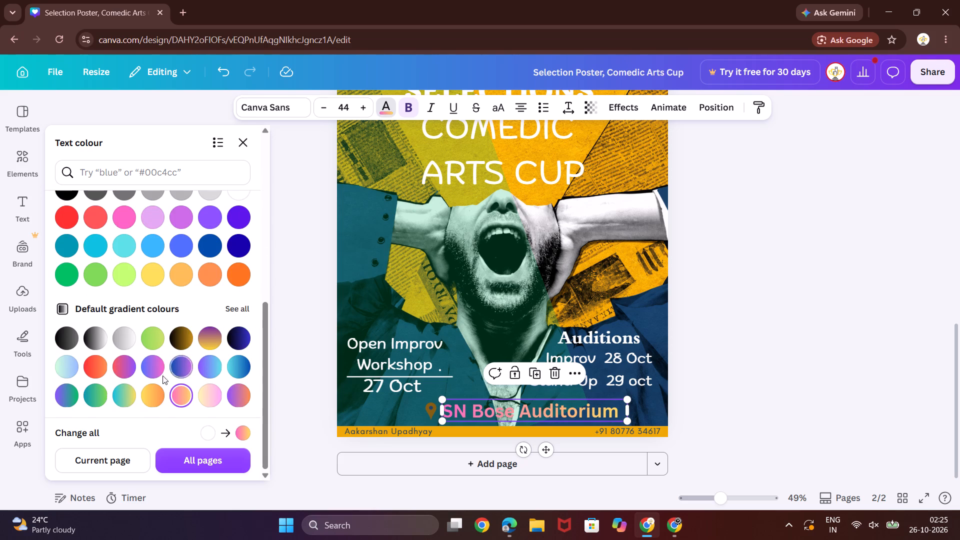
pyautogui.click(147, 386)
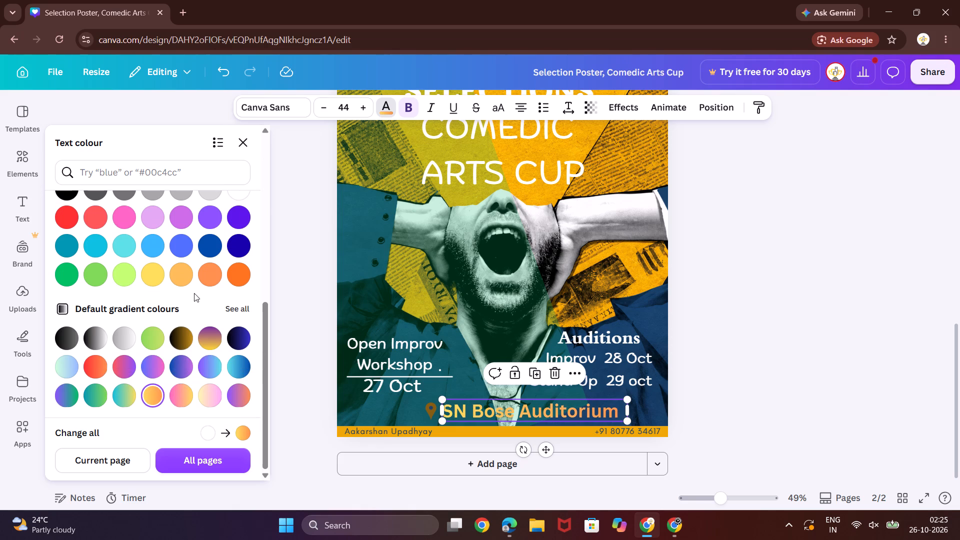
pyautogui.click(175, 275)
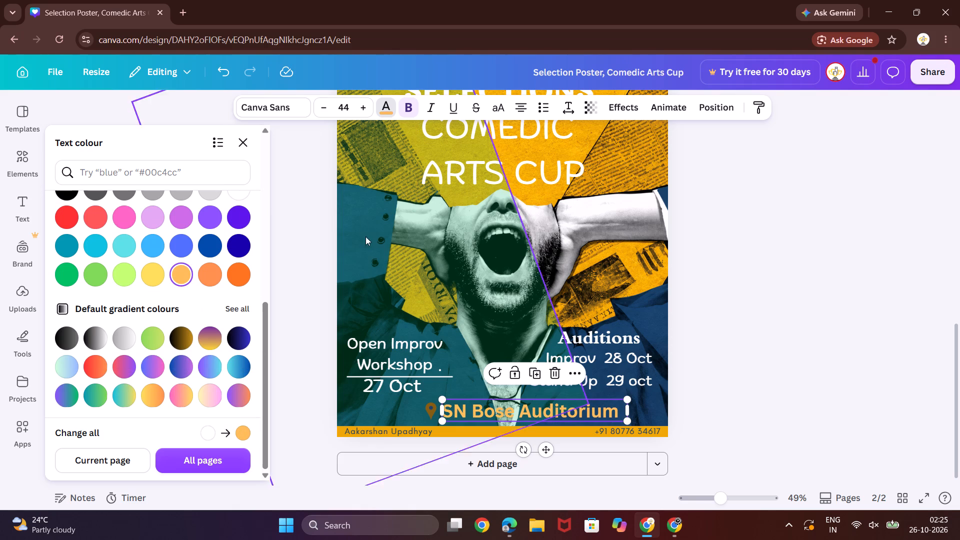
# Colour the "SN Bose Auditorium" text with the amber sampled by eyedropper from the poster background beside the "COMEDIC ARTS CUP" title.
pyautogui.scroll(6, 63, 246)
pyautogui.moveTo(93, 234); pyautogui.dragTo(540, 152)
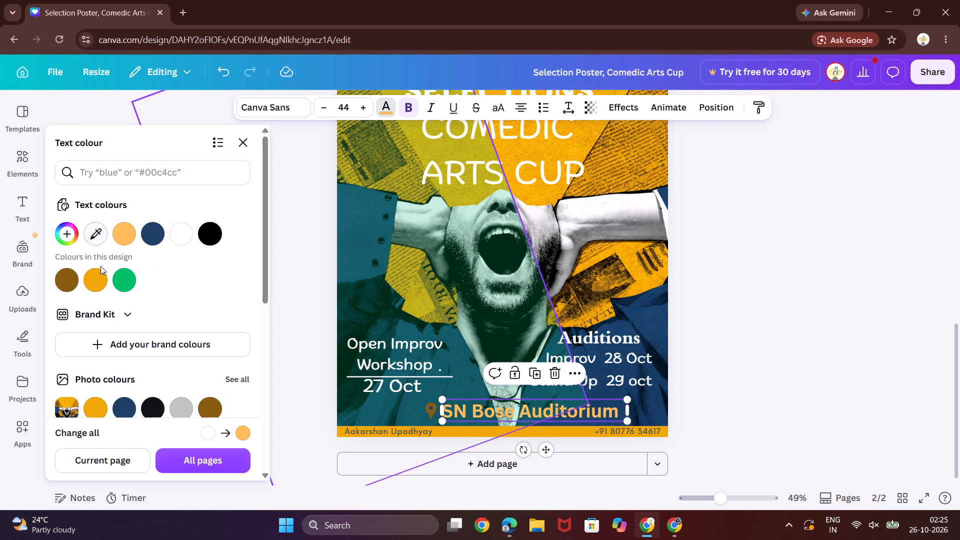
pyautogui.moveTo(89, 231); pyautogui.dragTo(104, 232)
pyautogui.moveTo(98, 232); pyautogui.dragTo(128, 232)
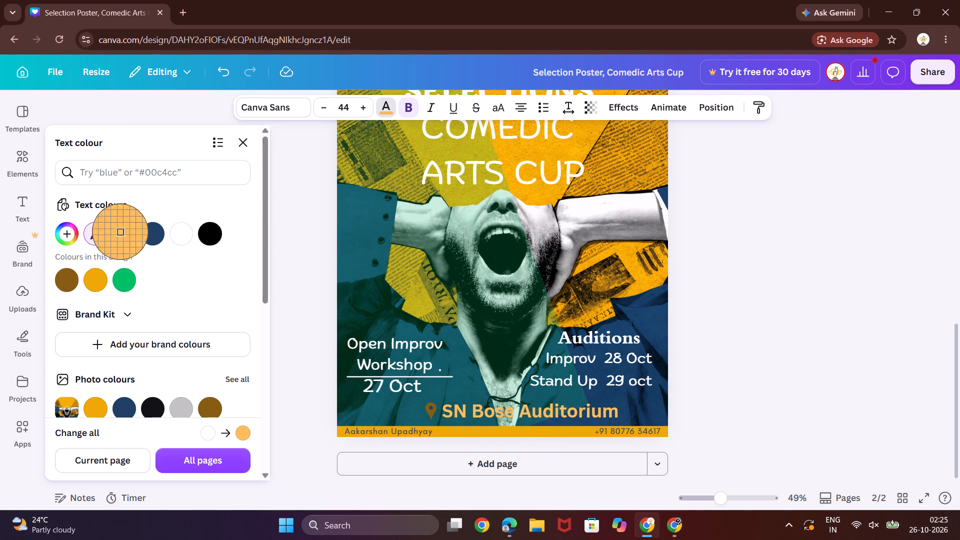
pyautogui.moveTo(128, 232); pyautogui.dragTo(576, 148)
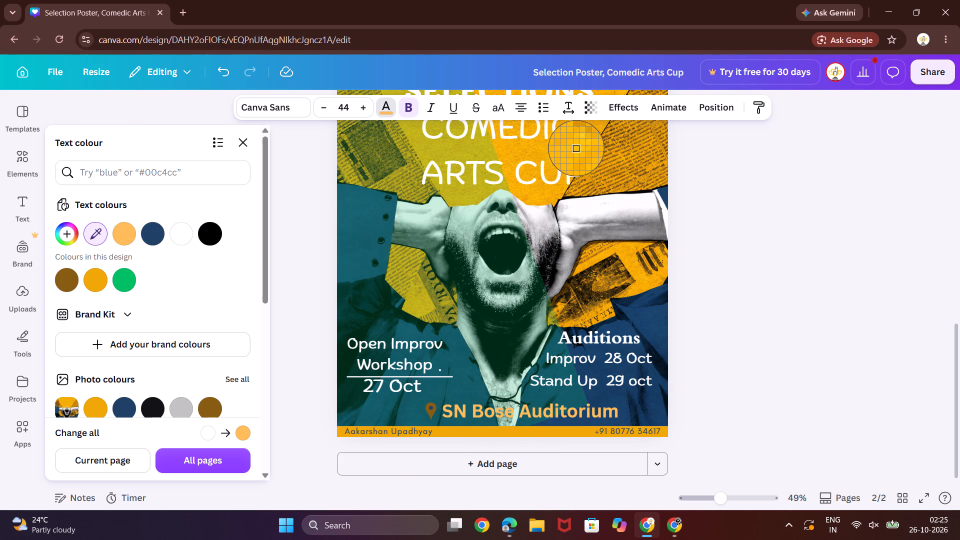
pyautogui.moveTo(576, 148); pyautogui.dragTo(577, 146)
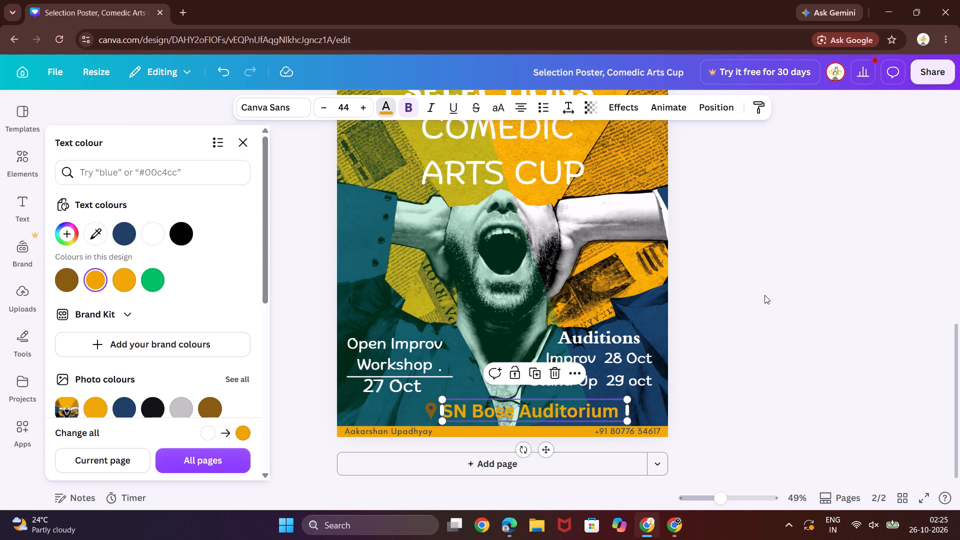
# Review the second page with its recoloured venue line and compare it with the first page's design.
pyautogui.scroll(3, 645, 376)
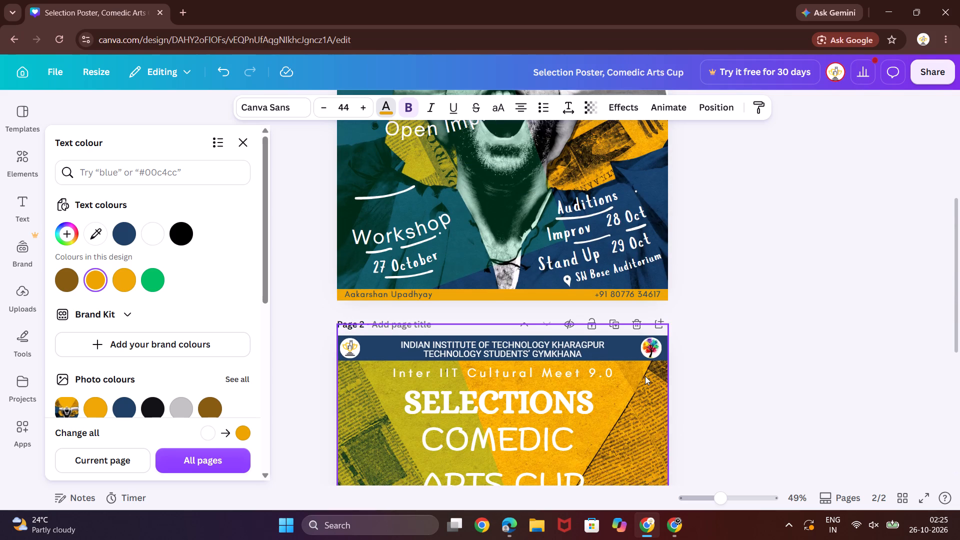
pyautogui.scroll(-3, 645, 376)
pyautogui.click(719, 340)
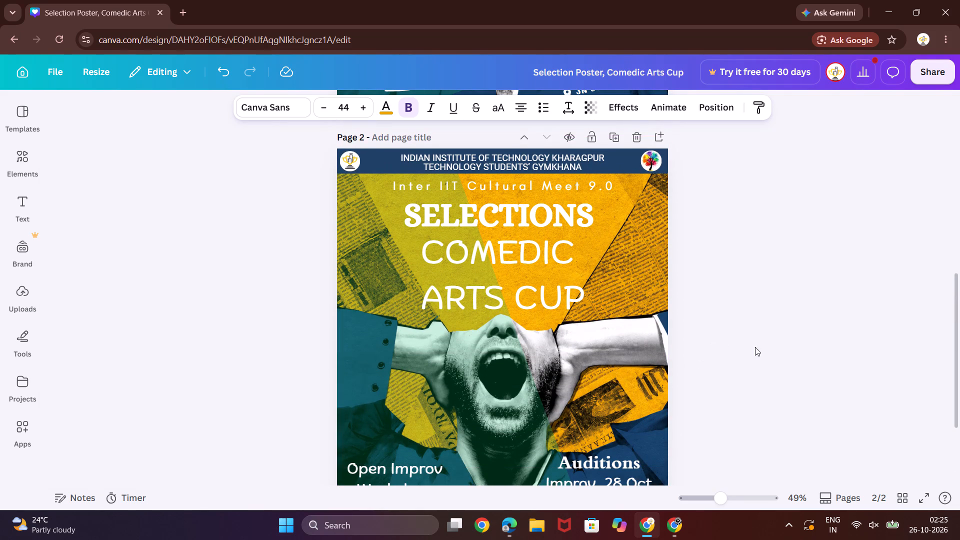
pyautogui.scroll(-4, 580, 360)
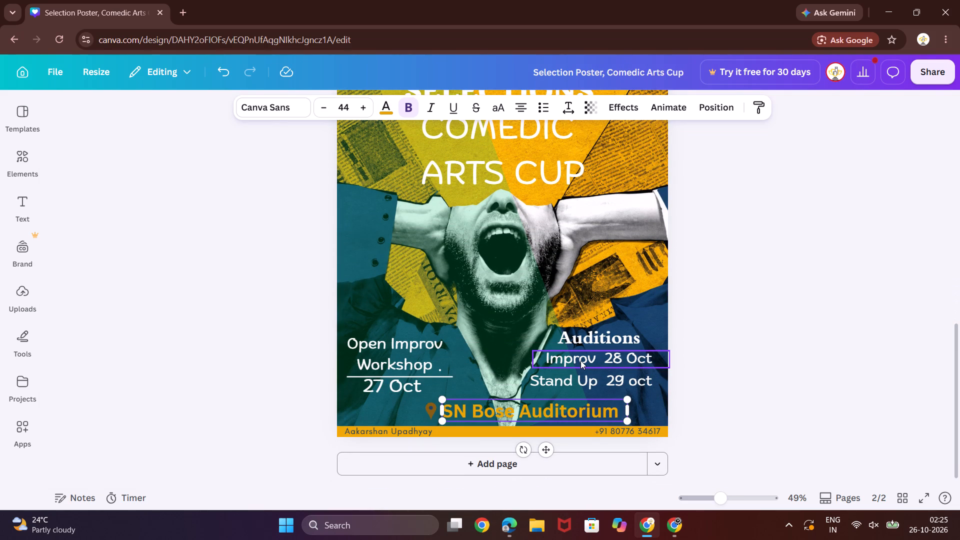
pyautogui.scroll(5, 580, 360)
pyautogui.scroll(6, 716, 354)
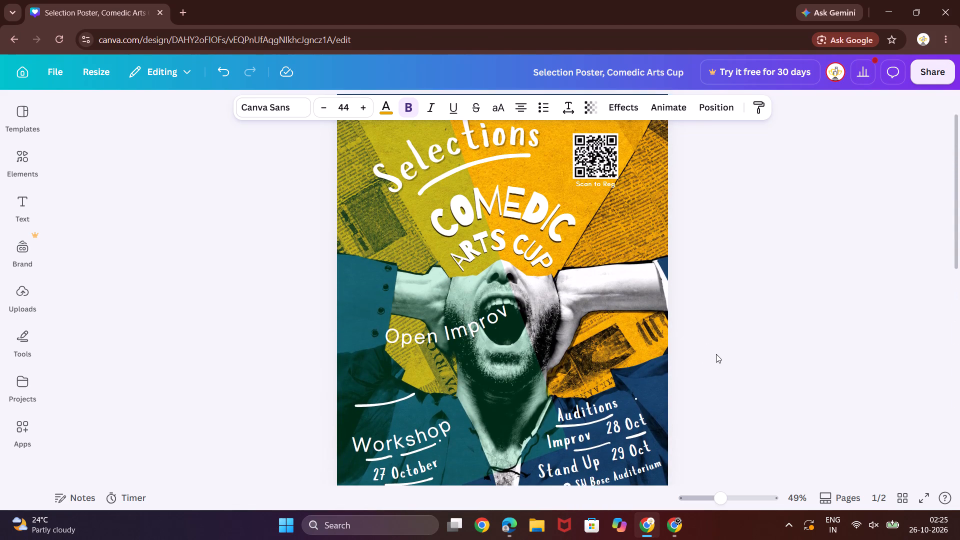
pyautogui.scroll(1, 716, 354)
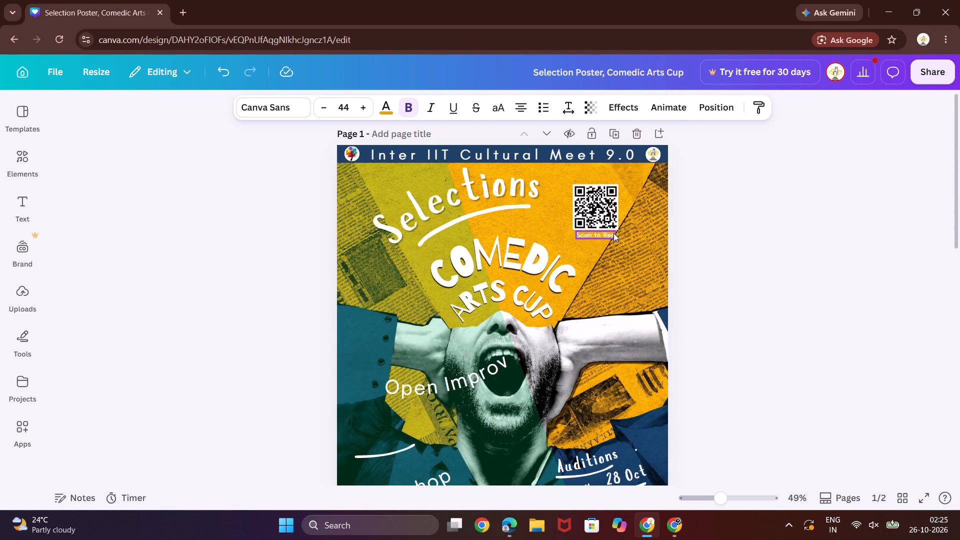
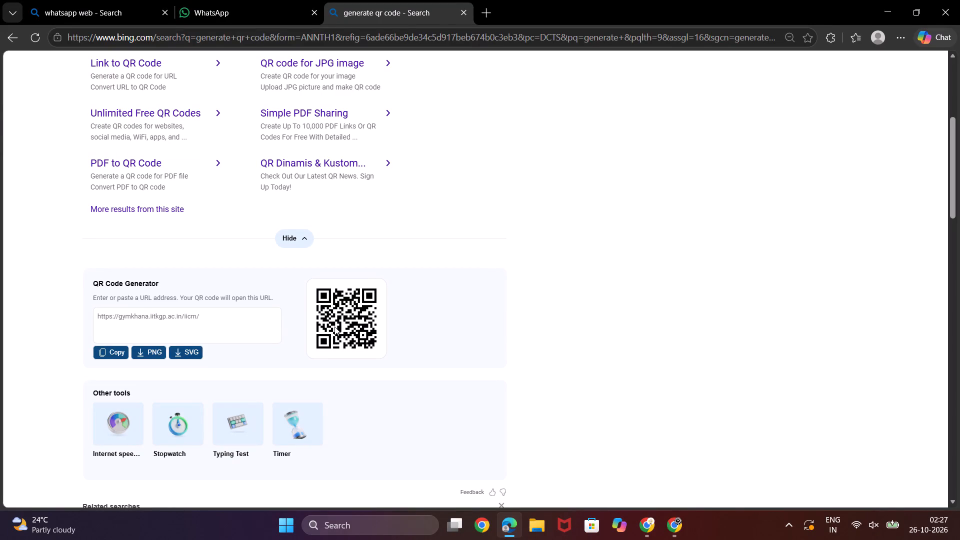
pyautogui.click(152, 355)
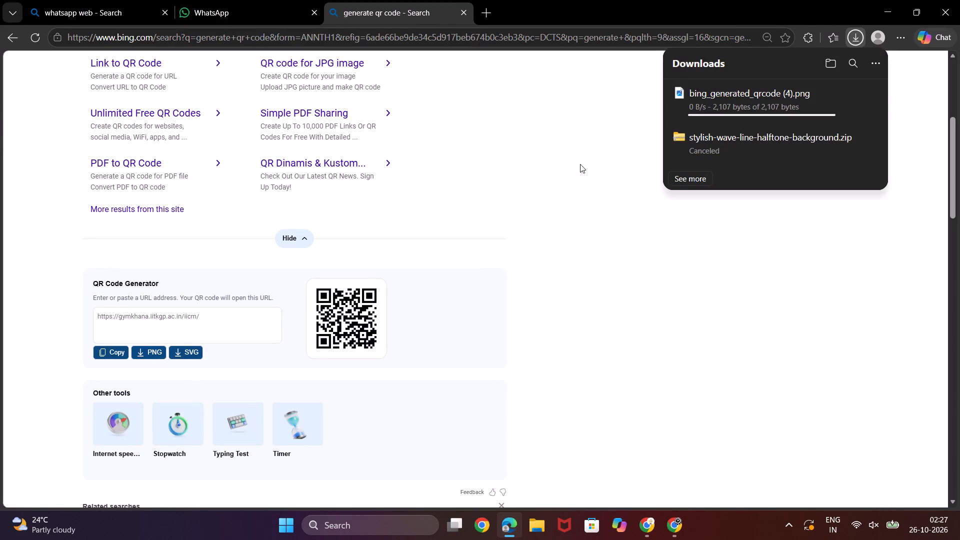
pyautogui.click(845, 100)
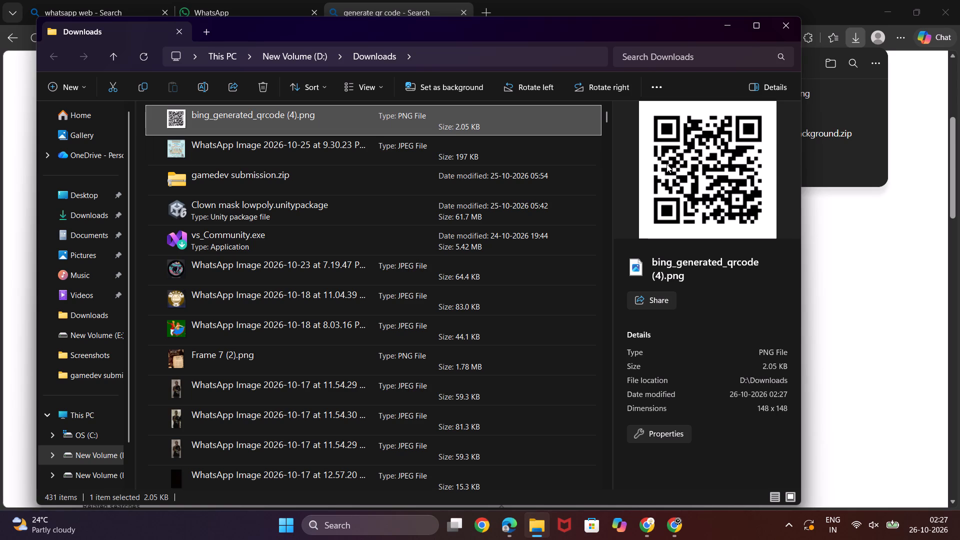
pyautogui.click(679, 165)
pyautogui.moveTo(680, 165); pyautogui.dragTo(711, 253)
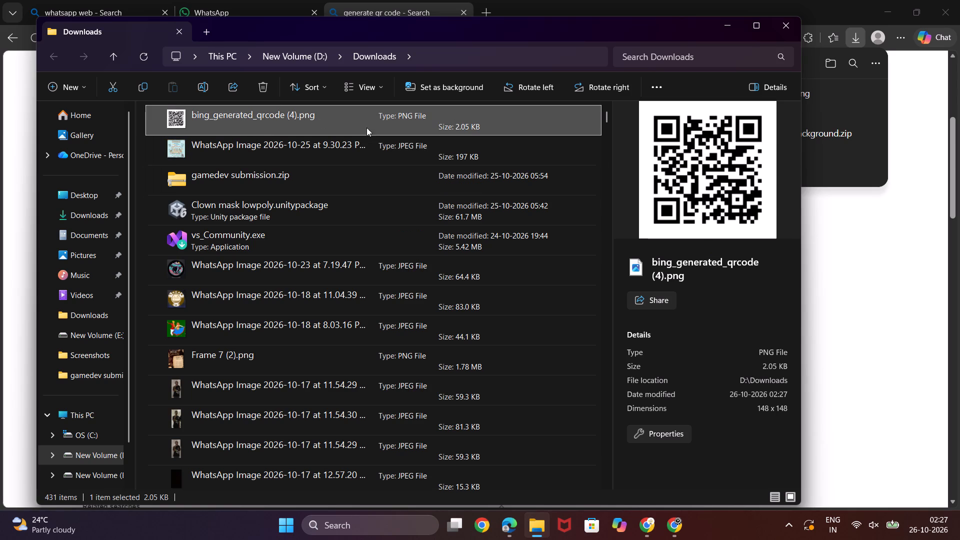
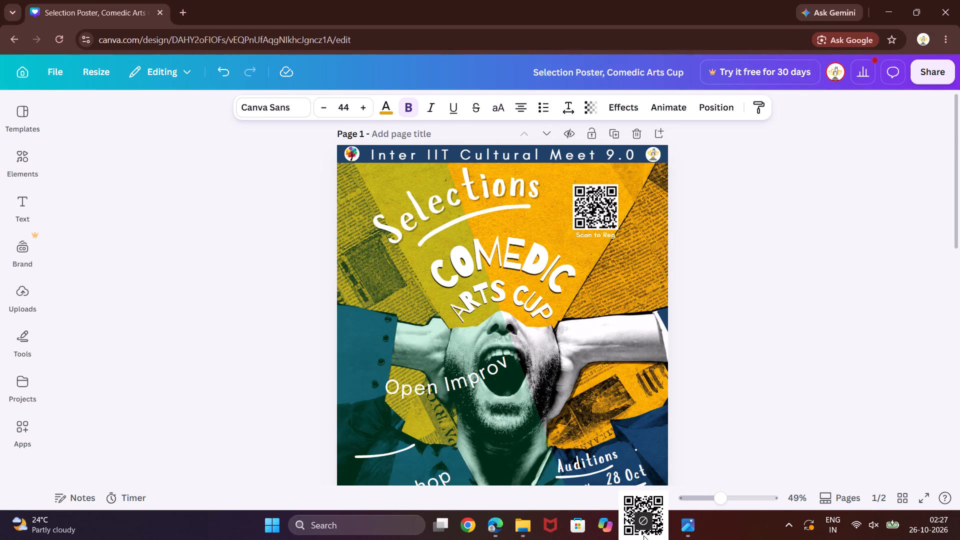
# Bring the downloaded QR code image into the Canva poster and paste a copy of it onto page 2.
pyautogui.moveTo(643, 535); pyautogui.dragTo(601, 300)
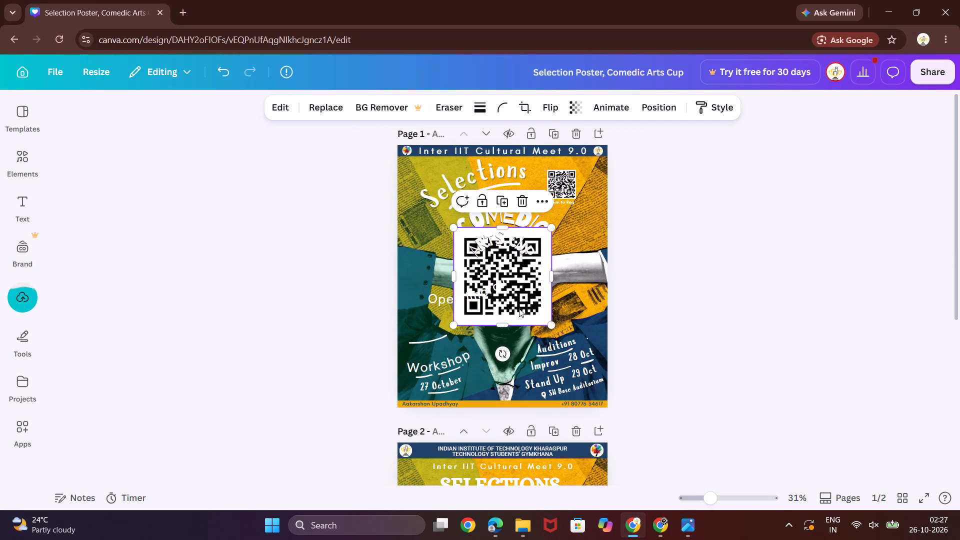
pyautogui.moveTo(536, 311); pyautogui.dragTo(570, 417)
pyautogui.scroll(-2, 570, 417)
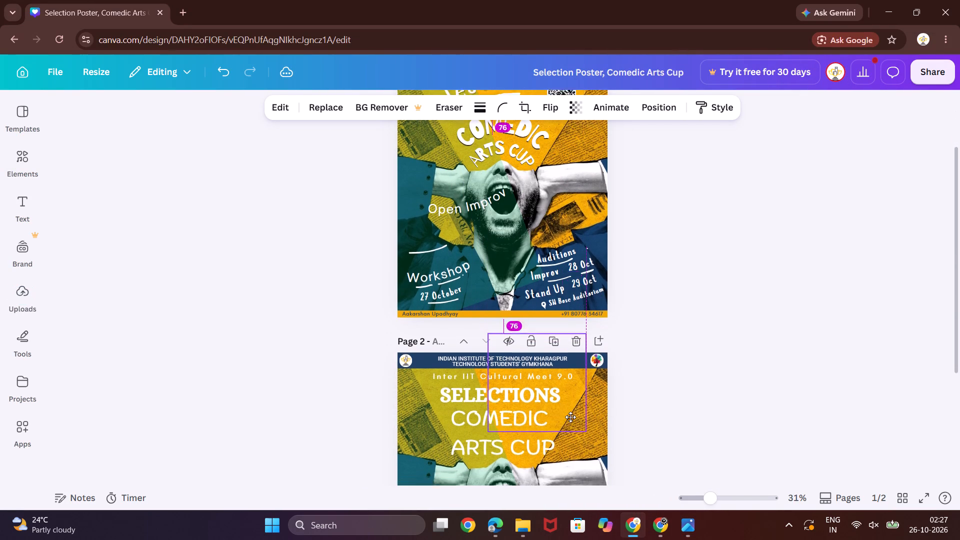
pyautogui.scroll(-1, 570, 417)
pyautogui.moveTo(570, 417); pyautogui.dragTo(568, 253)
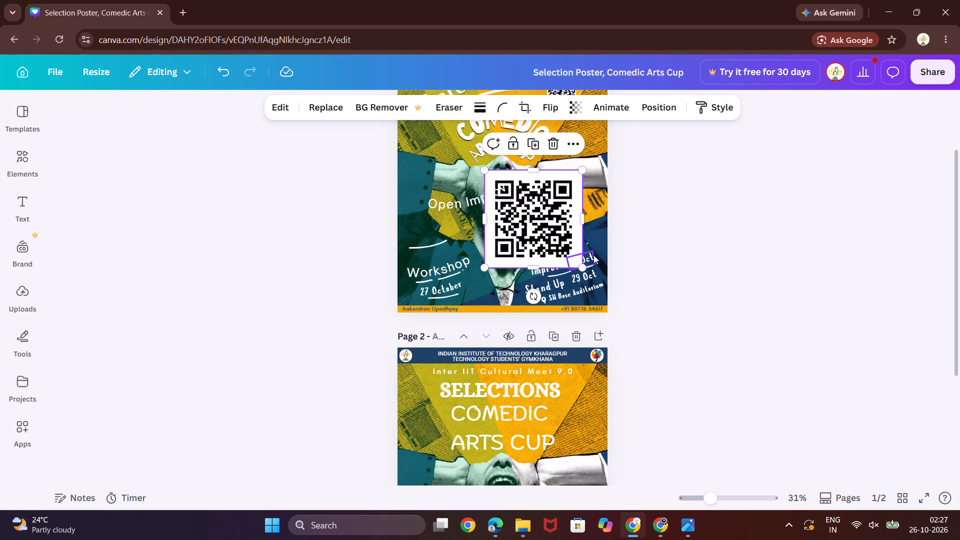
pyautogui.hotkey('ctrl', 'c')
pyautogui.scroll(-4, 595, 260)
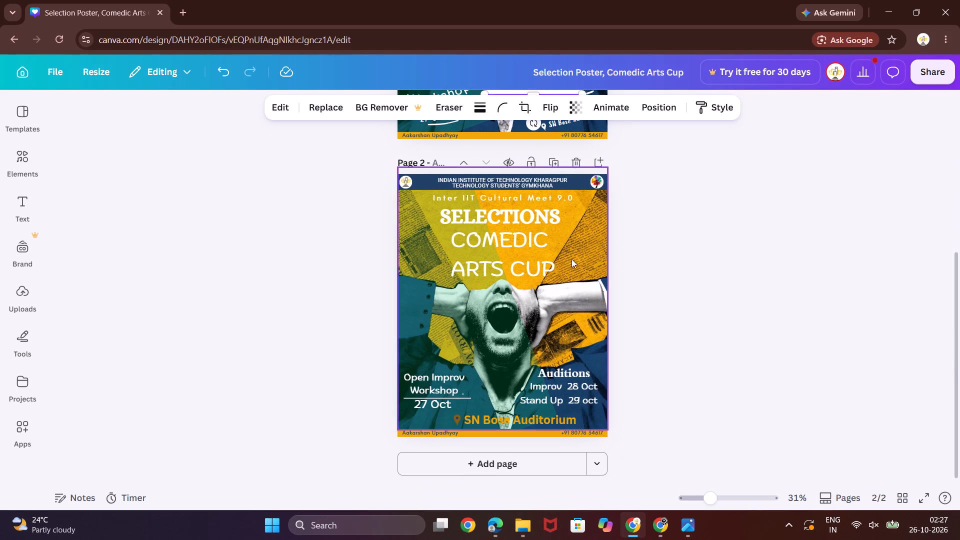
pyautogui.hotkey('ctrl', 'v')
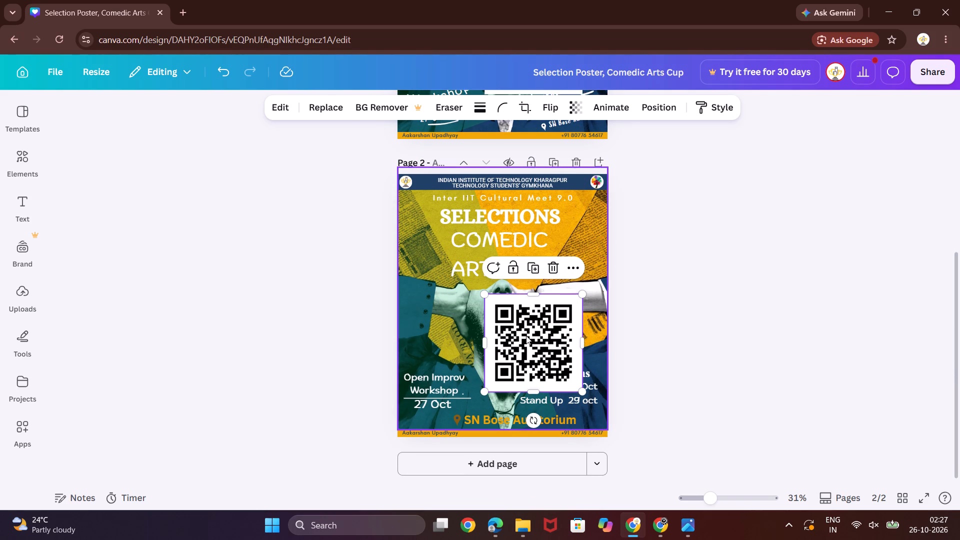
# Scale the QR code on page 2 down to about 230 by 230.
pyautogui.moveTo(483, 292); pyautogui.dragTo(504, 314)
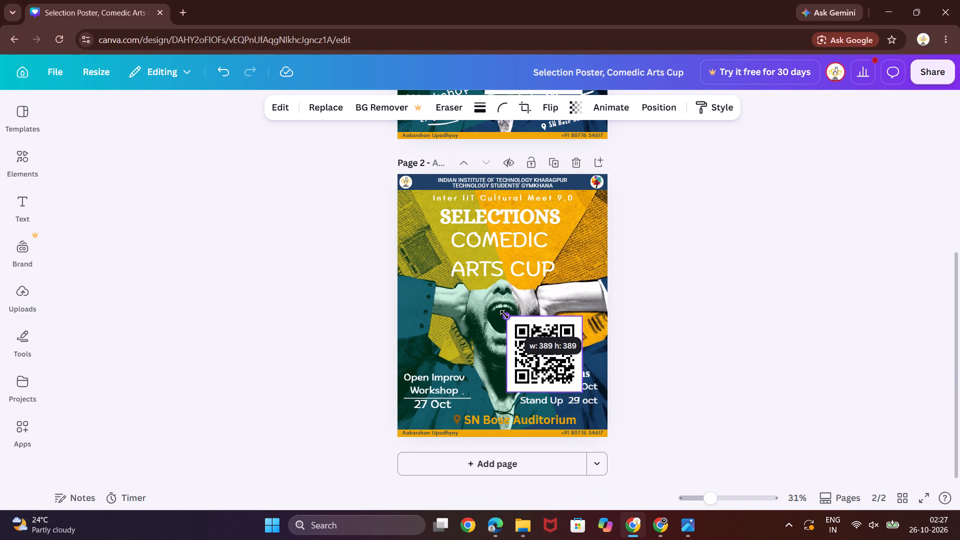
pyautogui.moveTo(504, 314); pyautogui.dragTo(534, 347)
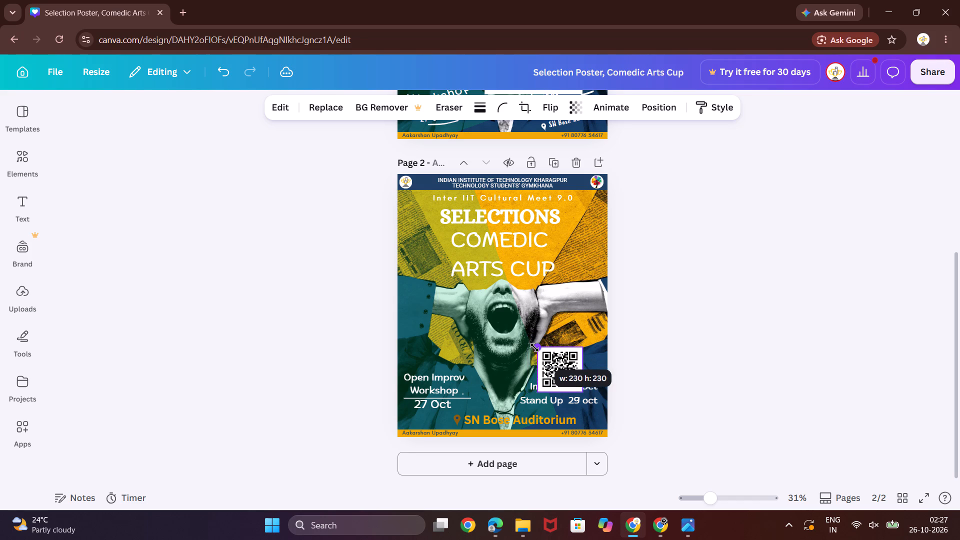
pyautogui.moveTo(534, 347); pyautogui.dragTo(537, 349)
# Try several positions for the page 2 QR code and place it above the Open Improv Workshop text.
pyautogui.moveTo(557, 366); pyautogui.dragTo(566, 340)
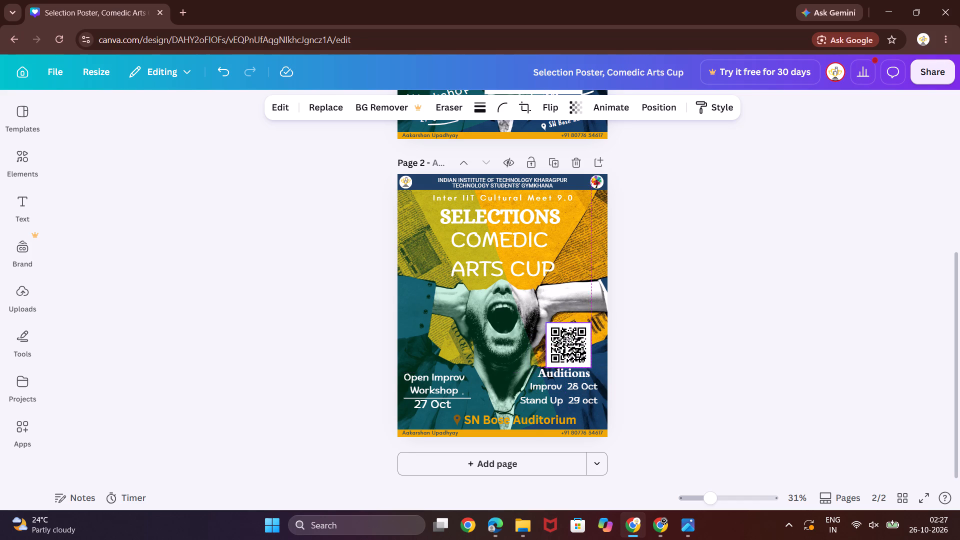
pyautogui.moveTo(566, 340); pyautogui.dragTo(574, 333)
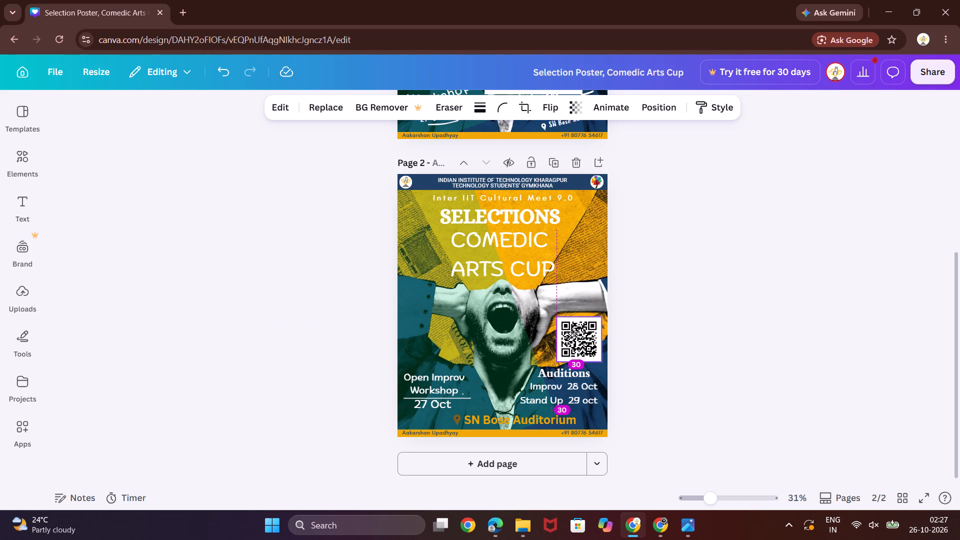
pyautogui.moveTo(574, 333); pyautogui.dragTo(583, 263)
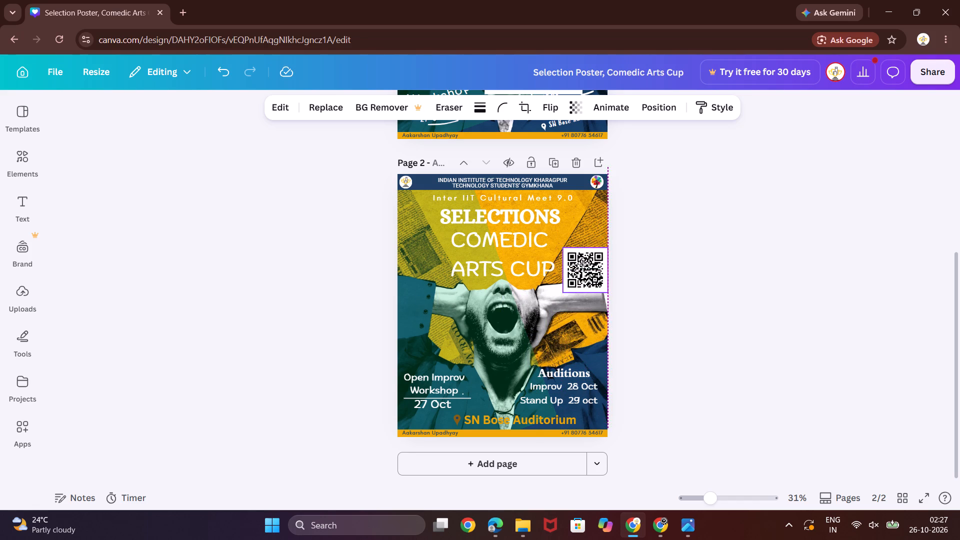
pyautogui.moveTo(583, 263); pyautogui.dragTo(573, 250)
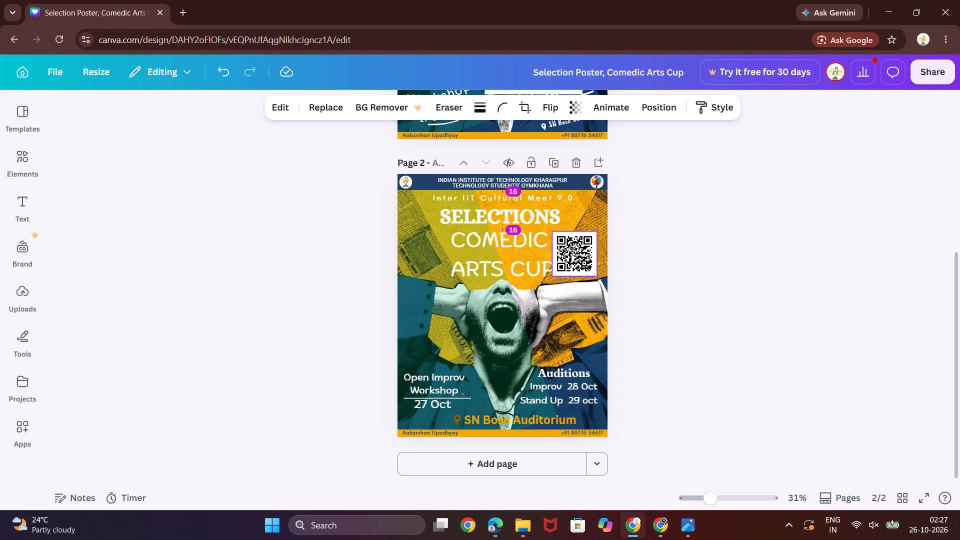
pyautogui.moveTo(573, 250); pyautogui.dragTo(577, 315)
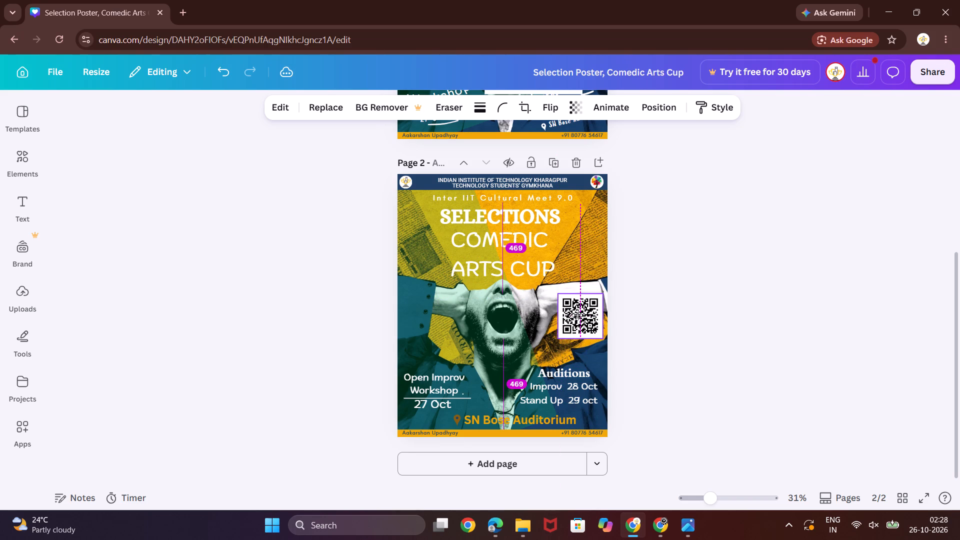
pyautogui.moveTo(577, 315); pyautogui.dragTo(433, 330)
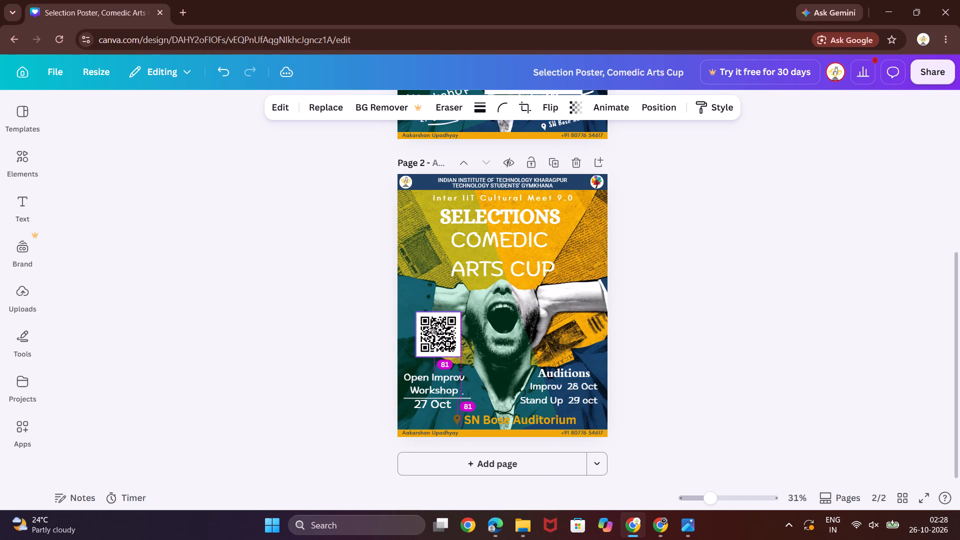
pyautogui.moveTo(433, 330); pyautogui.dragTo(428, 328)
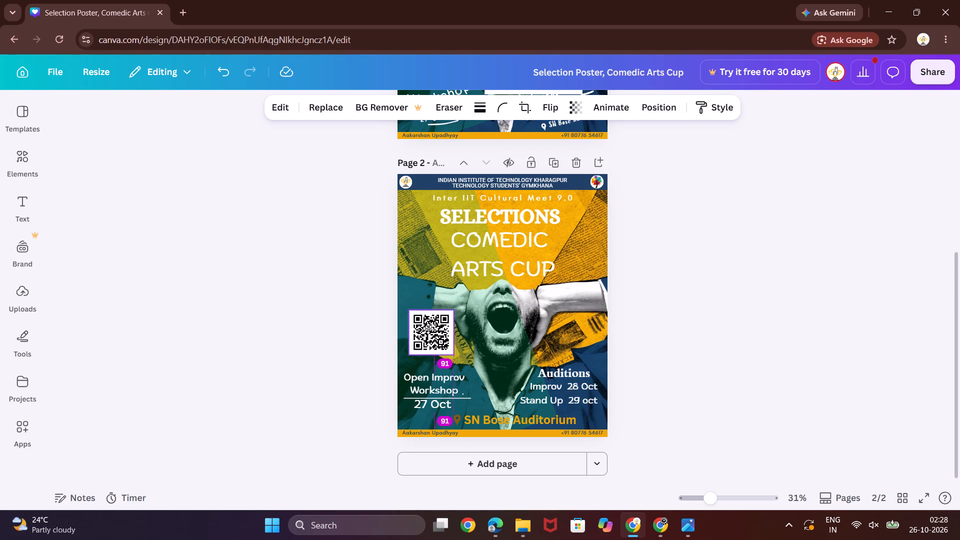
pyautogui.moveTo(428, 328); pyautogui.dragTo(434, 330)
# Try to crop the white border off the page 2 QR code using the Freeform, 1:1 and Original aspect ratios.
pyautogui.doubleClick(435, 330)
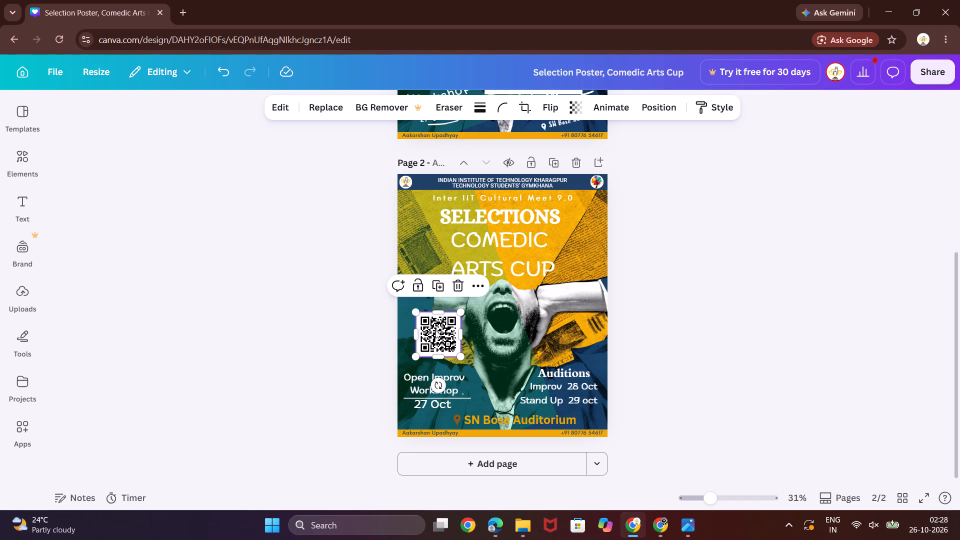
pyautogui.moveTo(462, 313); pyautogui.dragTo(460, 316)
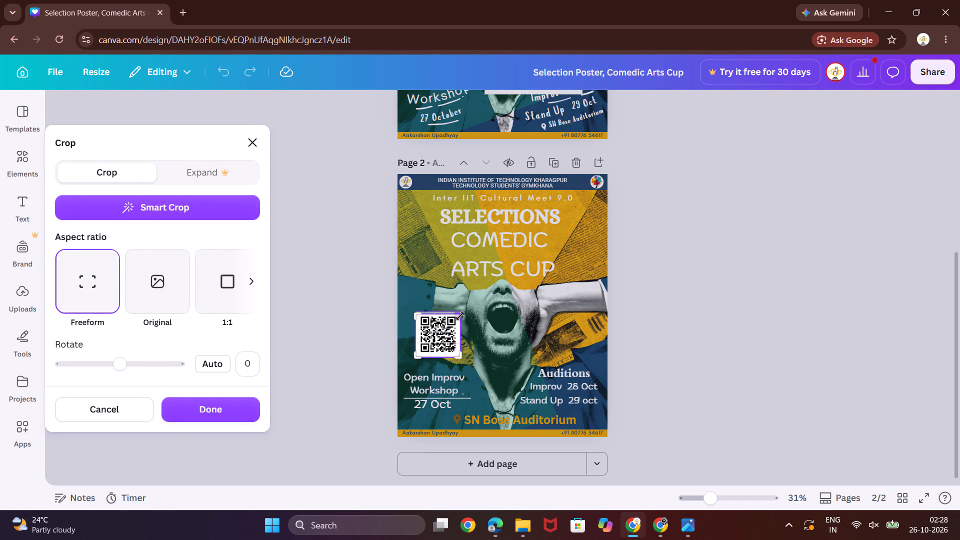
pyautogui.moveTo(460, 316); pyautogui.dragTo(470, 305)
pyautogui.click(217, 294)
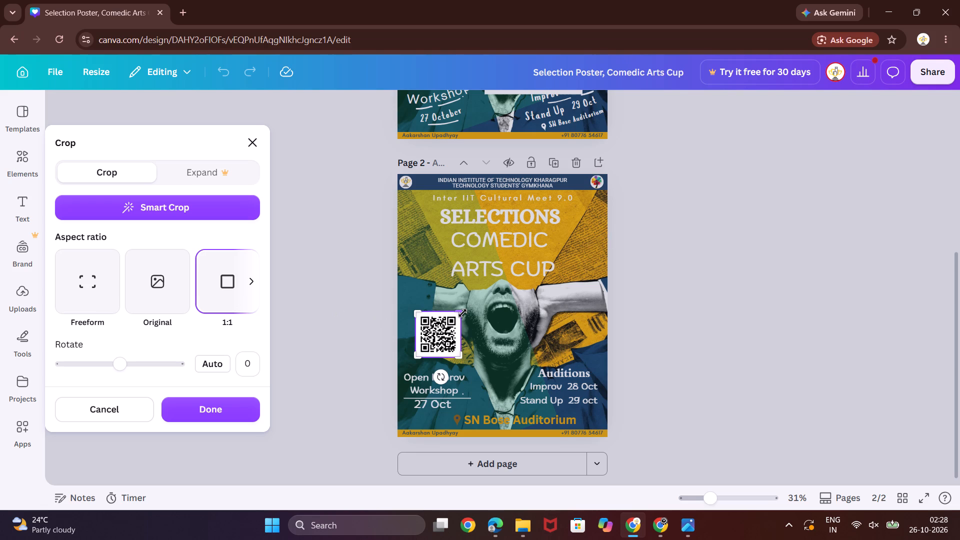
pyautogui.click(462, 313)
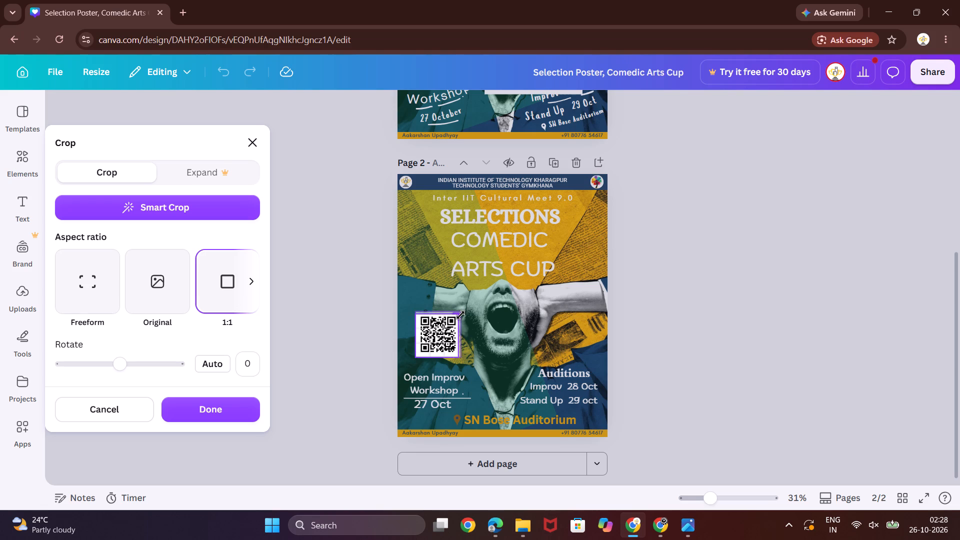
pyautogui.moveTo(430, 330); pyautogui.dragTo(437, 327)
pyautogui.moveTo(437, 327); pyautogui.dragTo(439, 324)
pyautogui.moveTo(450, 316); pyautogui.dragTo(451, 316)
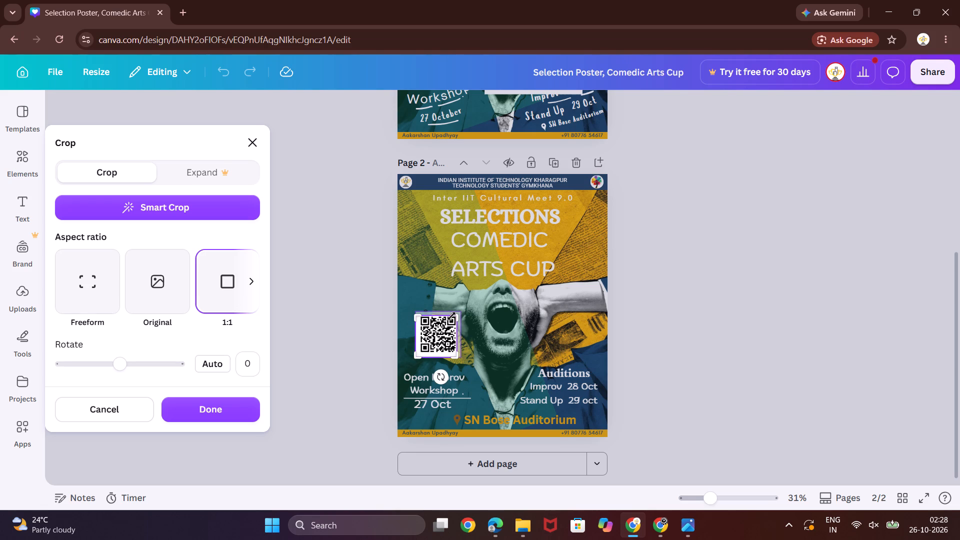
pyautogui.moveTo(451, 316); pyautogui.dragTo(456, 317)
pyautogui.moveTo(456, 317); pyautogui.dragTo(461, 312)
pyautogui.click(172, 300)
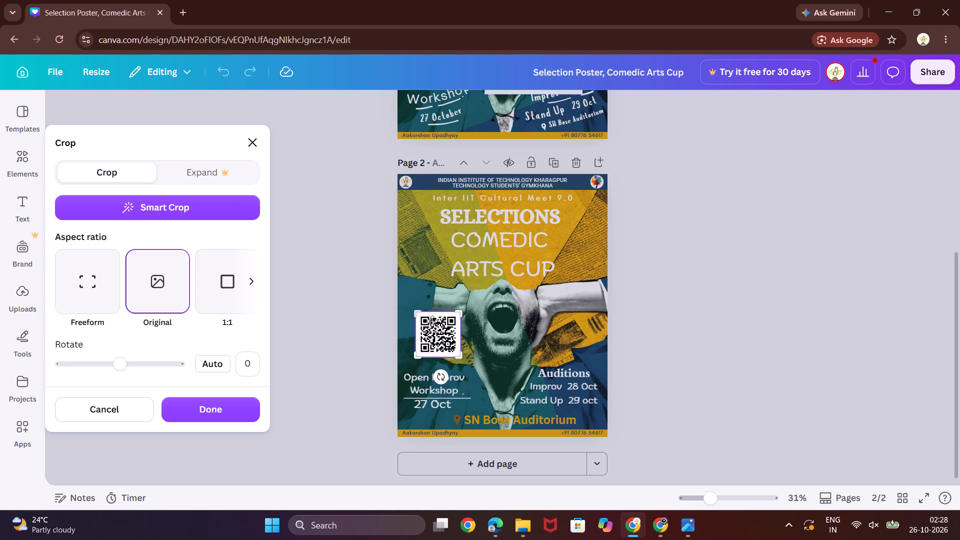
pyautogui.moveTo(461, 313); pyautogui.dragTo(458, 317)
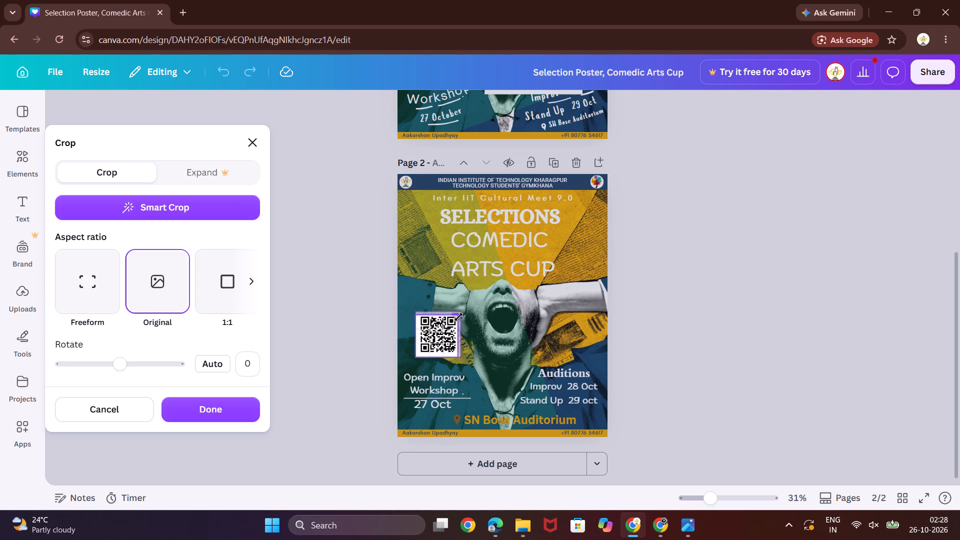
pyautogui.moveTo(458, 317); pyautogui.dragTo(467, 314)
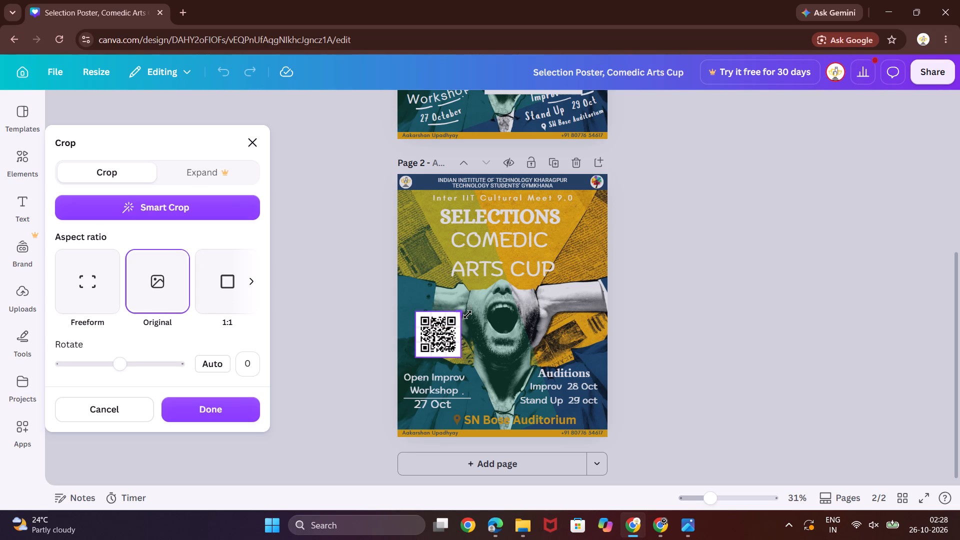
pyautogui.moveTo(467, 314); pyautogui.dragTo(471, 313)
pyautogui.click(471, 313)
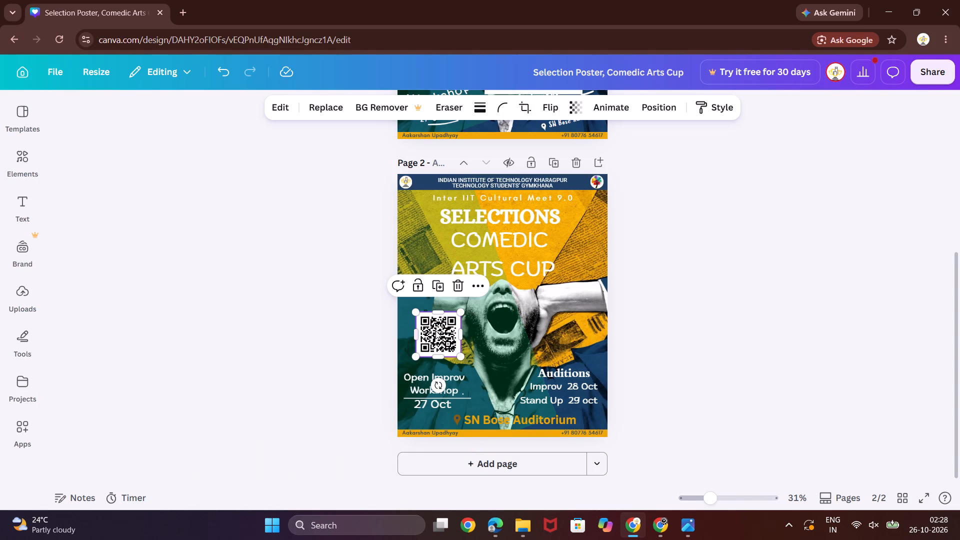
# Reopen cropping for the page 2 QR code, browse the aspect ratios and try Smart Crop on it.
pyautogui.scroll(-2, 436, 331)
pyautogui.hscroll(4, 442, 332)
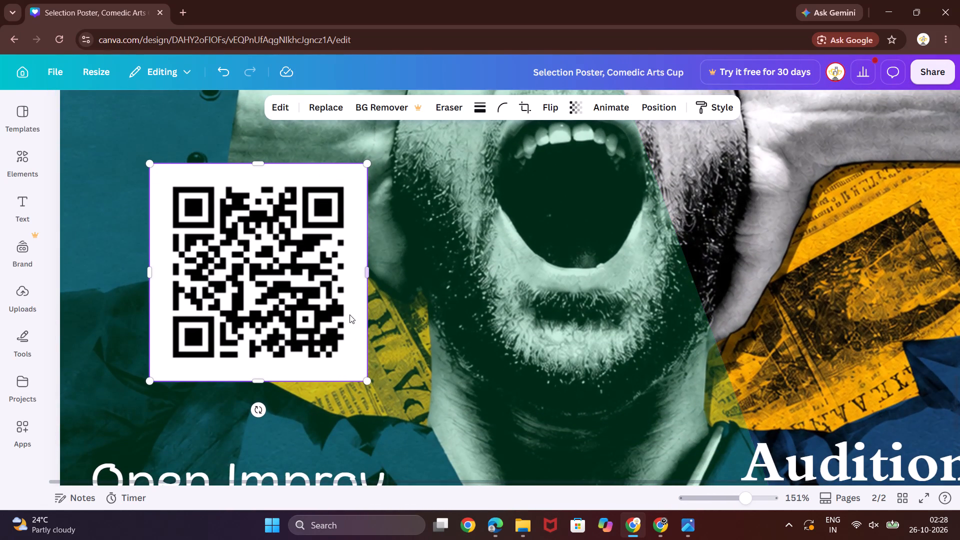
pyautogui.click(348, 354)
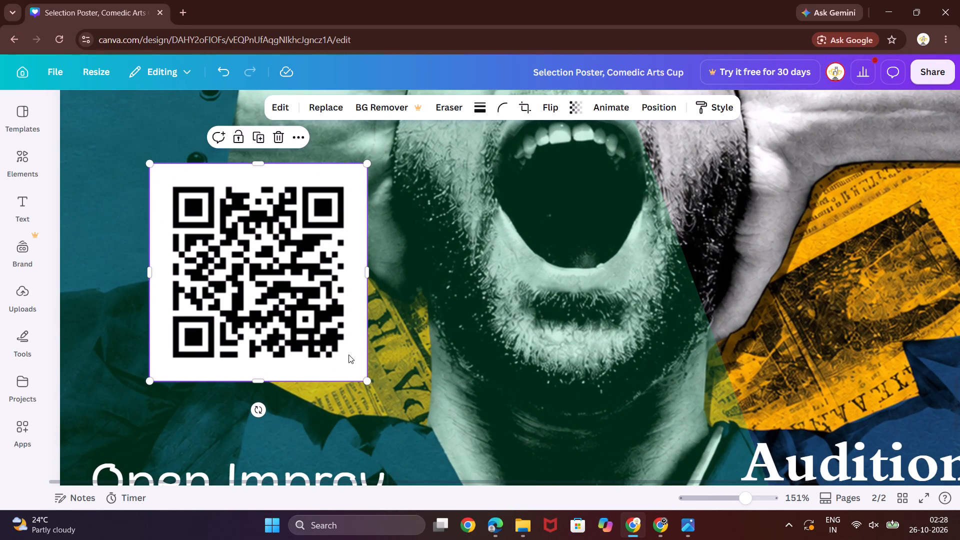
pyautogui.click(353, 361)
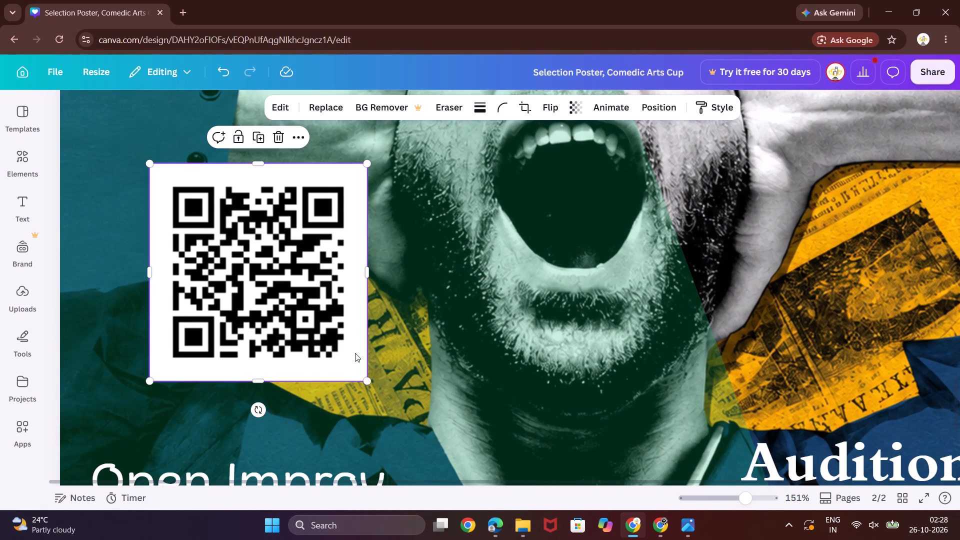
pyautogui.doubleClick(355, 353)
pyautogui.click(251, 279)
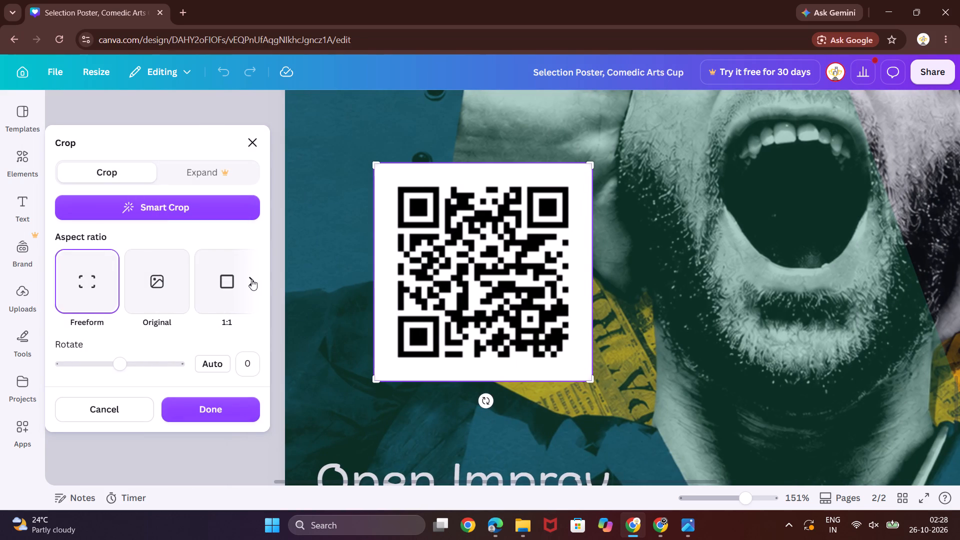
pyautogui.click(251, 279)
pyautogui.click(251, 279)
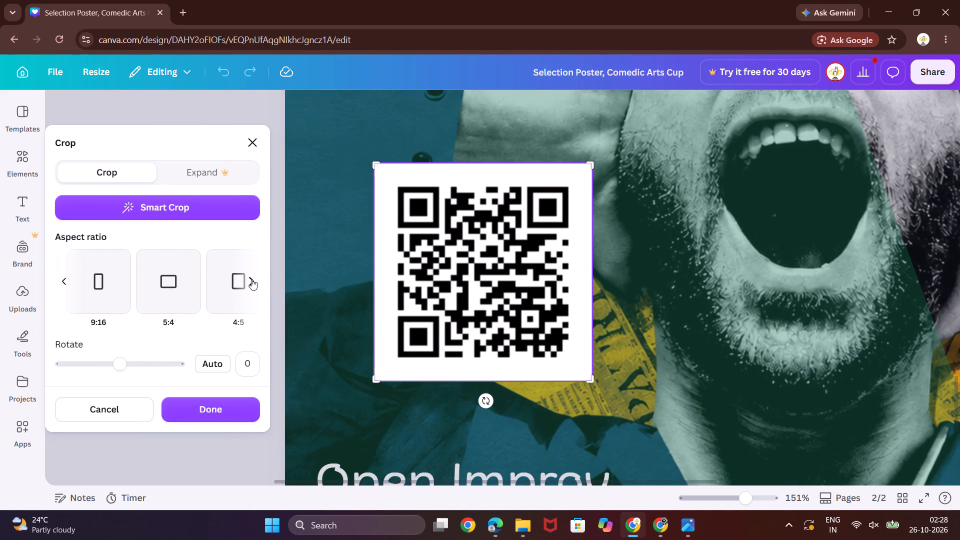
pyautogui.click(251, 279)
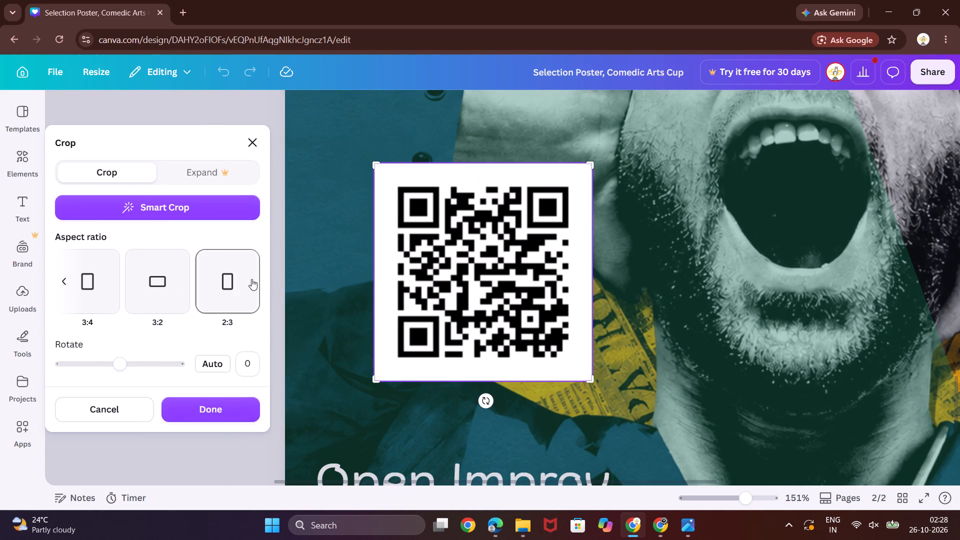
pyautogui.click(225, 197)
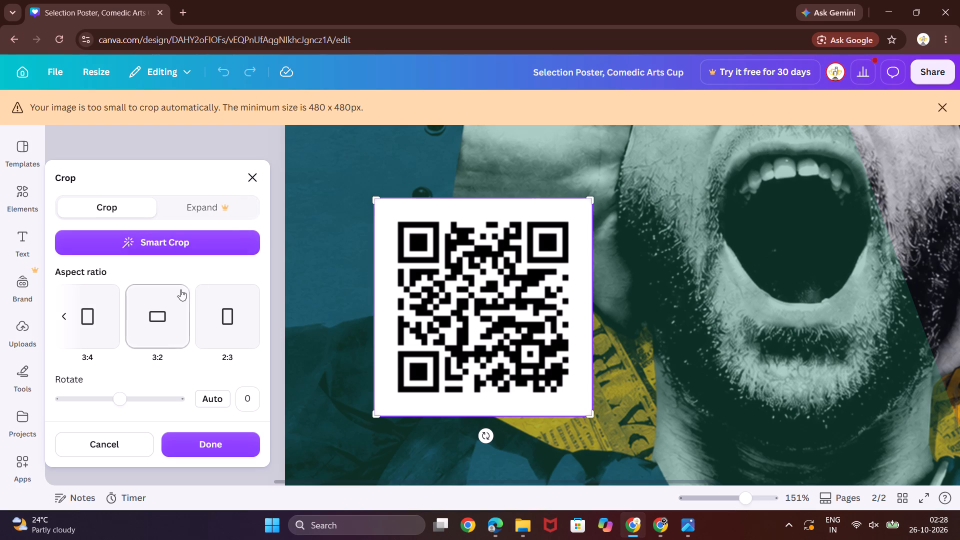
# Crop the page 2 QR code at a 1:1 aspect ratio, trimming the white border along its left and bottom edges.
pyautogui.click(57, 315)
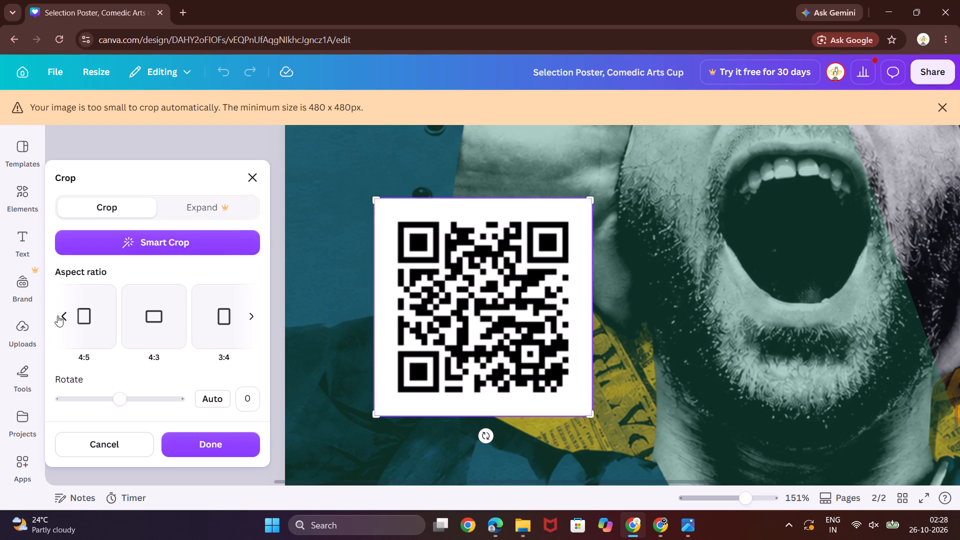
pyautogui.click(64, 318)
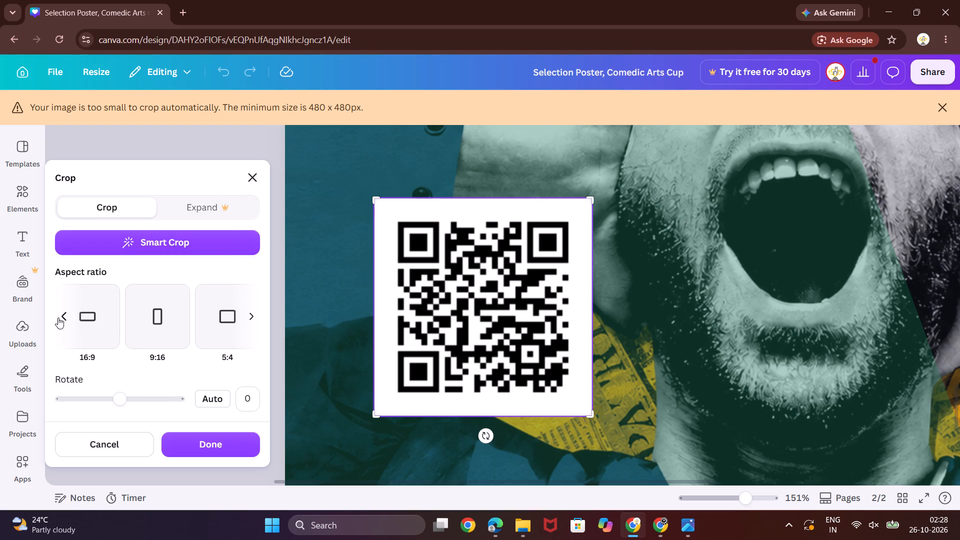
pyautogui.click(58, 317)
pyautogui.click(199, 326)
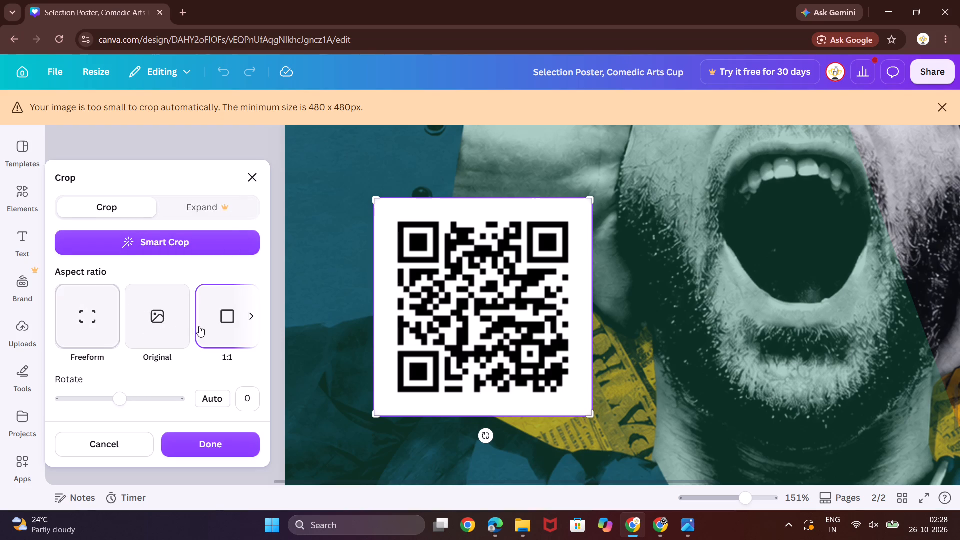
pyautogui.moveTo(374, 412); pyautogui.dragTo(384, 405)
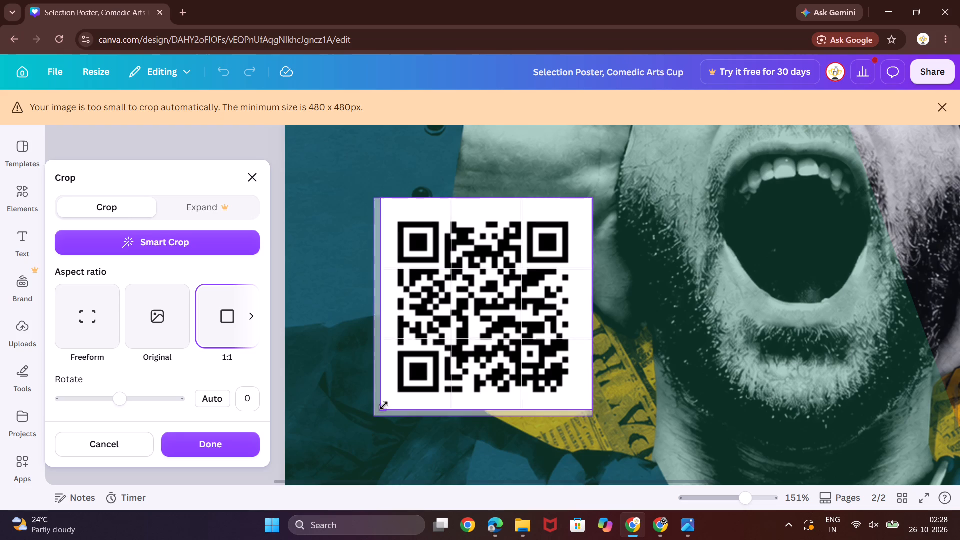
pyautogui.moveTo(384, 405); pyautogui.dragTo(392, 401)
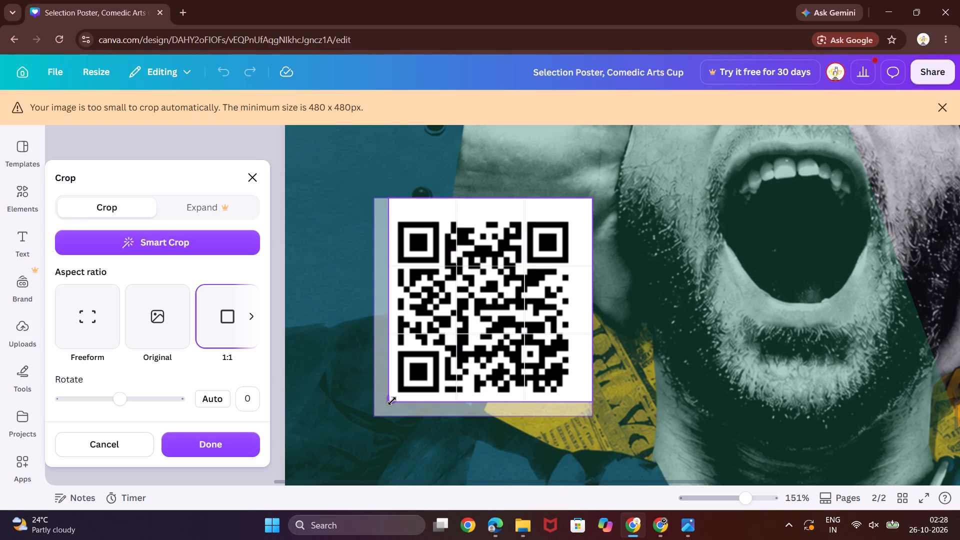
pyautogui.moveTo(392, 401); pyautogui.dragTo(392, 401)
pyautogui.click(346, 417)
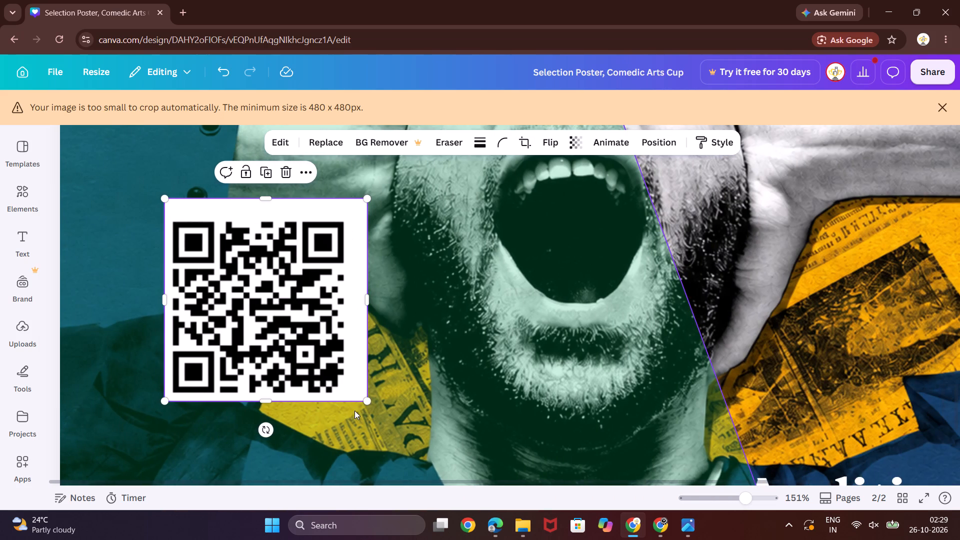
# Crop the same QR code along its top and right edges at 1:1, leaving a thin, even white margin all round.
pyautogui.click(367, 198)
pyautogui.doubleClick(350, 216)
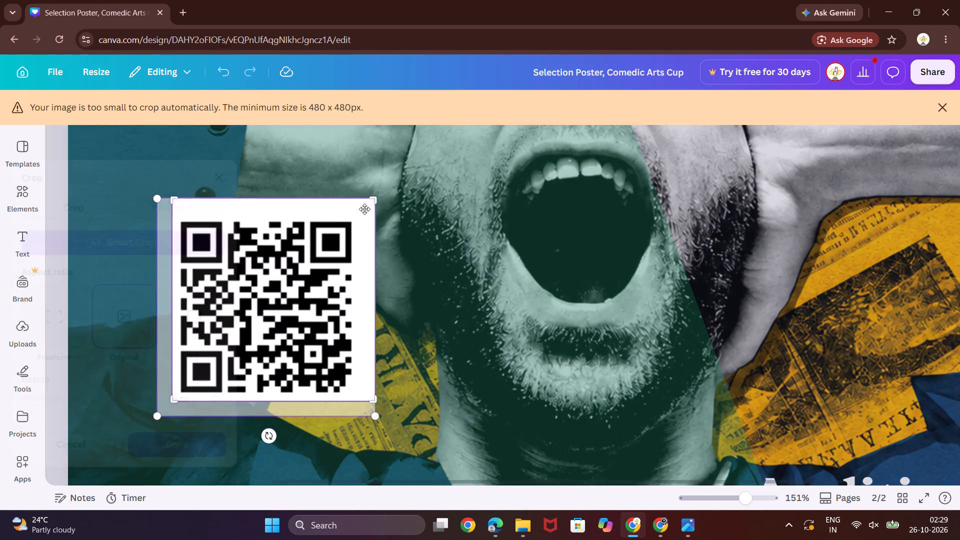
pyautogui.click(209, 316)
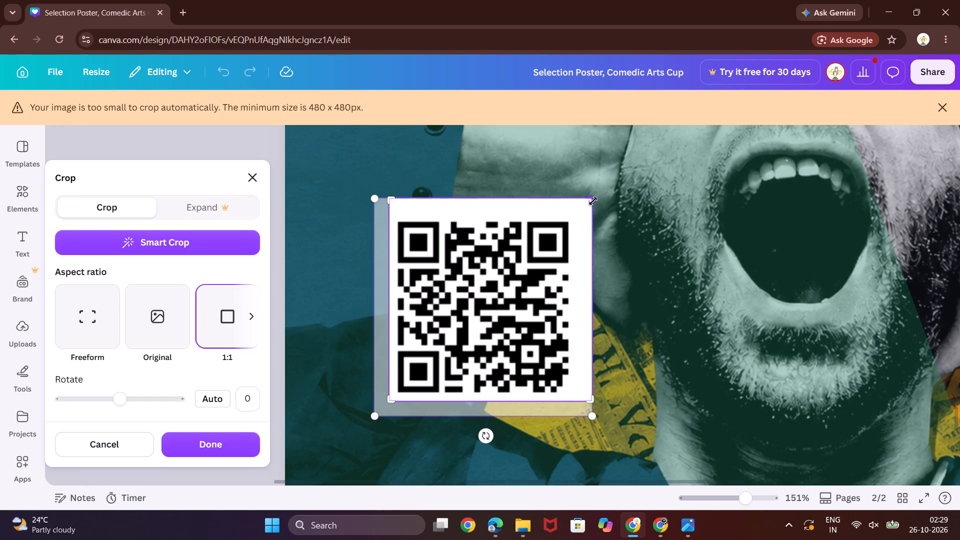
pyautogui.moveTo(591, 200); pyautogui.dragTo(584, 219)
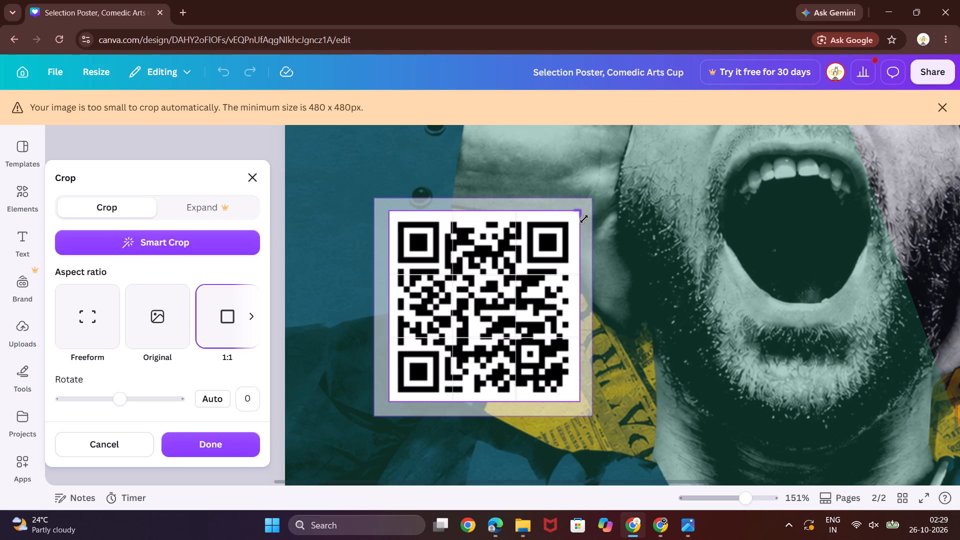
pyautogui.moveTo(584, 219); pyautogui.dragTo(583, 221)
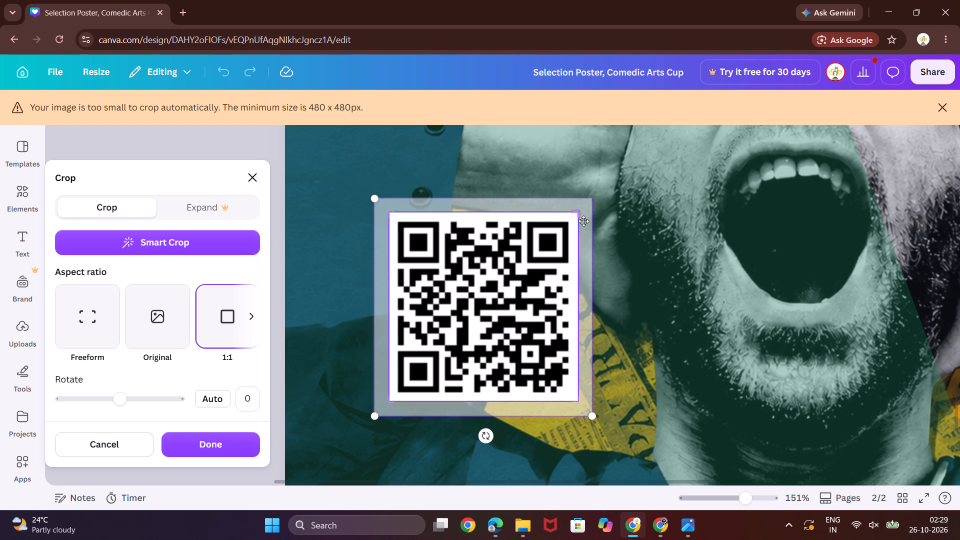
pyautogui.click(655, 225)
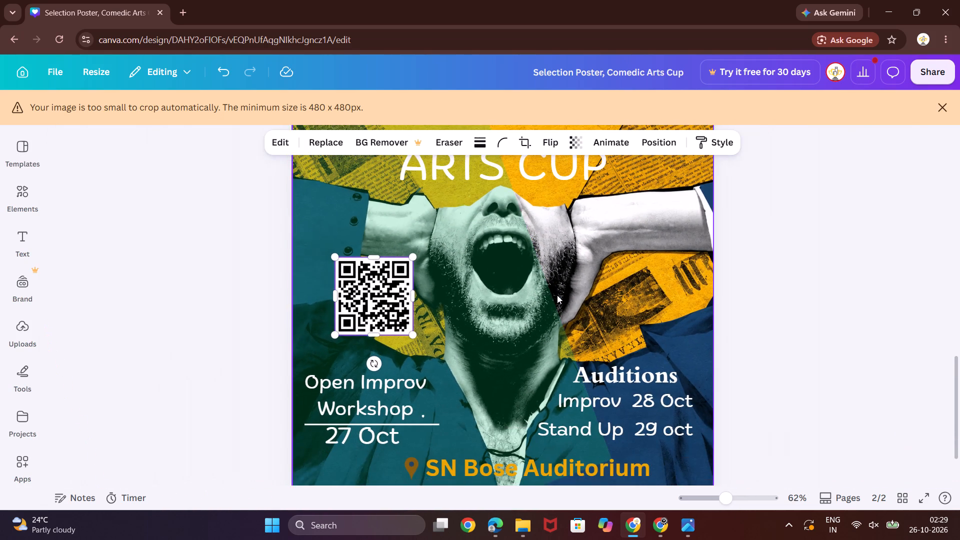
# Nudge the cropped QR code on page 2 left and slightly down, centring it above the Open Improv Workshop text.
pyautogui.scroll(1, 557, 295)
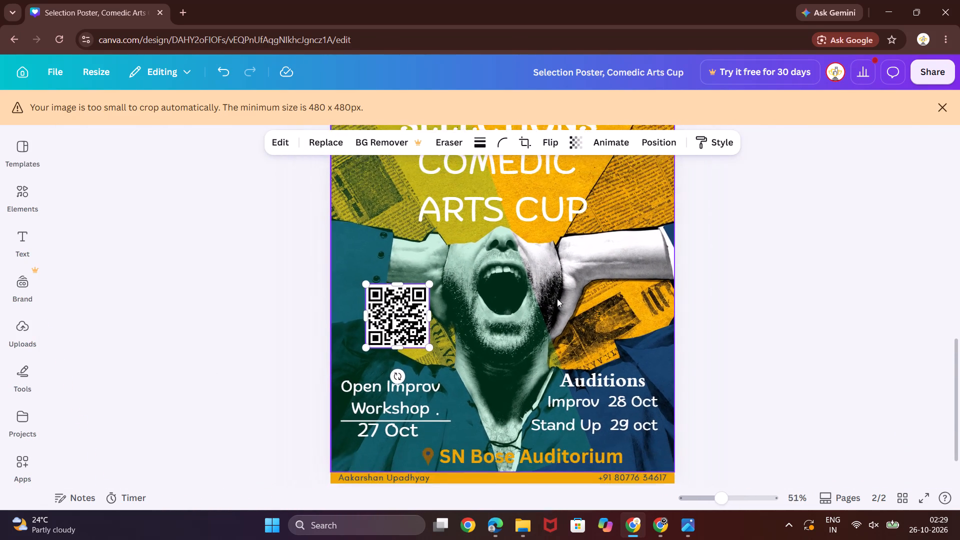
pyautogui.scroll(1, 743, 316)
pyautogui.click(756, 329)
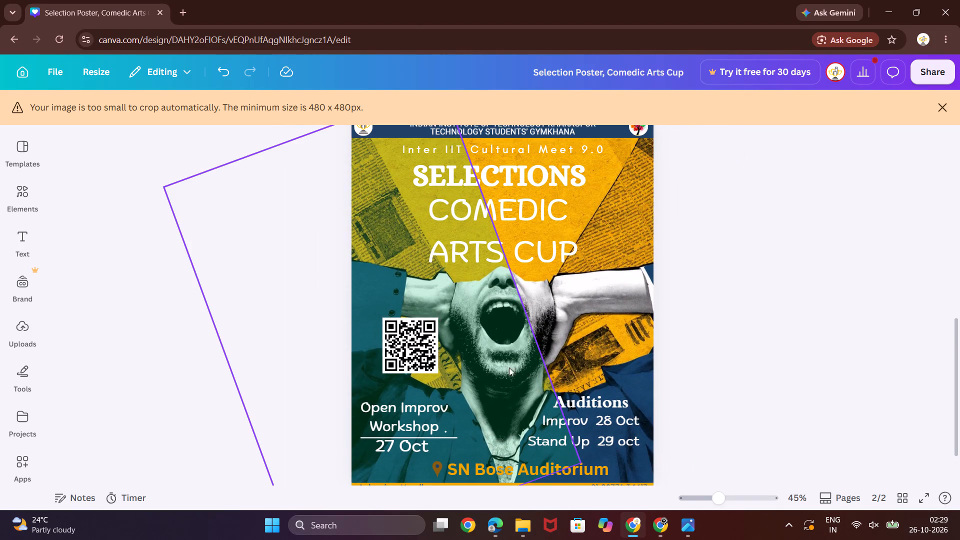
pyautogui.click(429, 356)
pyautogui.press('Left')
pyautogui.press('Left')
pyautogui.press('Left')
pyautogui.press('Left')
pyautogui.press('Left')
pyautogui.press('Left')
pyautogui.press('Left')
pyautogui.press('Left')
pyautogui.press('Left')
pyautogui.press('Left')
pyautogui.press('Left')
pyautogui.press('Left')
pyautogui.press('Left')
pyautogui.press('Left')
pyautogui.press('Left')
pyautogui.press('Left')
pyautogui.press('Left')
pyautogui.press('Left')
pyautogui.press('Left')
pyautogui.press('Left')
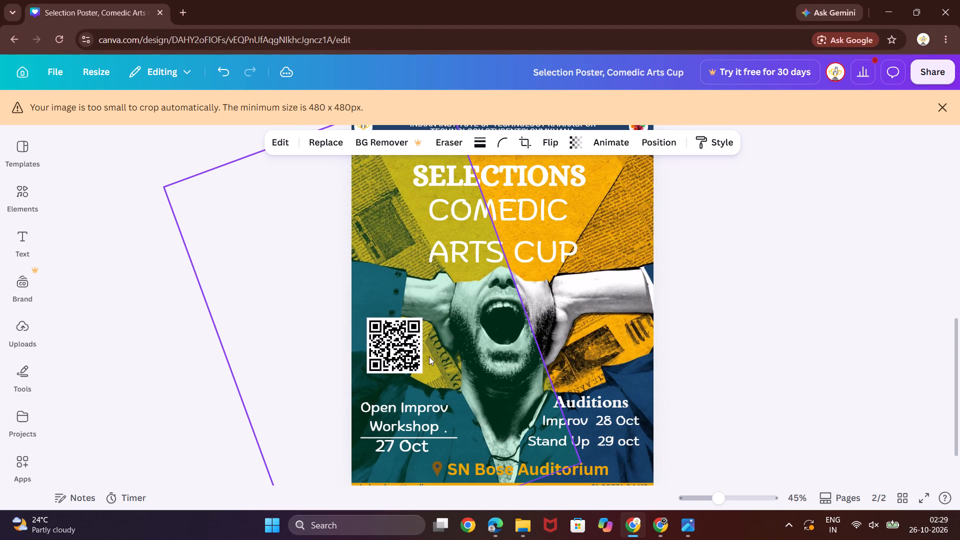
pyautogui.press('Down')
pyautogui.press('Down')
pyautogui.press('Down')
pyautogui.press('Down')
pyautogui.press('Down')
pyautogui.press('Down')
pyautogui.press('Down')
pyautogui.press('Down')
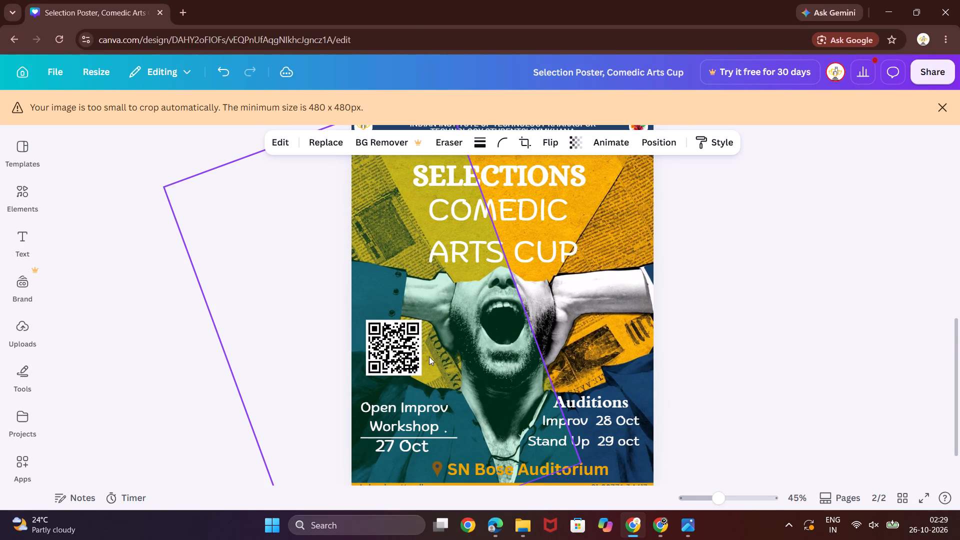
pyautogui.press('Down')
pyautogui.press('Down')
pyautogui.press('Down')
pyautogui.press('Down')
pyautogui.press('Right')
pyautogui.press('Right')
pyautogui.press('Right')
pyautogui.press('Right')
pyautogui.press('Right')
pyautogui.press('Right')
pyautogui.press('Right')
pyautogui.press('Right')
pyautogui.press('Right')
pyautogui.press('Right')
pyautogui.press('Right')
pyautogui.press('Right')
pyautogui.press('Right')
pyautogui.press('Right')
pyautogui.press('Right')
pyautogui.press('Right')
pyautogui.press('Right')
pyautogui.press('Right')
pyautogui.press('Right')
pyautogui.press('Right')
pyautogui.press('Right')
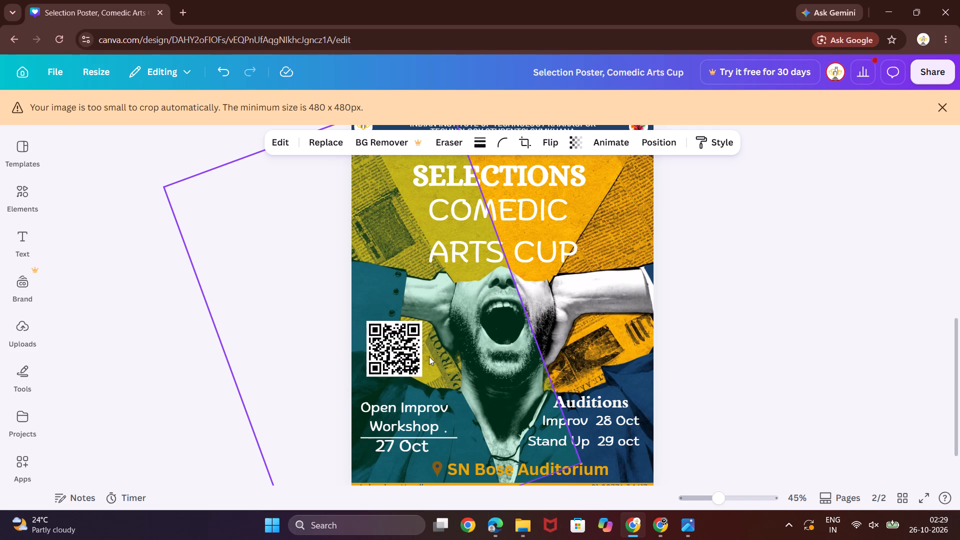
pyautogui.press('Right')
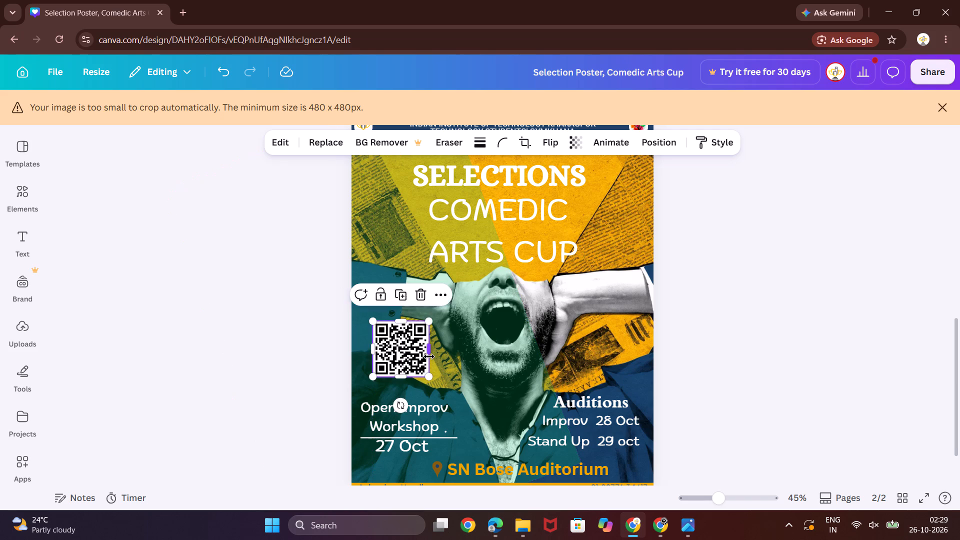
# Nudge the QR code further down so it sits closer to the Open Improv Workshop text.
pyautogui.press('Down')
pyautogui.press('Down')
pyautogui.press('Down')
pyautogui.press('Down')
pyautogui.press('Down')
pyautogui.press('Down')
pyautogui.press('Down')
pyautogui.press('Down')
pyautogui.press('Down')
pyautogui.press('Down')
pyautogui.press('Down')
pyautogui.press('Down')
pyautogui.press('Down')
pyautogui.press('Down')
pyautogui.press('Down')
pyautogui.press('Down')
pyautogui.press('Down')
pyautogui.press('Down')
pyautogui.press('Down')
pyautogui.press('Down')
pyautogui.press('Down')
pyautogui.press('Down')
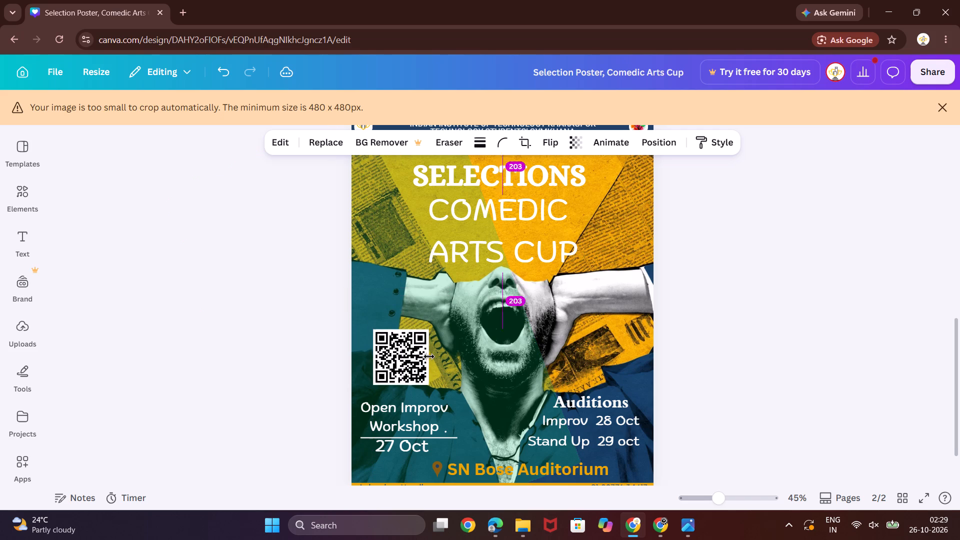
pyautogui.press('Down')
pyautogui.press('Down')
pyautogui.press('Down')
pyautogui.press('Down')
pyautogui.press('Down')
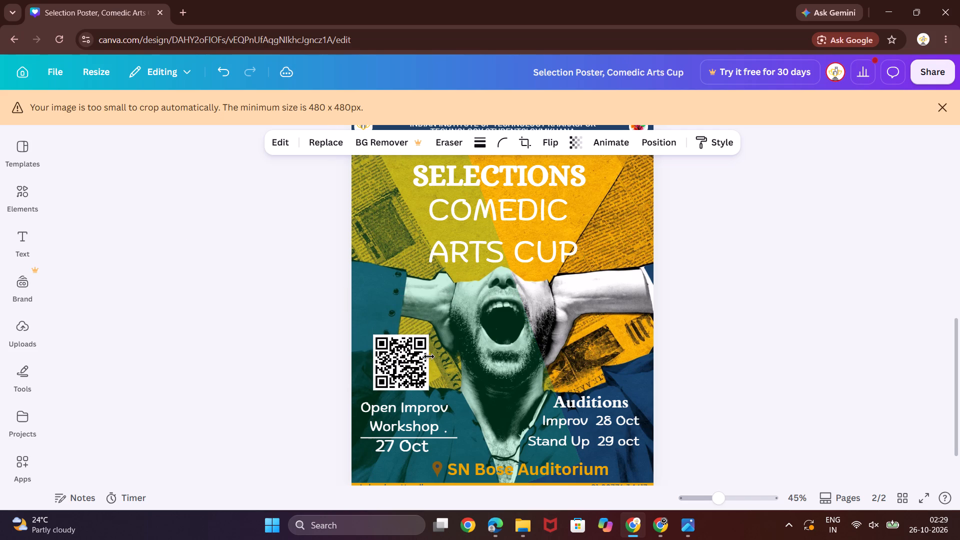
pyautogui.click(808, 325)
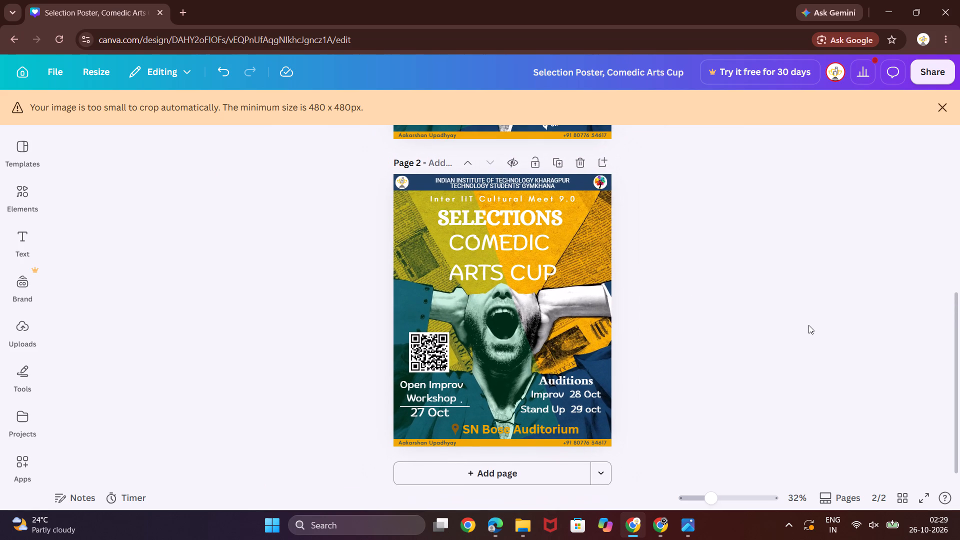
# Set the letter spacing of page 2's Indian Institute of Technology Kharagpur header text to 5.
pyautogui.scroll(1, 808, 325)
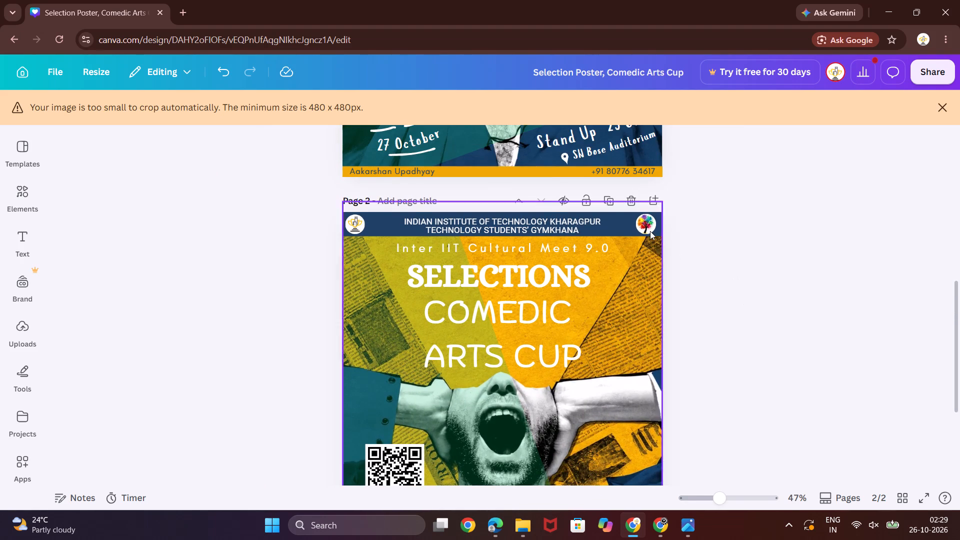
pyautogui.click(605, 227)
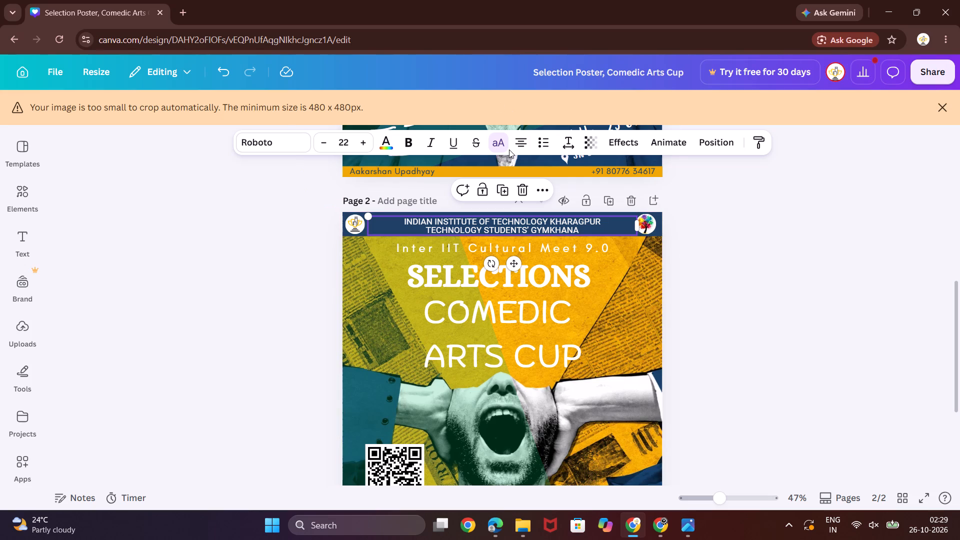
pyautogui.click(567, 146)
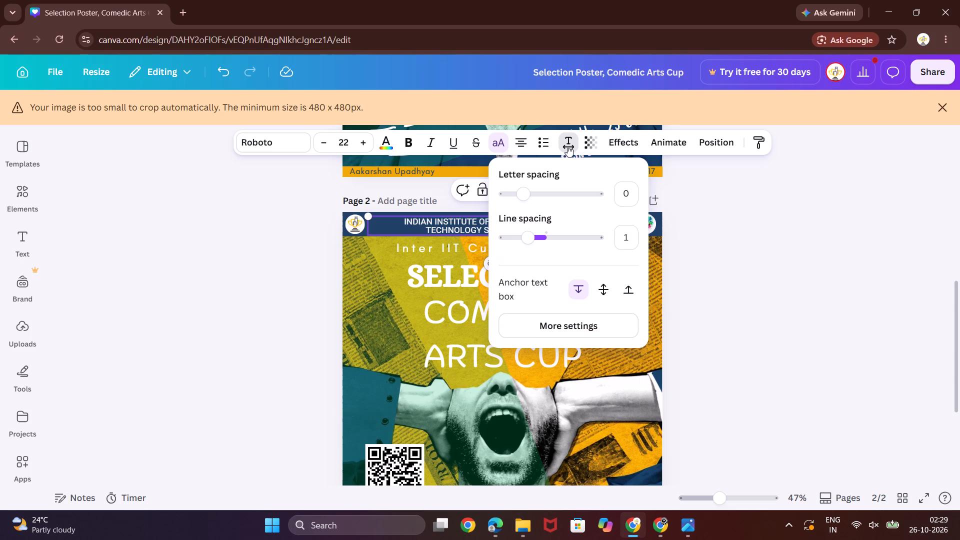
pyautogui.click(625, 193)
pyautogui.press('1')
pyautogui.press('1')
pyautogui.press('BackSpace')
pyautogui.press('BackSpace')
pyautogui.press('5')
pyautogui.press('Return')
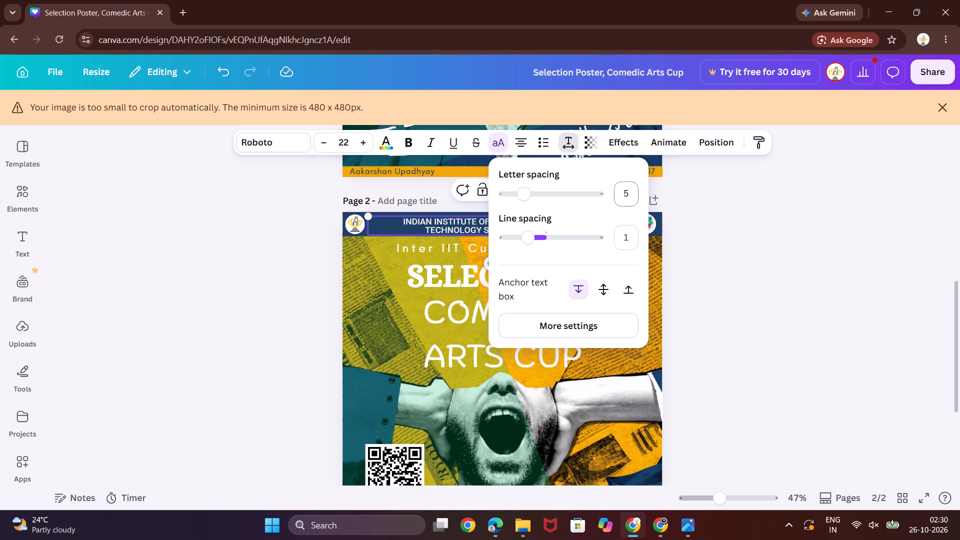
# Increase the line spacing of the page 2 header text to 1.34.
pyautogui.moveTo(533, 236); pyautogui.dragTo(533, 236)
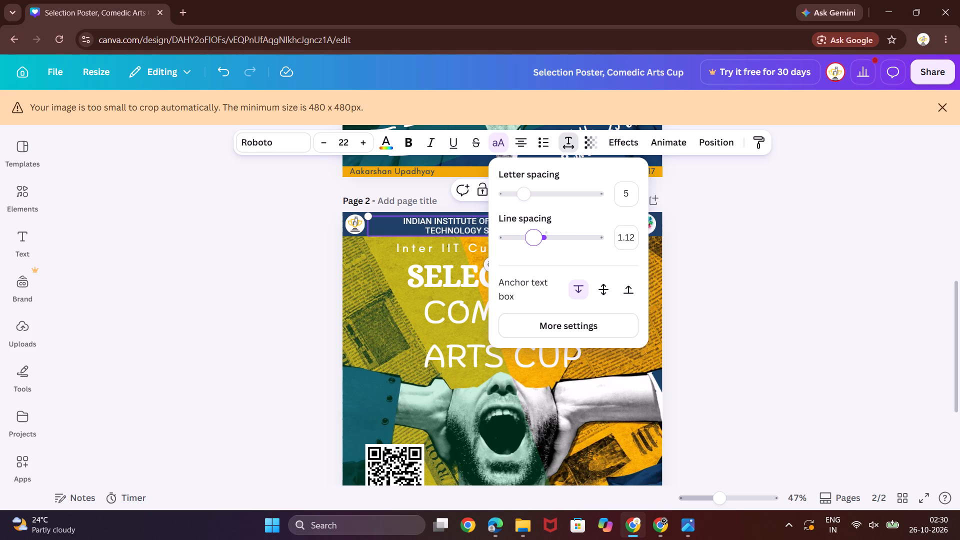
pyautogui.moveTo(533, 236); pyautogui.dragTo(541, 236)
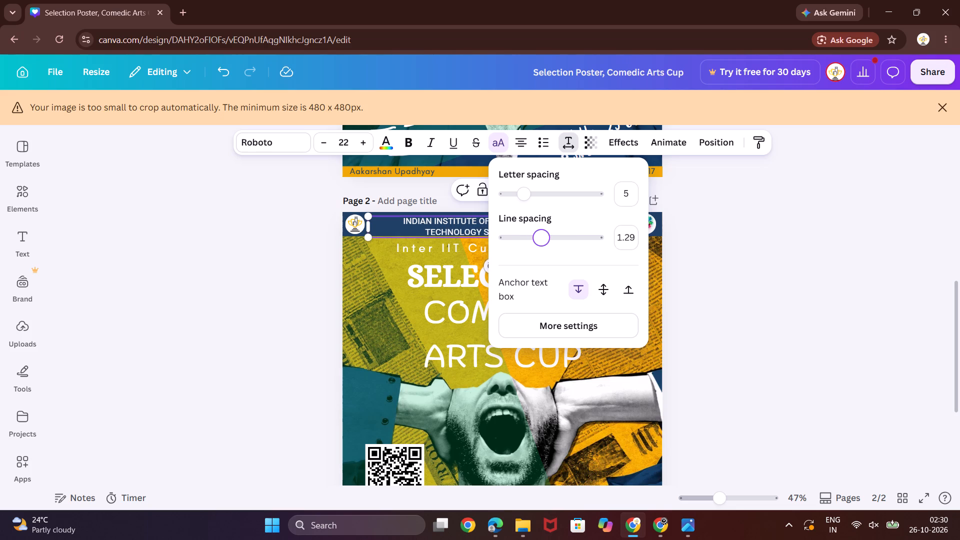
pyautogui.moveTo(541, 236); pyautogui.dragTo(540, 236)
pyautogui.moveTo(540, 236); pyautogui.dragTo(543, 236)
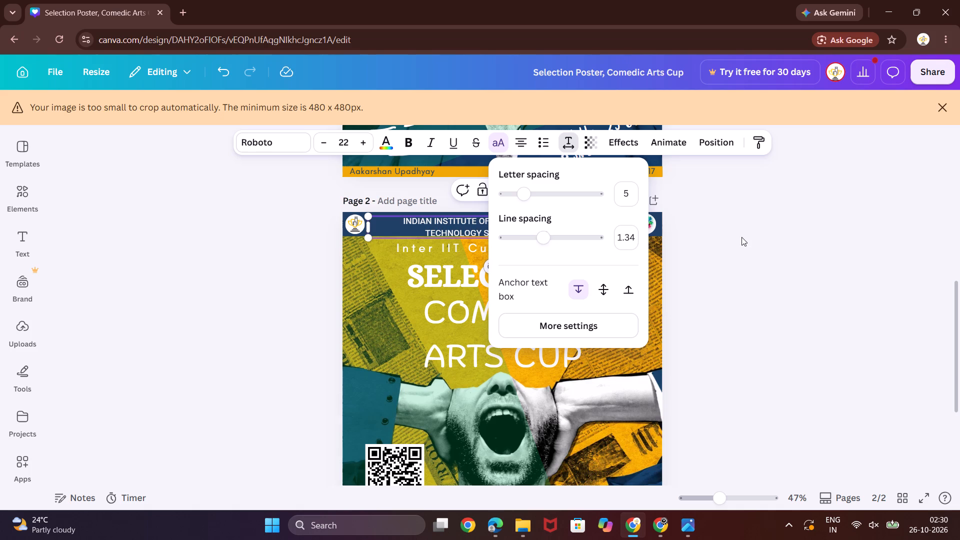
pyautogui.click(741, 237)
# Nudge the two-line header text on page 2 slightly up to centre it vertically in the blue band.
pyautogui.press('Up')
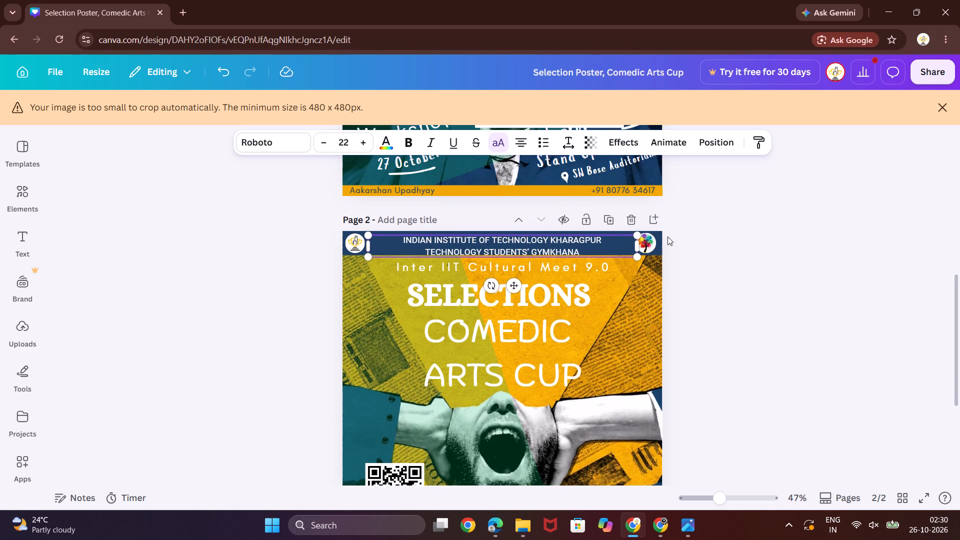
pyautogui.press('Up')
pyautogui.moveTo(755, 280); pyautogui.dragTo(611, 272)
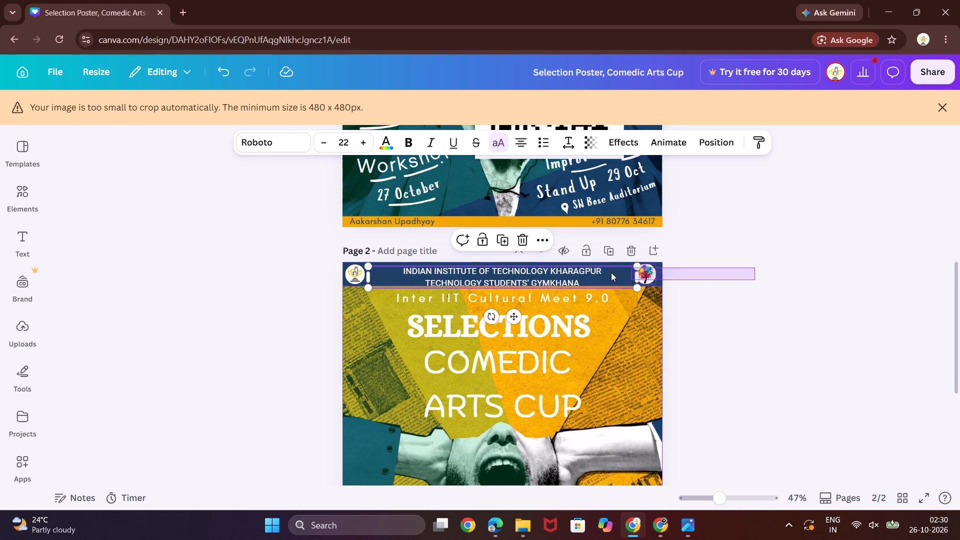
pyautogui.moveTo(611, 272); pyautogui.dragTo(744, 274)
pyautogui.click(744, 274)
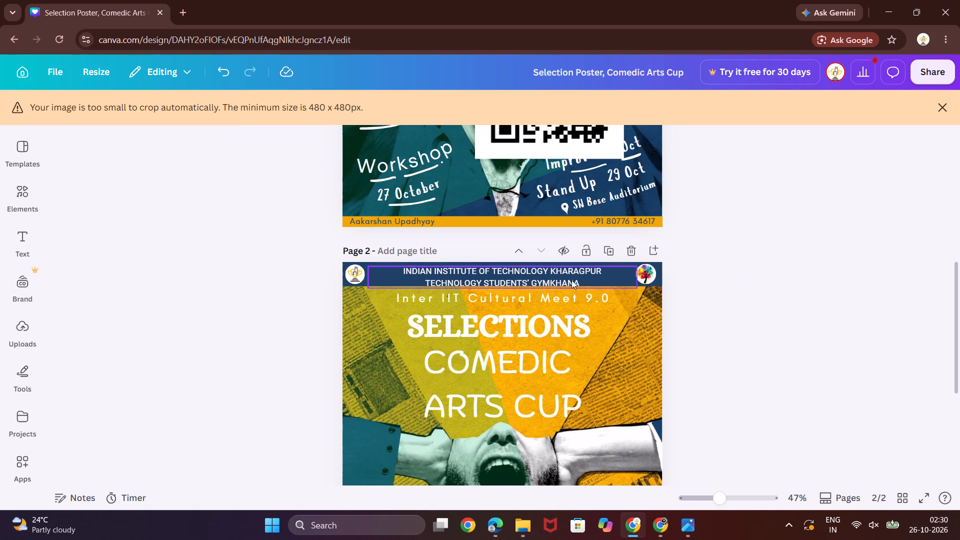
pyautogui.click(571, 280)
pyautogui.press('Up')
pyautogui.press('Up')
pyautogui.press('Up')
pyautogui.press('Up')
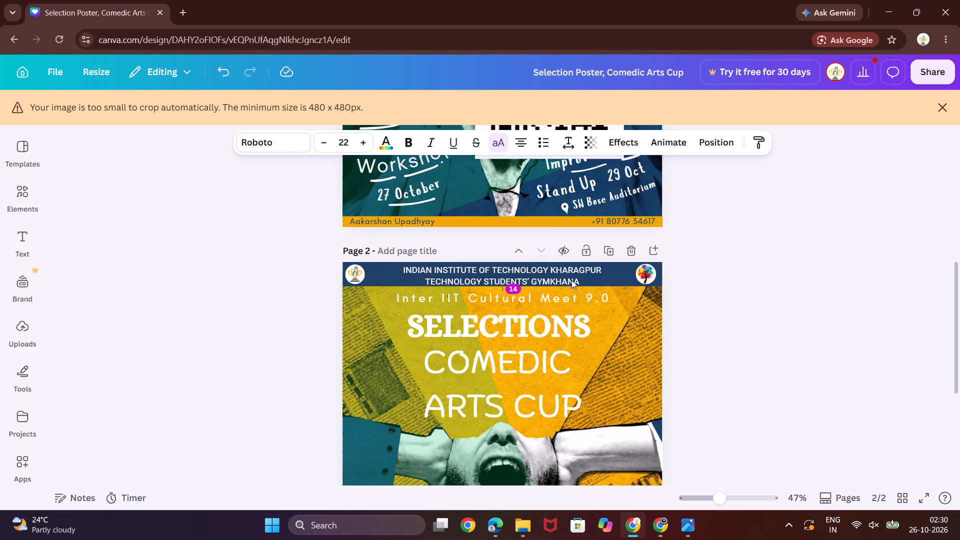
# Nudge the two-line header text on page 2 slightly further up within the blue band.
pyautogui.press('Up')
pyautogui.press('Up')
pyautogui.press('Up')
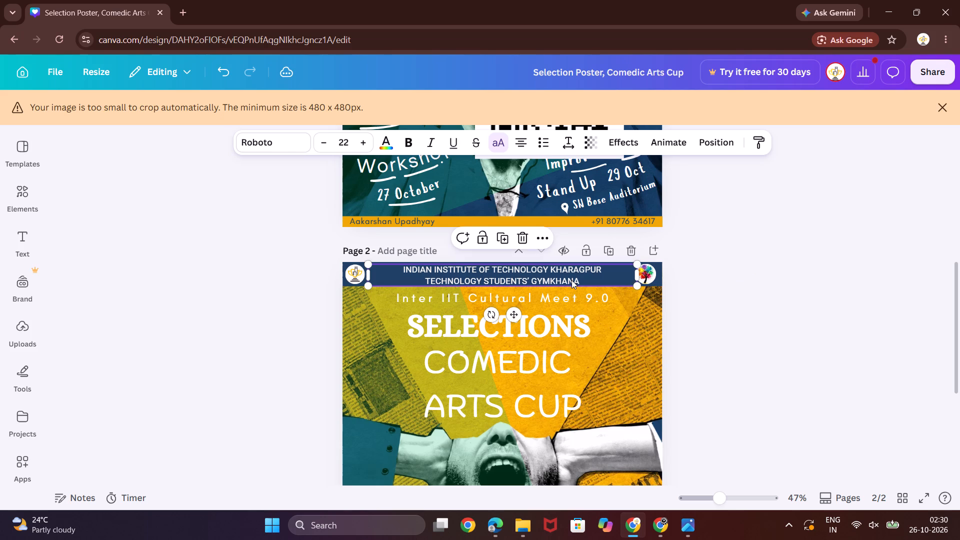
pyautogui.click(811, 329)
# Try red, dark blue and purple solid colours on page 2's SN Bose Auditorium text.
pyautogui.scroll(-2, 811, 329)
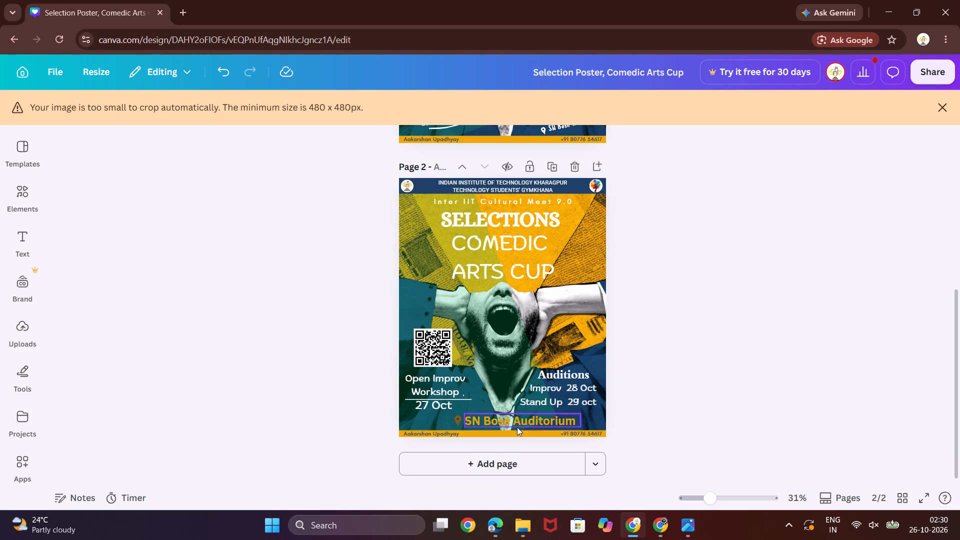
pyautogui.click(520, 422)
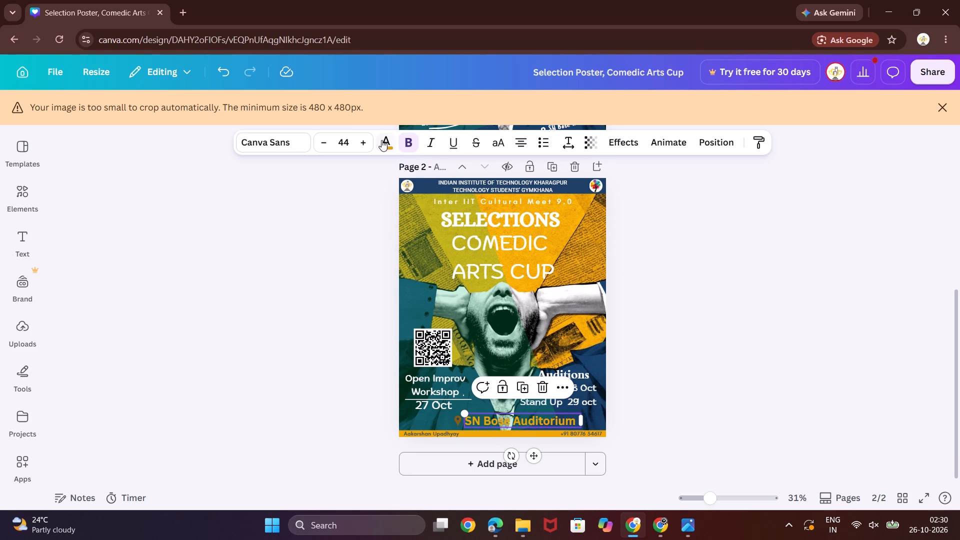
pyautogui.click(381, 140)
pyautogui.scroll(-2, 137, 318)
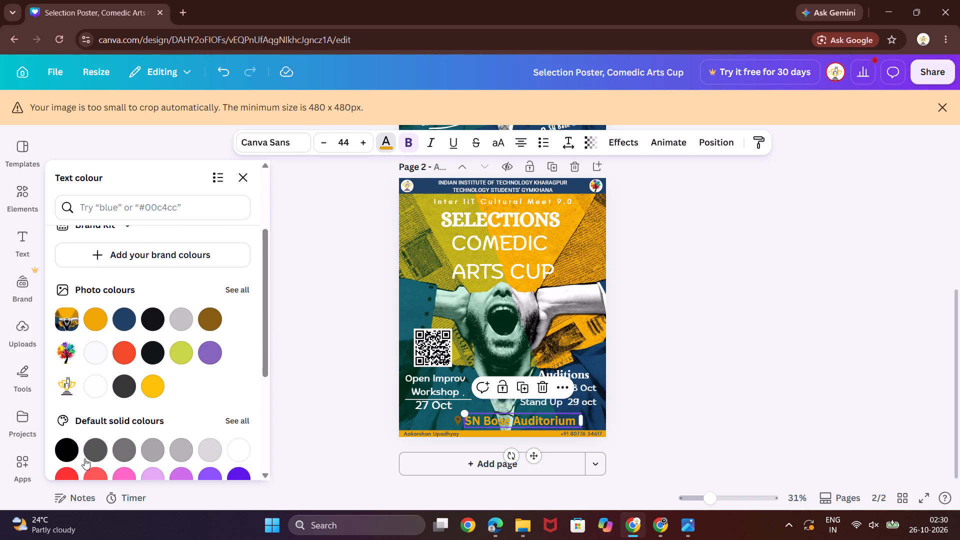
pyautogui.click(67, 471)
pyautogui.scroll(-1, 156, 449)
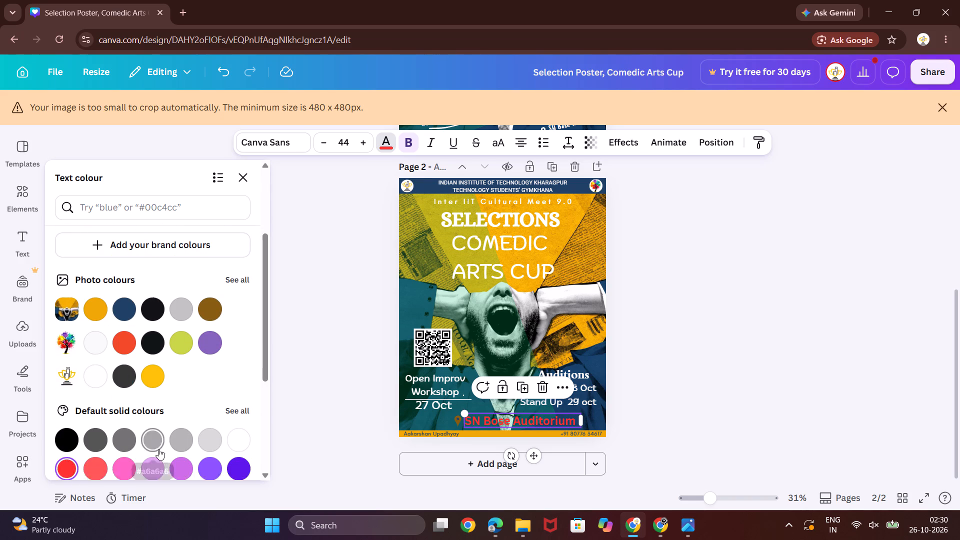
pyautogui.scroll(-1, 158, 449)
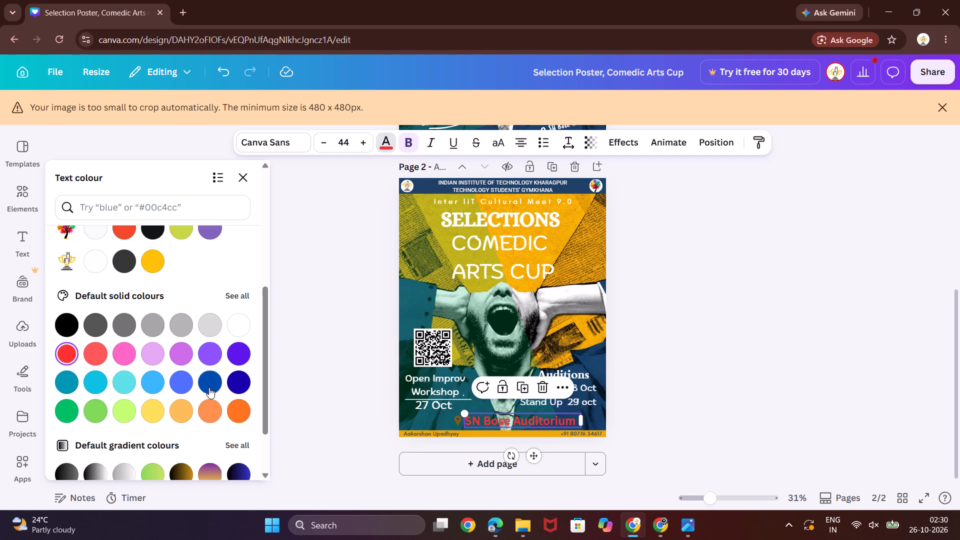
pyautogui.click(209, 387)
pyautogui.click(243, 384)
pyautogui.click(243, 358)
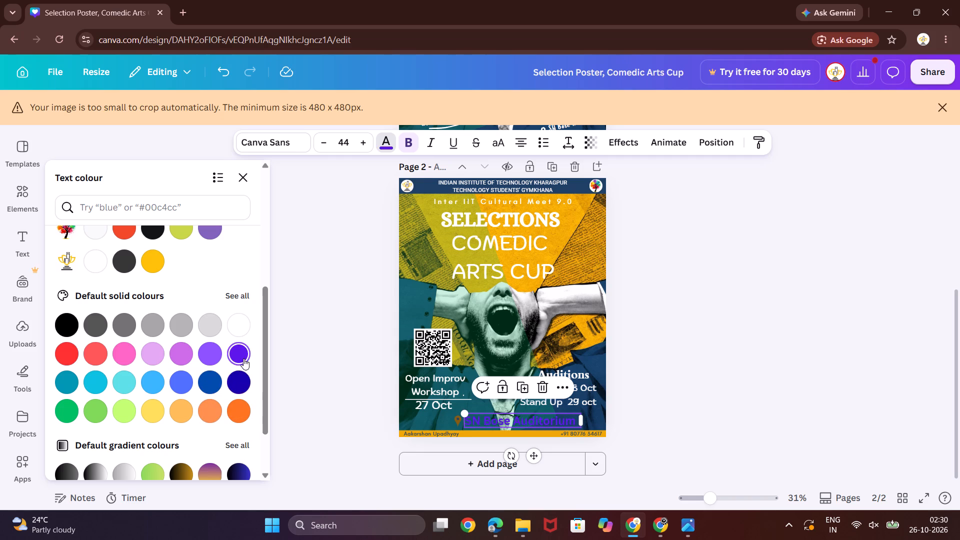
# Try several default gradients on the SN Bose Auditorium text and settle on the yellow-to-orange gradient.
pyautogui.scroll(-1, 224, 338)
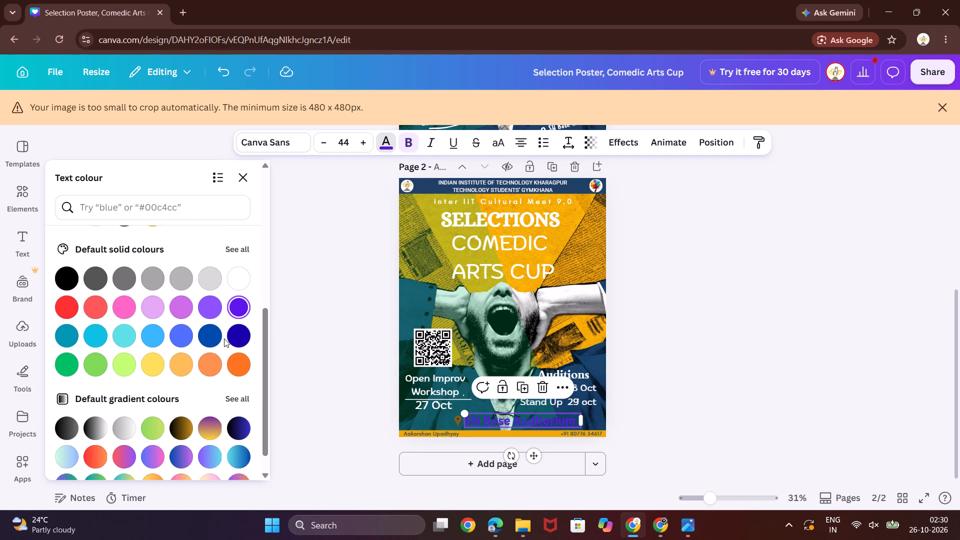
pyautogui.scroll(-1, 224, 338)
pyautogui.click(186, 426)
pyautogui.click(210, 425)
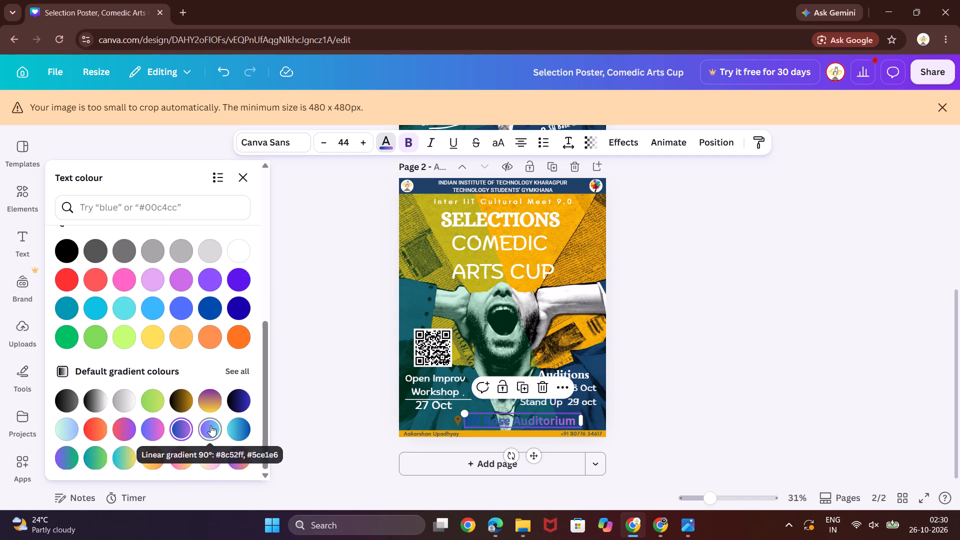
pyautogui.click(209, 454)
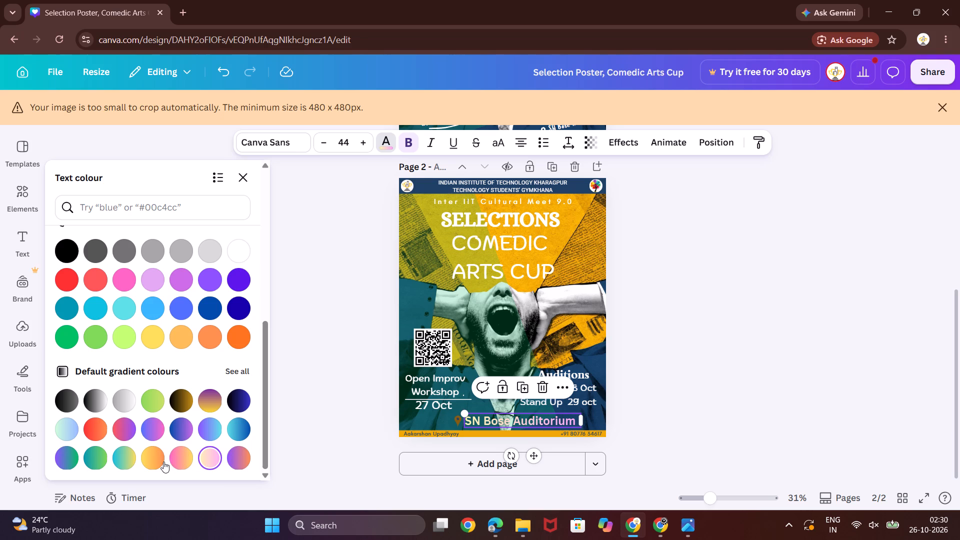
pyautogui.click(160, 461)
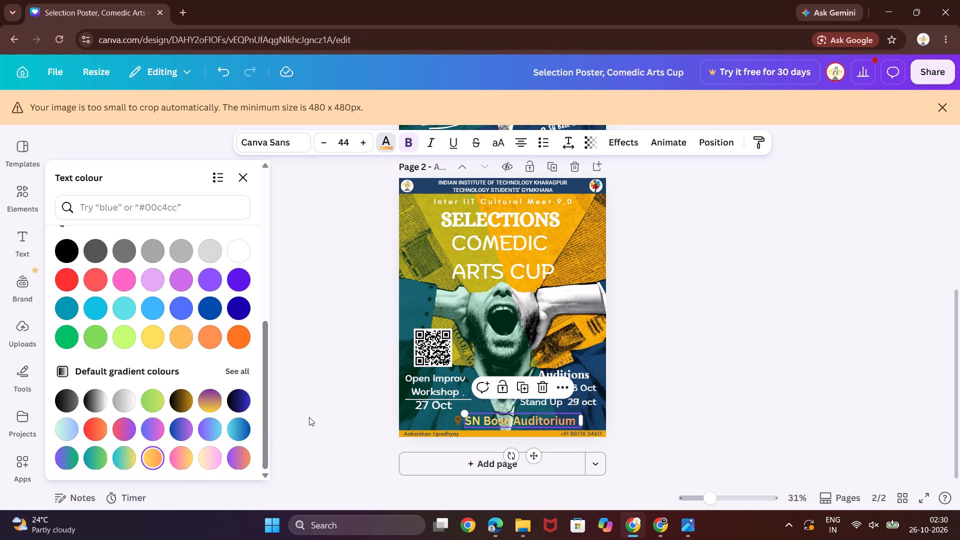
pyautogui.click(309, 417)
pyautogui.click(744, 363)
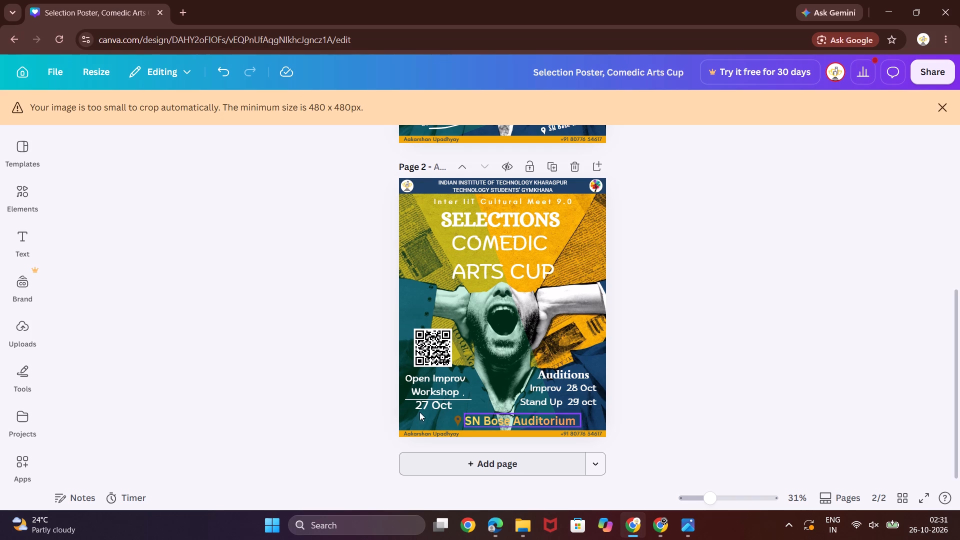
# Download only page 2 of the poster as a PNG at 1,080 × 1,350 px.
pyautogui.click(927, 67)
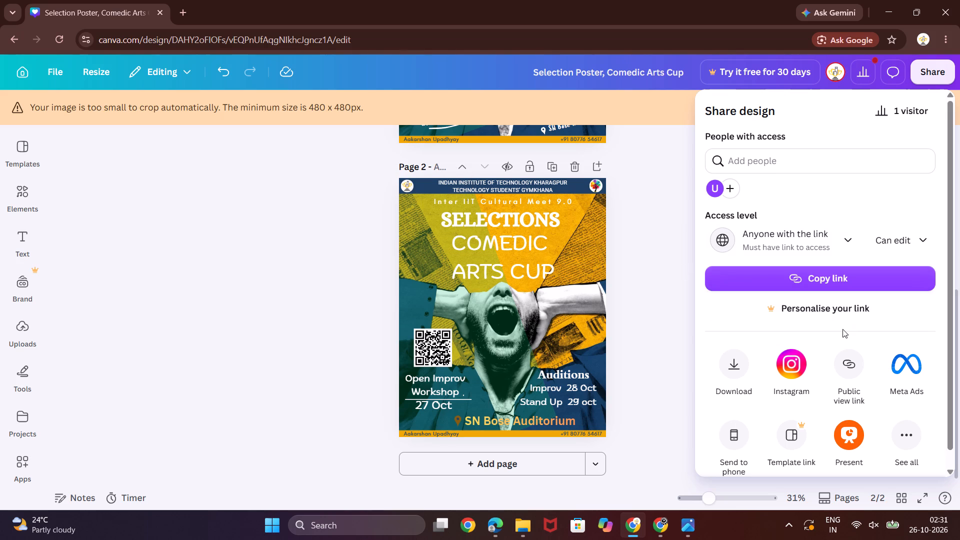
pyautogui.scroll(-1, 825, 335)
pyautogui.click(726, 360)
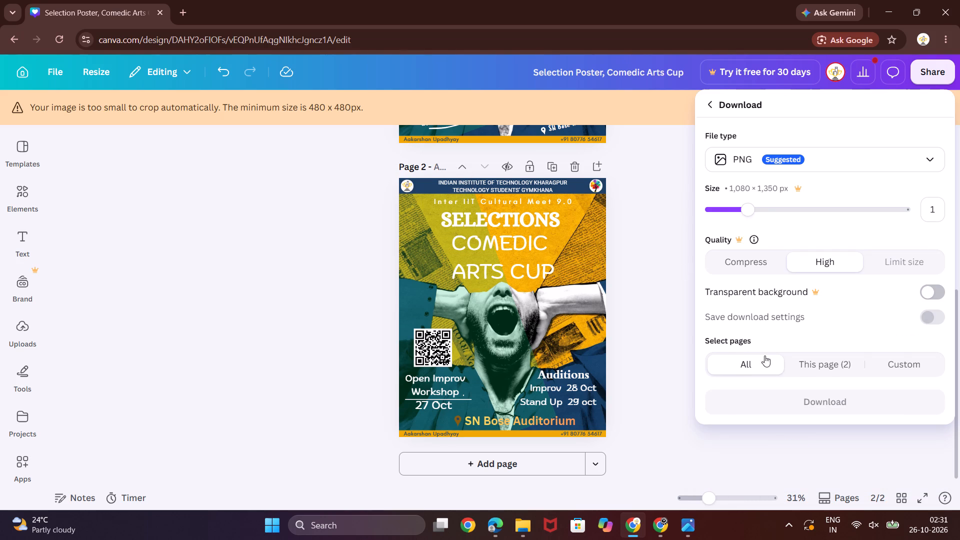
pyautogui.click(830, 368)
pyautogui.click(839, 402)
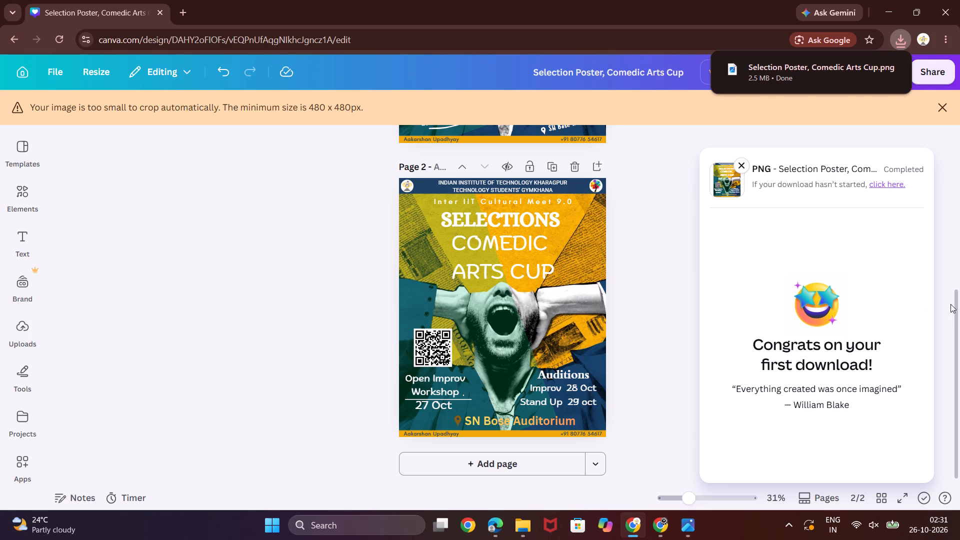
# Open the downloaded poster PNG to check how it looks, and close the viewer.
pyautogui.click(844, 81)
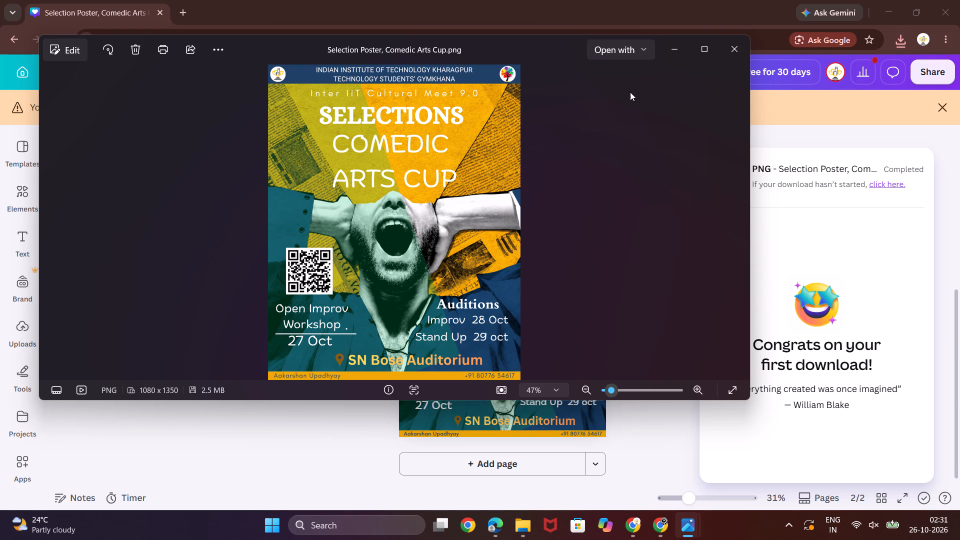
pyautogui.click(737, 47)
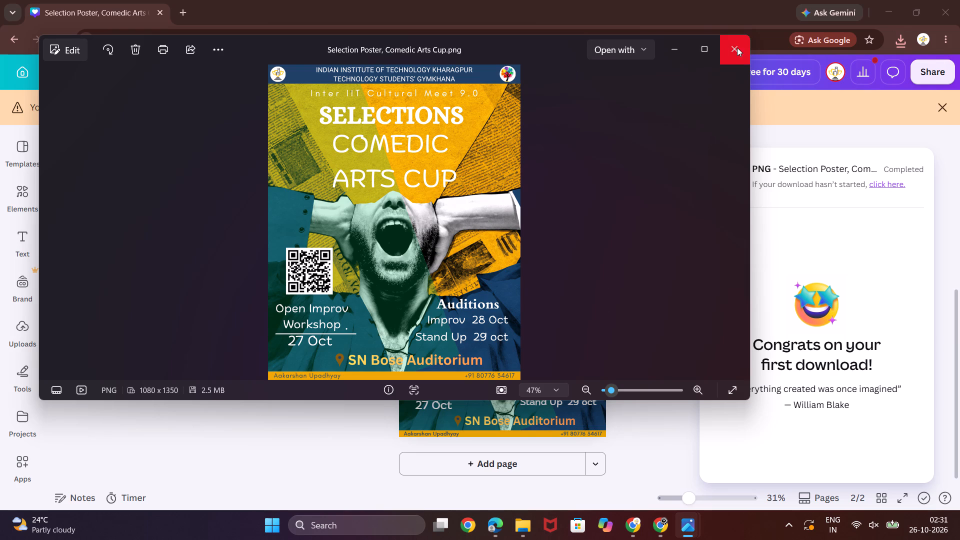
# Copy Selection Poster, Comedic Arts Cup.png from the Downloads folder into New Volume (E:).
pyautogui.click(905, 46)
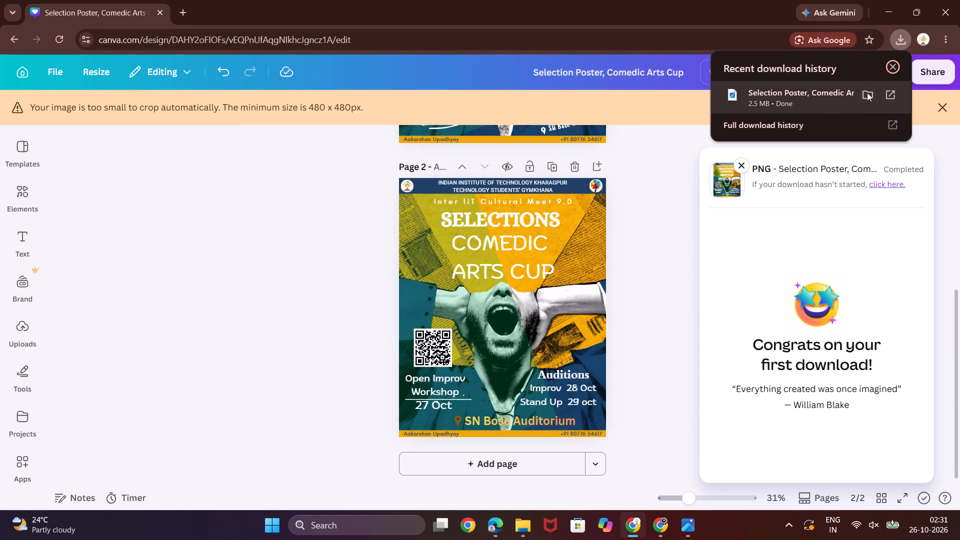
pyautogui.click(868, 89)
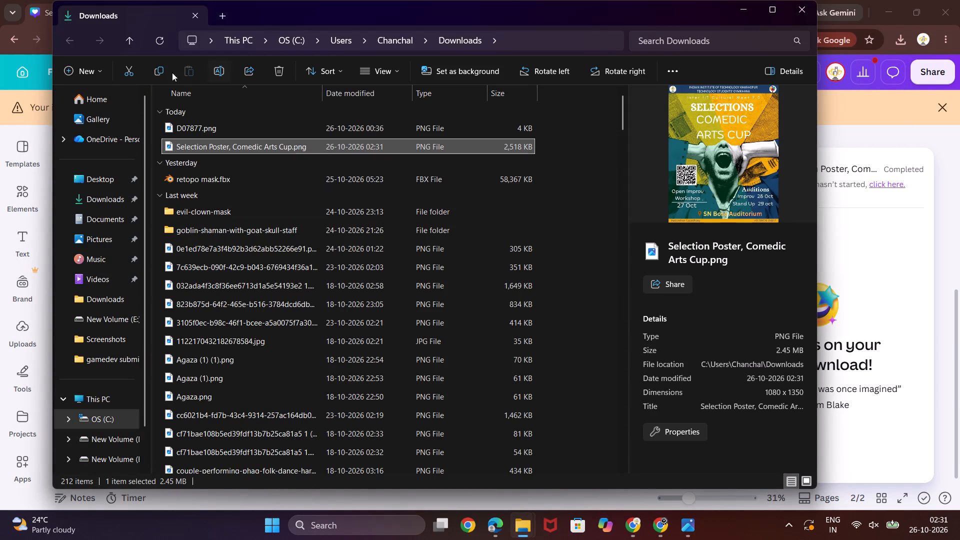
pyautogui.click(148, 76)
pyautogui.scroll(-5, 144, 176)
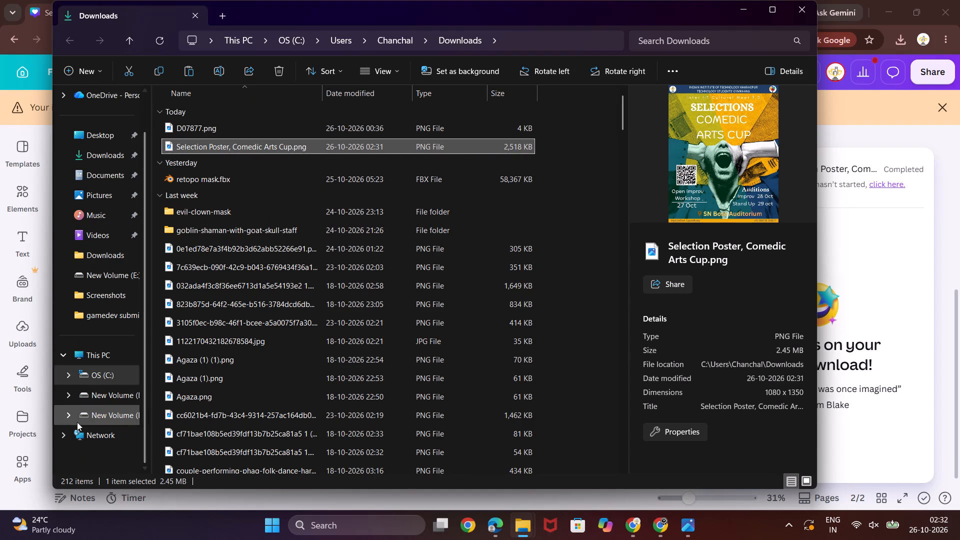
pyautogui.click(86, 415)
pyautogui.hotkey('ctrl', 'v')
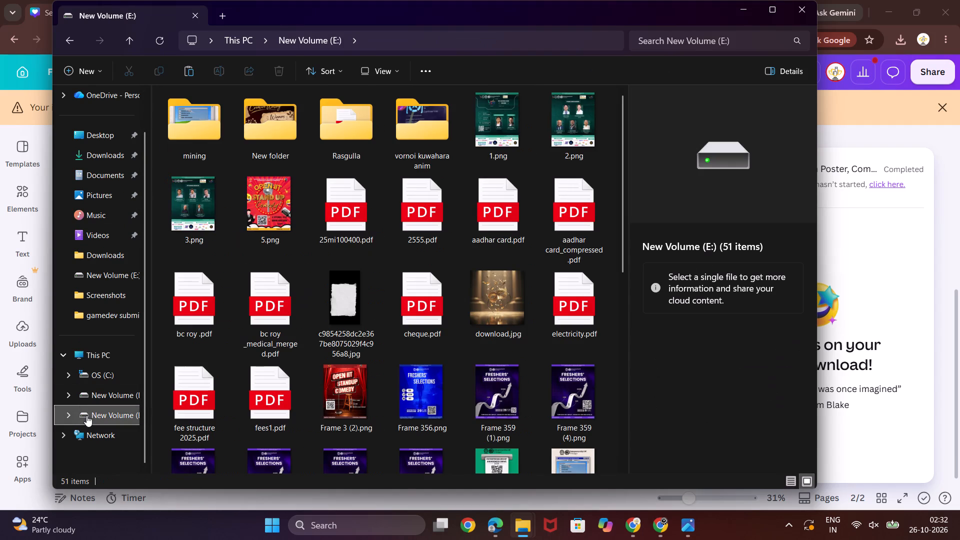
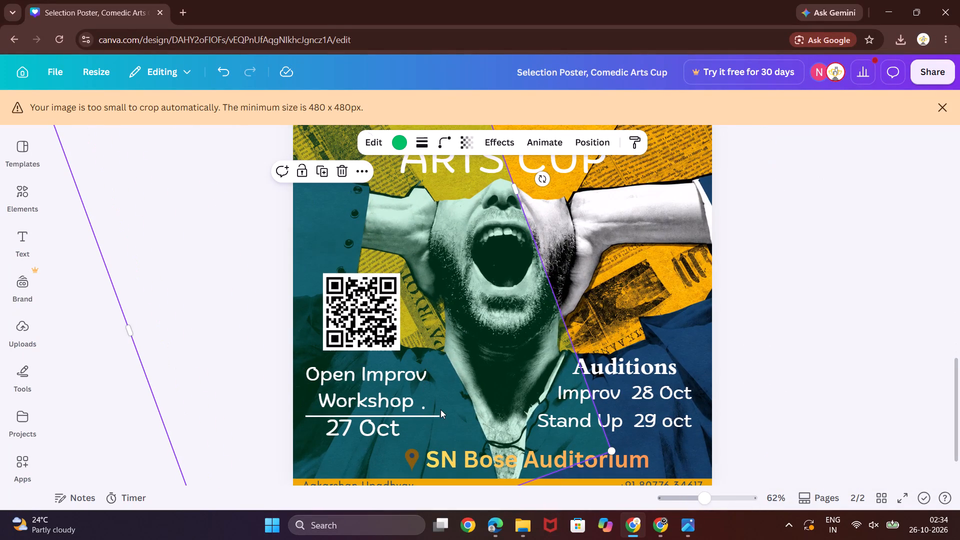
# Delete the stray dot beside Workshop, moving the Open Improv Workshop text aside to reach it and back above the divider line.
pyautogui.click(425, 399)
pyautogui.doubleClick(425, 399)
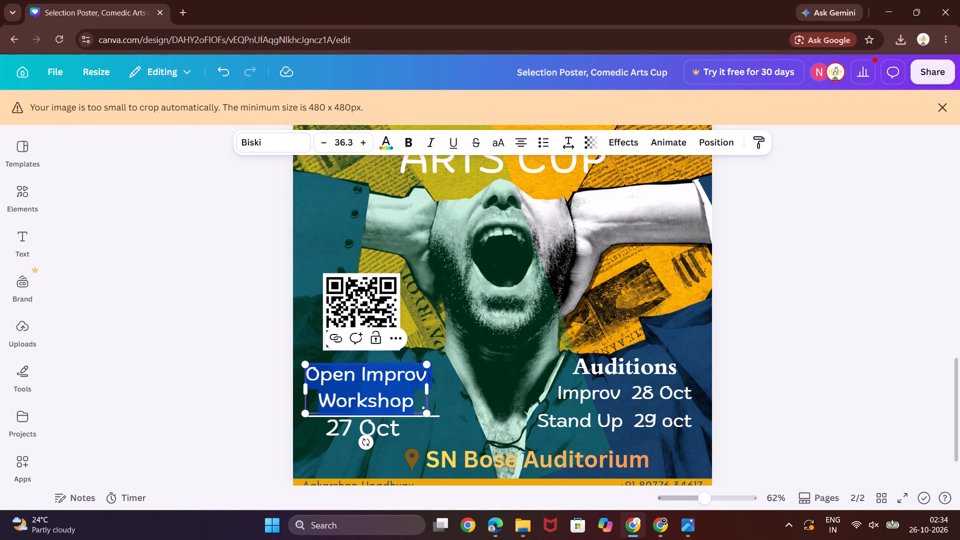
pyautogui.click(427, 404)
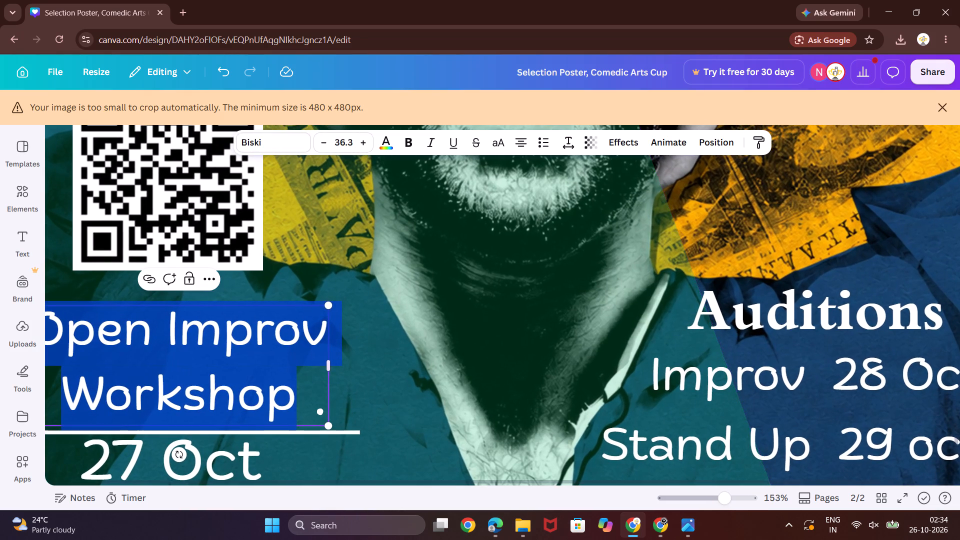
pyautogui.click(368, 406)
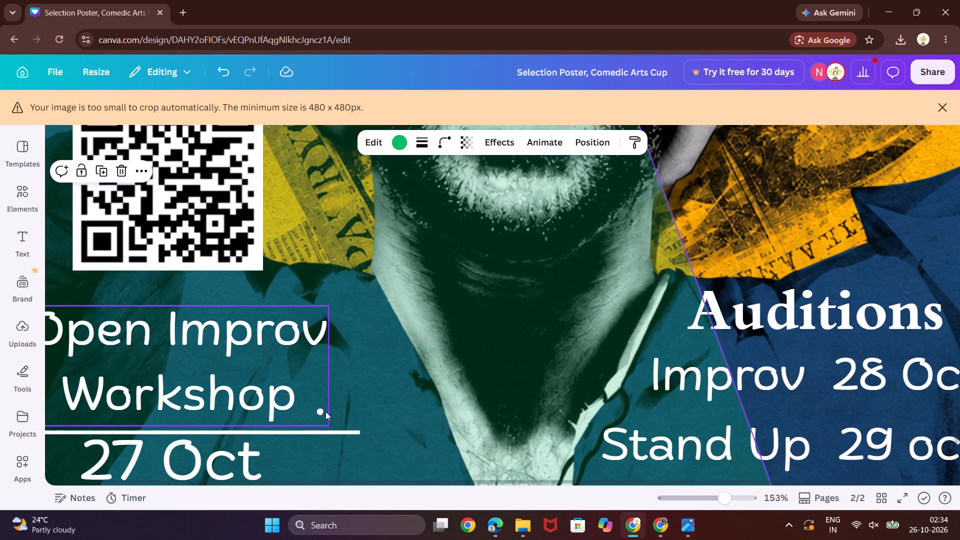
pyautogui.moveTo(325, 411); pyautogui.dragTo(316, 358)
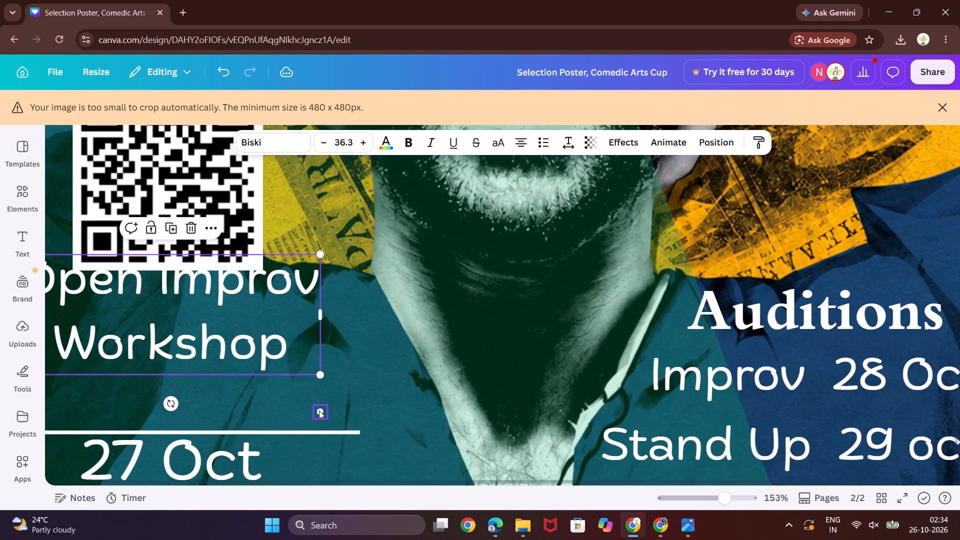
pyautogui.click(319, 410)
pyautogui.press('BackSpace')
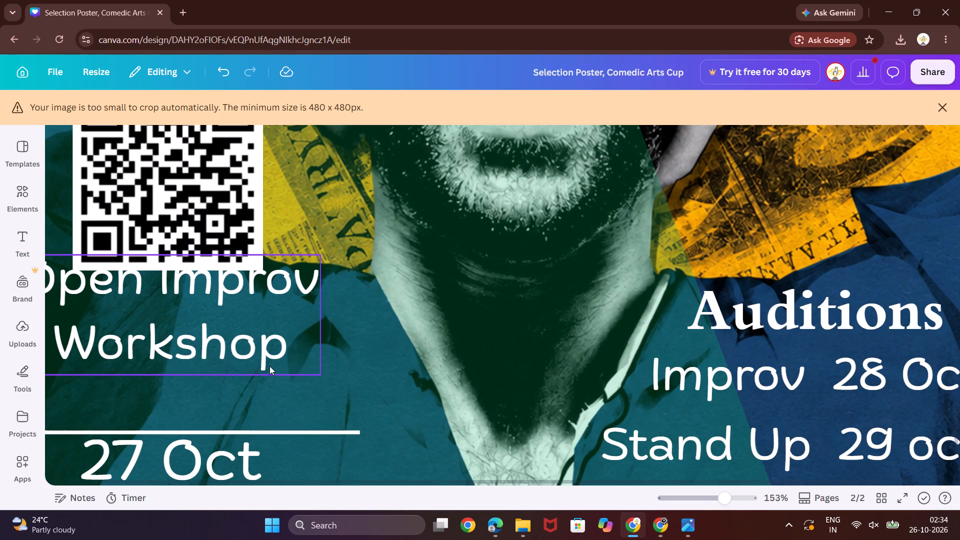
pyautogui.moveTo(255, 336); pyautogui.dragTo(274, 373)
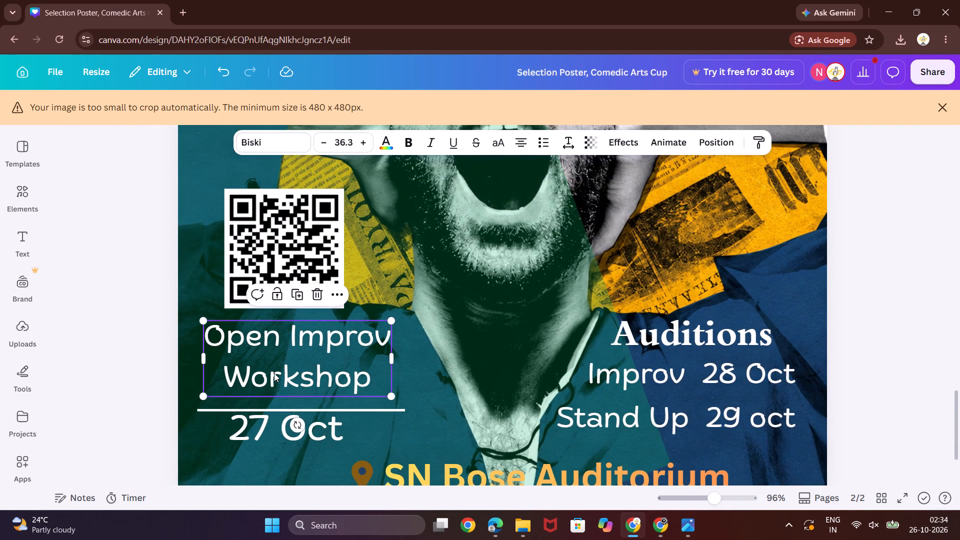
# Move the QR code to the poster's lower centre, between the Open Improv Workshop text and the audition dates.
pyautogui.moveTo(290, 234); pyautogui.dragTo(494, 357)
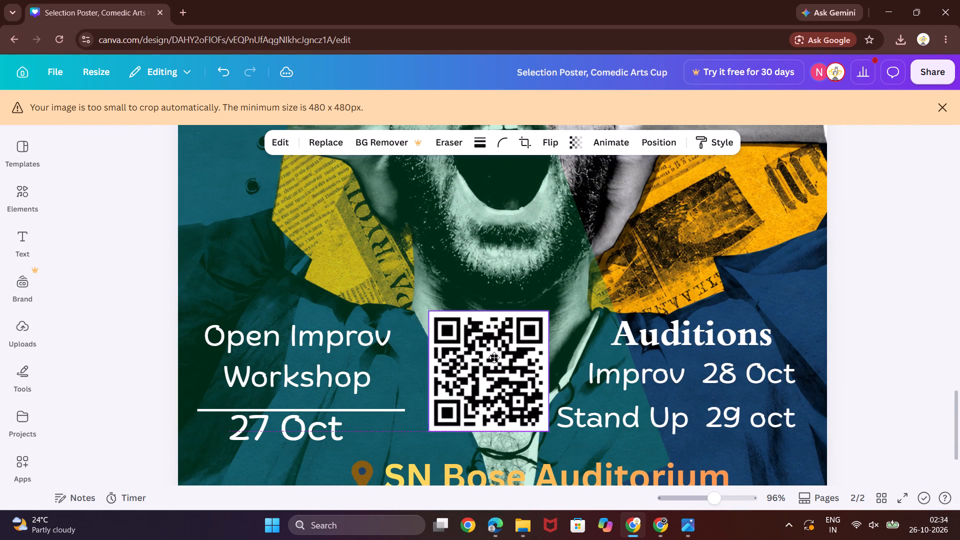
pyautogui.moveTo(494, 357); pyautogui.dragTo(495, 375)
# Nudge the Improv 28 Oct line slightly to the right, away from the QR code.
pyautogui.click(662, 385)
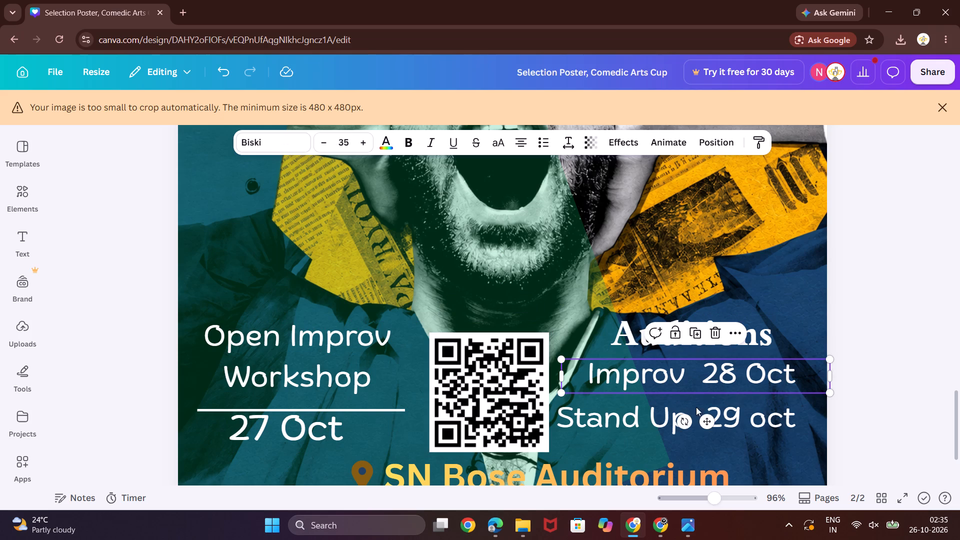
pyautogui.scroll(-2, 717, 436)
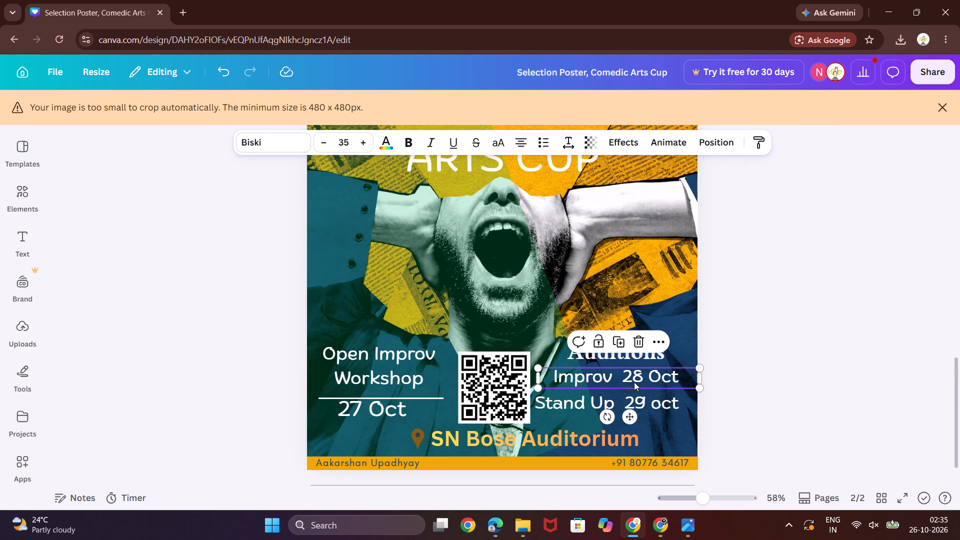
pyautogui.press('Right')
pyautogui.press('Right')
pyautogui.press('Right')
pyautogui.press('Right')
pyautogui.press('Right')
pyautogui.press('Right')
pyautogui.press('Right')
pyautogui.press('Right')
pyautogui.press('Right')
pyautogui.press('Right')
pyautogui.press('Right')
pyautogui.press('Right')
pyautogui.press('Right')
pyautogui.press('Right')
pyautogui.press('Right')
pyautogui.press('Right')
pyautogui.press('Right')
pyautogui.press('Right')
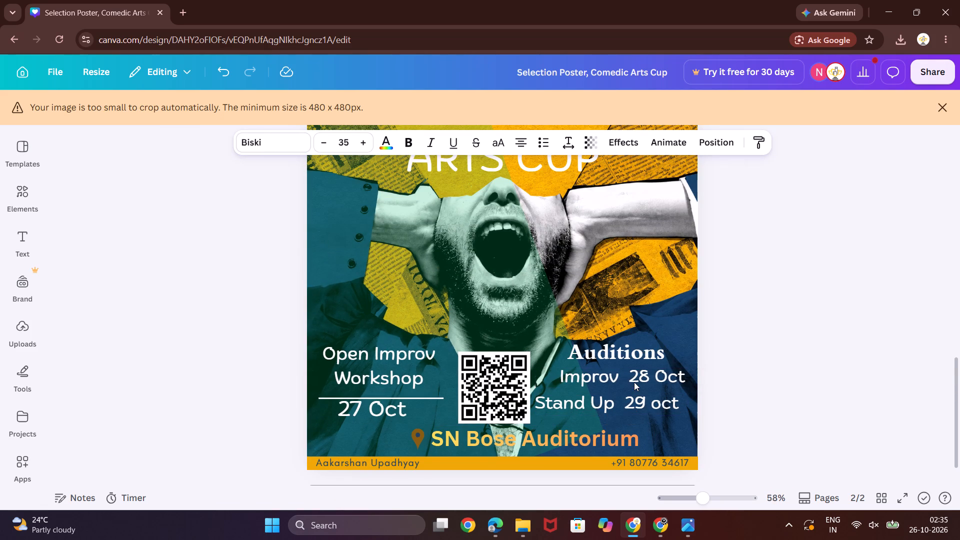
# Shift the Stand Up 29 oct line and the Auditions heading right to line up with the Improv 28 Oct line.
pyautogui.moveTo(637, 397); pyautogui.dragTo(650, 395)
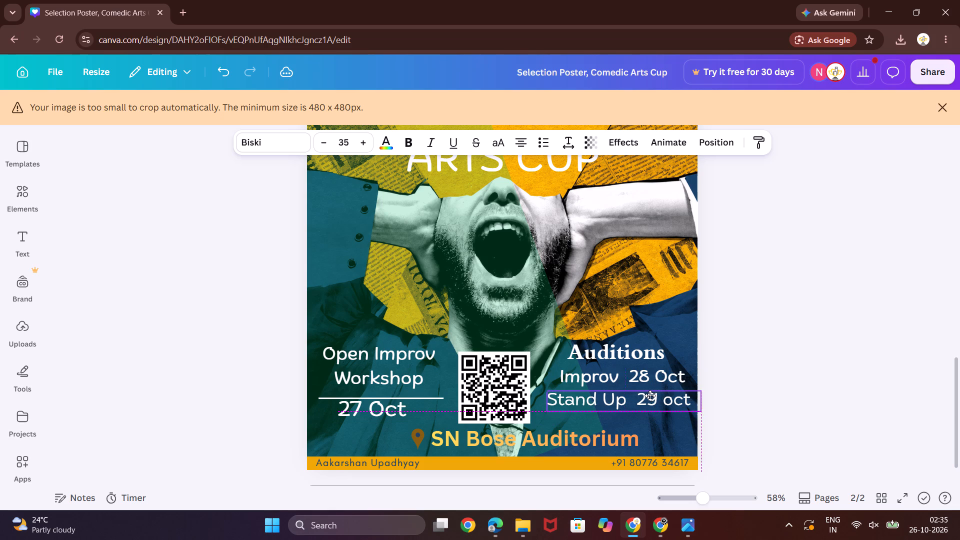
pyautogui.moveTo(650, 395); pyautogui.dragTo(648, 395)
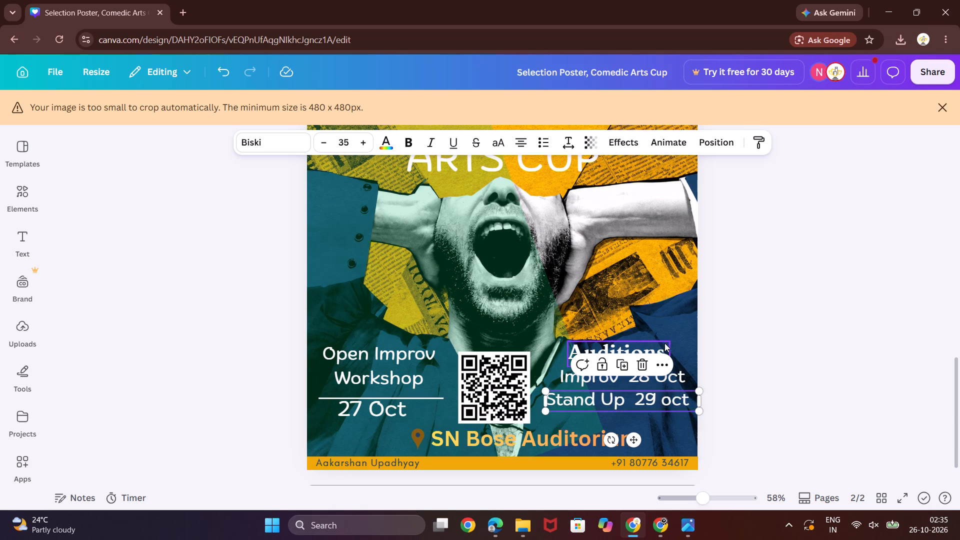
pyautogui.moveTo(664, 344); pyautogui.dragTo(678, 346)
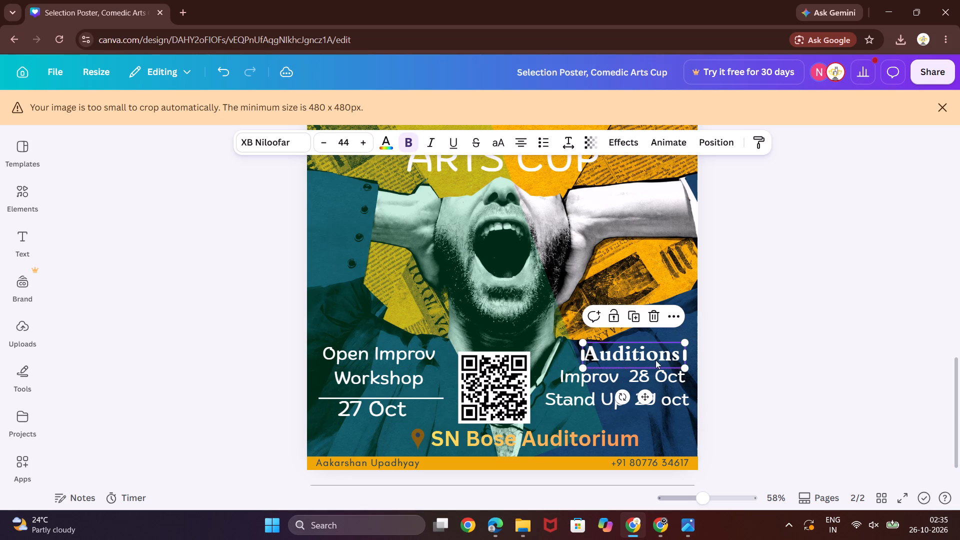
# Reduce the Open Improv Workshop text to font size 30.3 and align it with the divider line's left end.
pyautogui.click(412, 376)
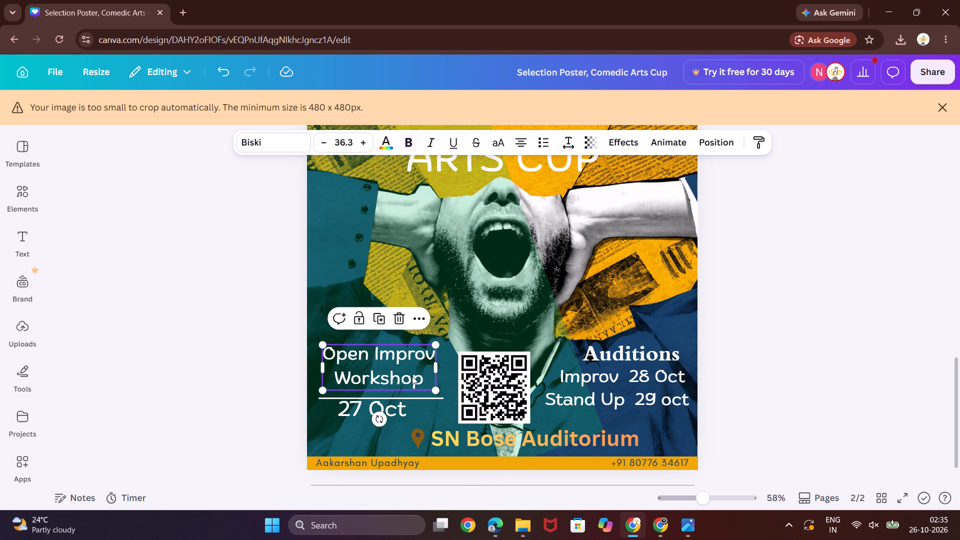
pyautogui.tripleClick(328, 141)
pyautogui.doubleClick(328, 141)
pyautogui.click(328, 141)
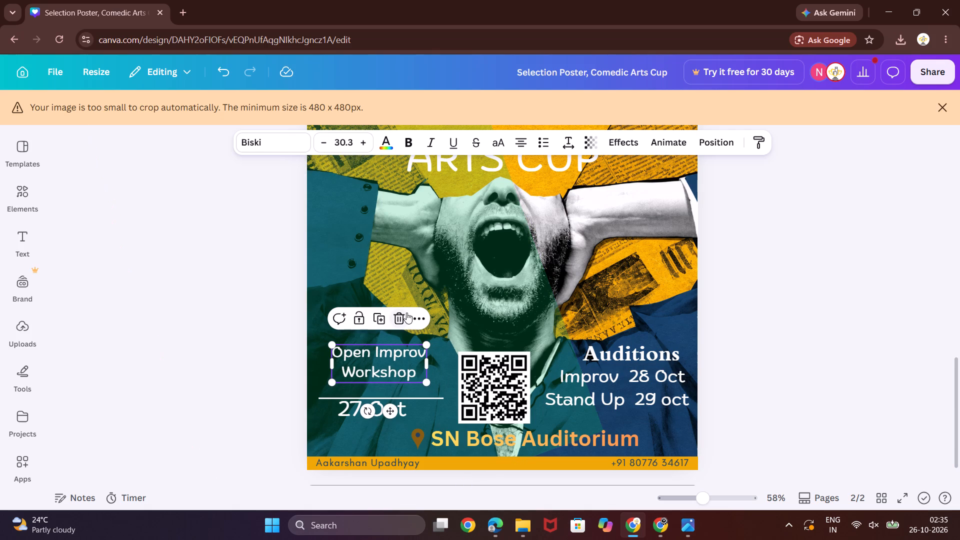
pyautogui.moveTo(396, 368); pyautogui.dragTo(384, 377)
pyautogui.click(393, 407)
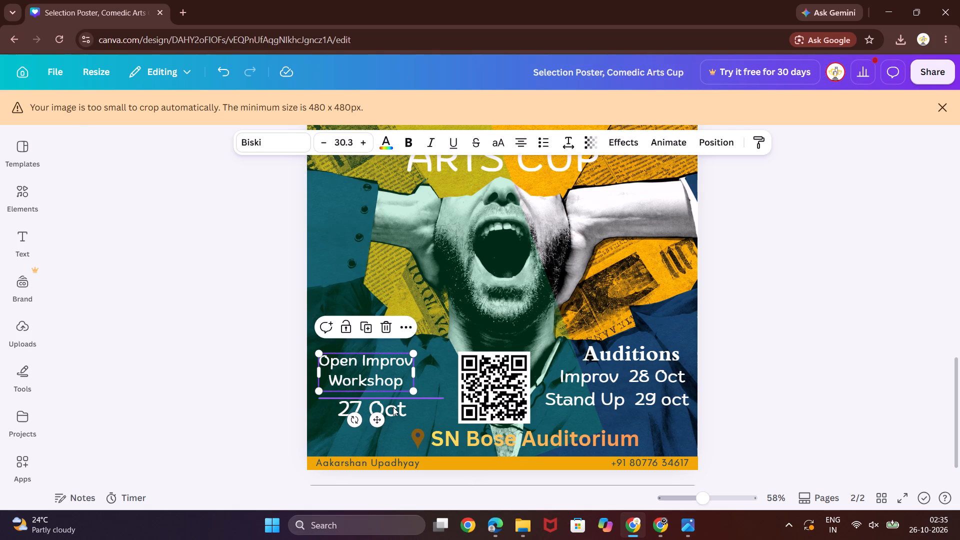
# Shorten the divider line from its right end to match the width of the Open Improv Workshop text.
pyautogui.moveTo(442, 397); pyautogui.dragTo(435, 399)
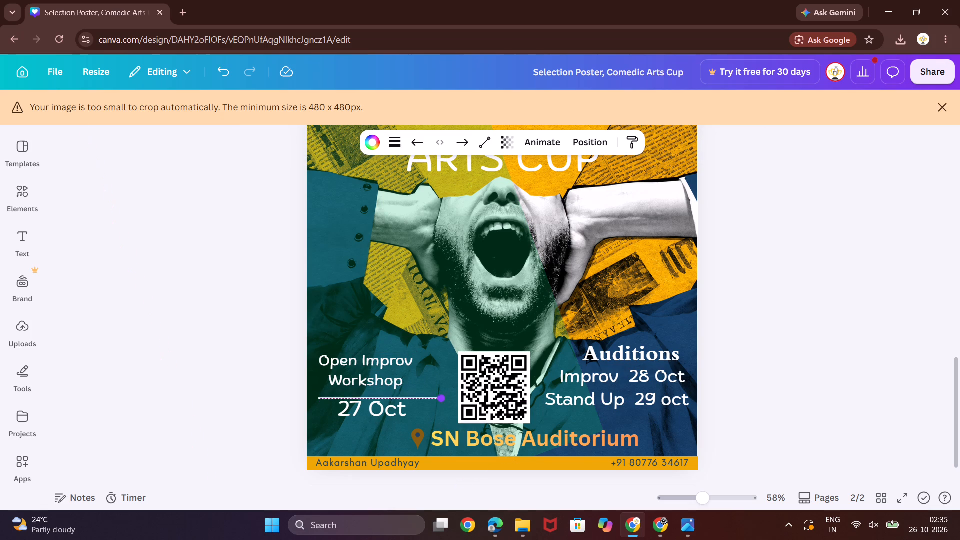
pyautogui.moveTo(435, 399); pyautogui.dragTo(411, 396)
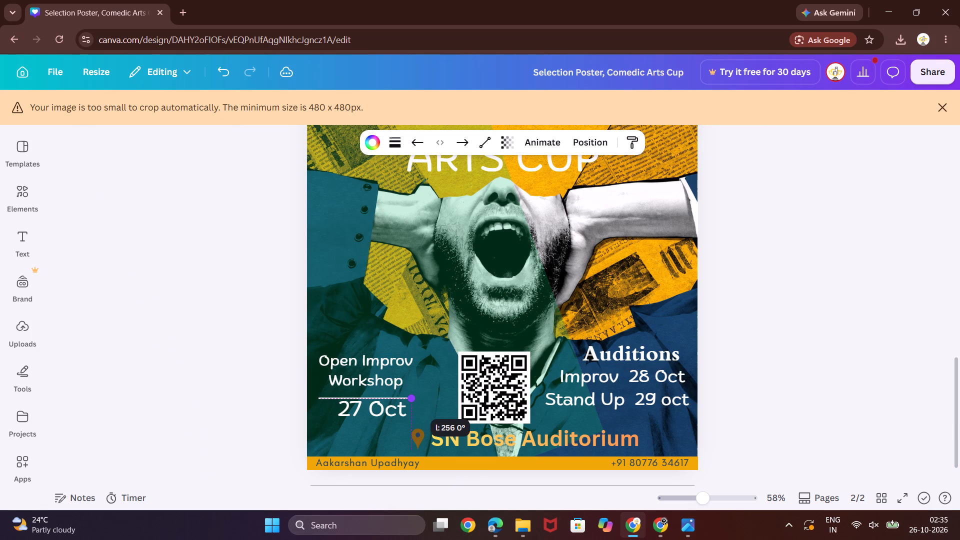
pyautogui.moveTo(411, 396); pyautogui.dragTo(412, 396)
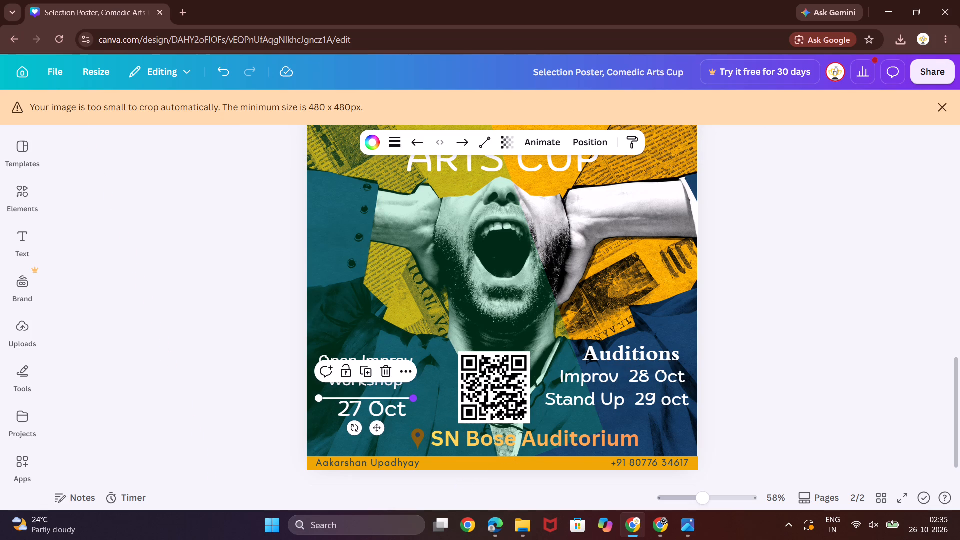
# Reduce the 27 Oct text to font size 38 and place it under the middle of the shortened divider line.
pyautogui.click(401, 408)
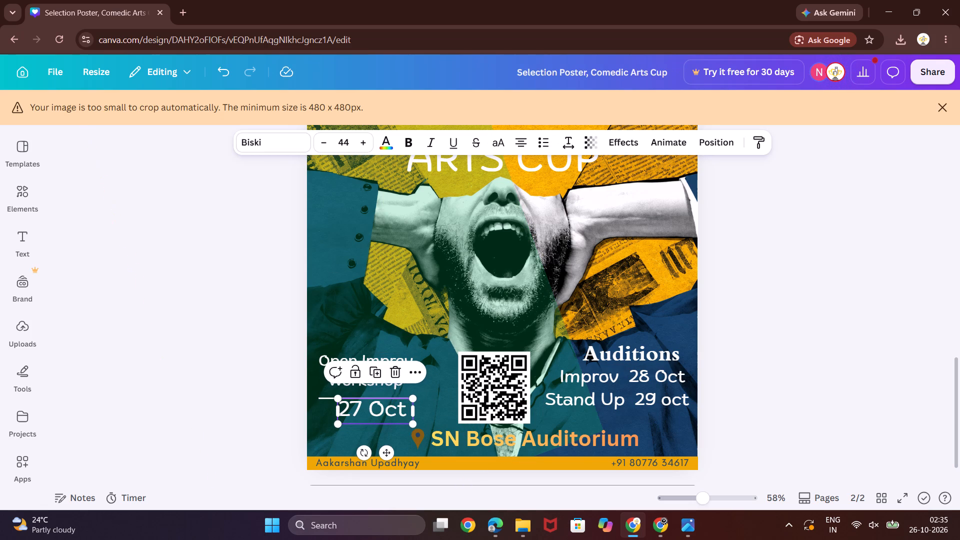
pyautogui.tripleClick(325, 141)
pyautogui.tripleClick(325, 141)
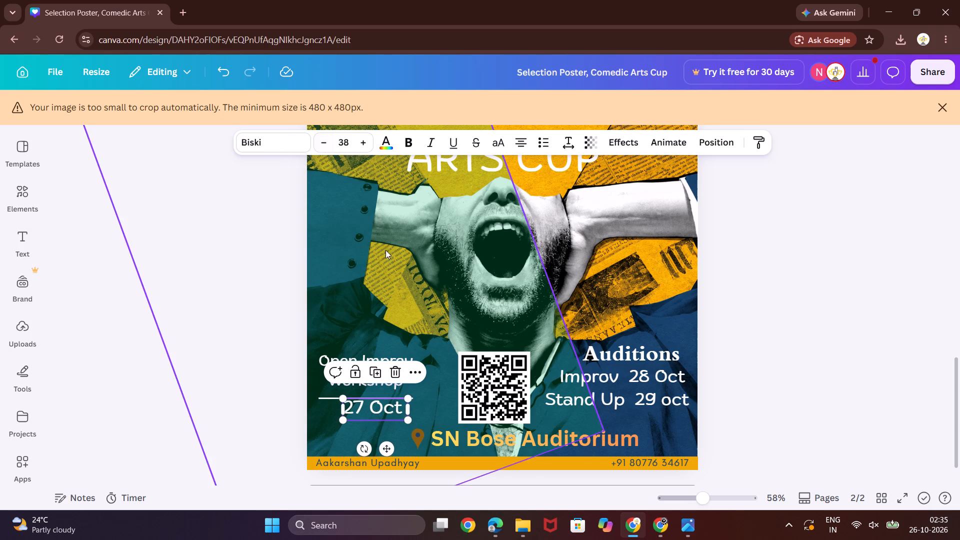
pyautogui.moveTo(388, 411); pyautogui.dragTo(377, 414)
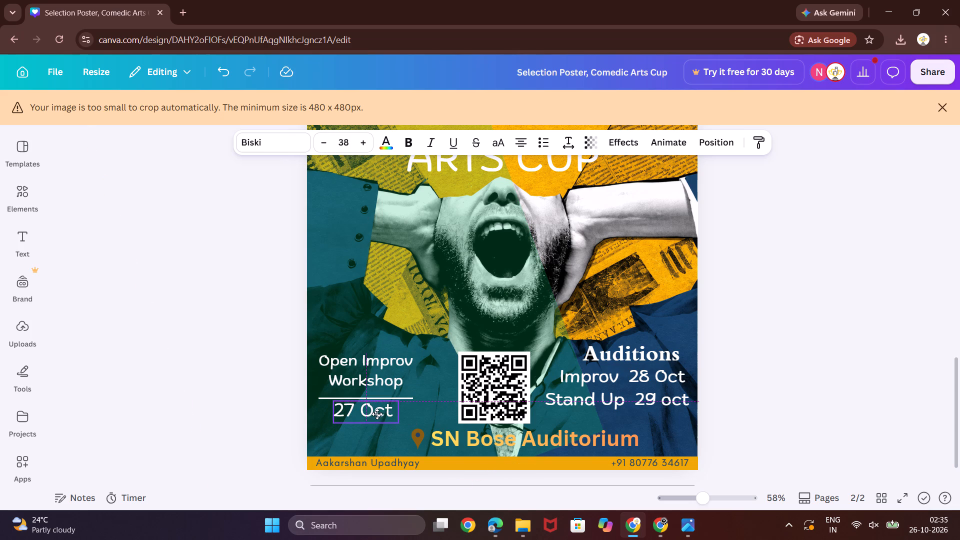
pyautogui.moveTo(377, 414); pyautogui.dragTo(374, 414)
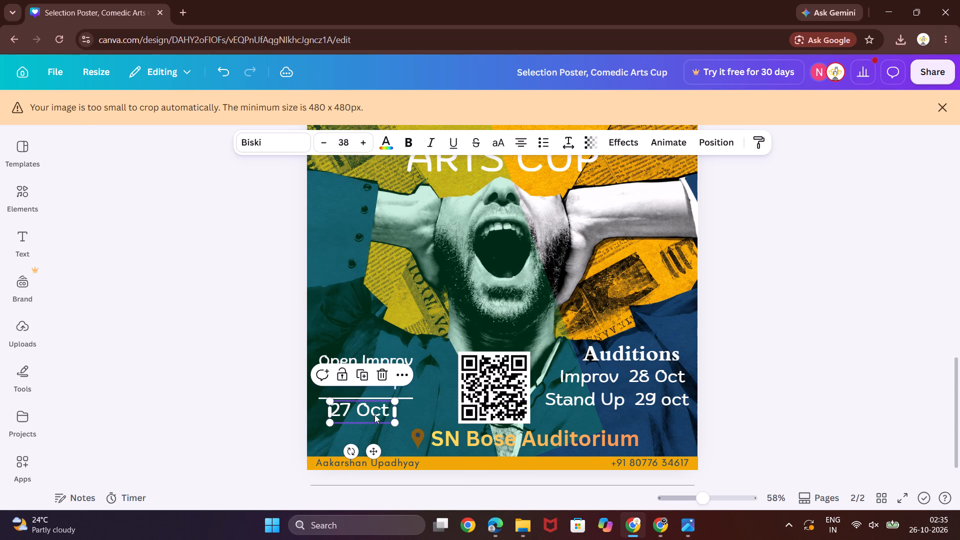
pyautogui.click(244, 424)
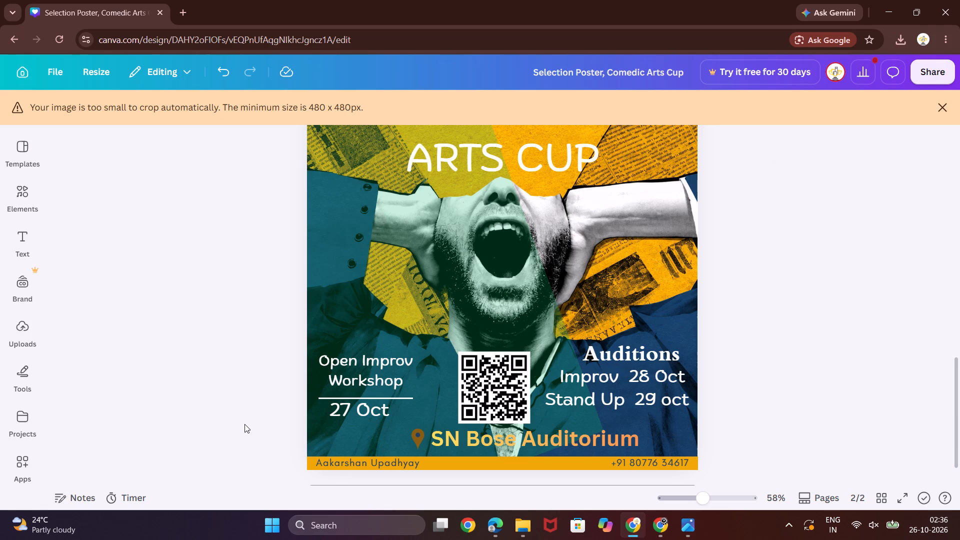
# Recolour the brown location pin beside SN Bose Auditorium to white.
pyautogui.click(484, 397)
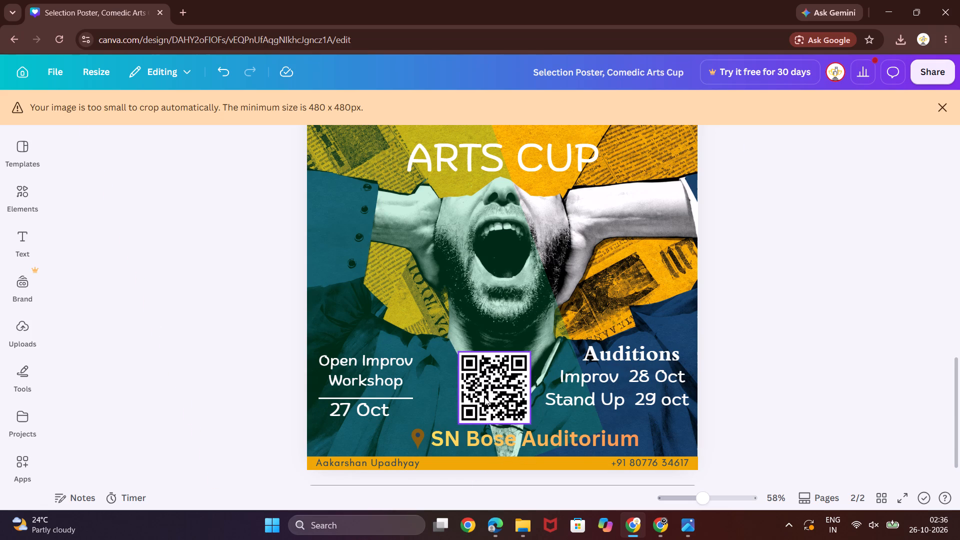
pyautogui.click(470, 447)
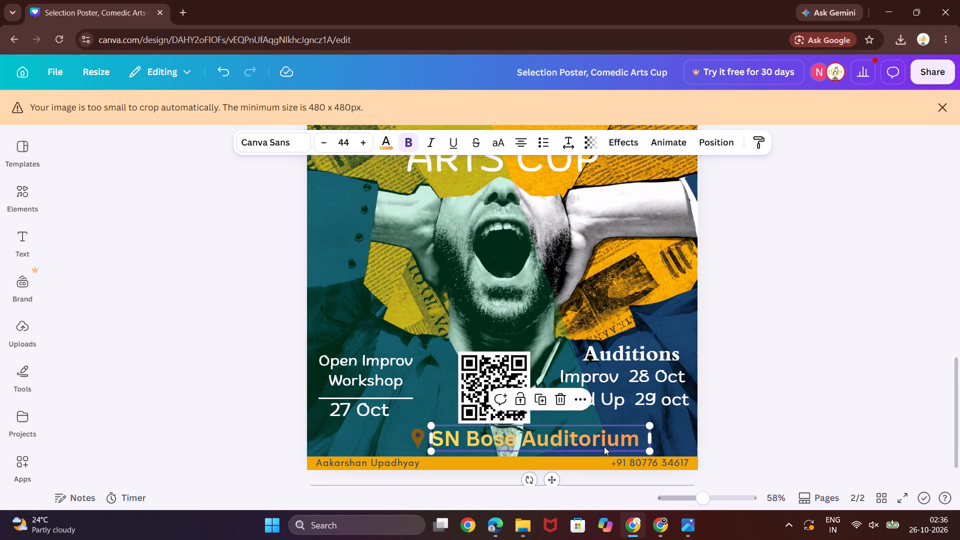
pyautogui.click(418, 440)
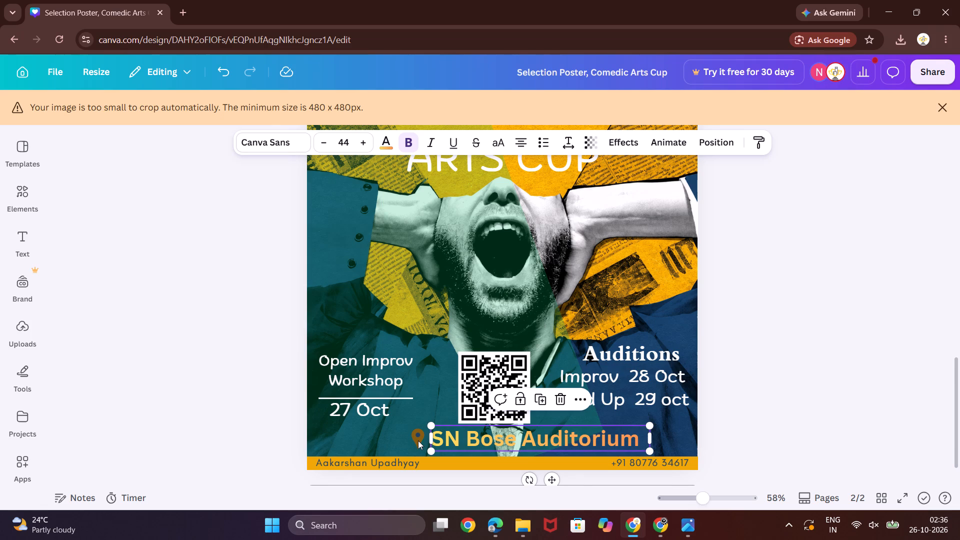
pyautogui.click(417, 440)
pyautogui.click(417, 440)
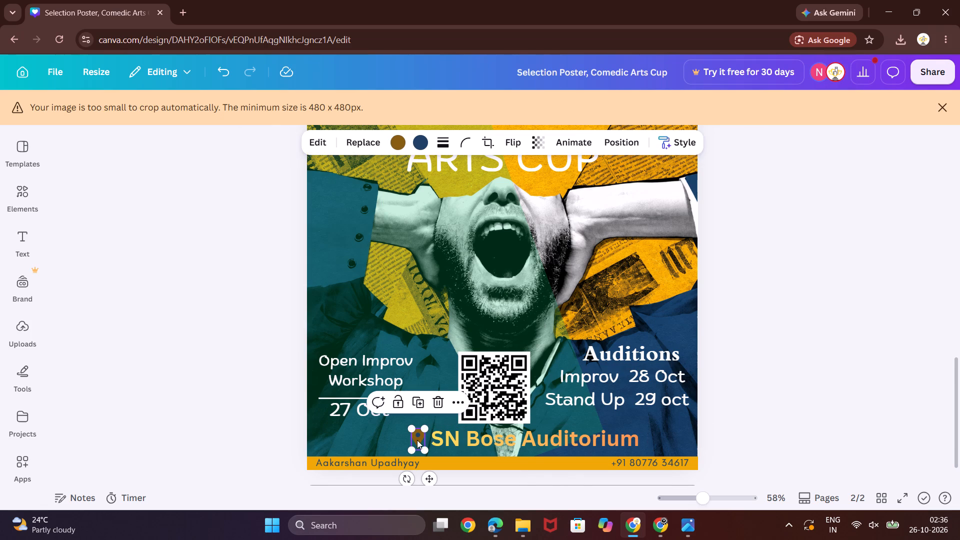
pyautogui.click(400, 150)
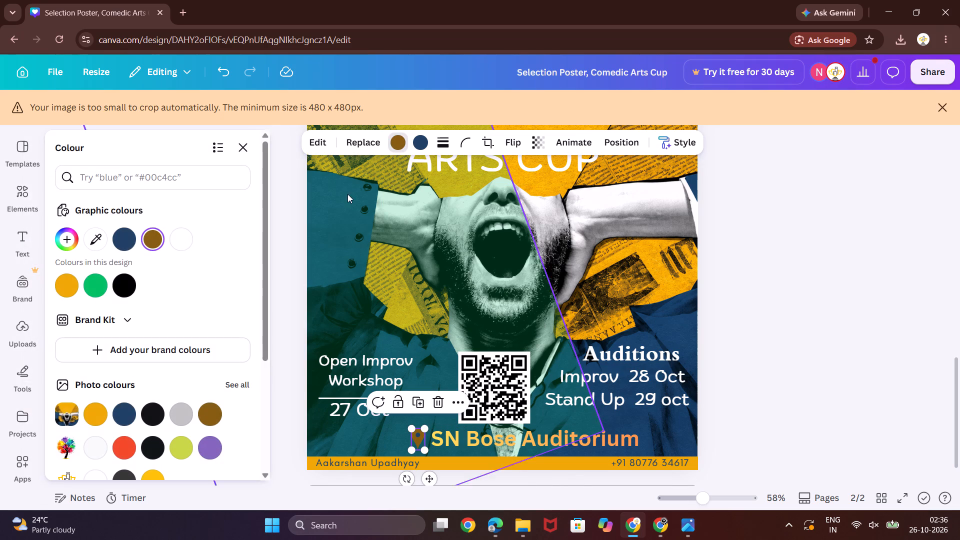
pyautogui.click(175, 241)
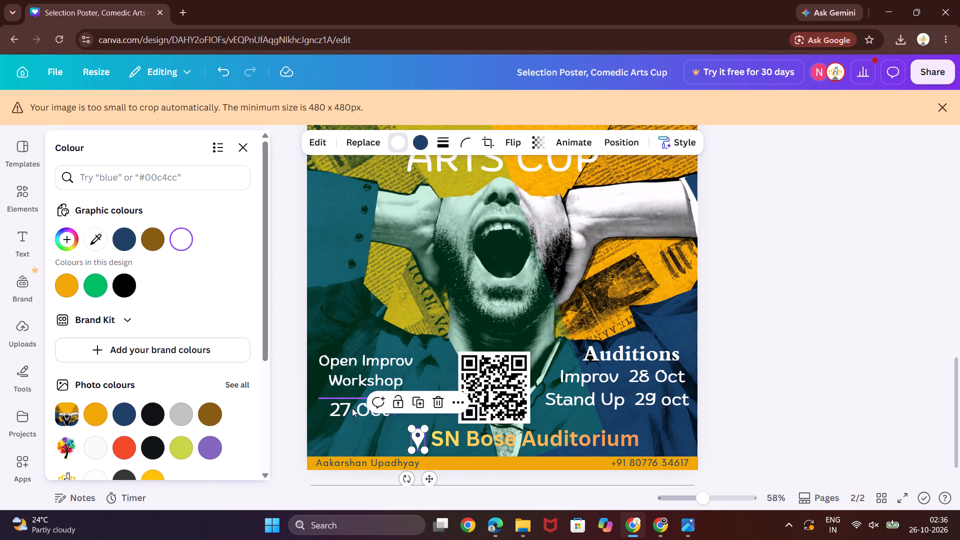
# Move the white location pin to the poster's lower-left edge below 27 Oct and make it slightly smaller.
pyautogui.doubleClick(415, 440)
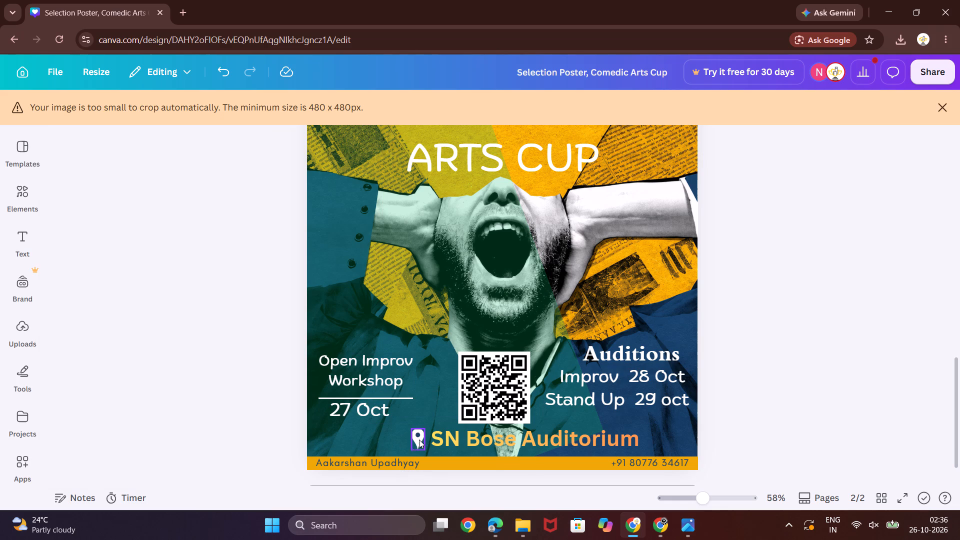
pyautogui.moveTo(416, 440); pyautogui.dragTo(320, 441)
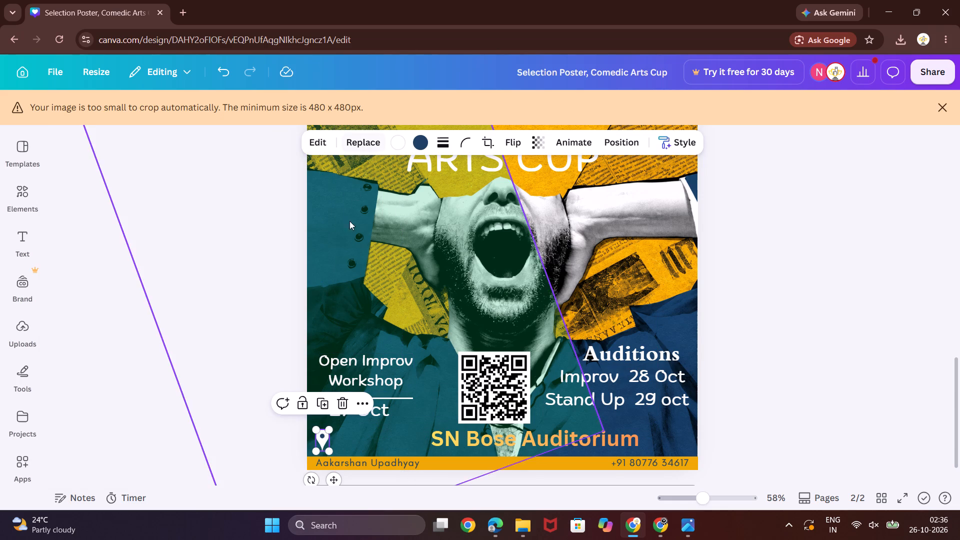
pyautogui.click(327, 446)
pyautogui.moveTo(327, 446); pyautogui.dragTo(323, 444)
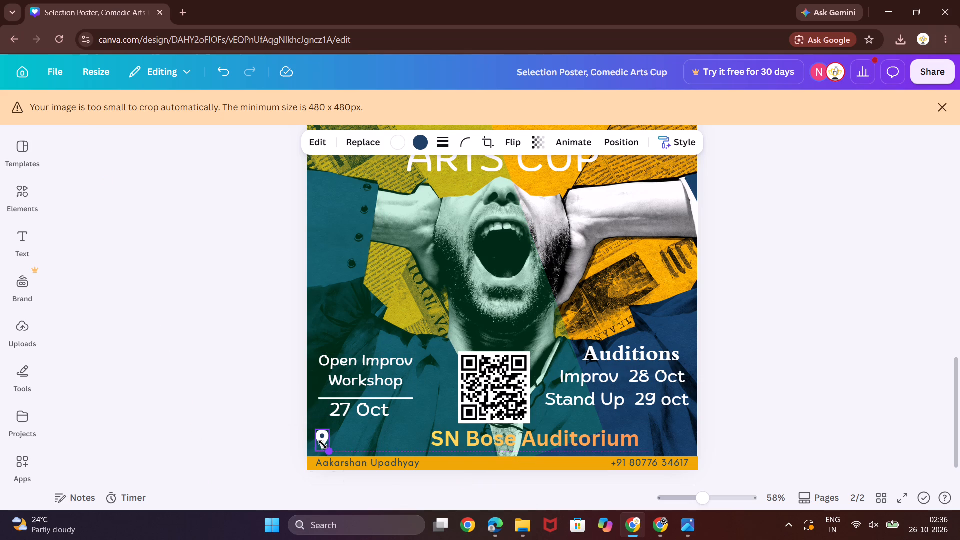
pyautogui.moveTo(323, 444); pyautogui.dragTo(322, 440)
# Move the SN Bose Auditorium text beside the white location pin and reduce it to font size 30.
pyautogui.click(460, 441)
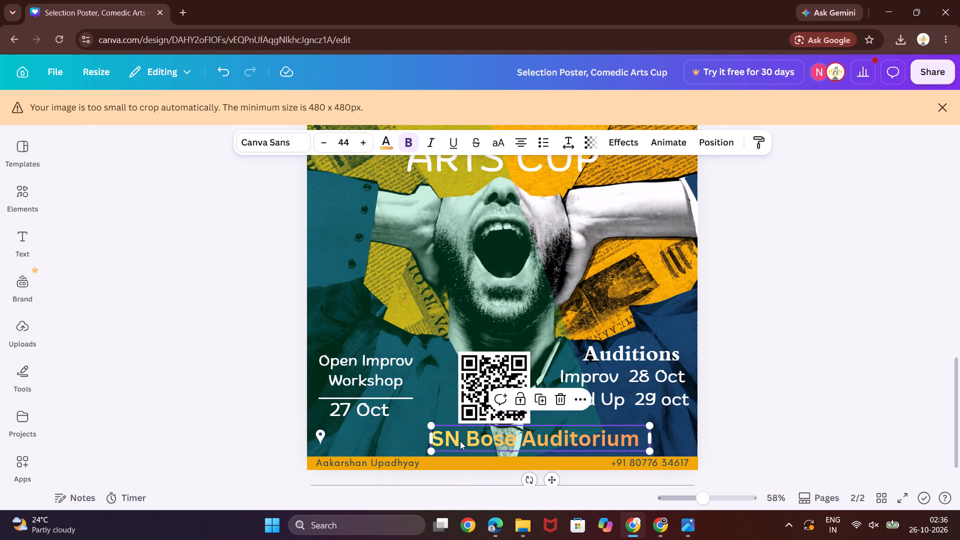
pyautogui.moveTo(460, 441); pyautogui.dragTo(358, 439)
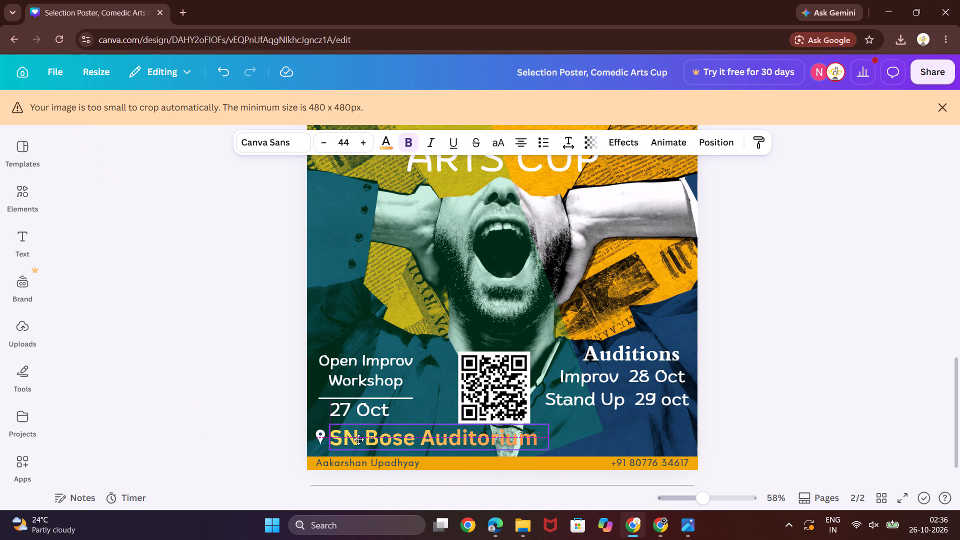
pyautogui.moveTo(358, 439); pyautogui.dragTo(359, 438)
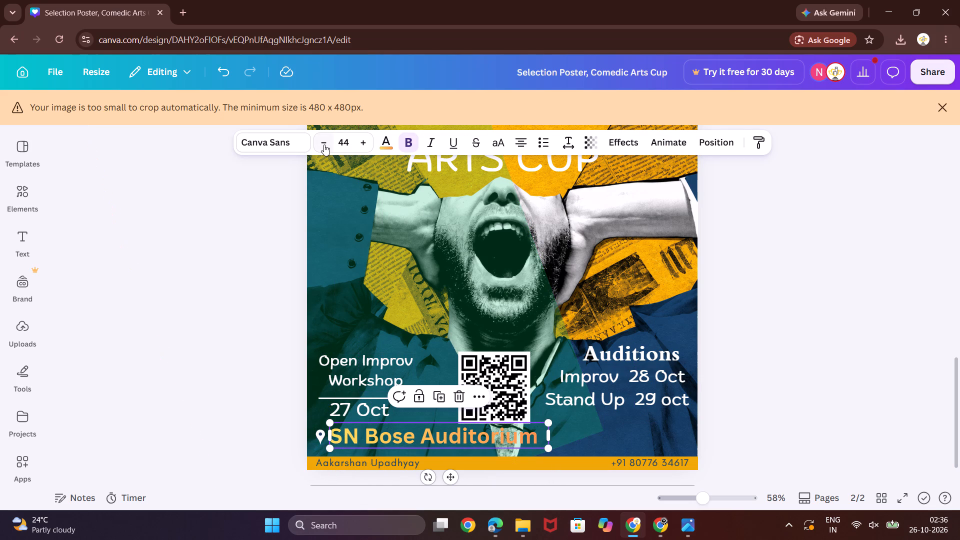
pyautogui.tripleClick(324, 144)
pyautogui.tripleClick(324, 144)
pyautogui.tripleClick(324, 144)
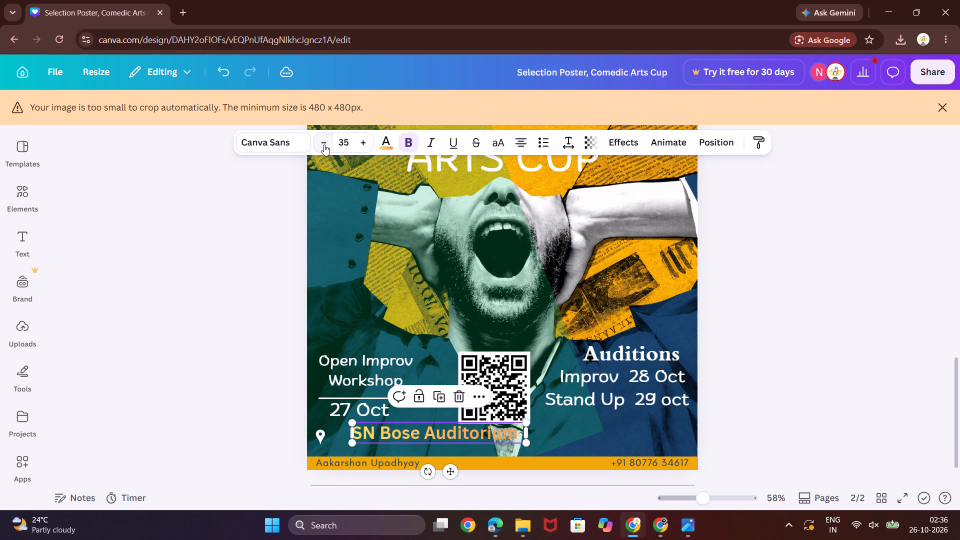
pyautogui.moveTo(417, 428); pyautogui.dragTo(399, 428)
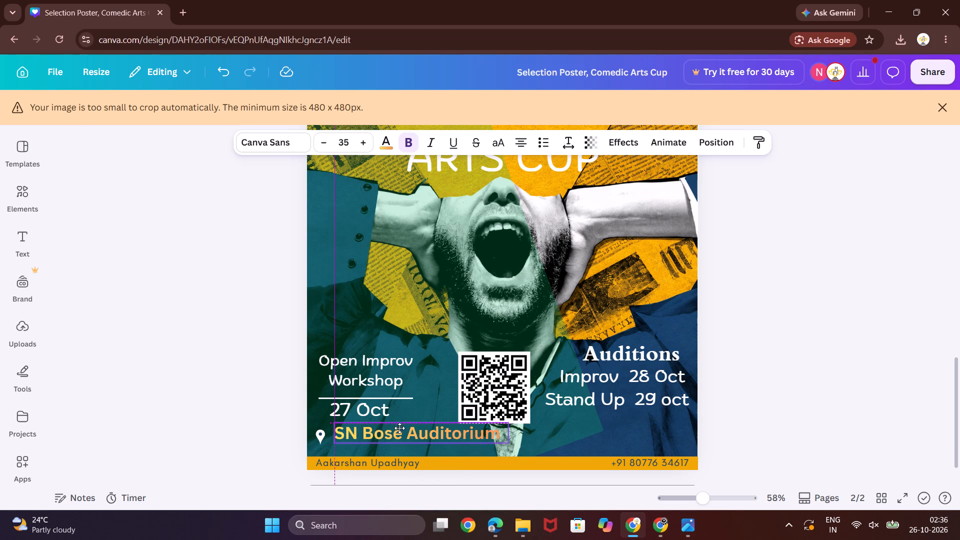
pyautogui.moveTo(399, 428); pyautogui.dragTo(393, 430)
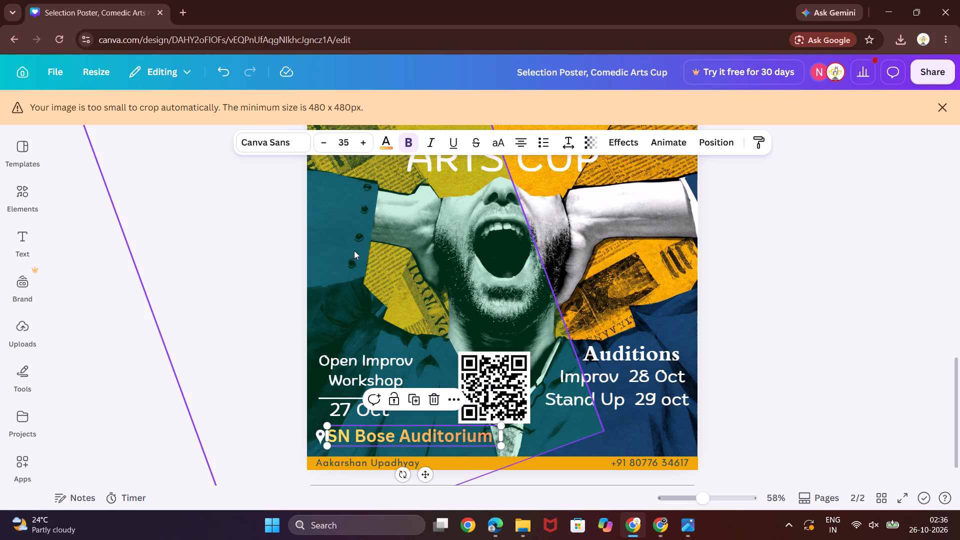
pyautogui.tripleClick(324, 144)
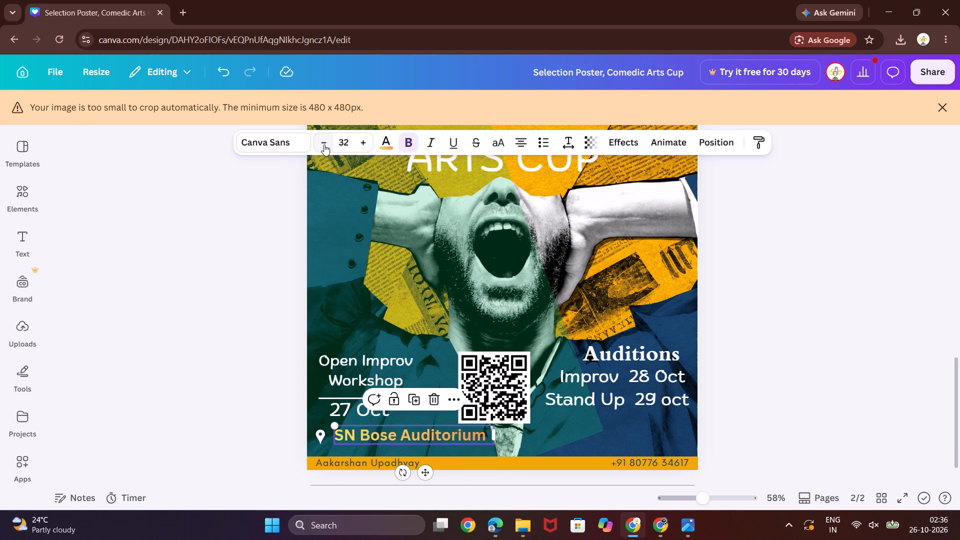
pyautogui.doubleClick(324, 144)
pyautogui.moveTo(389, 431); pyautogui.dragTo(386, 433)
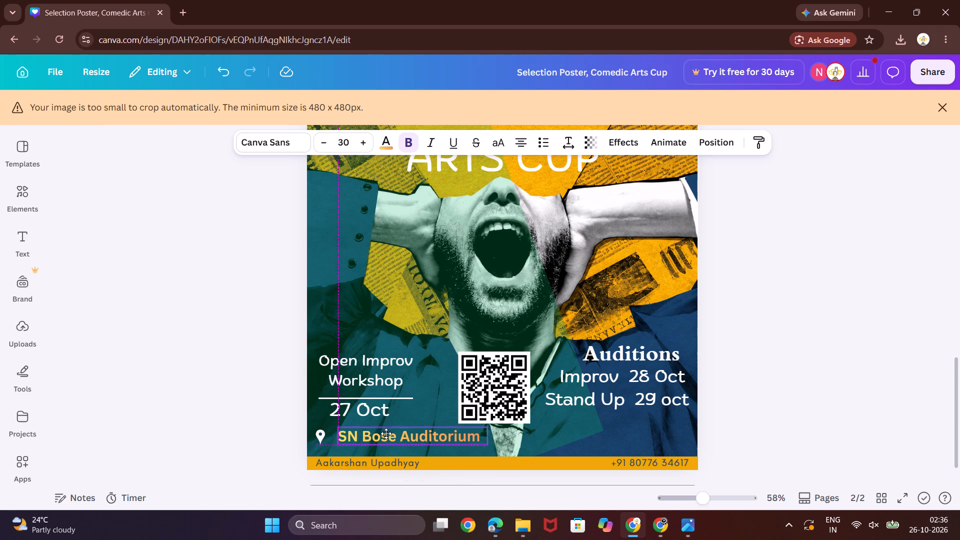
pyautogui.moveTo(386, 433); pyautogui.dragTo(379, 433)
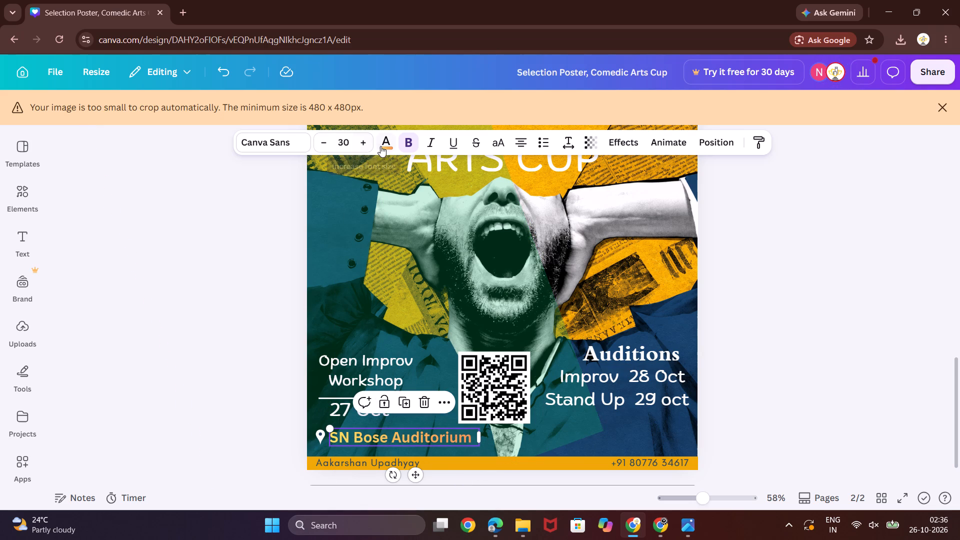
# Recolour the SN Bose Auditorium text to white.
pyautogui.click(380, 146)
pyautogui.click(156, 273)
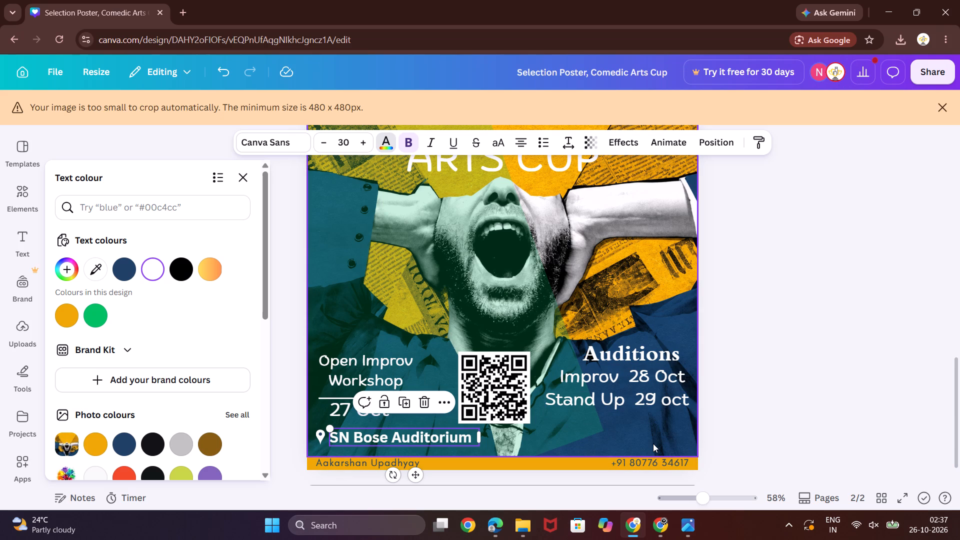
# Shift the QR code slightly to the right, keeping it between the workshop and Auditions text blocks.
pyautogui.moveTo(490, 399); pyautogui.dragTo(636, 440)
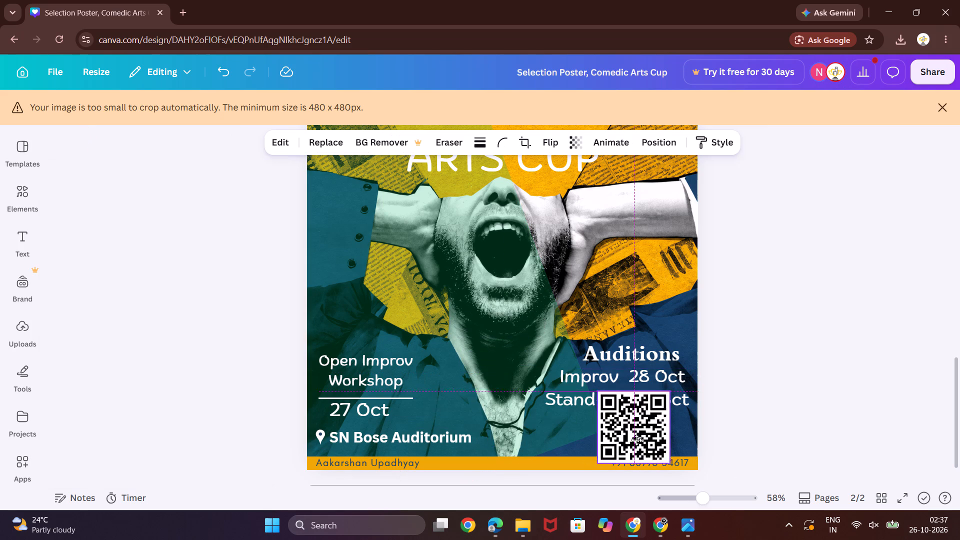
pyautogui.moveTo(636, 440); pyautogui.dragTo(505, 403)
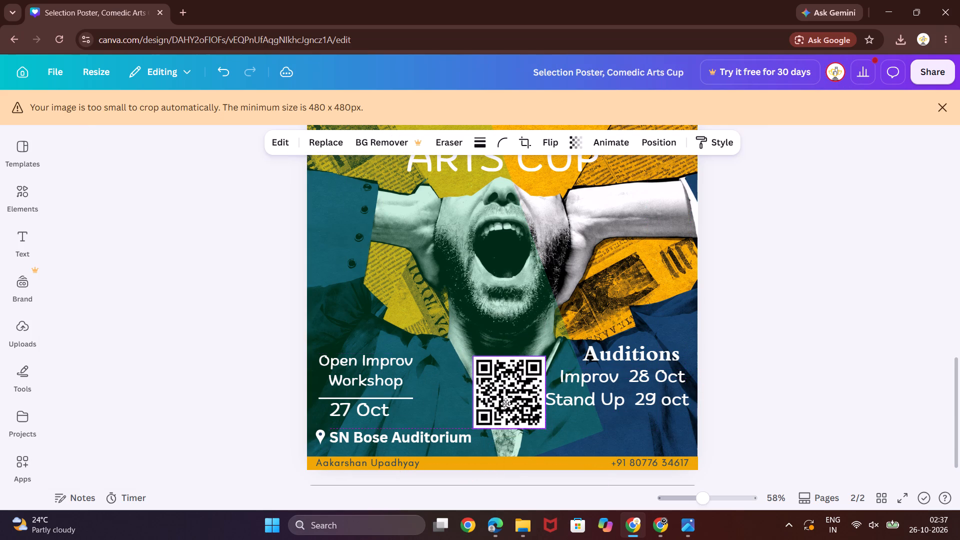
pyautogui.moveTo(505, 403); pyautogui.dragTo(495, 396)
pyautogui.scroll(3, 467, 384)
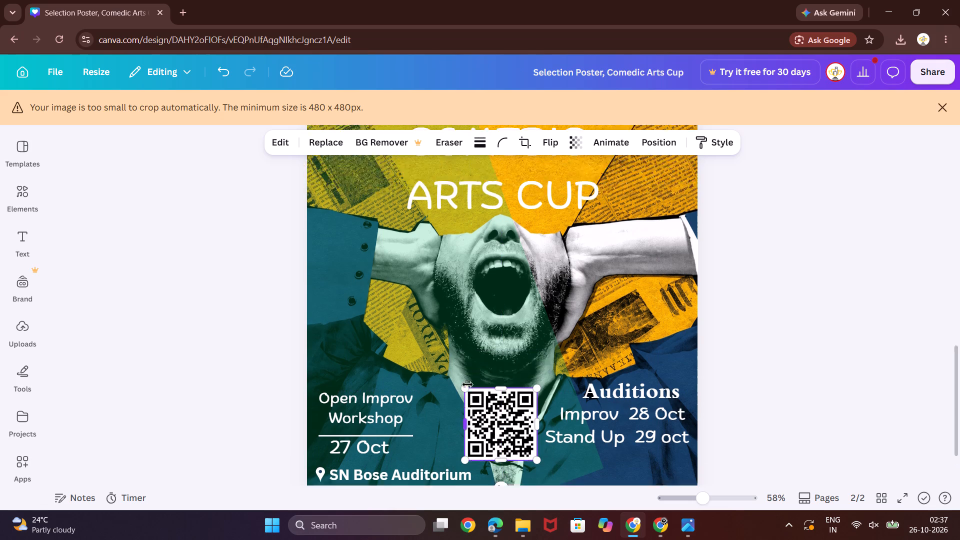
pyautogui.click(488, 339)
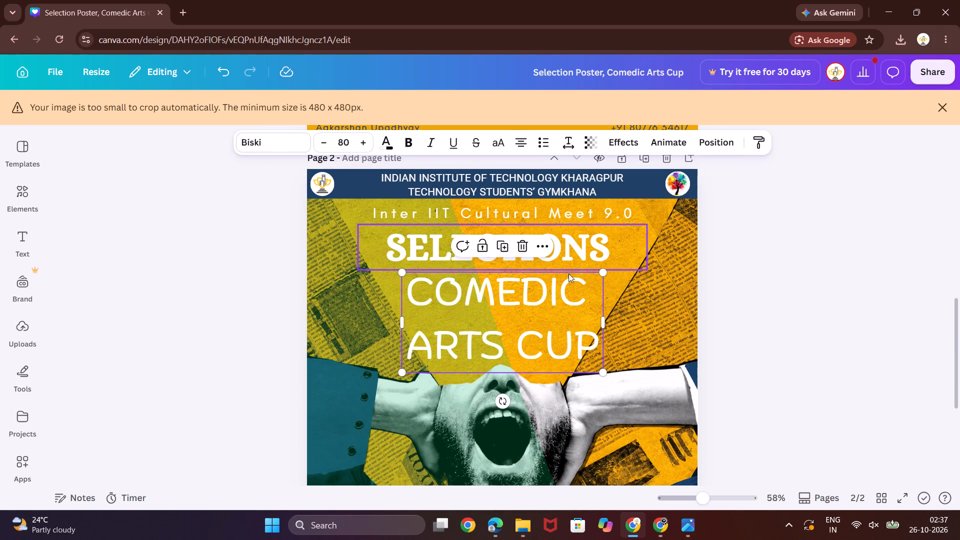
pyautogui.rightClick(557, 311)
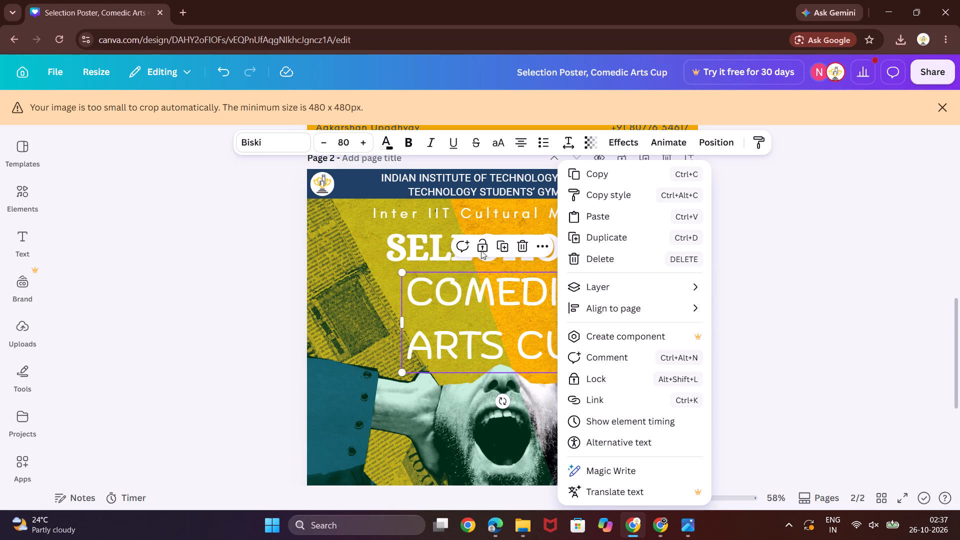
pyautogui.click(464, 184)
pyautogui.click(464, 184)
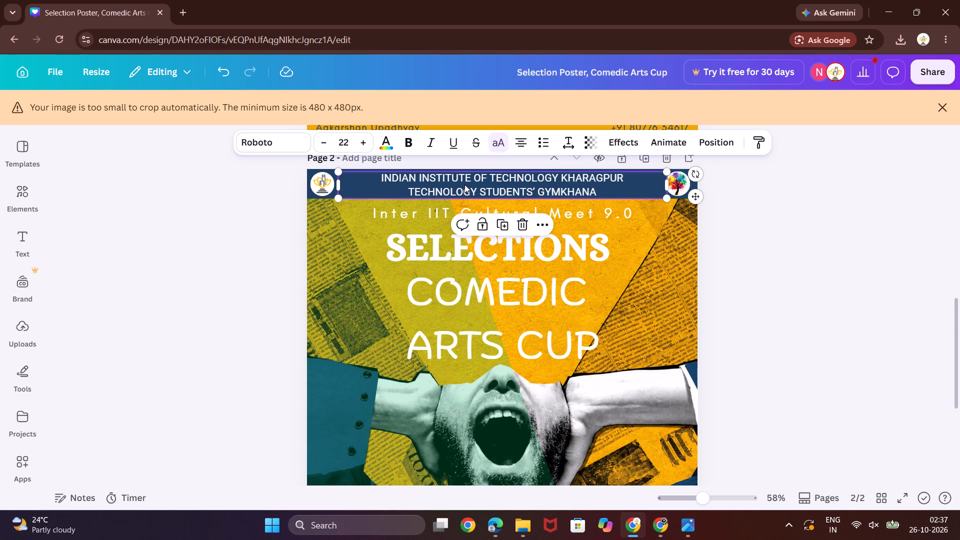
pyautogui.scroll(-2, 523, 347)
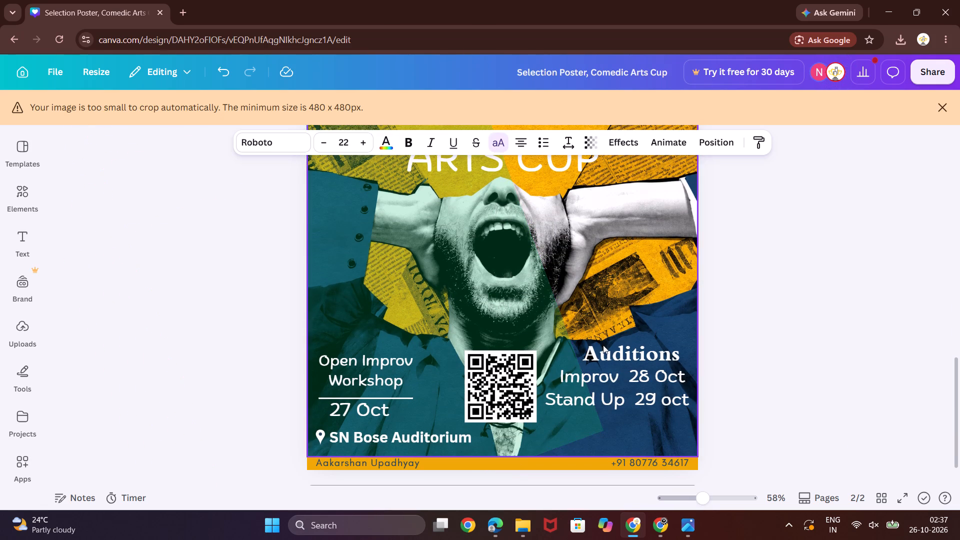
# Duplicate the QR code and place the copy over the lower part of the Auditions text, just above the orange contact strip.
pyautogui.doubleClick(504, 403)
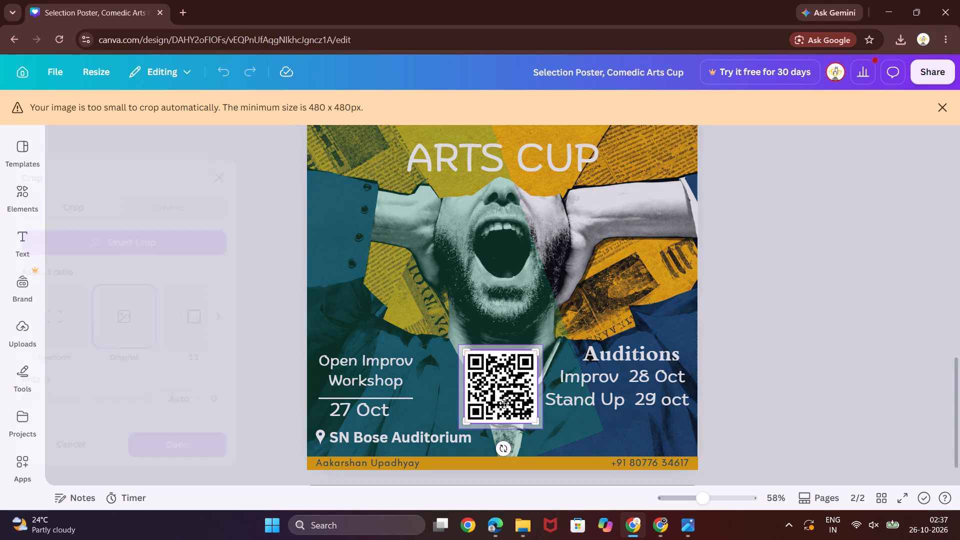
pyautogui.click(500, 371)
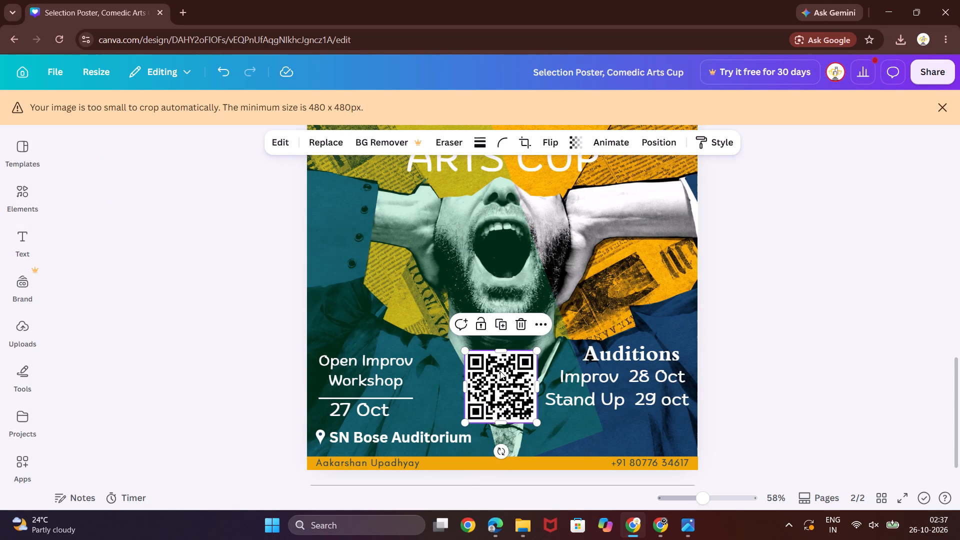
pyautogui.hotkey('ctrl', 'c')
pyautogui.hotkey('ctrl', 'v')
pyautogui.moveTo(518, 387); pyautogui.dragTo(617, 414)
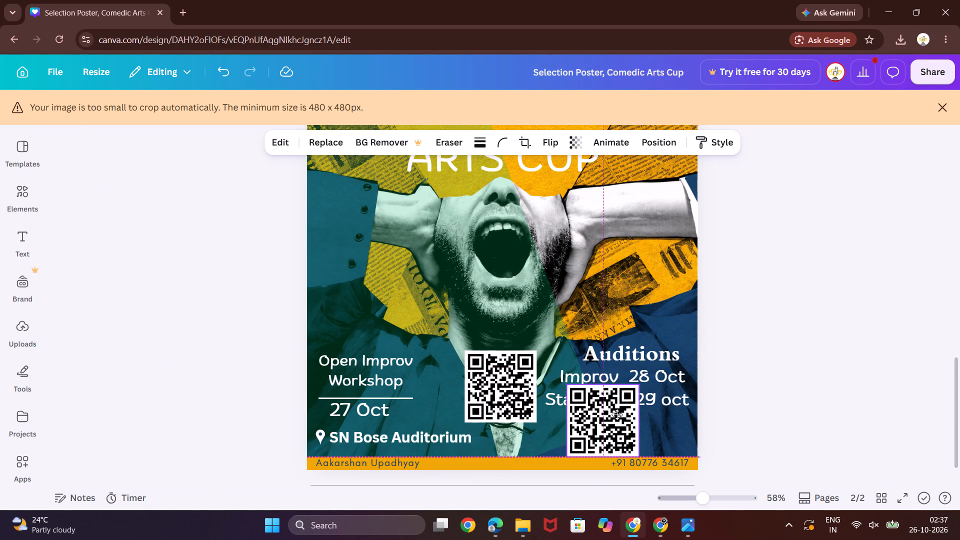
pyautogui.moveTo(617, 414); pyautogui.dragTo(641, 412)
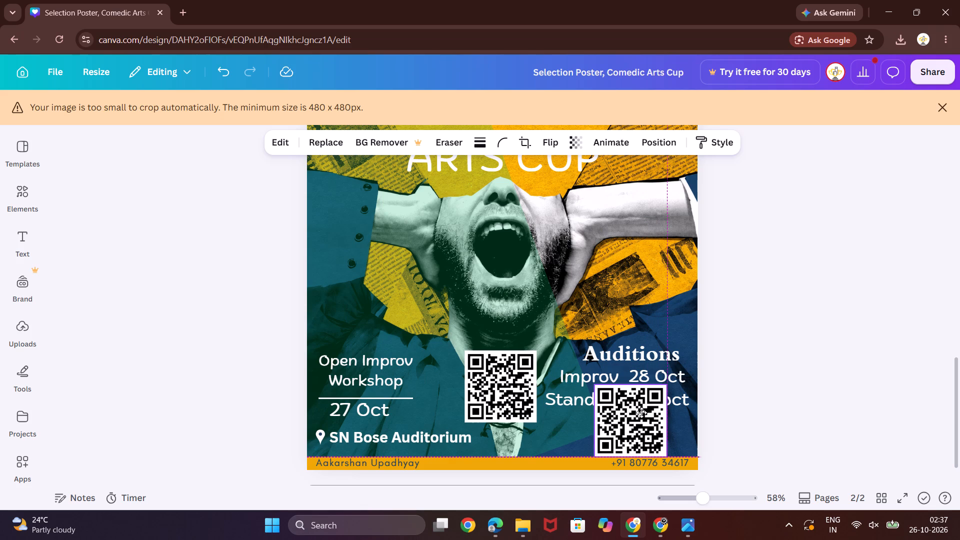
pyautogui.moveTo(641, 412); pyautogui.dragTo(640, 403)
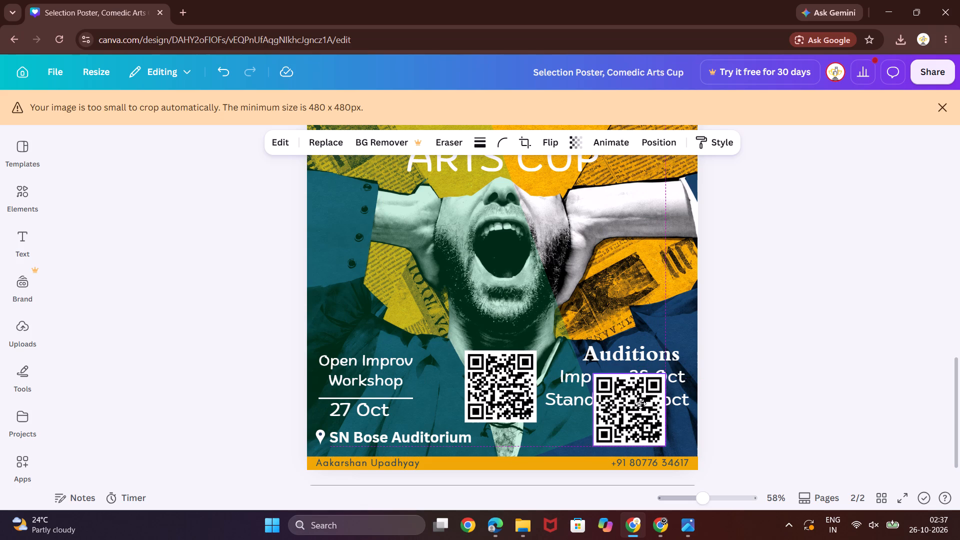
pyautogui.moveTo(640, 403); pyautogui.dragTo(640, 404)
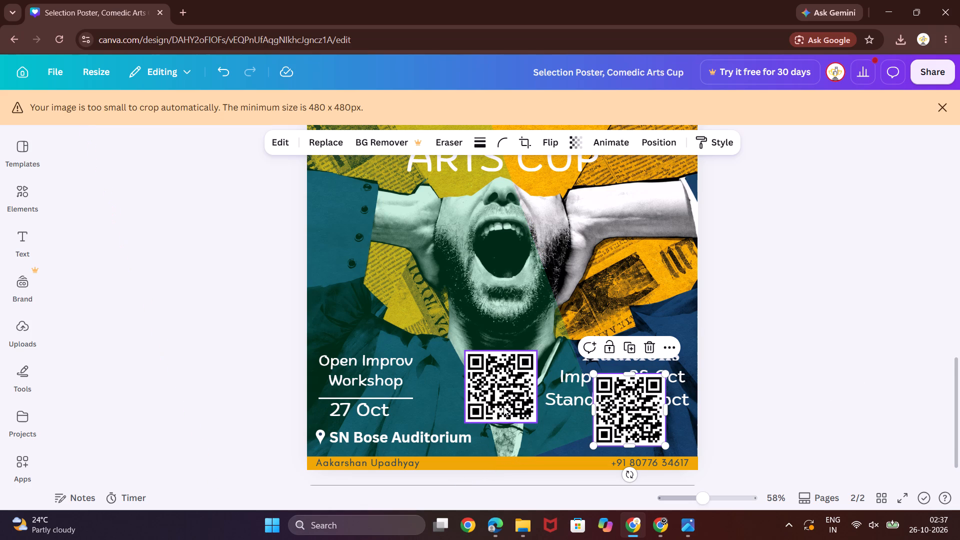
# Reduce the SN Bose Auditorium text to font size 25 and nudge it close beside the location pin.
pyautogui.click(426, 438)
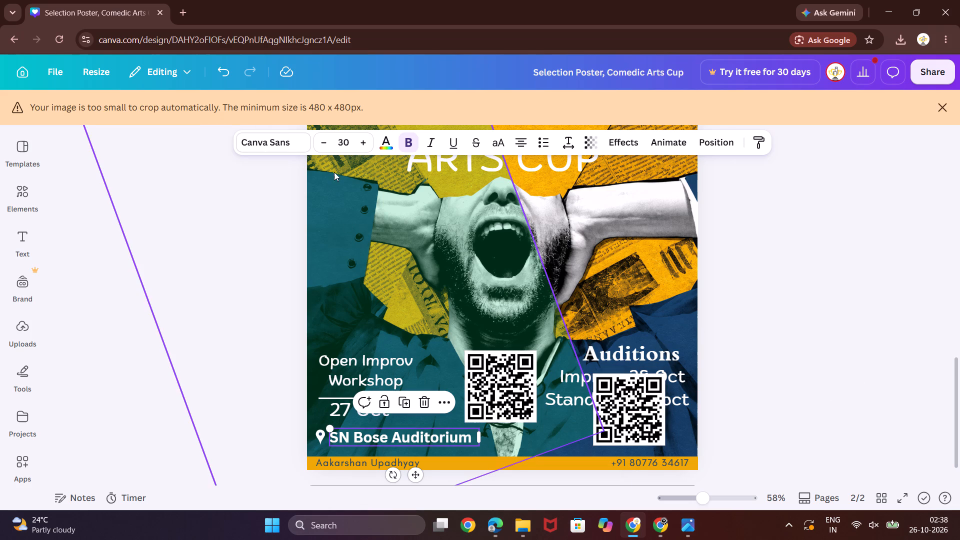
pyautogui.tripleClick(321, 144)
pyautogui.click(321, 144)
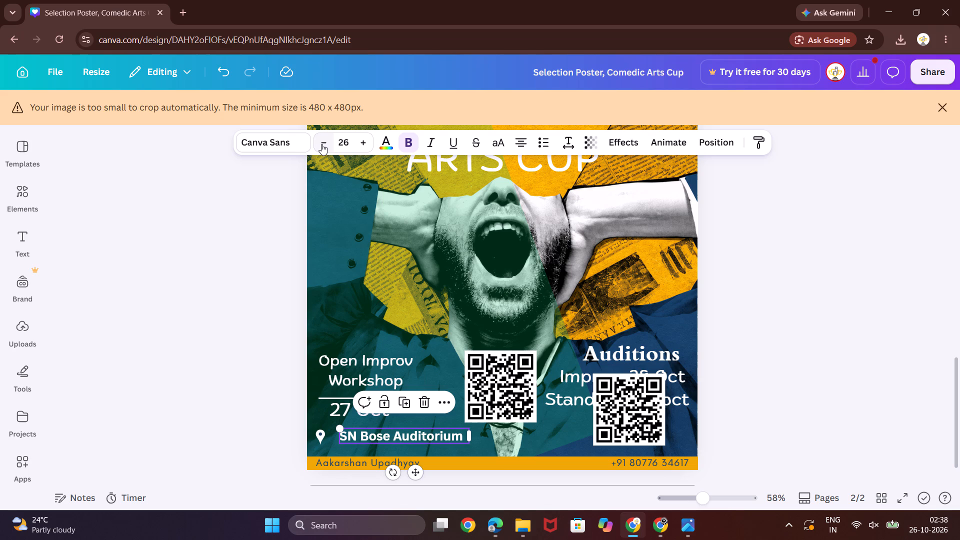
pyautogui.click(321, 144)
pyautogui.moveTo(403, 439); pyautogui.dragTo(392, 438)
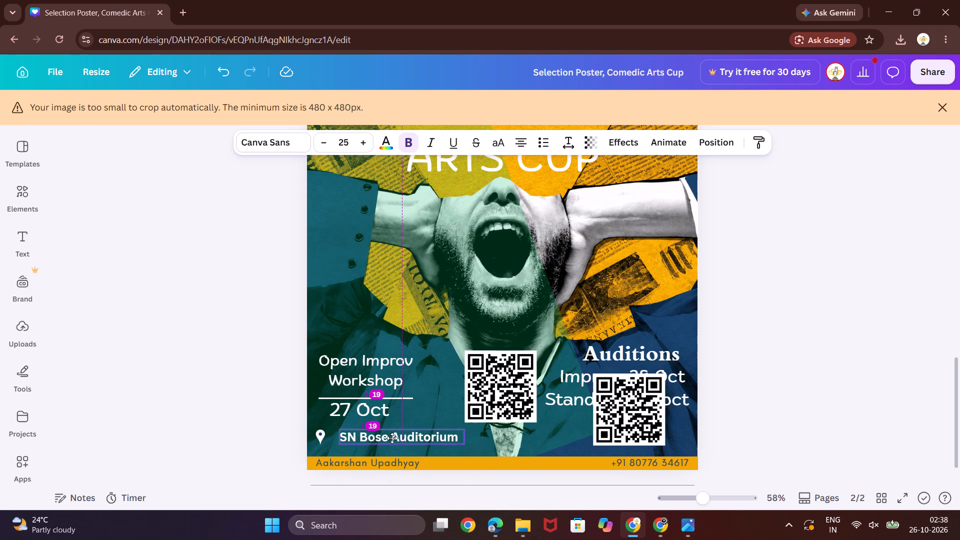
pyautogui.moveTo(392, 438); pyautogui.dragTo(387, 440)
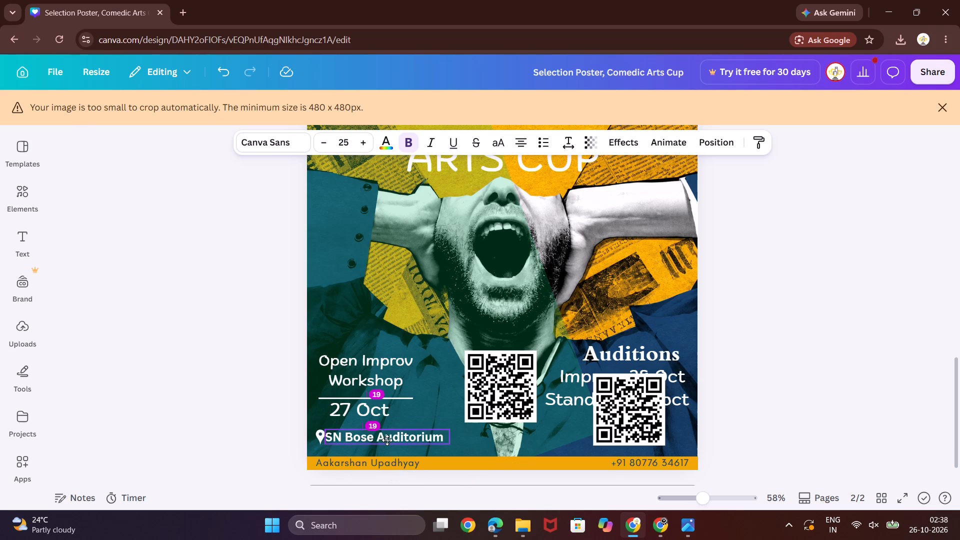
pyautogui.moveTo(387, 440); pyautogui.dragTo(389, 439)
pyautogui.press('Left')
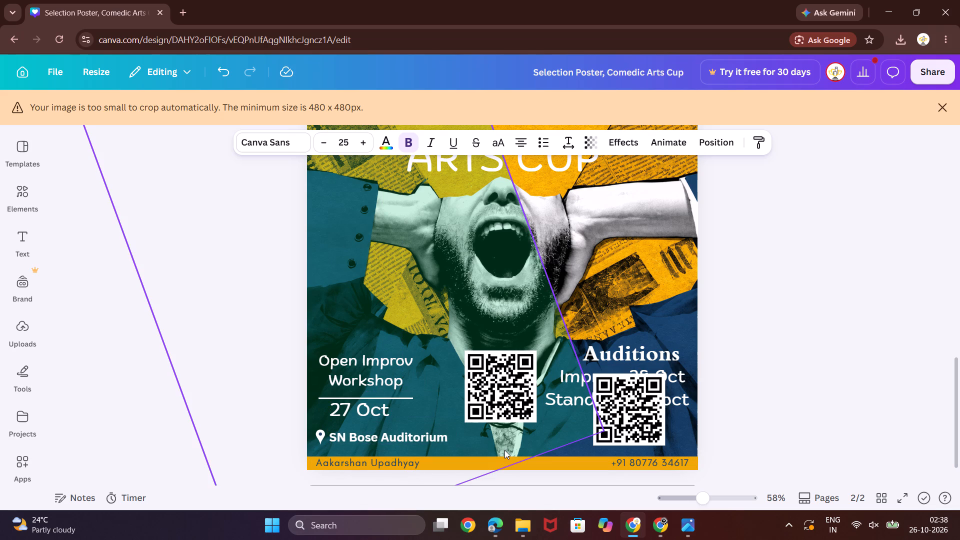
pyautogui.press('Left')
pyautogui.press('Left')
pyautogui.press('Up')
pyautogui.press('Up')
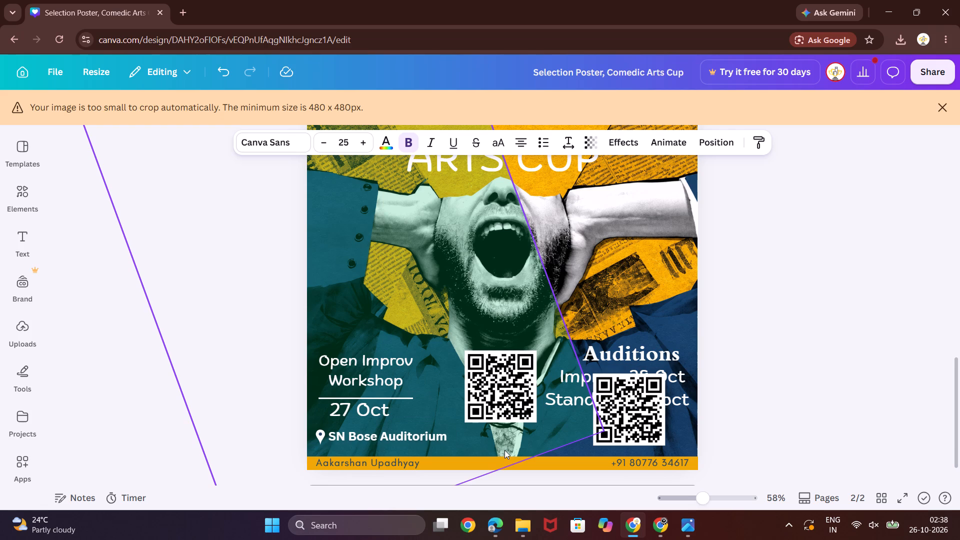
pyautogui.press('Down')
# Nudge the original middle QR code down until it is level with the copy over the Auditions text.
pyautogui.click(515, 397)
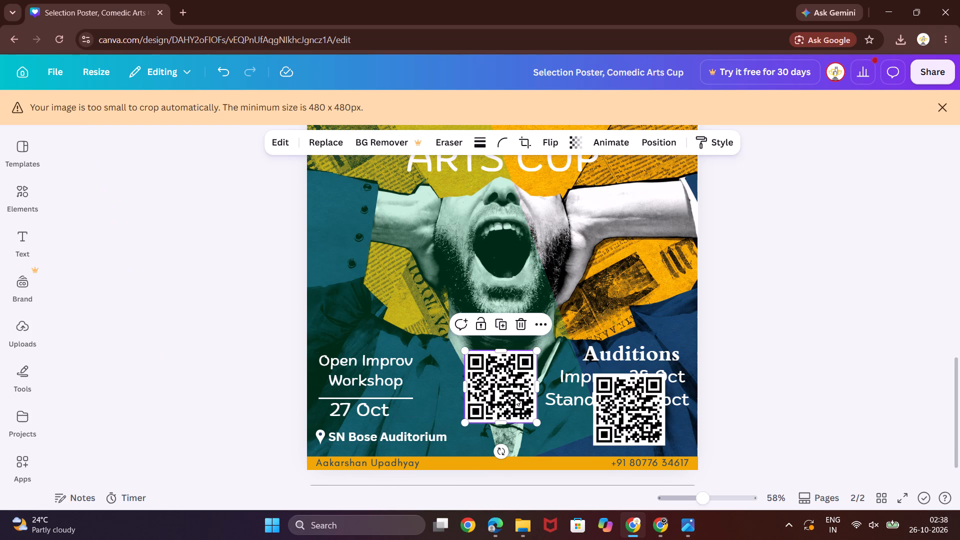
pyautogui.press('Left')
pyautogui.press('Down')
pyautogui.press('Down')
pyautogui.press('Down')
pyautogui.press('Down')
pyautogui.press('Down')
pyautogui.press('Down')
pyautogui.press('Down')
pyautogui.press('Down')
pyautogui.press('Down')
pyautogui.press('Down')
pyautogui.press('Down')
pyautogui.press('Down')
pyautogui.press('Down')
pyautogui.press('Down')
pyautogui.press('Down')
pyautogui.press('Down')
pyautogui.press('Down')
pyautogui.press('Down')
pyautogui.press('Down')
pyautogui.press('Down')
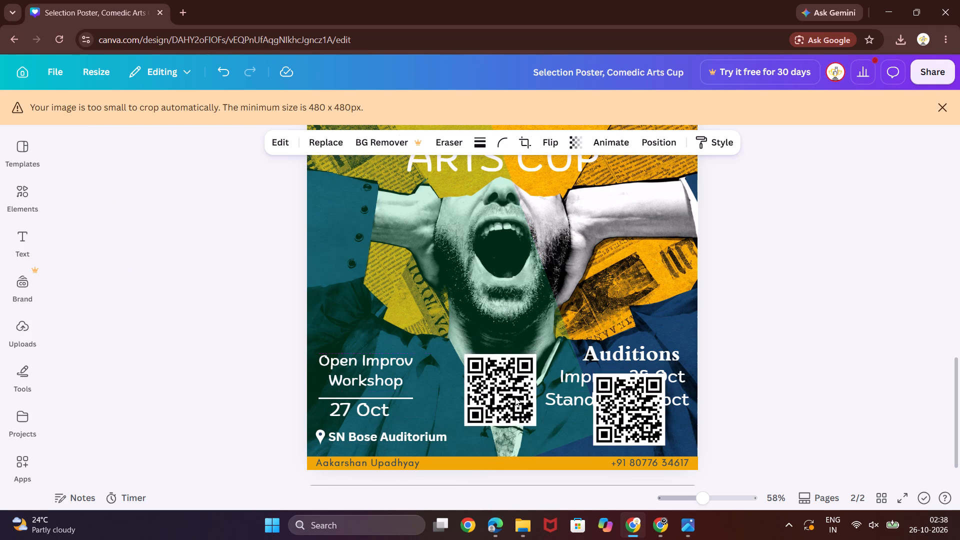
pyautogui.press('Down')
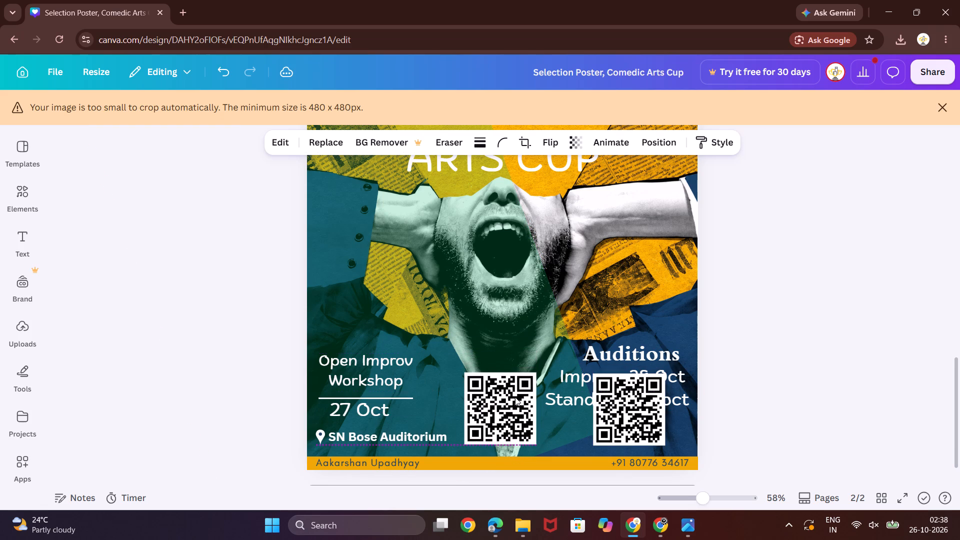
pyautogui.press('Down')
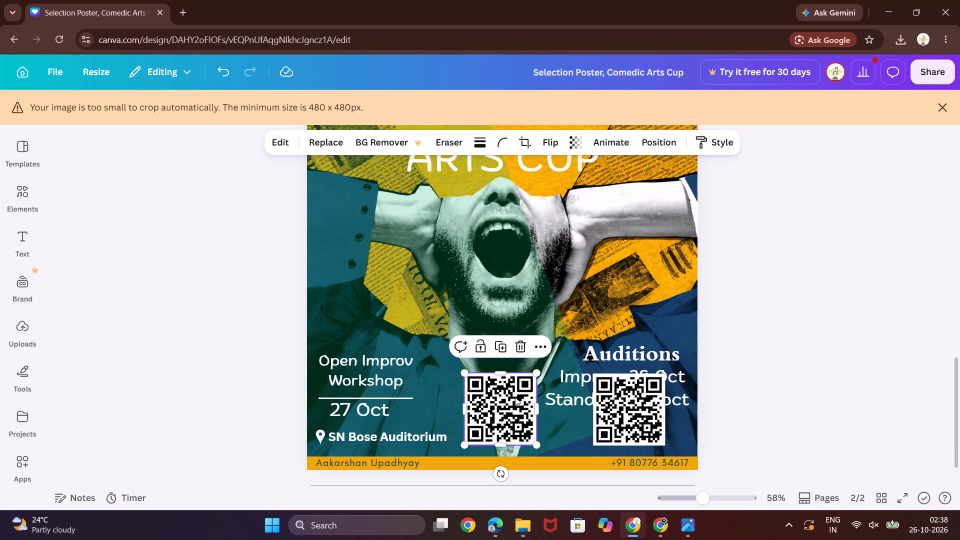
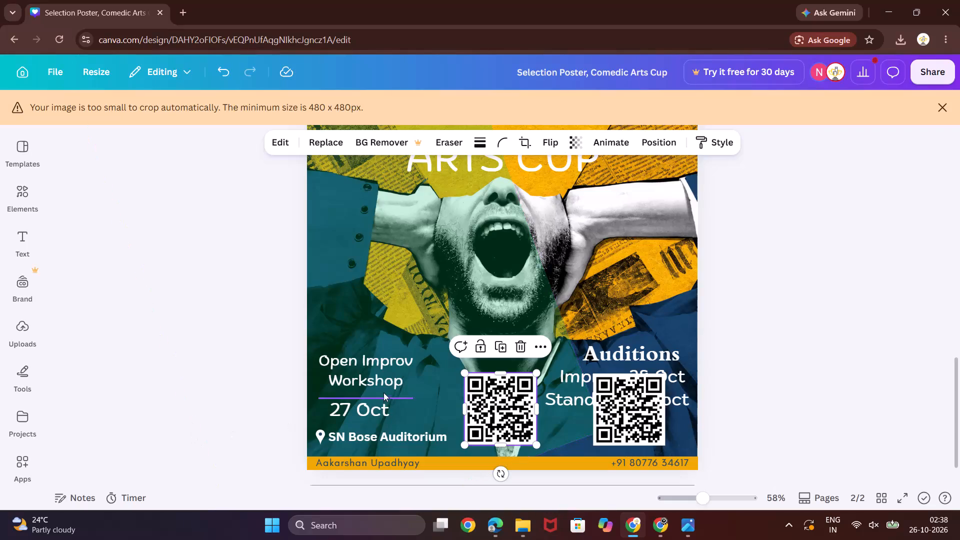
# Remove the word Workshop from the Open Improv Workshop text, keeping only Open Improv.
pyautogui.click(385, 388)
pyautogui.doubleClick(402, 382)
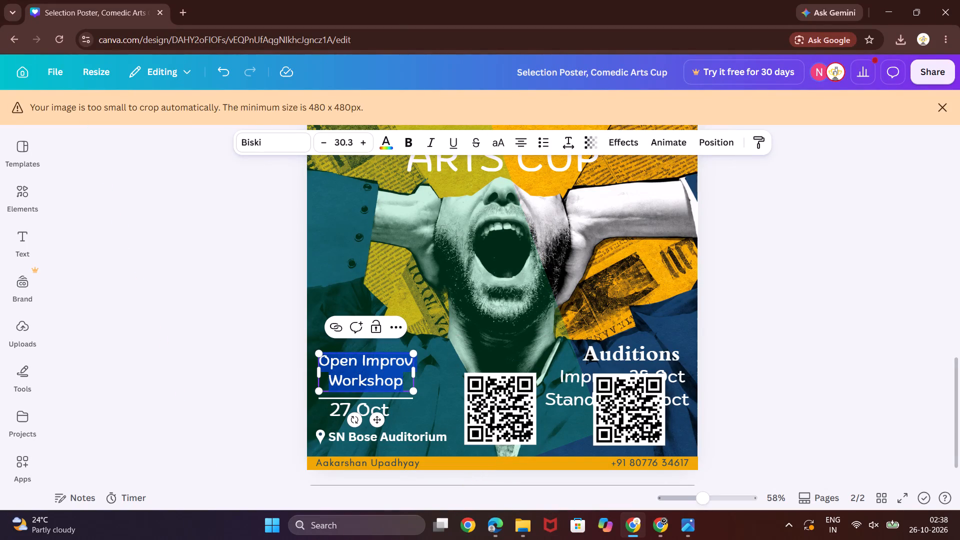
pyautogui.click(405, 382)
pyautogui.press('BackSpace')
pyautogui.press('BackSpace')
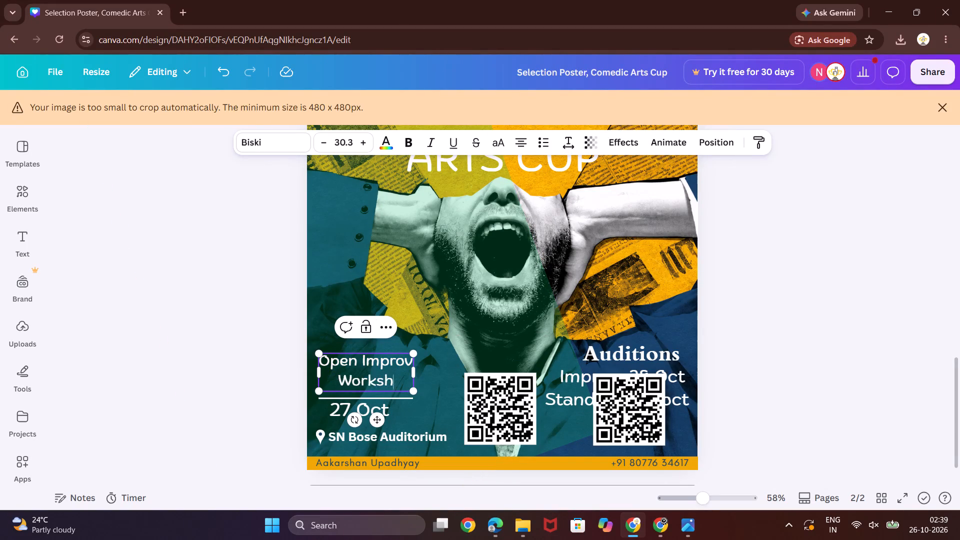
pyautogui.press('BackSpace')
pyautogui.press('BackSpace')
pyautogui.press('BackSpace')
pyautogui.press('BackSpace')
pyautogui.press('BackSpace')
pyautogui.press('BackSpace')
pyautogui.press('BackSpace')
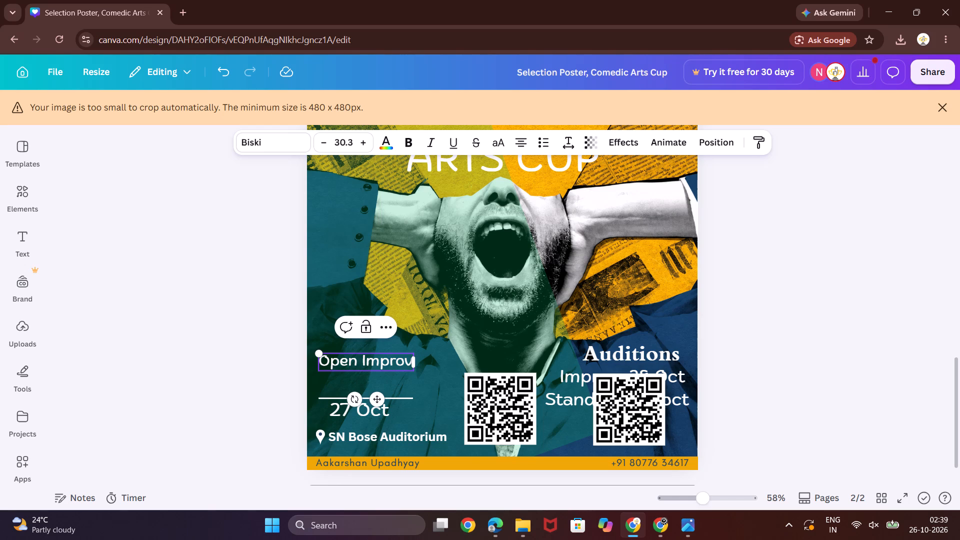
# Duplicate the Open Improv text, place the copy above it, and lower the original to just above the divider line.
pyautogui.hotkey('ctrl', 'c')
pyautogui.hotkey('ctrl', 'v')
pyautogui.hotkey('ctrl', 'c')
pyautogui.click(279, 352)
pyautogui.click(360, 357)
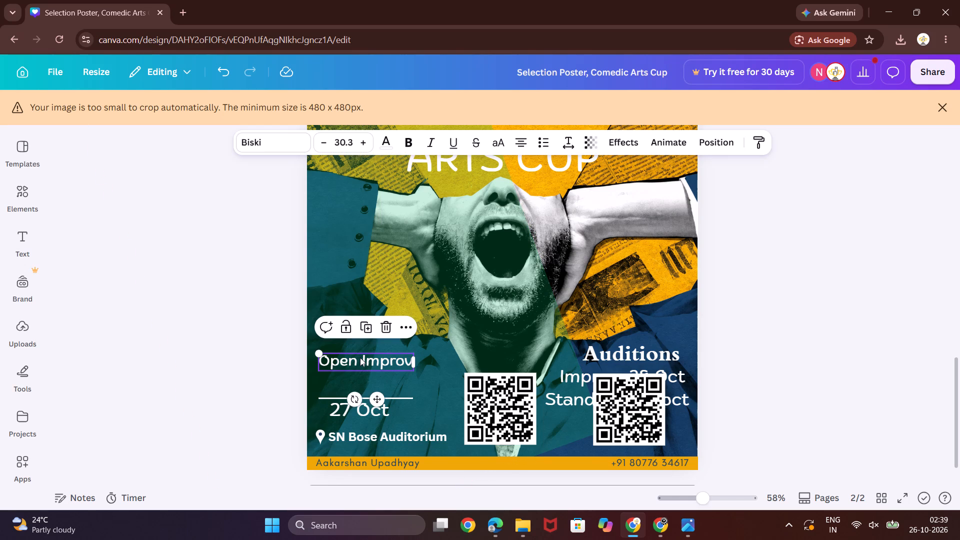
pyautogui.hotkey('ctrl', 'c')
pyautogui.hotkey('ctrl', 'v')
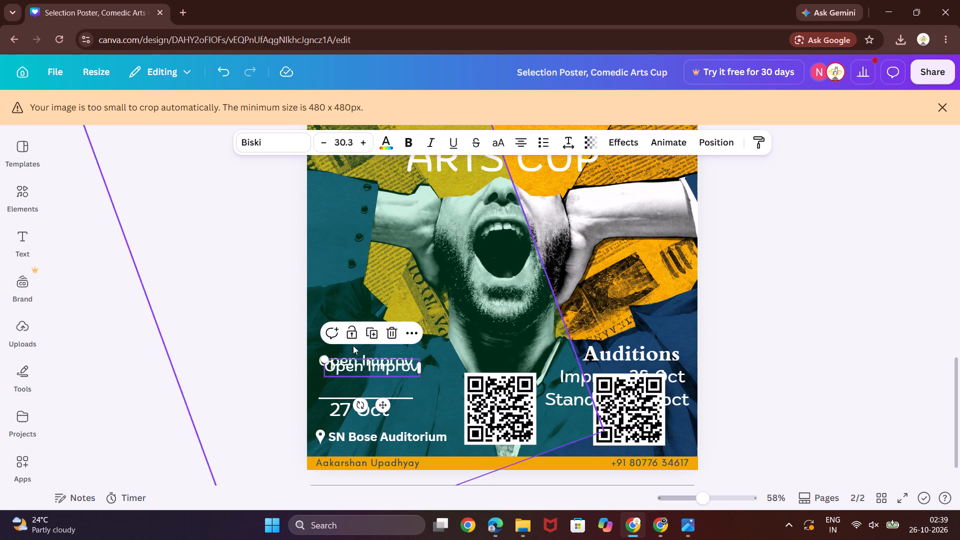
pyautogui.click(371, 367)
pyautogui.moveTo(371, 367); pyautogui.dragTo(377, 367)
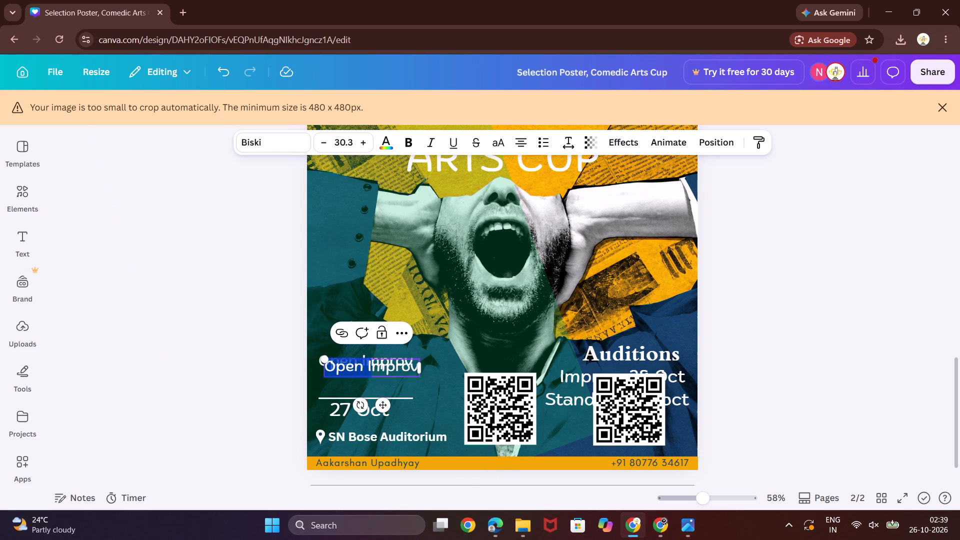
pyautogui.click(248, 361)
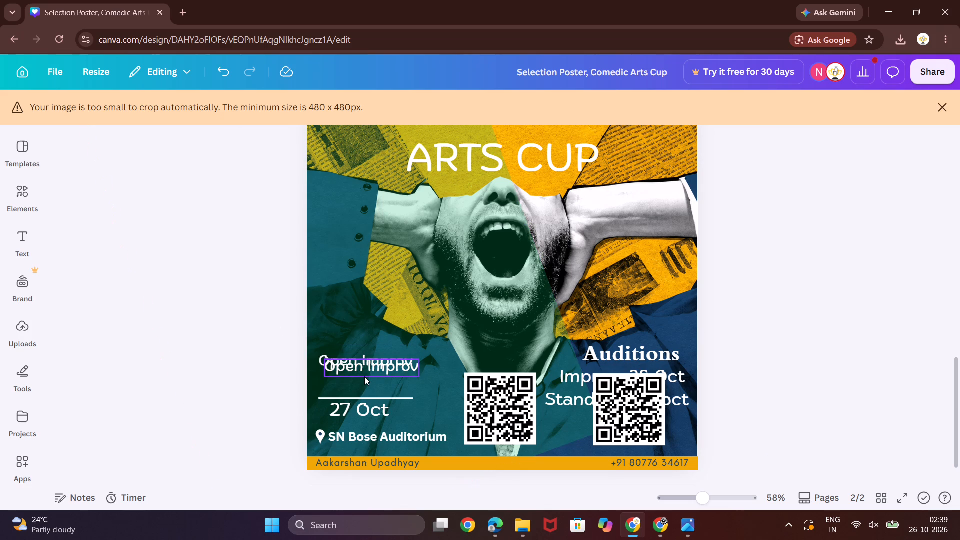
pyautogui.moveTo(344, 373); pyautogui.dragTo(345, 350)
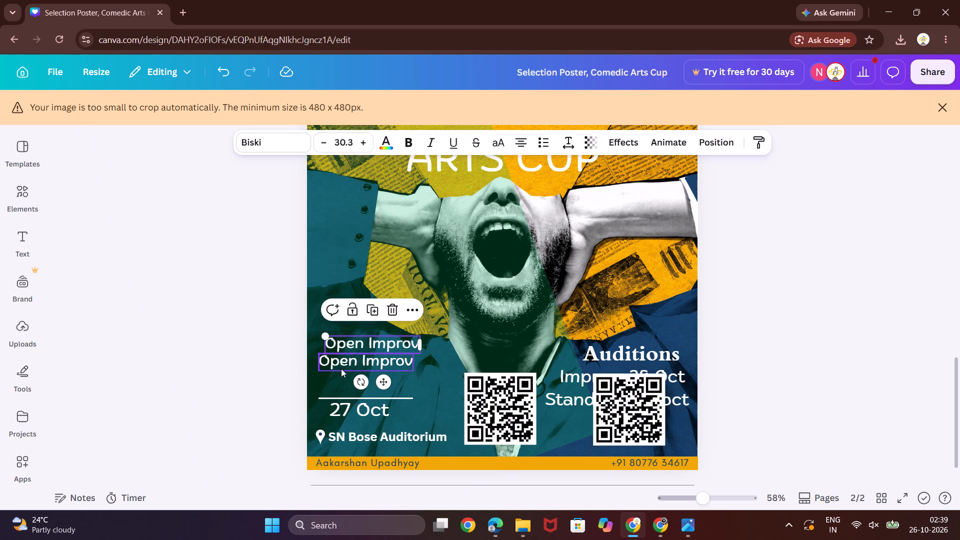
pyautogui.moveTo(341, 364); pyautogui.dragTo(344, 382)
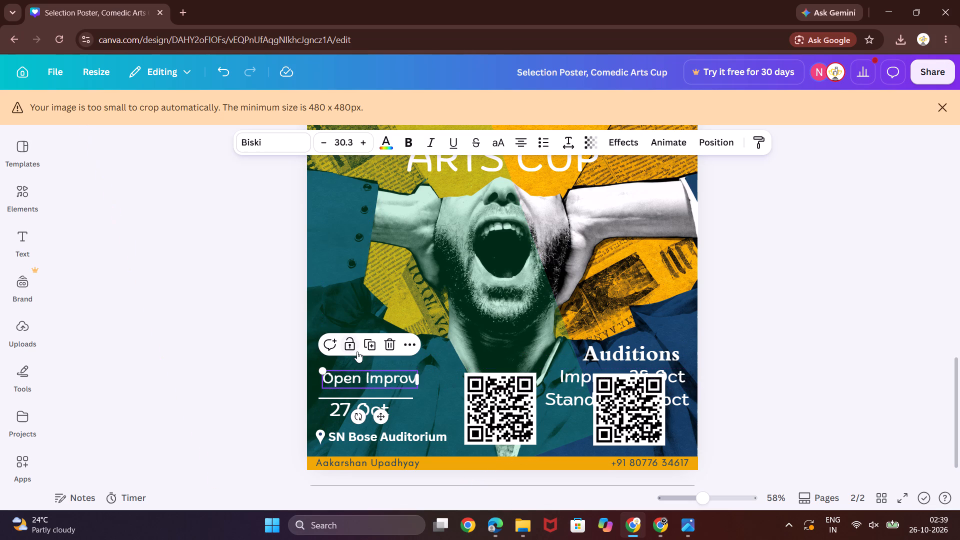
# Replace the wording of the upper Open Improv copy with Workshop.
pyautogui.click(433, 360)
pyautogui.click(396, 346)
pyautogui.click(398, 346)
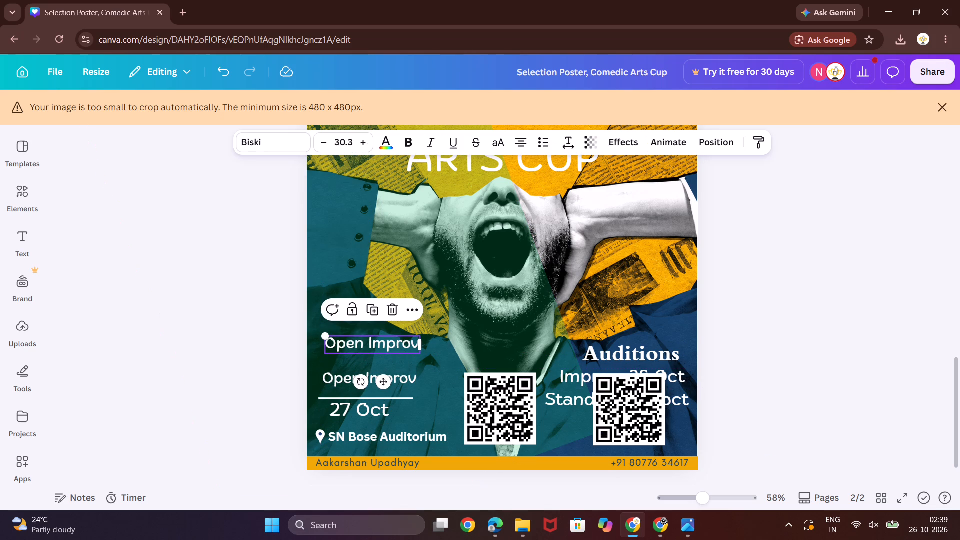
pyautogui.press('BackSpace')
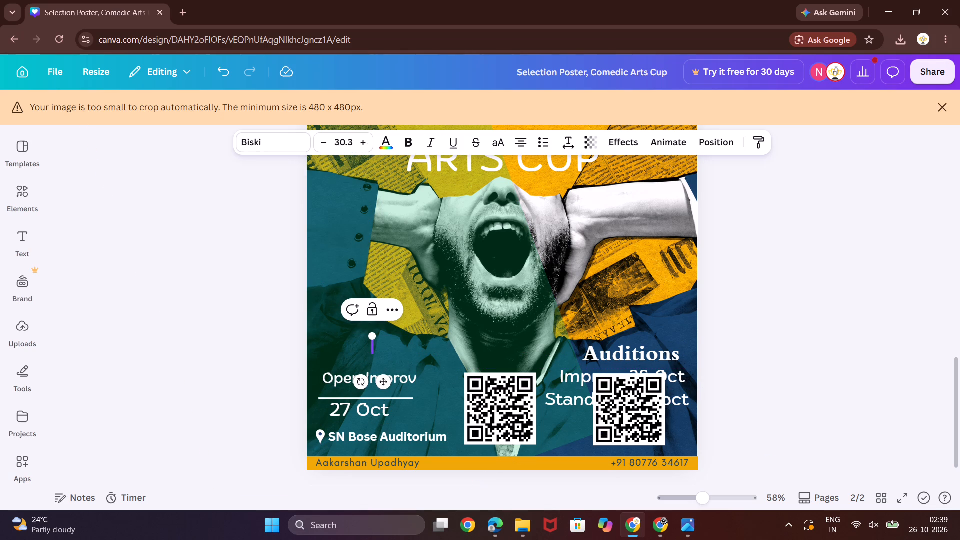
pyautogui.press('w')
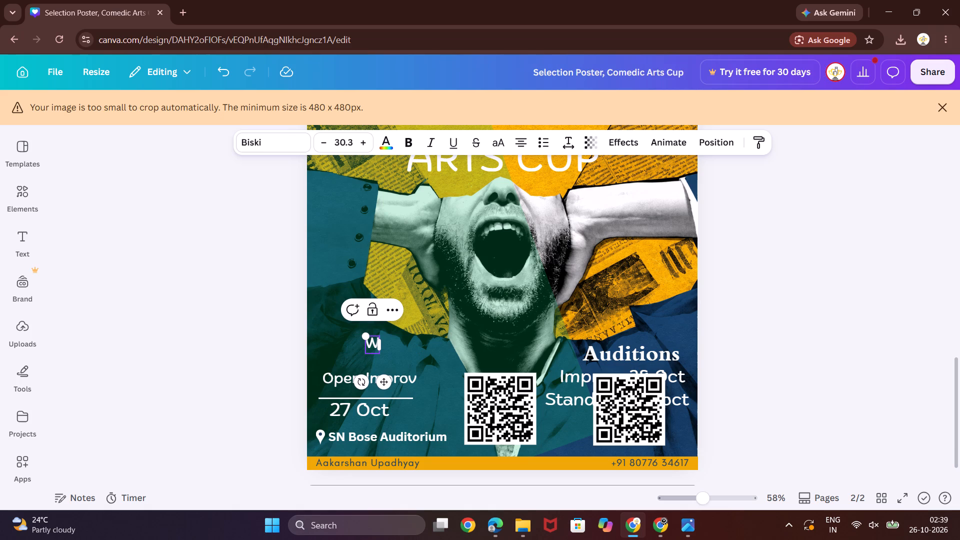
pyautogui.write('OR')
pyautogui.press('BackSpace')
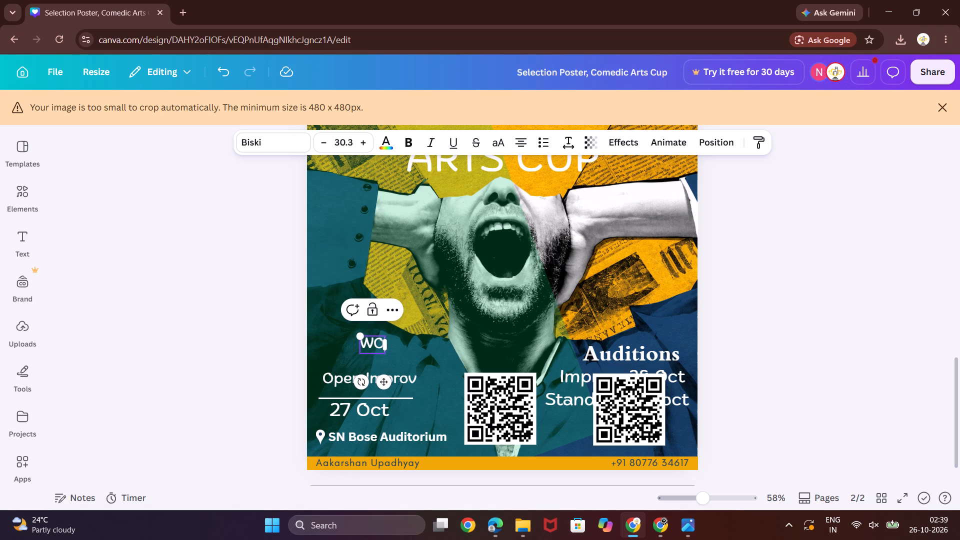
pyautogui.press('BackSpace')
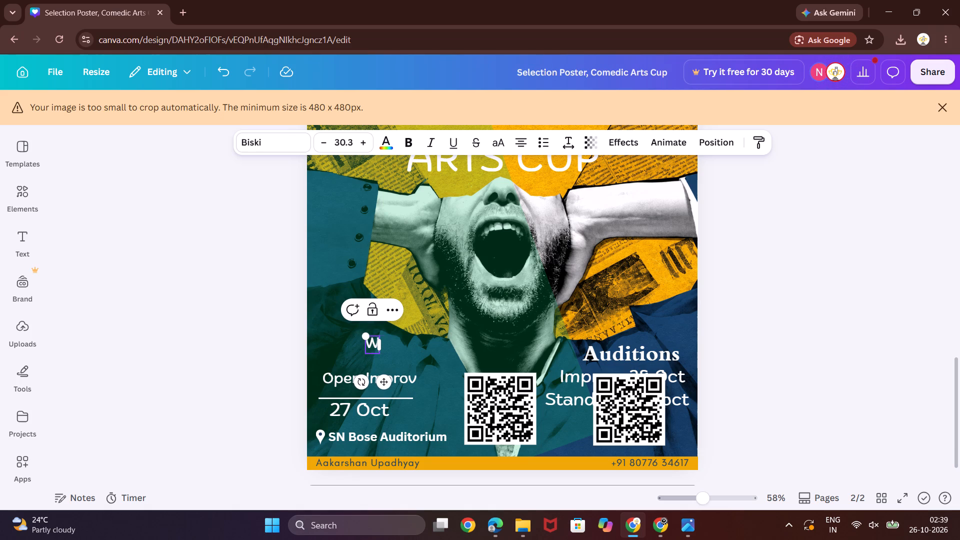
pyautogui.write('orkshop')
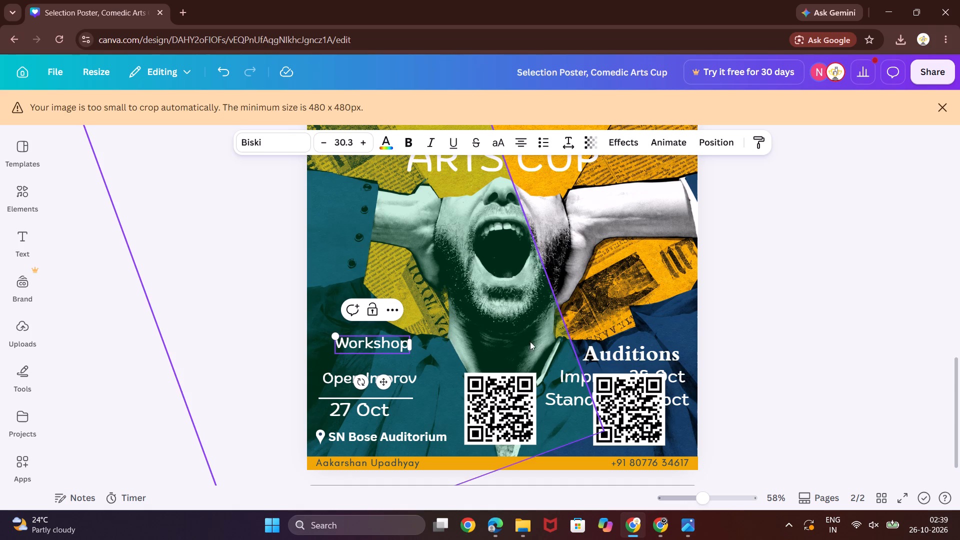
# Set the Workshop heading in XB Niloofar Bold to match the Auditions heading.
pyautogui.click(651, 351)
pyautogui.click(396, 345)
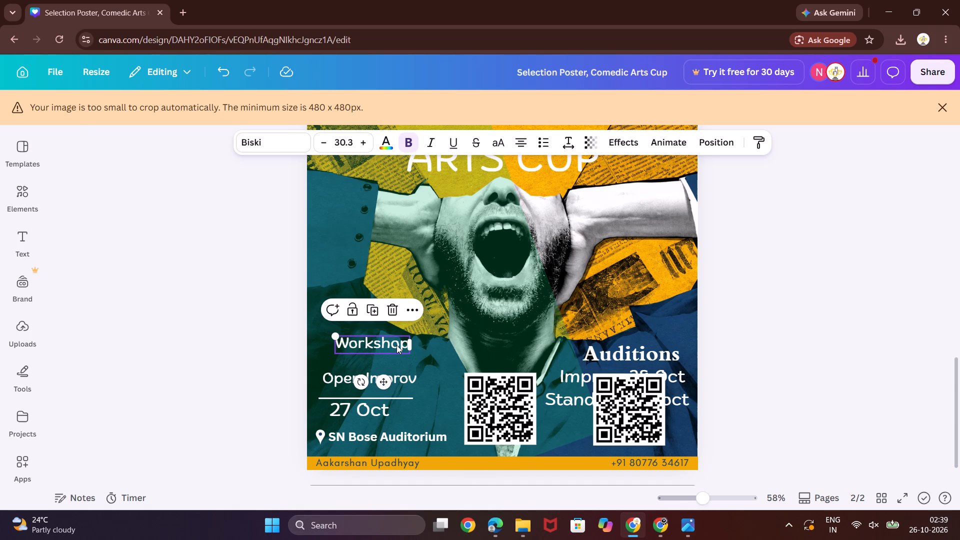
pyautogui.click(276, 140)
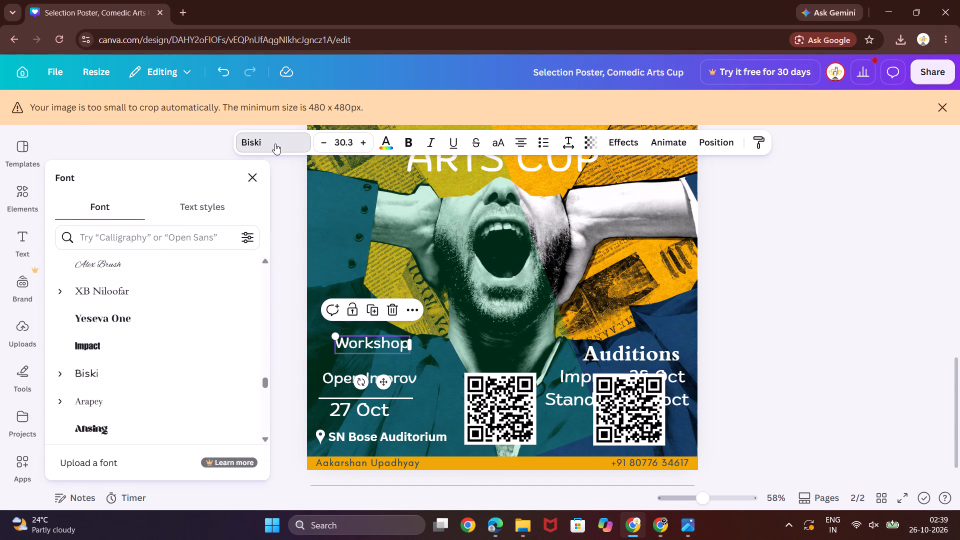
pyautogui.click(128, 298)
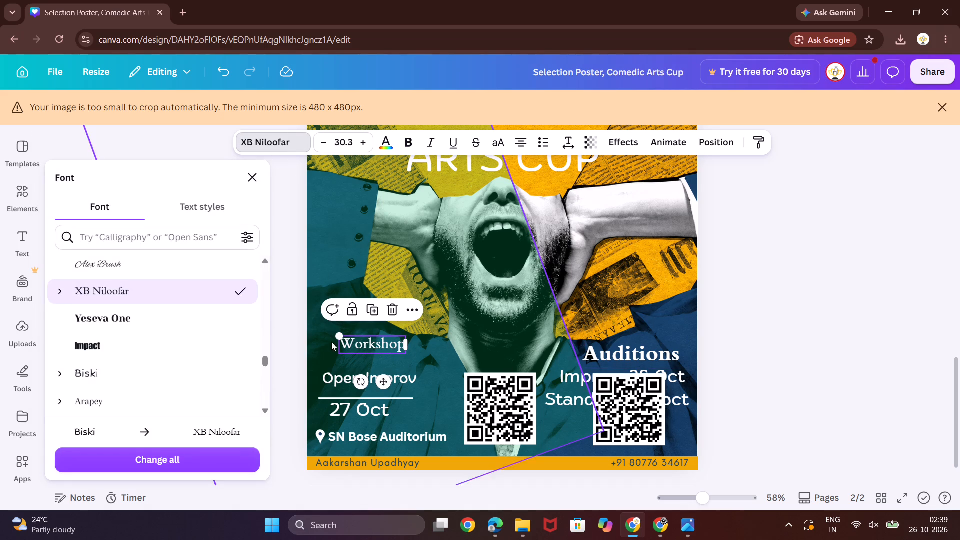
pyautogui.click(64, 289)
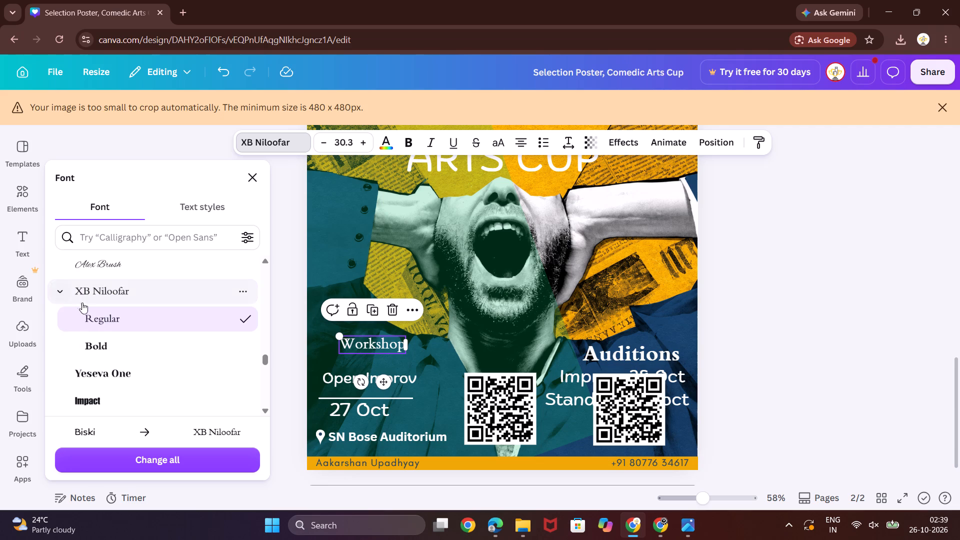
pyautogui.click(104, 338)
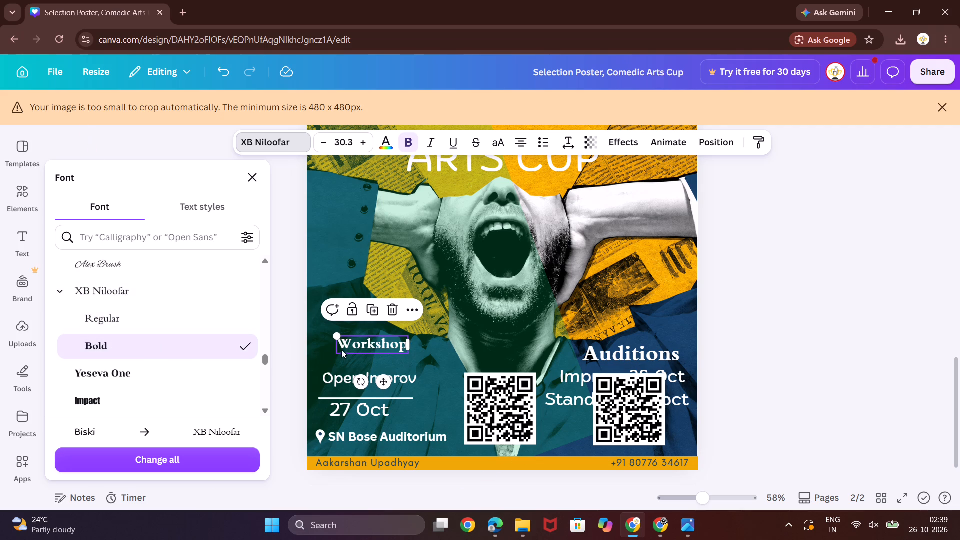
# Enlarge the Workshop heading to font size 40.3, closer to the Auditions heading.
pyautogui.click(613, 355)
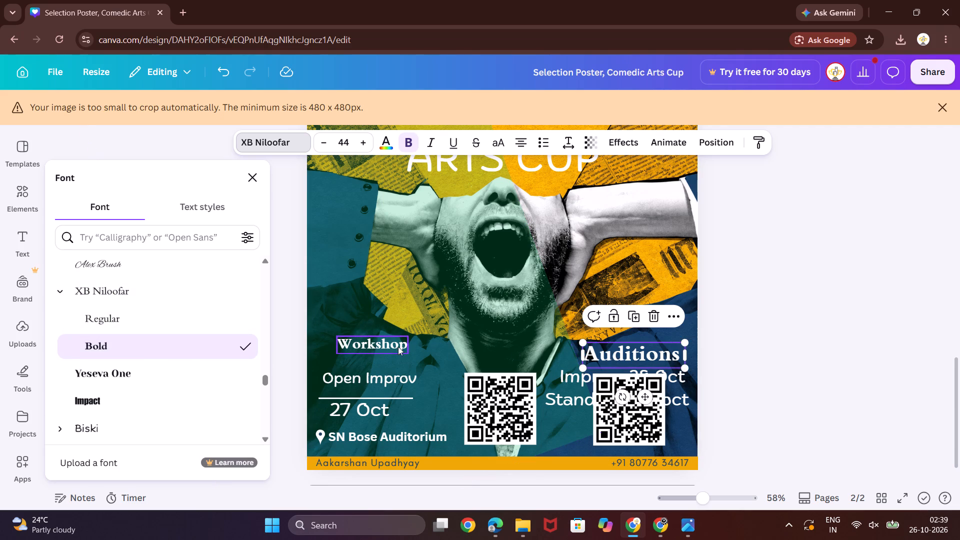
pyautogui.click(387, 343)
pyautogui.click(353, 142)
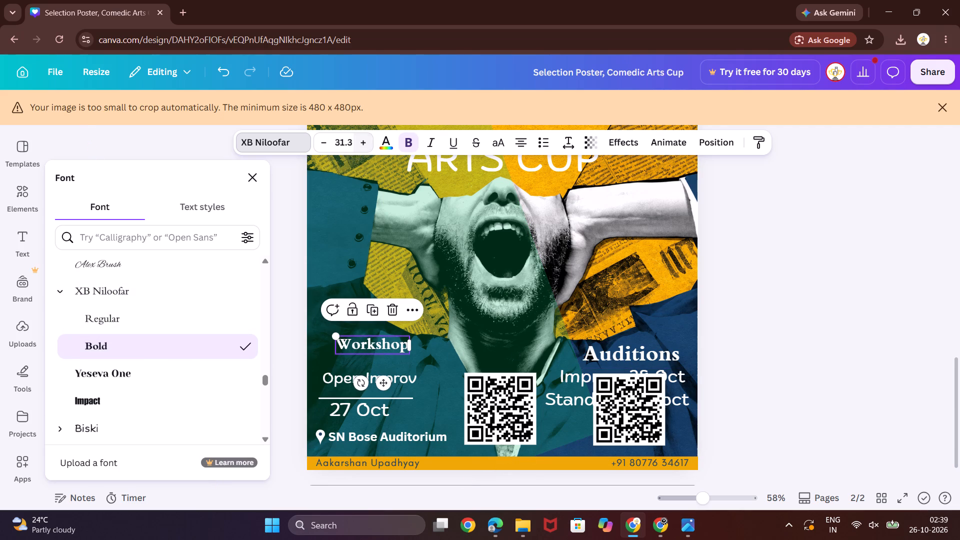
pyautogui.tripleClick(367, 144)
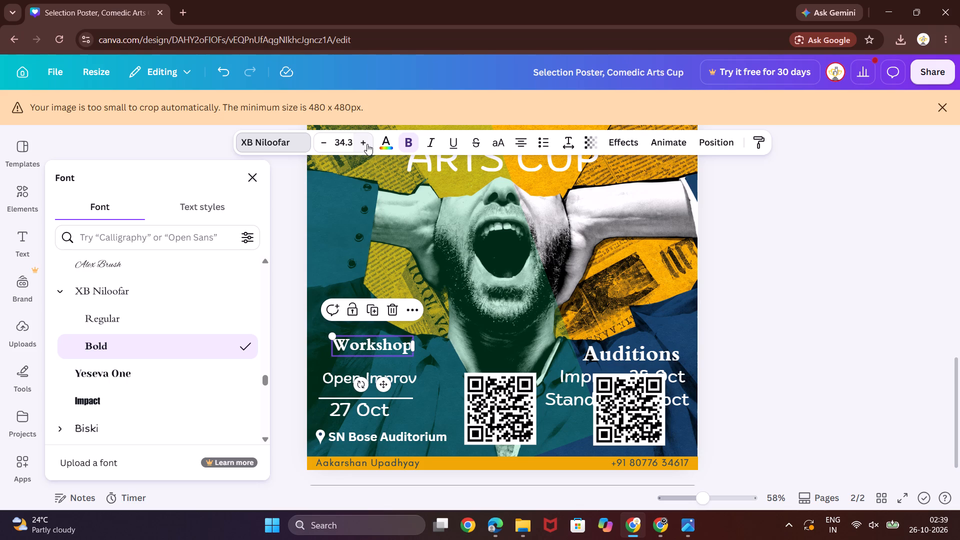
pyautogui.click(367, 144)
pyautogui.click(367, 144)
pyautogui.click(367, 144)
pyautogui.click(367, 144)
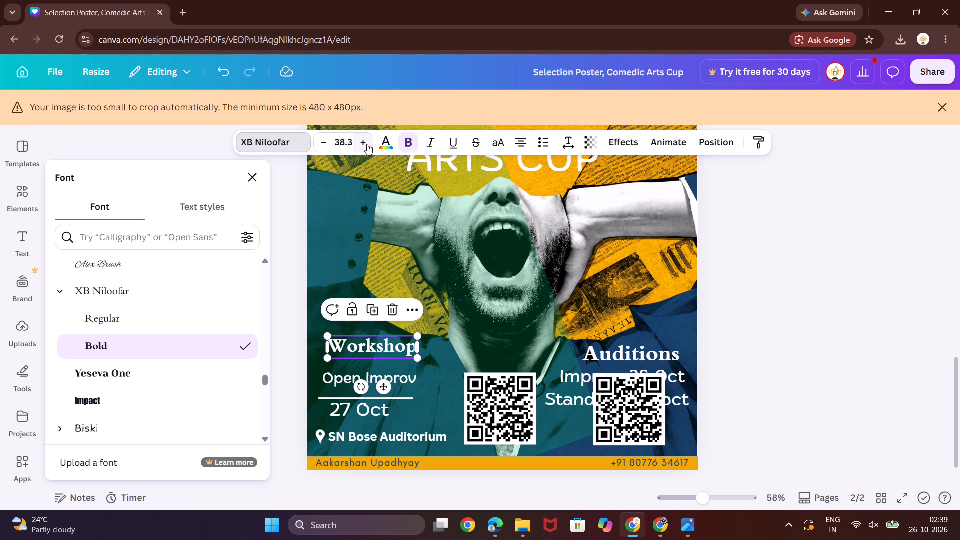
pyautogui.click(367, 144)
pyautogui.click(353, 142)
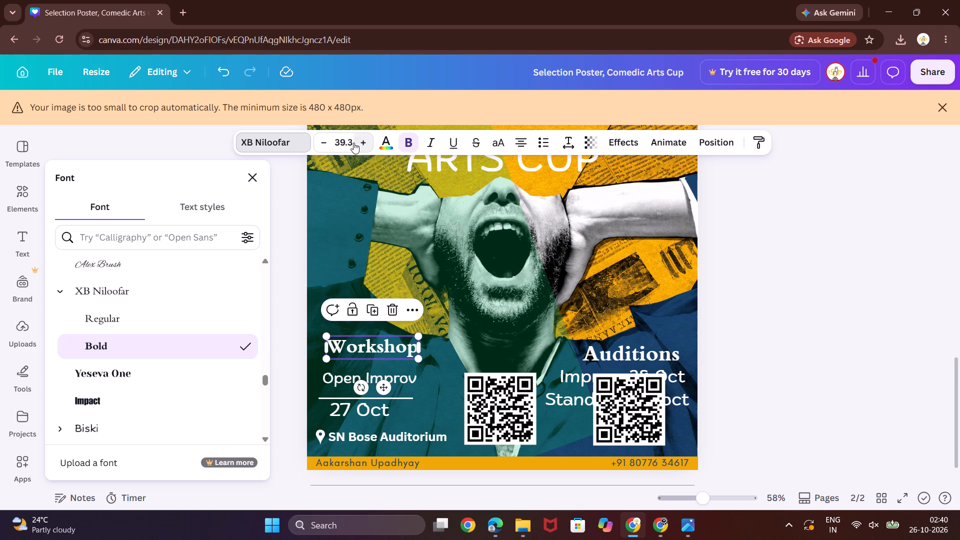
pyautogui.click(353, 142)
pyautogui.click(326, 143)
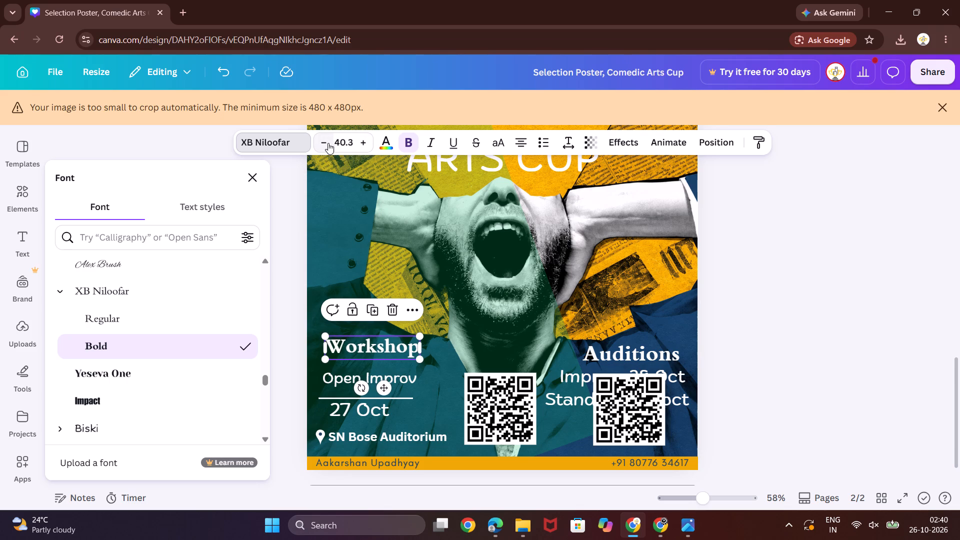
# Move the Workshop heading down directly above Open Improv, centred over the divider line.
pyautogui.moveTo(388, 341); pyautogui.dragTo(384, 351)
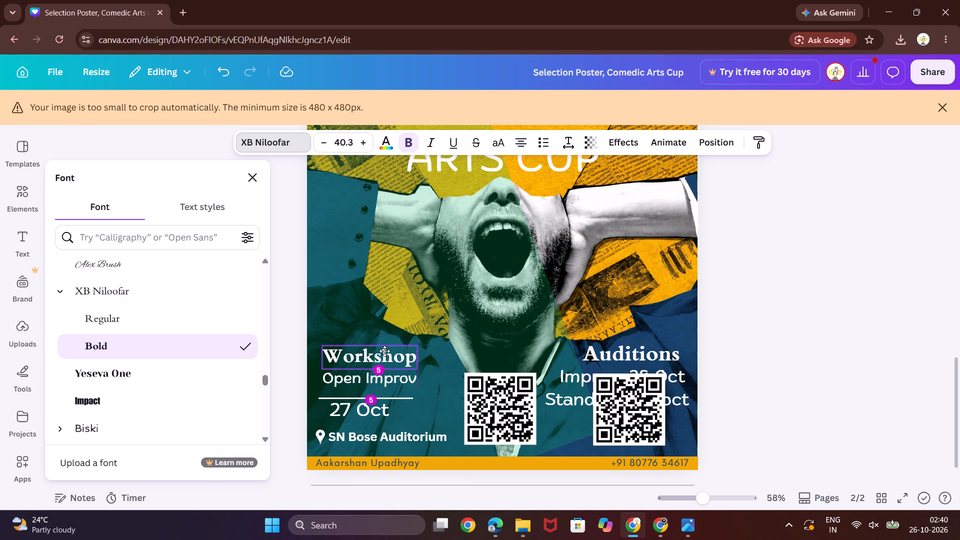
pyautogui.moveTo(384, 351); pyautogui.dragTo(382, 350)
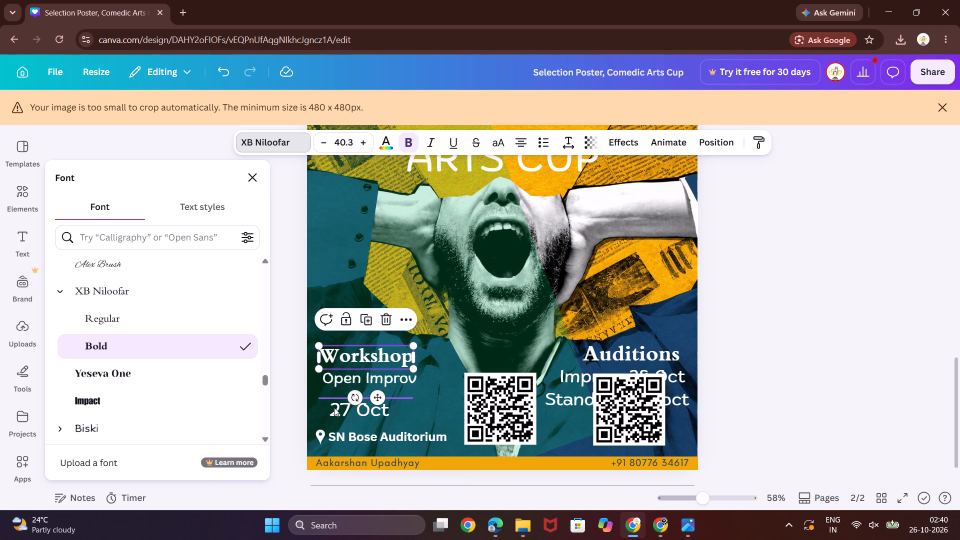
# Delete the 27 Oct date text beneath the workshop divider line.
pyautogui.click(334, 407)
pyautogui.click(342, 409)
pyautogui.press('BackSpace')
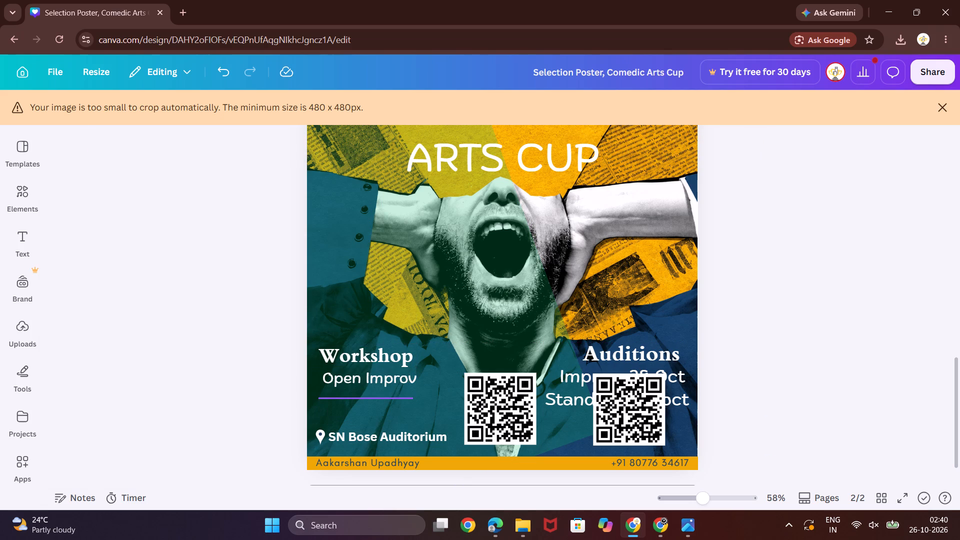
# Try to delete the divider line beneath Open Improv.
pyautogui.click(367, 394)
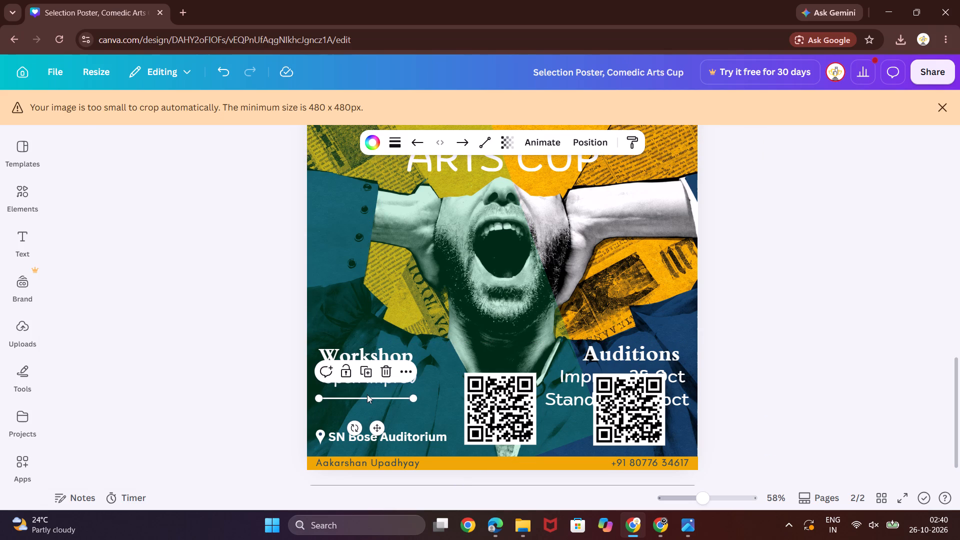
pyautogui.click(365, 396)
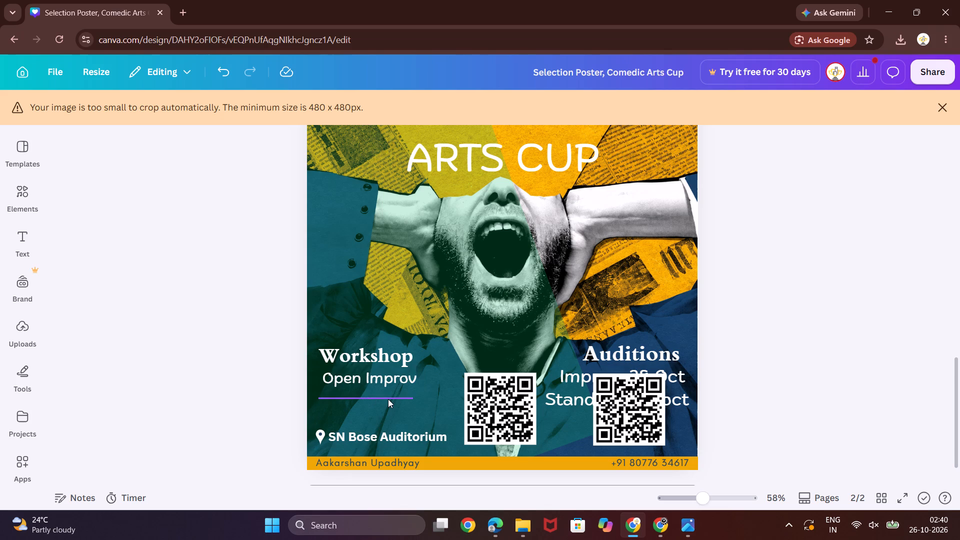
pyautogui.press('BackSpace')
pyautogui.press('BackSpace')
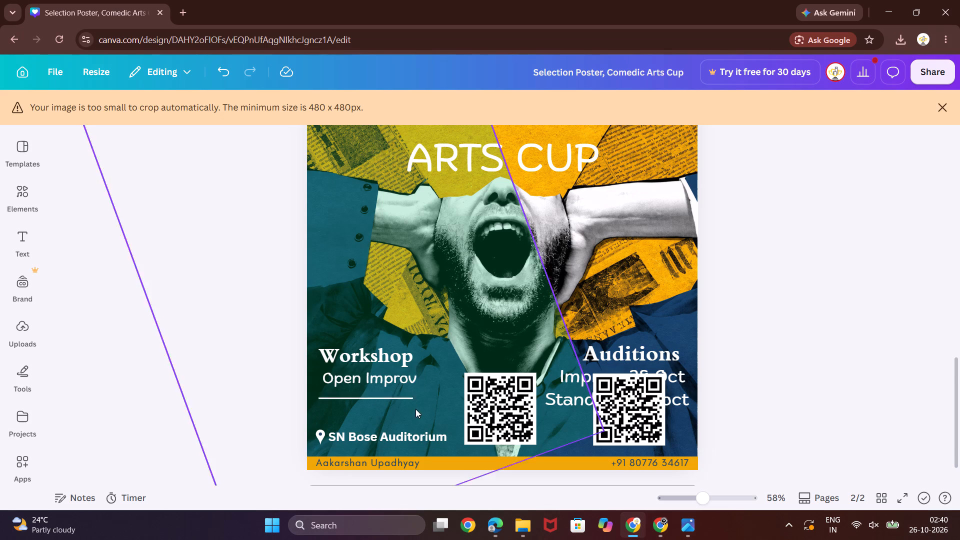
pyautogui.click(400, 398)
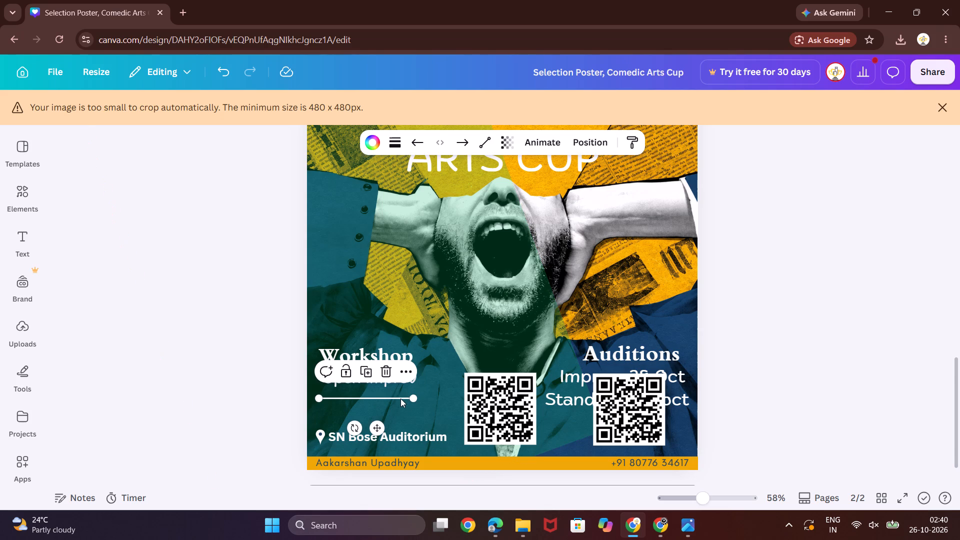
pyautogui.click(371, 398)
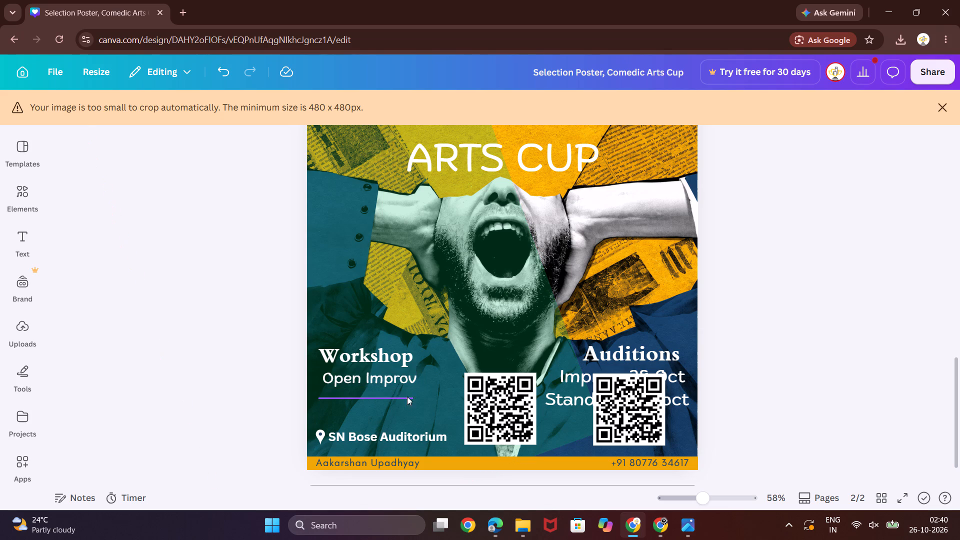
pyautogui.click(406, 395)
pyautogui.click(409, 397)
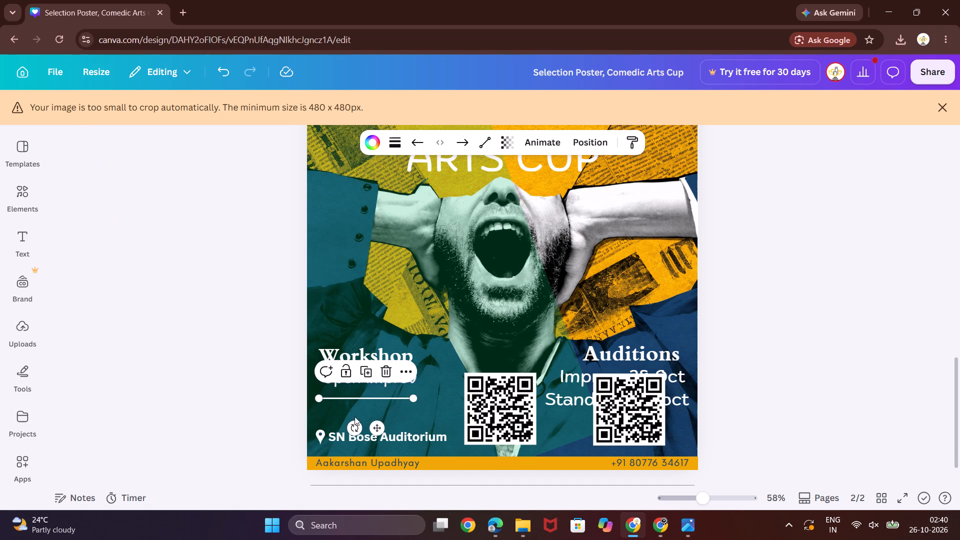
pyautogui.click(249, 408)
# Nudge the Open Improv line slightly down and shift the Workshop heading slightly left above it.
pyautogui.click(354, 380)
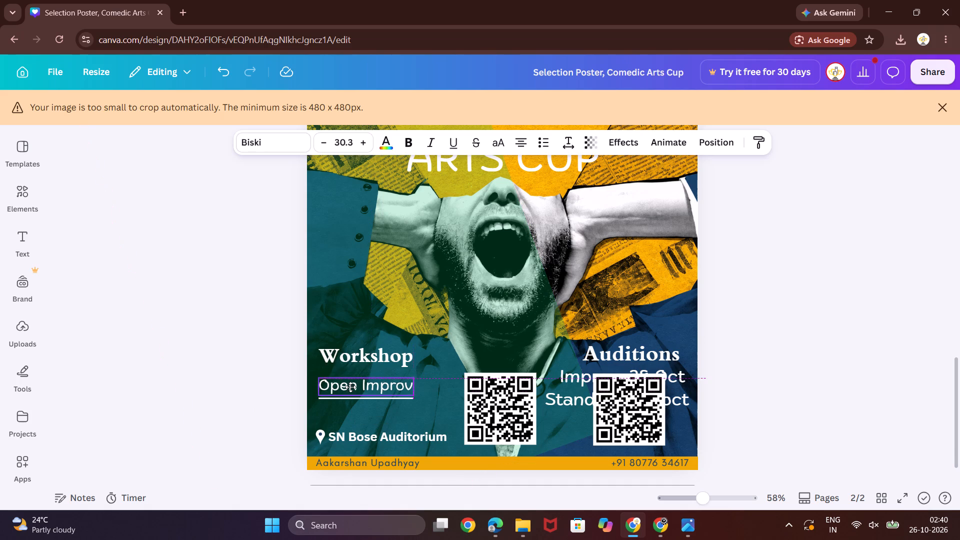
pyautogui.moveTo(358, 364); pyautogui.dragTo(362, 361)
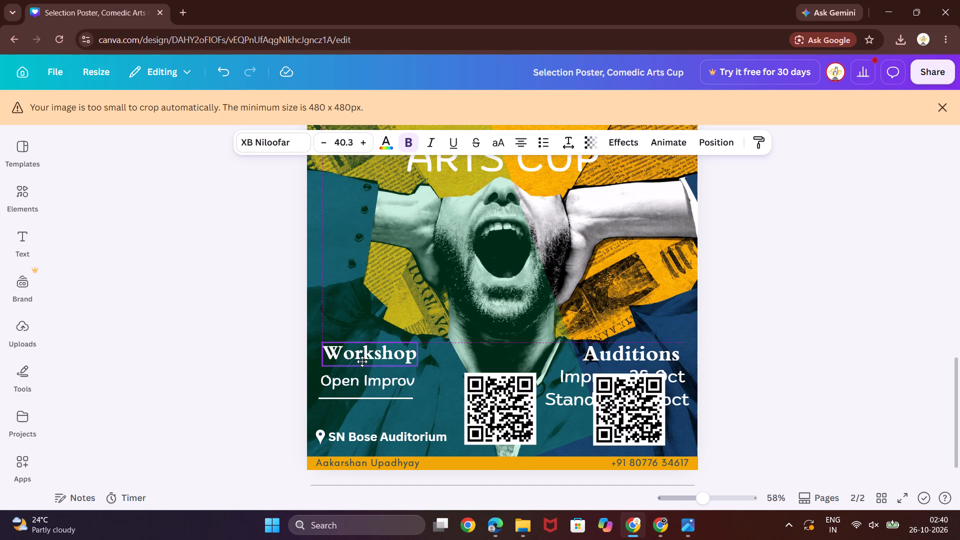
pyautogui.moveTo(362, 361); pyautogui.dragTo(358, 364)
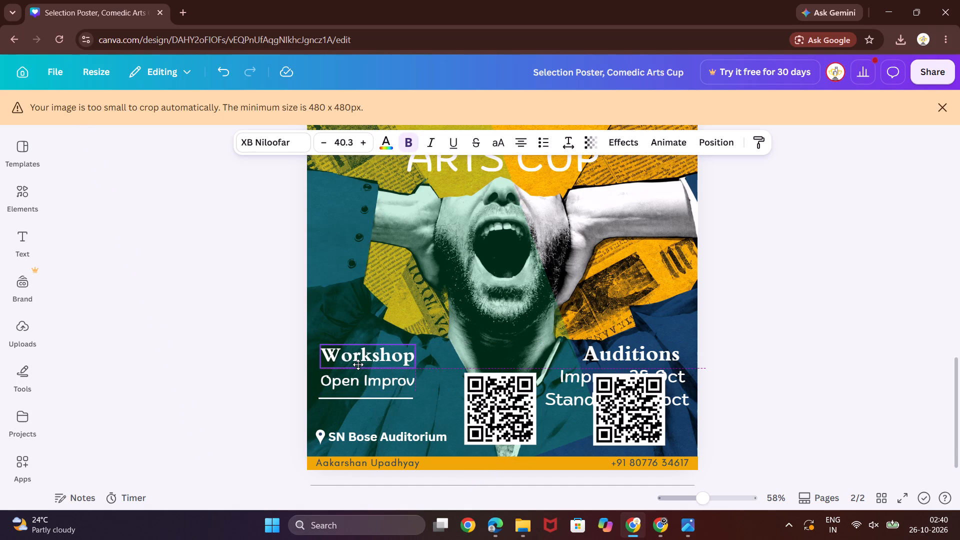
pyautogui.moveTo(358, 364); pyautogui.dragTo(353, 364)
pyautogui.click(354, 374)
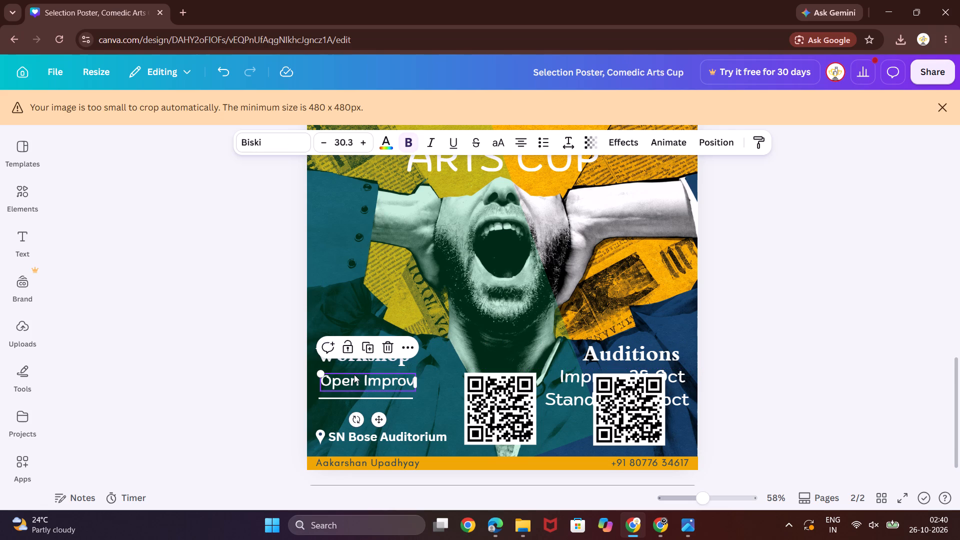
# Delete the white divider line beneath Open Improv.
pyautogui.click(348, 396)
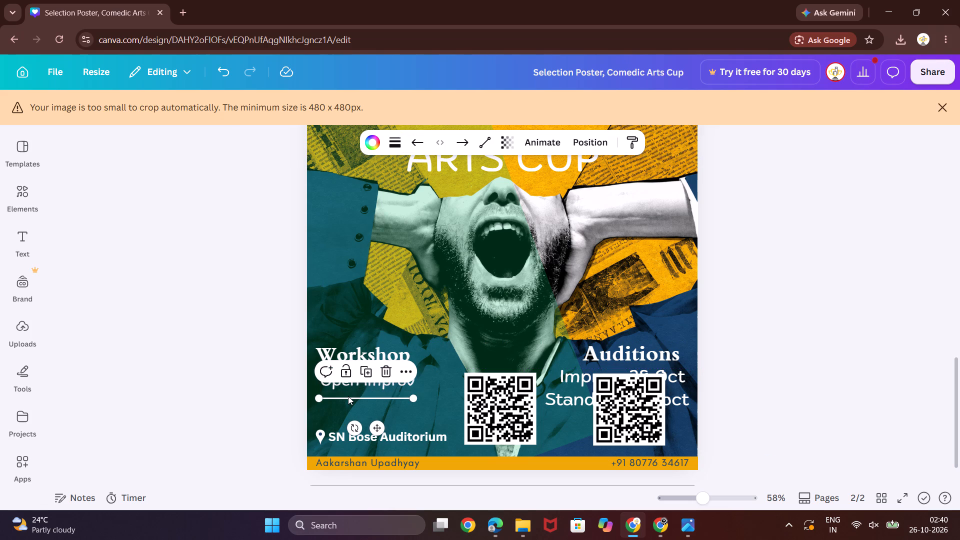
pyautogui.press('BackSpace')
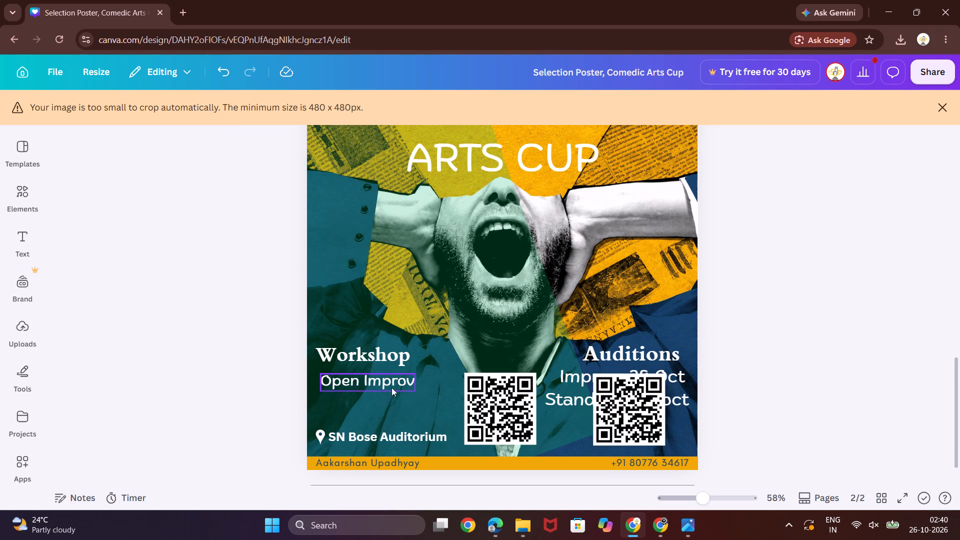
# Widen the Open Improv text box slightly and append the date 27 Oct to its text.
pyautogui.click(397, 386)
pyautogui.doubleClick(403, 377)
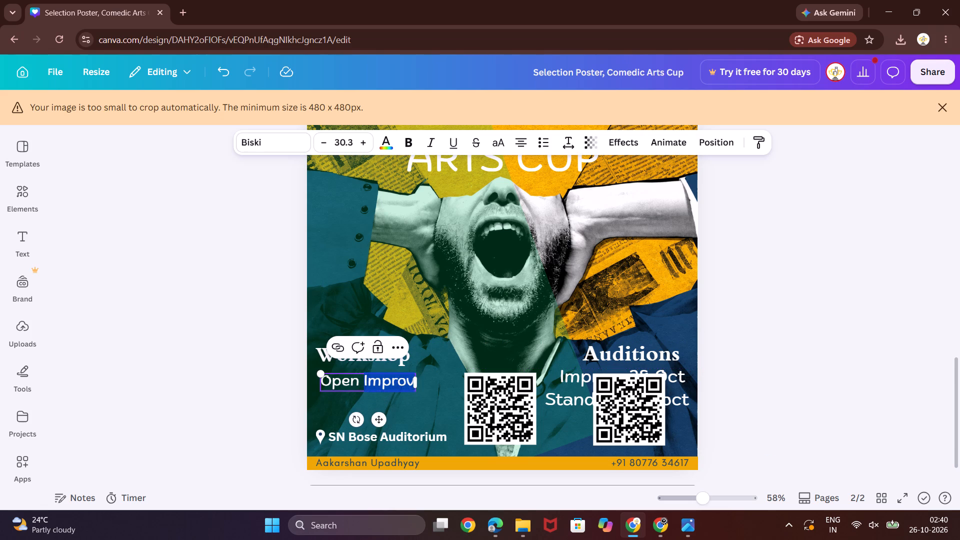
pyautogui.moveTo(416, 382); pyautogui.dragTo(428, 383)
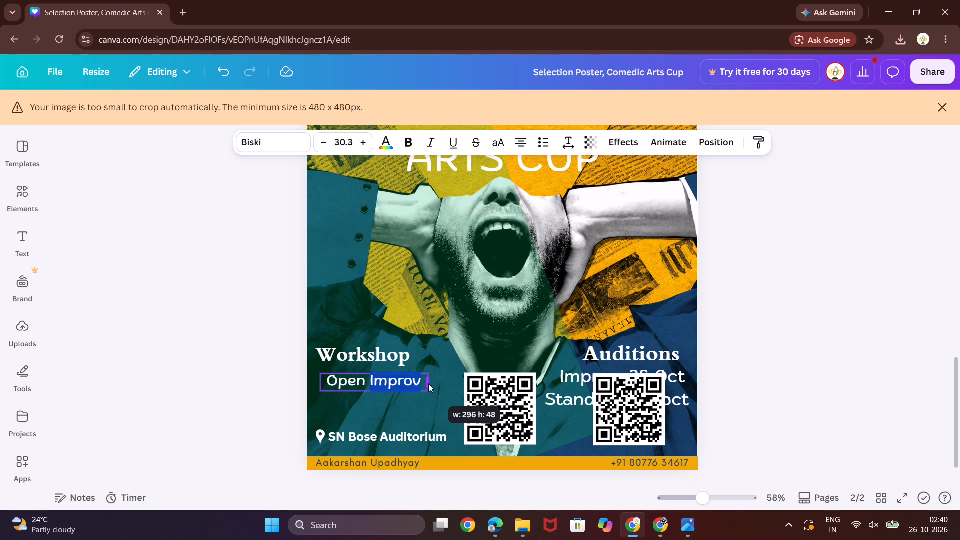
pyautogui.moveTo(428, 383); pyautogui.dragTo(429, 383)
pyautogui.click(416, 382)
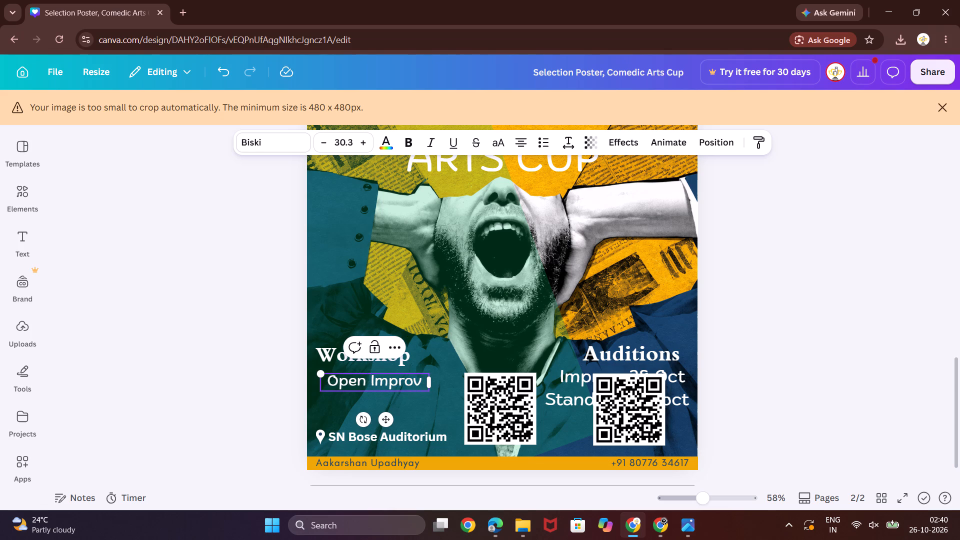
pyautogui.press('Right')
pyautogui.press('space')
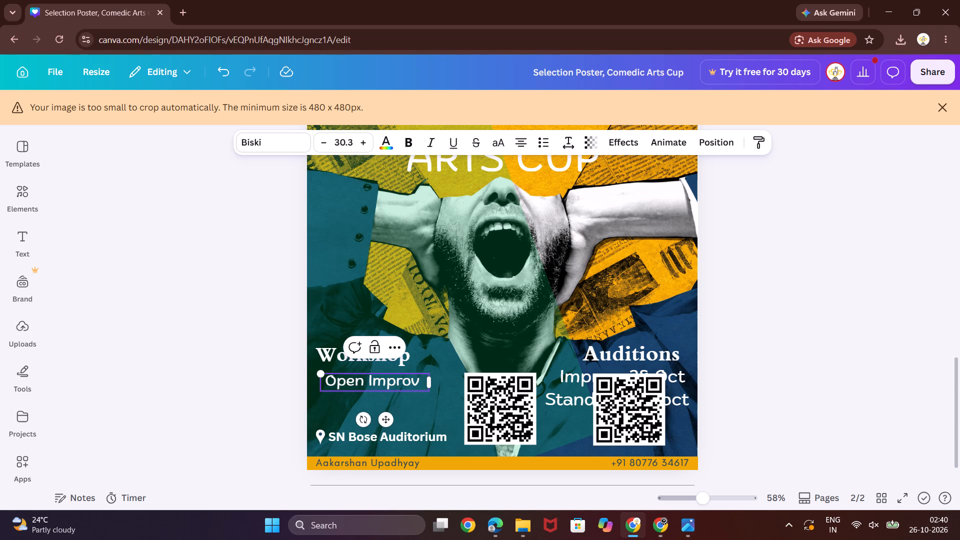
pyautogui.write('27')
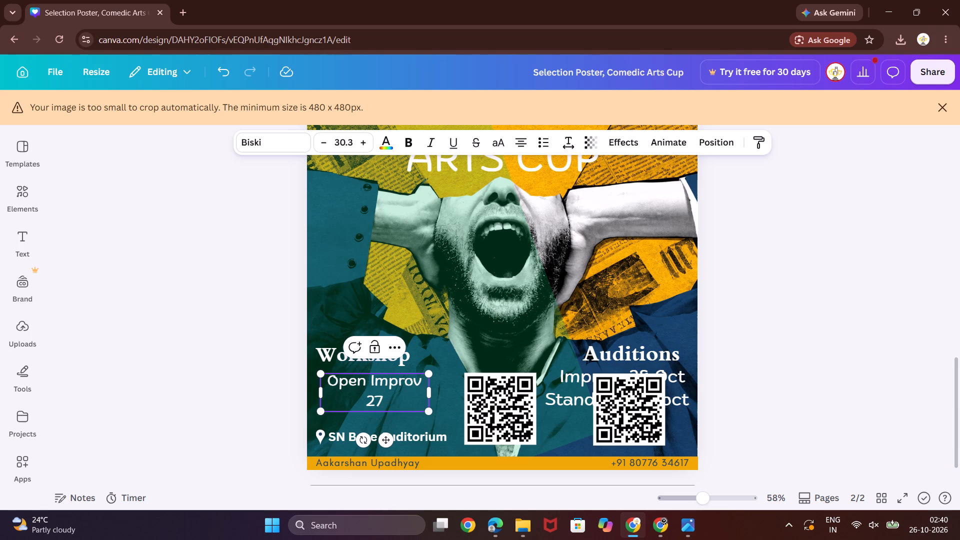
pyautogui.press('space')
pyautogui.write('Oct')
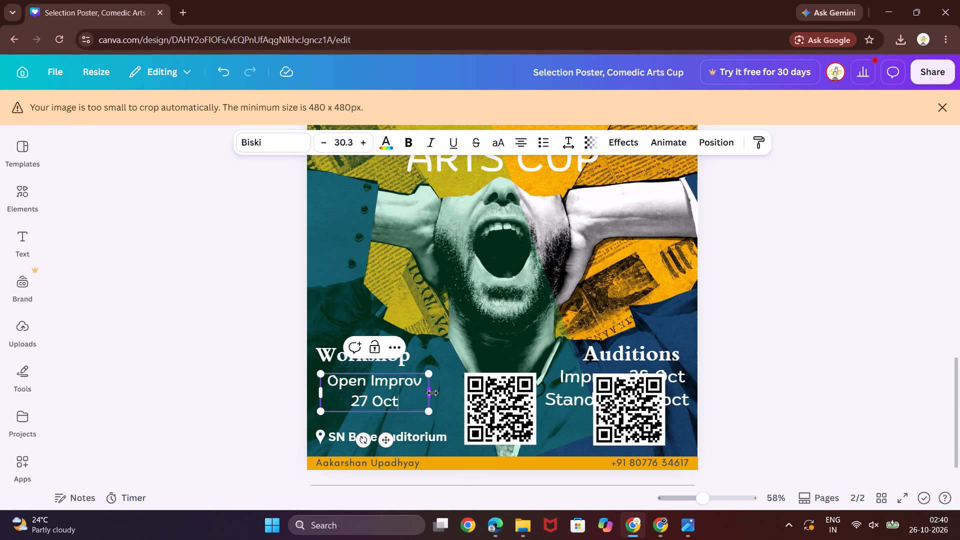
# Shift the Open Improv 27 Oct text left and widen its box to about 457 so it fits on one line.
pyautogui.moveTo(432, 393); pyautogui.dragTo(463, 390)
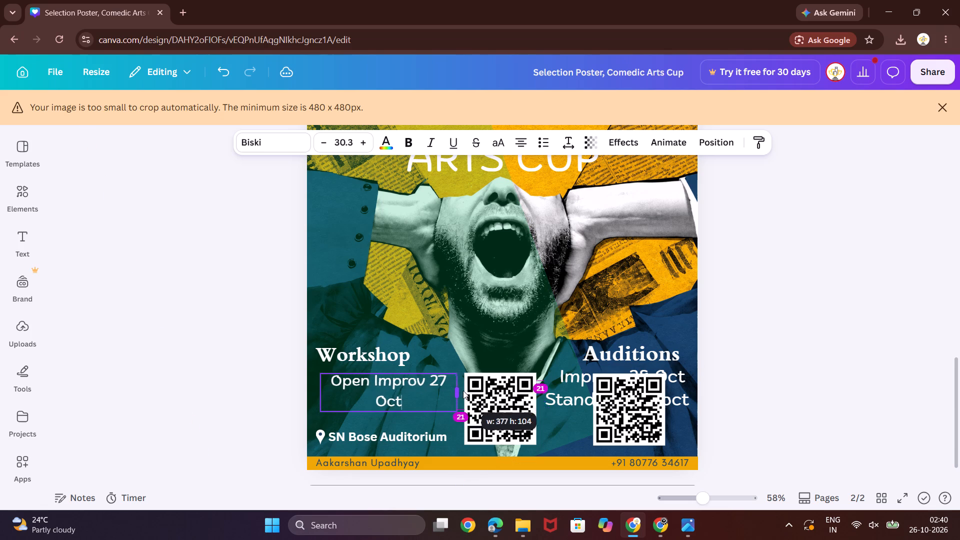
pyautogui.moveTo(463, 390); pyautogui.dragTo(468, 389)
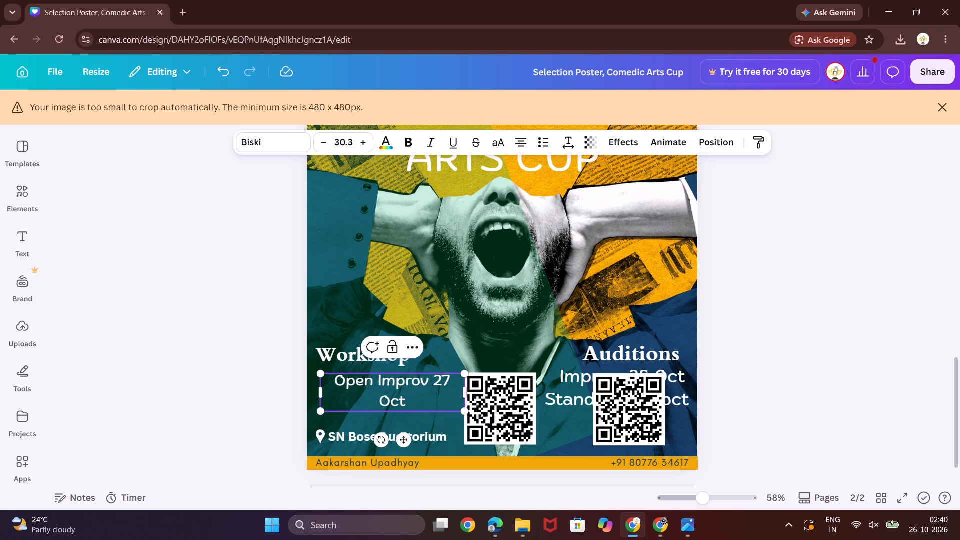
pyautogui.moveTo(400, 389); pyautogui.dragTo(256, 415)
pyautogui.click(256, 415)
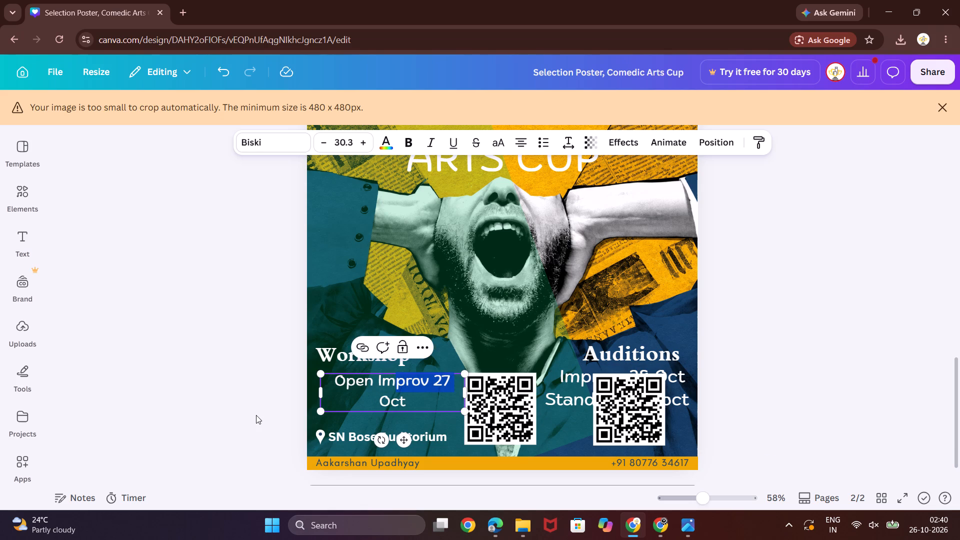
pyautogui.moveTo(390, 382); pyautogui.dragTo(380, 382)
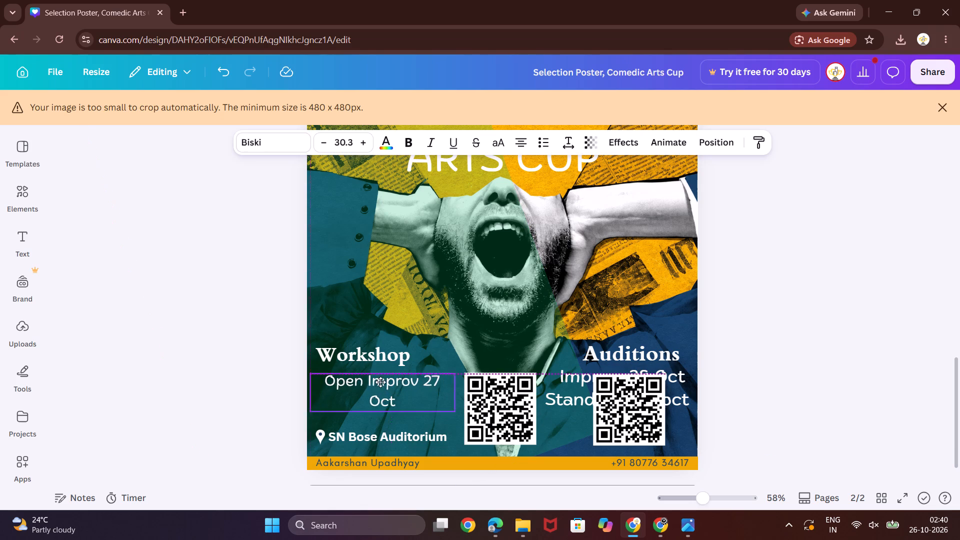
pyautogui.moveTo(380, 382); pyautogui.dragTo(369, 382)
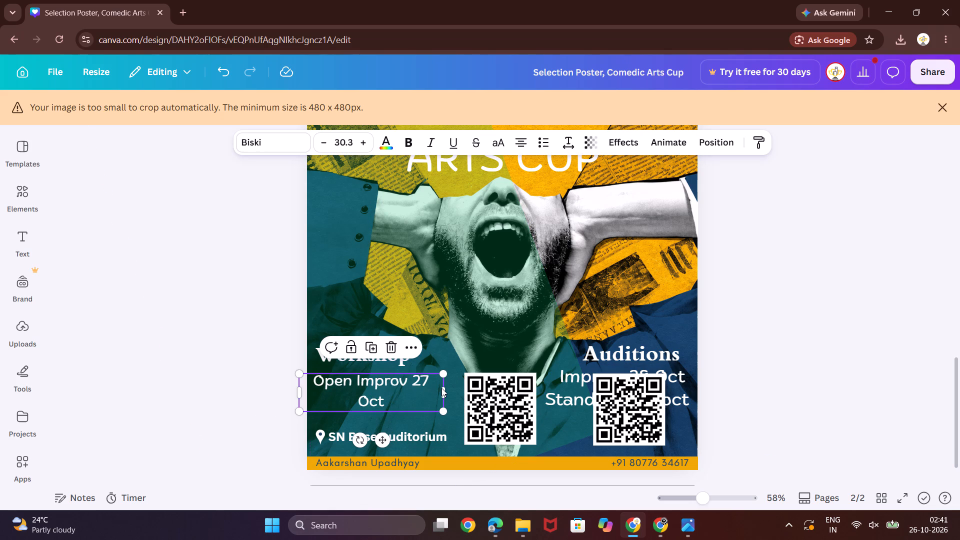
pyautogui.moveTo(443, 391); pyautogui.dragTo(461, 389)
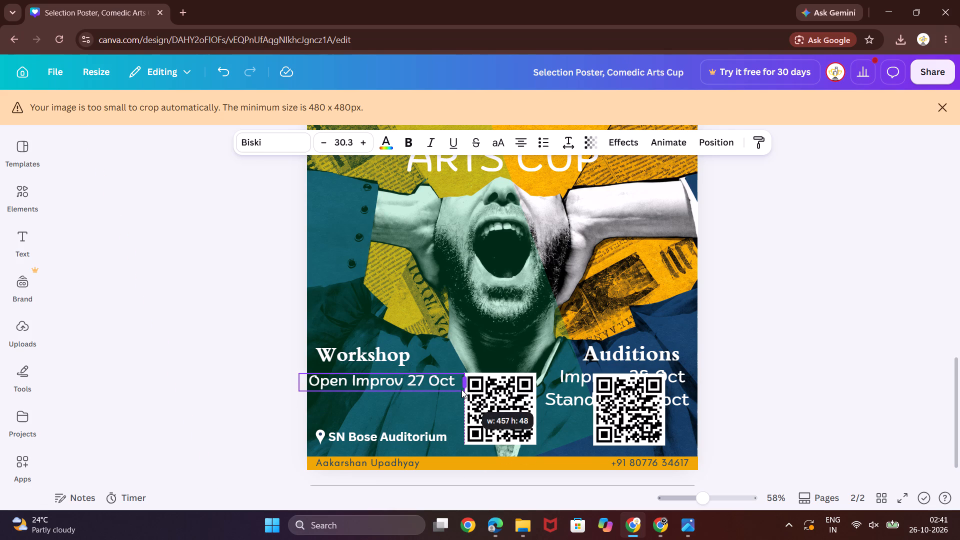
pyautogui.moveTo(461, 389); pyautogui.dragTo(463, 389)
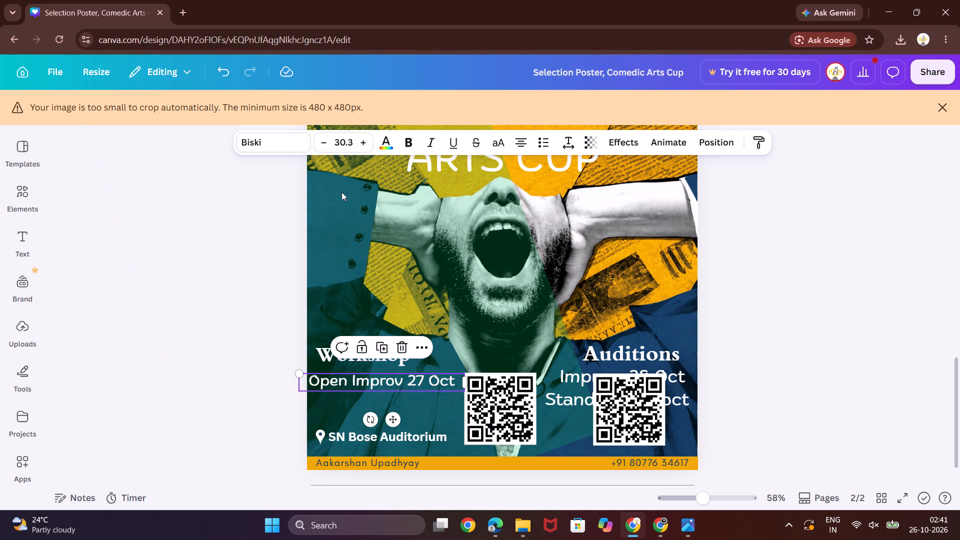
# Reduce the Open Improv 27 Oct text to font size 26.3.
pyautogui.tripleClick(322, 140)
pyautogui.tripleClick(322, 140)
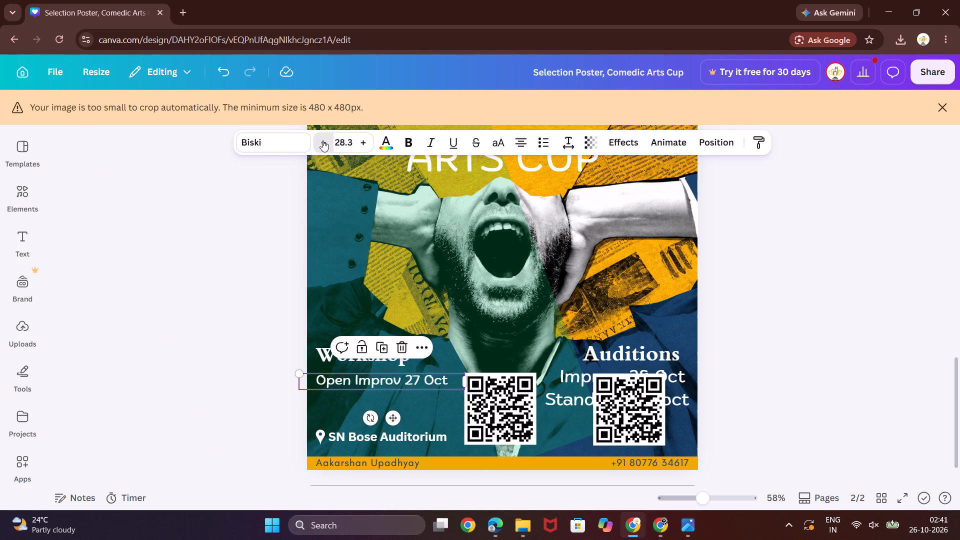
pyautogui.click(360, 139)
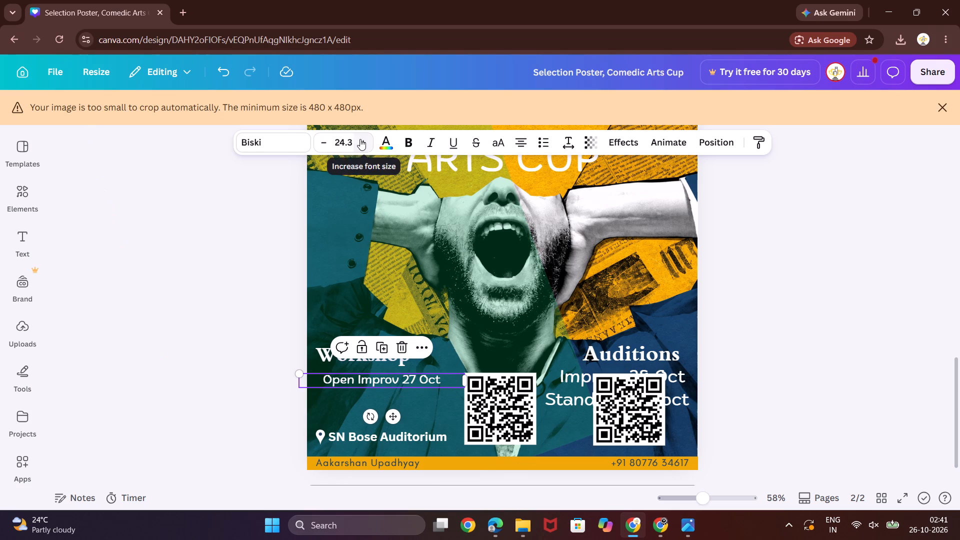
pyautogui.click(360, 139)
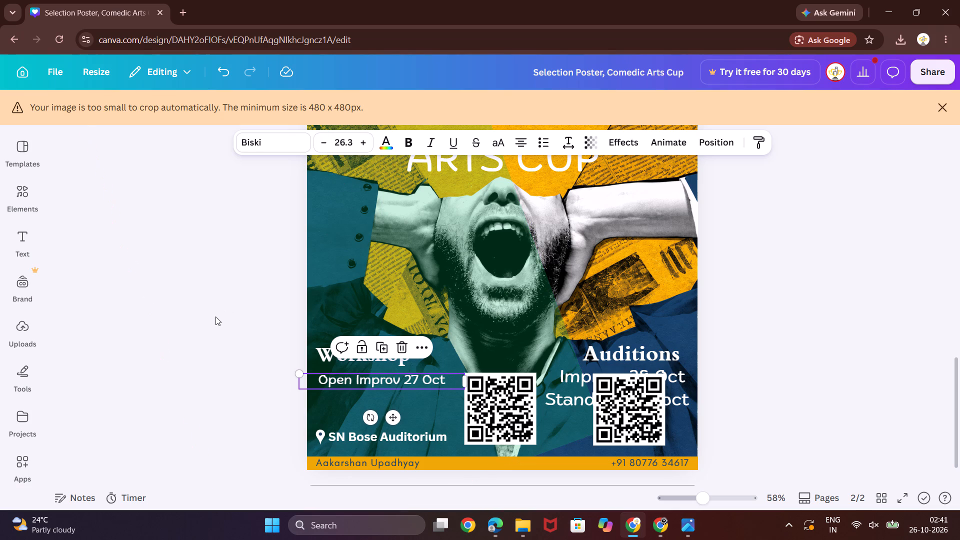
pyautogui.click(215, 316)
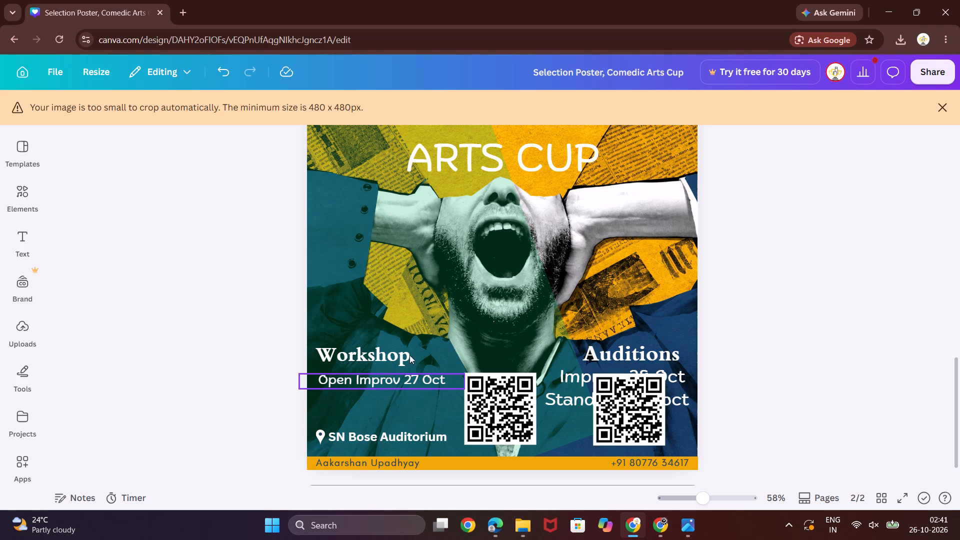
# Shift the Workshop heading upward to leave more space above the Open Improv 27 Oct line.
pyautogui.click(395, 353)
pyautogui.press('Up')
pyautogui.press('Up')
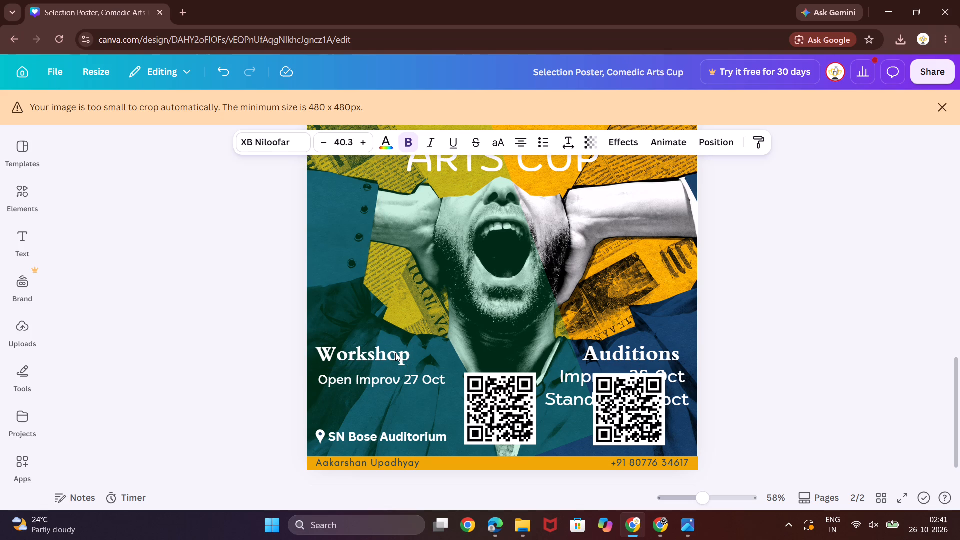
pyautogui.press('Up')
pyautogui.press('Up')
pyautogui.press('Up')
pyautogui.press('Up')
pyautogui.press('Up')
pyautogui.press('Up')
pyautogui.press('Up')
pyautogui.press('Up')
pyautogui.press('Up')
pyautogui.press('Up')
pyautogui.press('Up')
pyautogui.press('Up')
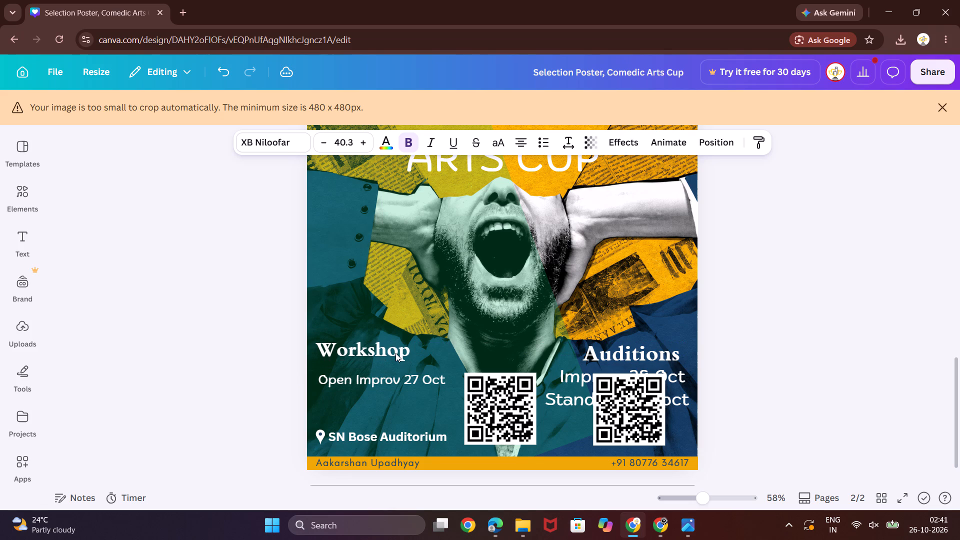
pyautogui.press('Up')
pyautogui.press('Up')
pyautogui.press('Up')
pyautogui.press('Up')
pyautogui.press('Up')
pyautogui.press('Up')
pyautogui.press('Up')
pyautogui.press('Up')
pyautogui.press('Up')
pyautogui.press('Up')
pyautogui.press('Up')
pyautogui.press('Up')
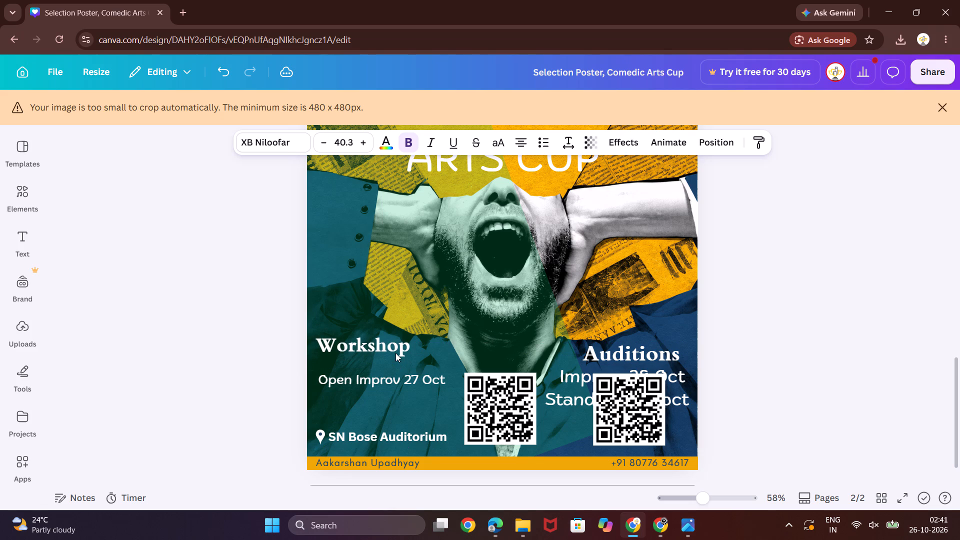
pyautogui.press('Up')
pyautogui.press('Up')
pyautogui.press('Up')
pyautogui.press('Up')
pyautogui.press('Up')
pyautogui.press('Up')
pyautogui.press('Up')
pyautogui.press('Up')
pyautogui.press('Up')
pyautogui.press('Up')
pyautogui.press('Up')
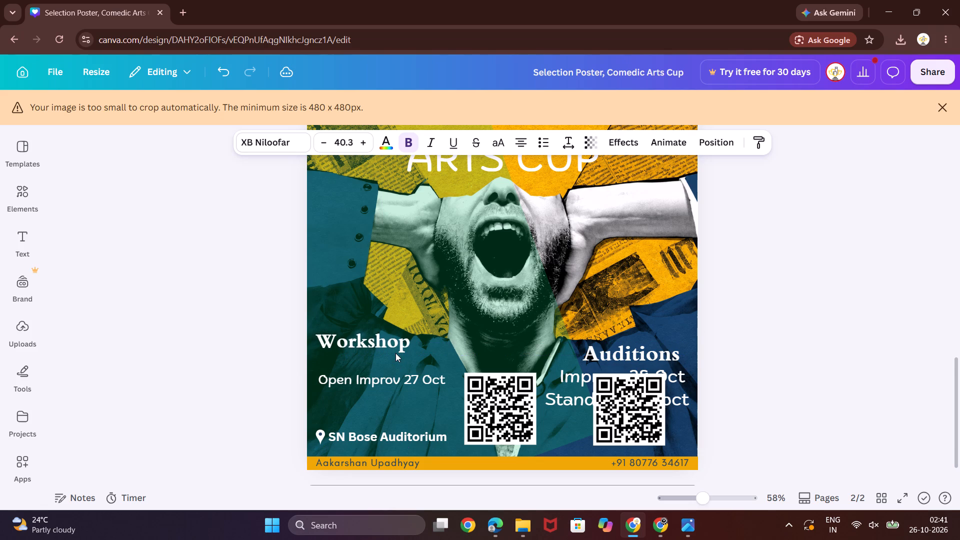
# Move the Open Improv 27 Oct text up so it sits just beneath the Workshop heading.
pyautogui.click(388, 377)
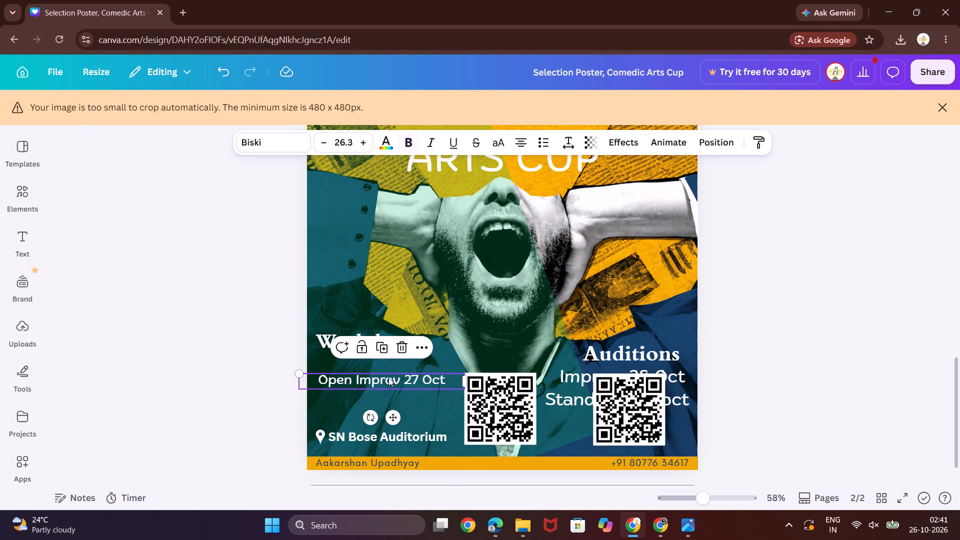
pyautogui.press('Up')
pyautogui.press('Up')
pyautogui.press('Up')
pyautogui.press('Up')
pyautogui.press('Up')
pyautogui.press('Up')
pyautogui.press('Up')
pyautogui.press('Up')
pyautogui.press('Up')
pyautogui.press('Up')
pyautogui.press('Up')
pyautogui.press('Up')
pyautogui.press('Up')
pyautogui.press('Up')
pyautogui.press('Up')
pyautogui.press('Up')
pyautogui.press('Up')
pyautogui.press('Up')
pyautogui.press('Up')
pyautogui.press('Up')
pyautogui.press('Up')
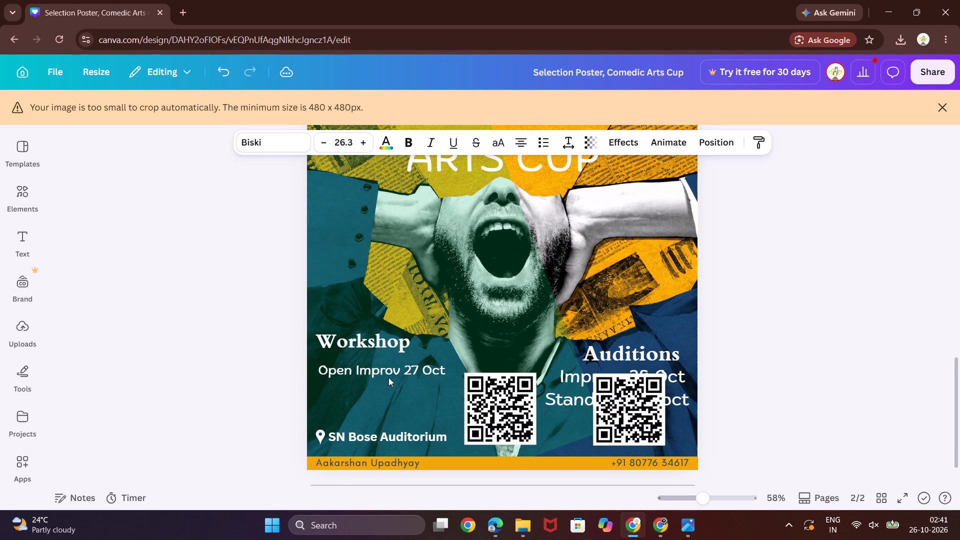
pyautogui.press('Up')
pyautogui.press('Up')
pyautogui.press('Up')
pyautogui.press('Up')
pyautogui.press('Up')
pyautogui.press('Up')
pyautogui.press('Up')
pyautogui.press('Up')
pyautogui.press('Up')
pyautogui.press('Up')
pyautogui.press('Up')
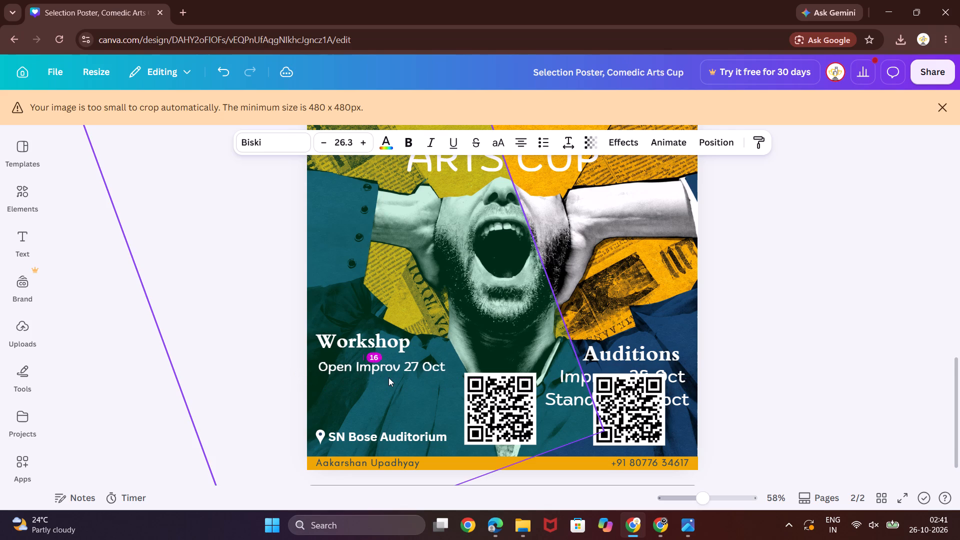
pyautogui.press('Up')
pyautogui.press('Up')
pyautogui.press('Up')
pyautogui.press('Up')
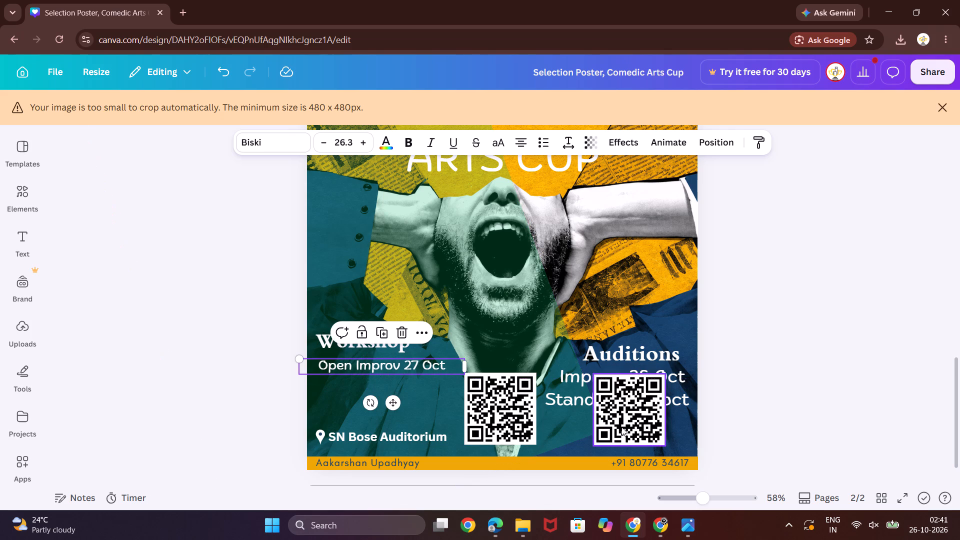
# Move the QR code covering the Auditions dates up beside the face, clear of the text.
pyautogui.click(642, 425)
pyautogui.click(642, 425)
pyautogui.moveTo(642, 425); pyautogui.dragTo(640, 337)
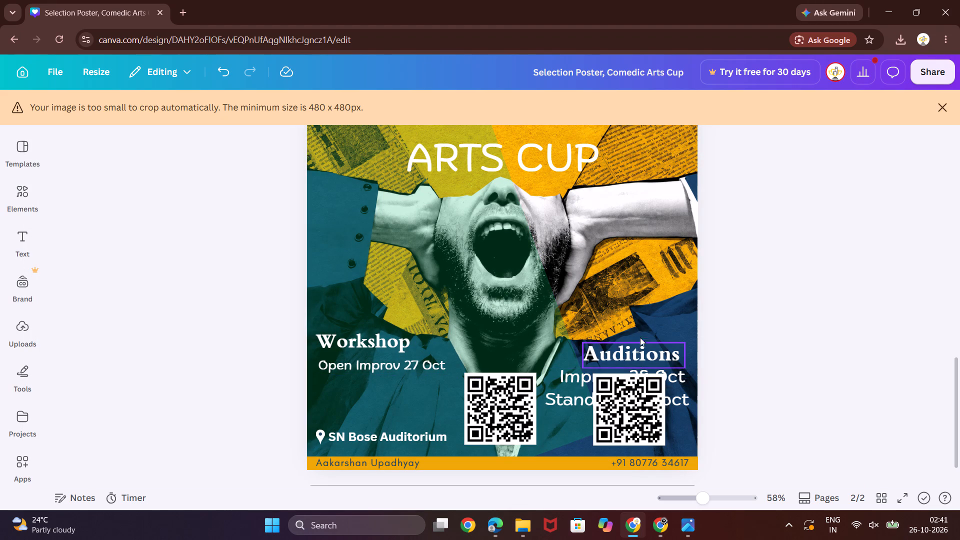
pyautogui.moveTo(640, 337); pyautogui.dragTo(641, 340)
pyautogui.click(650, 405)
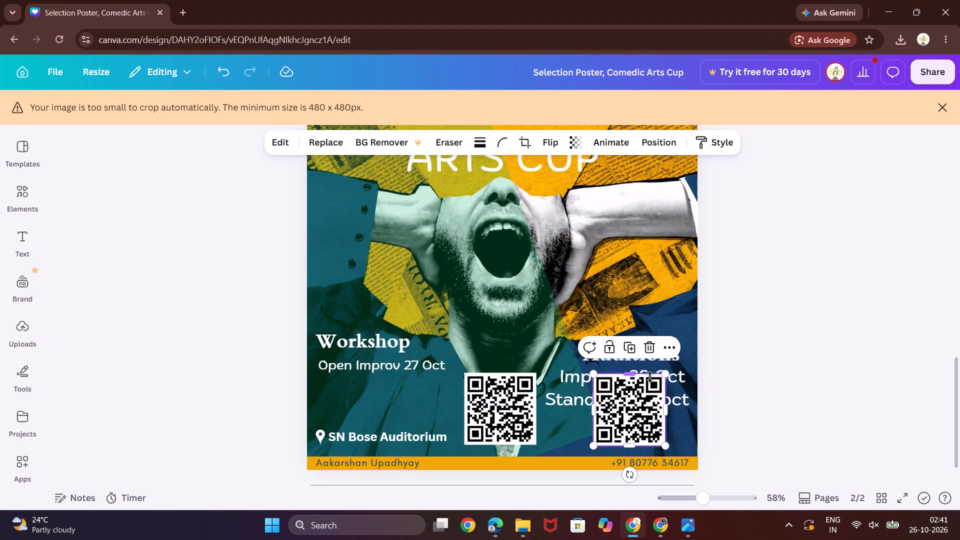
pyautogui.moveTo(606, 420); pyautogui.dragTo(603, 377)
pyautogui.moveTo(603, 377); pyautogui.dragTo(588, 316)
pyautogui.moveTo(602, 305); pyautogui.dragTo(579, 265)
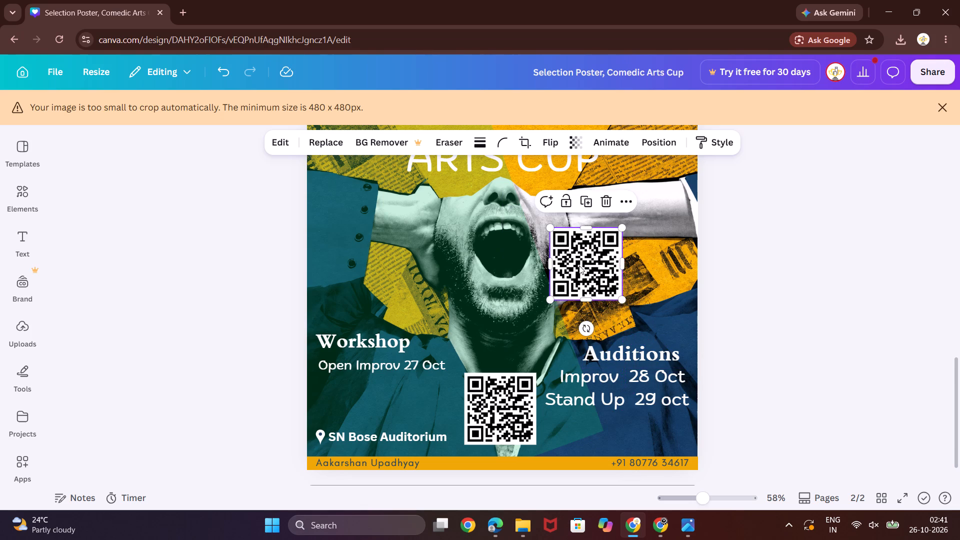
# Duplicate the Auditions heading with its Improv 28 Oct and Stand Up 29 oct lines and place the copy below Open Improv.
pyautogui.click(614, 355)
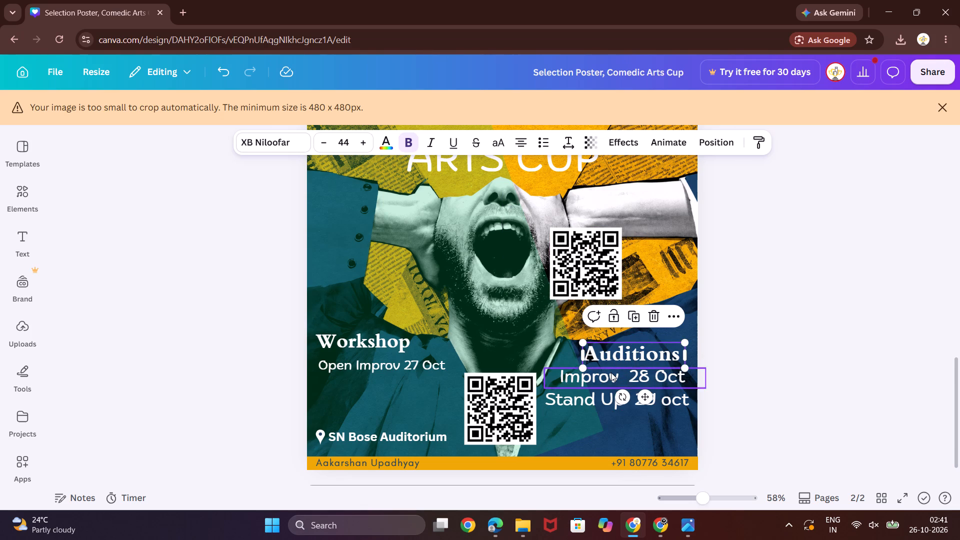
pyautogui.keyDown('shift'); pyautogui.click(611, 372); pyautogui.keyUp('shift')
pyautogui.keyDown('shift'); pyautogui.click(603, 391); pyautogui.keyUp('shift')
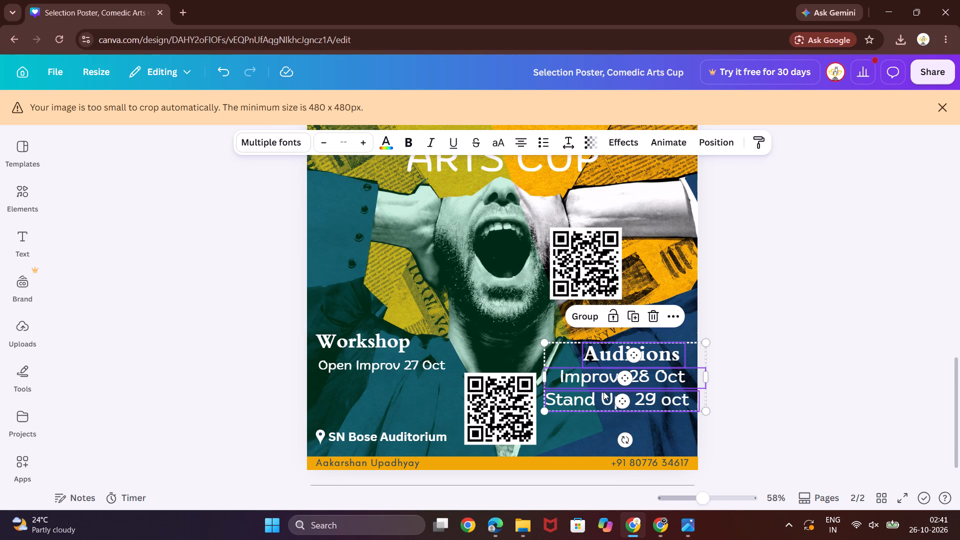
pyautogui.hotkey('ctrl', 'c')
pyautogui.hotkey('ctrl', 'v')
pyautogui.click(603, 386)
pyautogui.moveTo(603, 386); pyautogui.dragTo(586, 390)
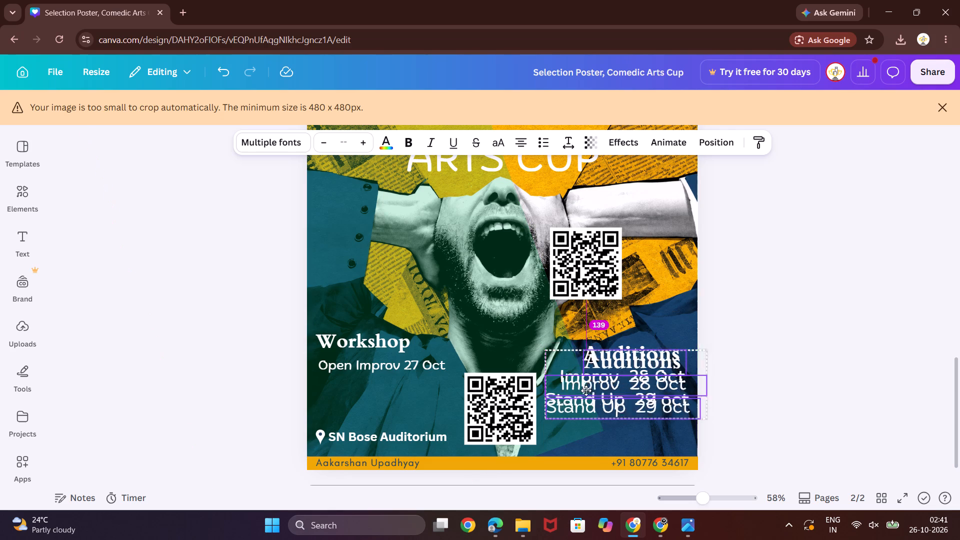
pyautogui.moveTo(586, 390); pyautogui.dragTo(368, 400)
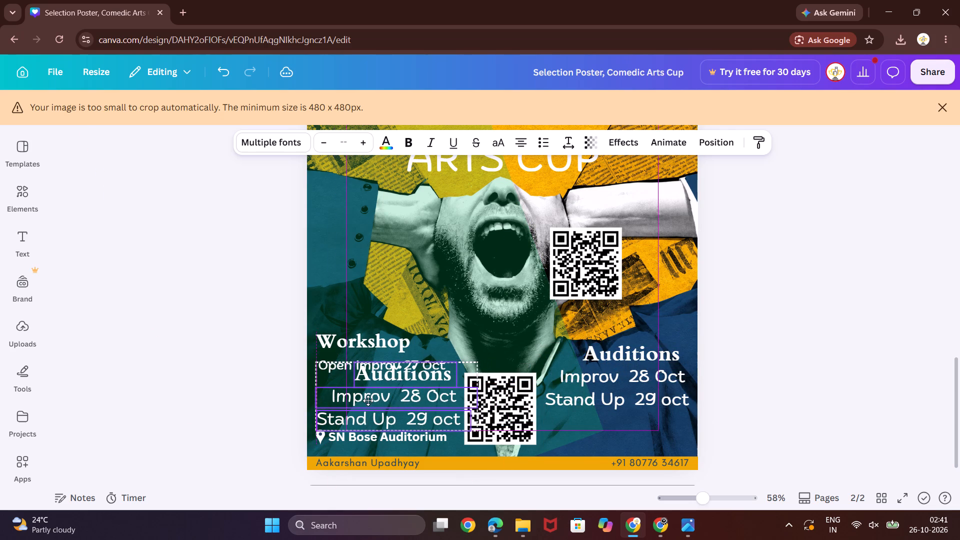
pyautogui.moveTo(368, 400); pyautogui.dragTo(368, 400)
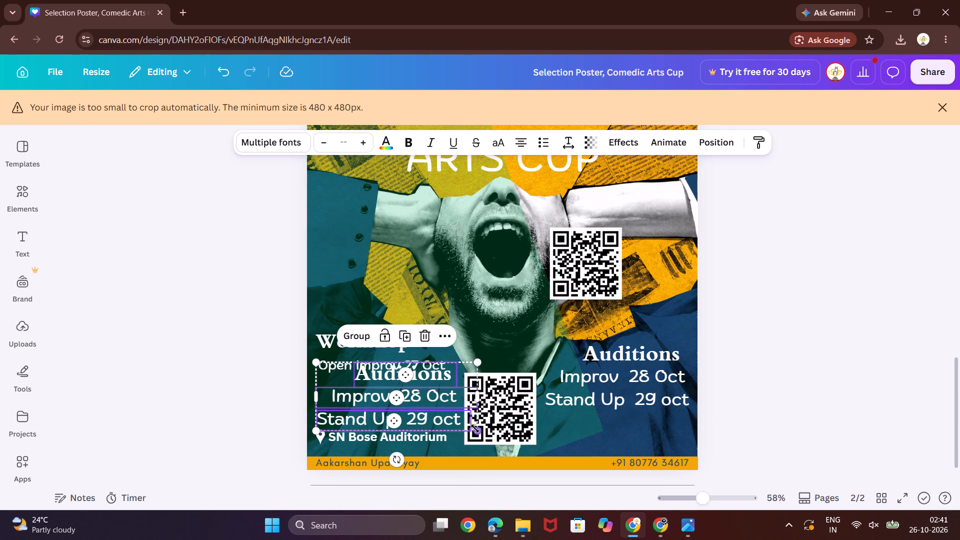
# Scale the copied Auditions block down to a heading size of about 37.3 and fit it above SN Bose Auditorium.
pyautogui.click(475, 428)
pyautogui.moveTo(475, 428); pyautogui.dragTo(453, 414)
pyautogui.moveTo(415, 386); pyautogui.dragTo(414, 394)
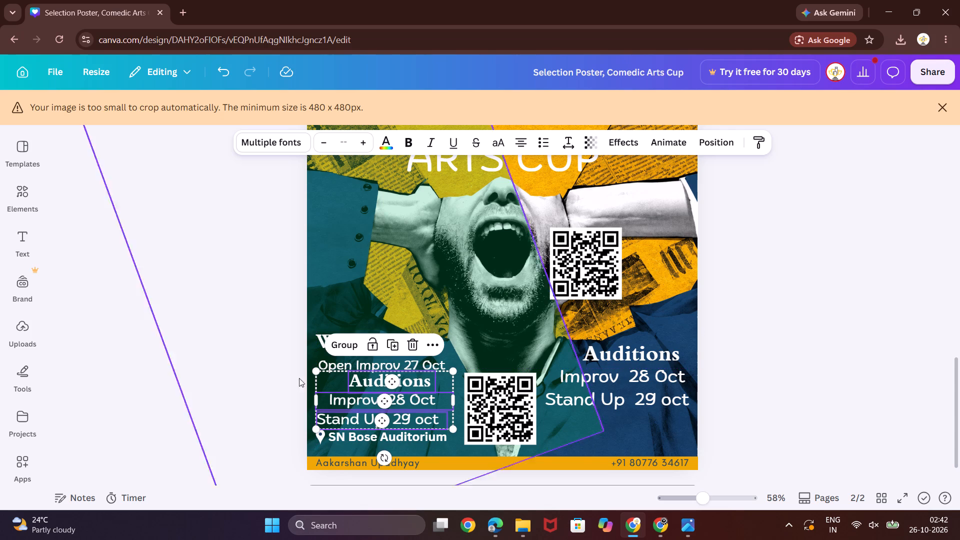
pyautogui.click(256, 373)
# Shift the copied Auditions heading left to roughly line up with the Workshop heading.
pyautogui.click(392, 384)
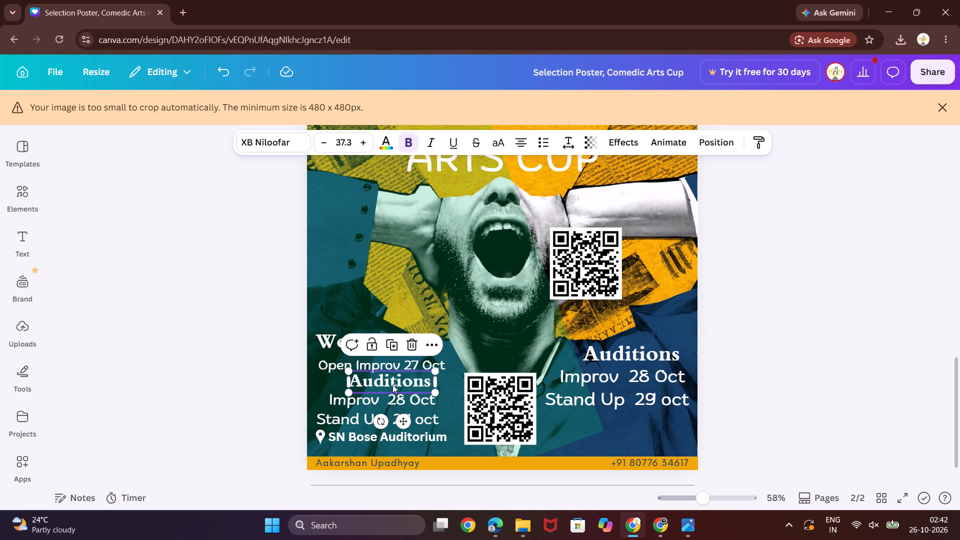
pyautogui.press('Left')
pyautogui.press('Left')
pyautogui.press('Left')
pyautogui.press('Left')
pyautogui.press('Left')
pyautogui.press('Left')
pyautogui.press('Left')
pyautogui.press('Left')
pyautogui.press('Left')
pyautogui.press('Left')
pyautogui.press('Left')
pyautogui.press('Left')
pyautogui.press('Left')
pyautogui.press('Left')
pyautogui.press('Left')
pyautogui.press('Left')
pyautogui.press('Left')
pyautogui.press('Left')
pyautogui.press('Left')
pyautogui.press('Left')
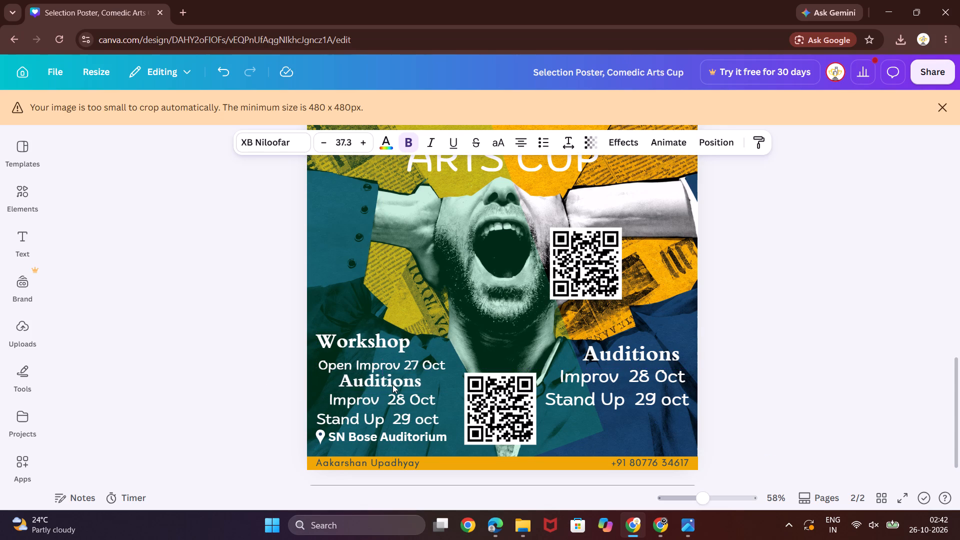
pyautogui.press('Left')
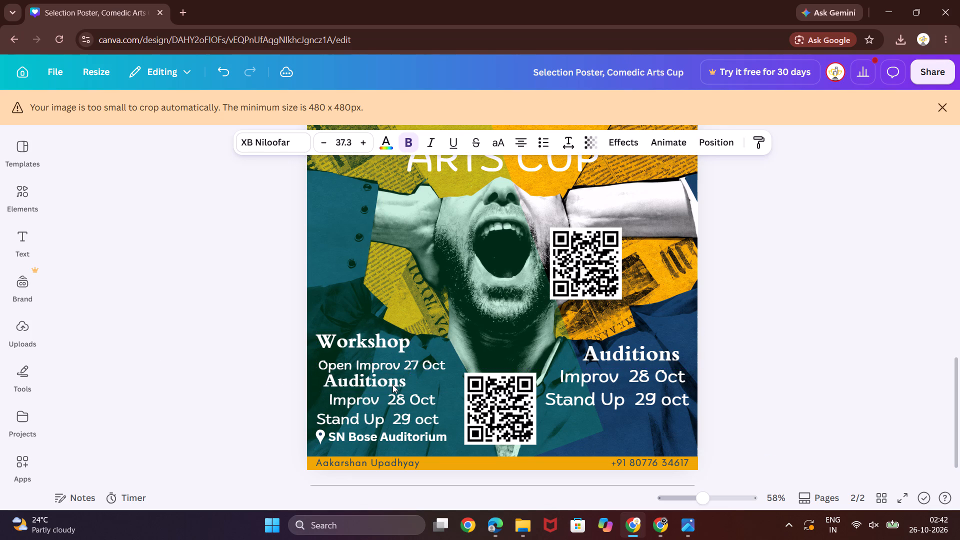
pyautogui.press('Left')
pyautogui.press('Left')
pyautogui.press('Left')
pyautogui.press('Left')
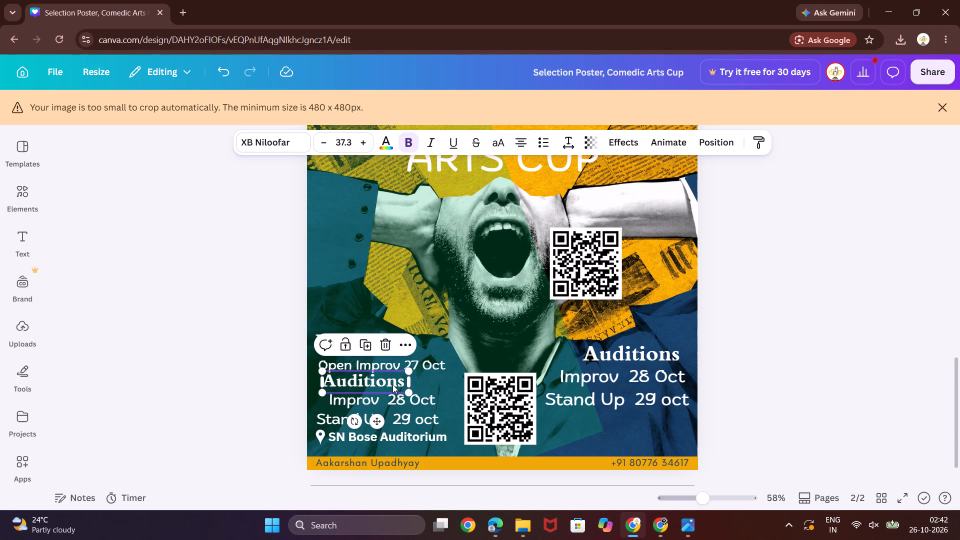
pyautogui.press('Left')
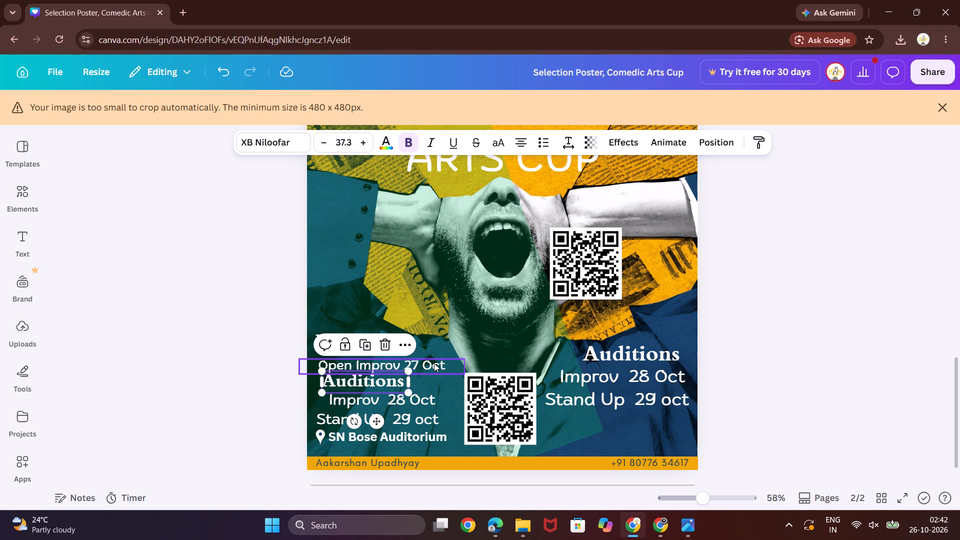
# Nudge the Open Improv 27 Oct text slightly up, away from the copied Auditions heading.
pyautogui.click(434, 363)
pyautogui.press('Up')
pyautogui.press('Up')
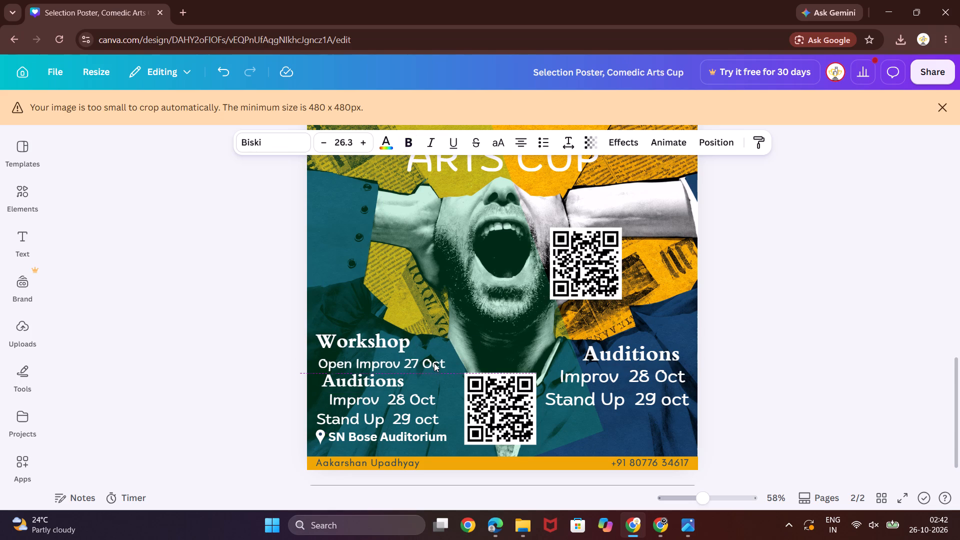
pyautogui.press('Up')
pyautogui.press('Up')
pyautogui.press('Up')
pyautogui.press('Up')
pyautogui.press('Up')
pyautogui.press('Up')
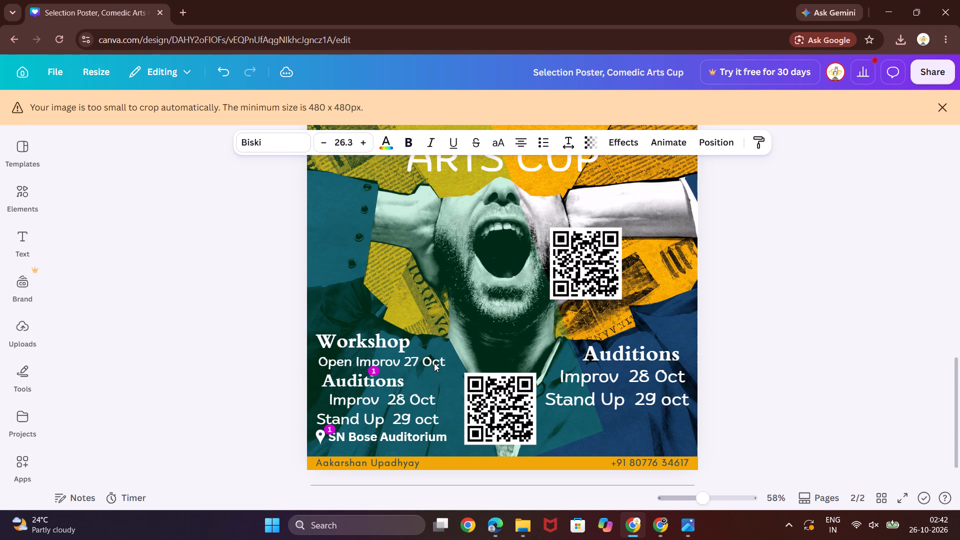
# Nudge the Workshop heading slightly up above the Open Improv 27 Oct line.
pyautogui.click(383, 347)
pyautogui.press('Up')
pyautogui.press('Up')
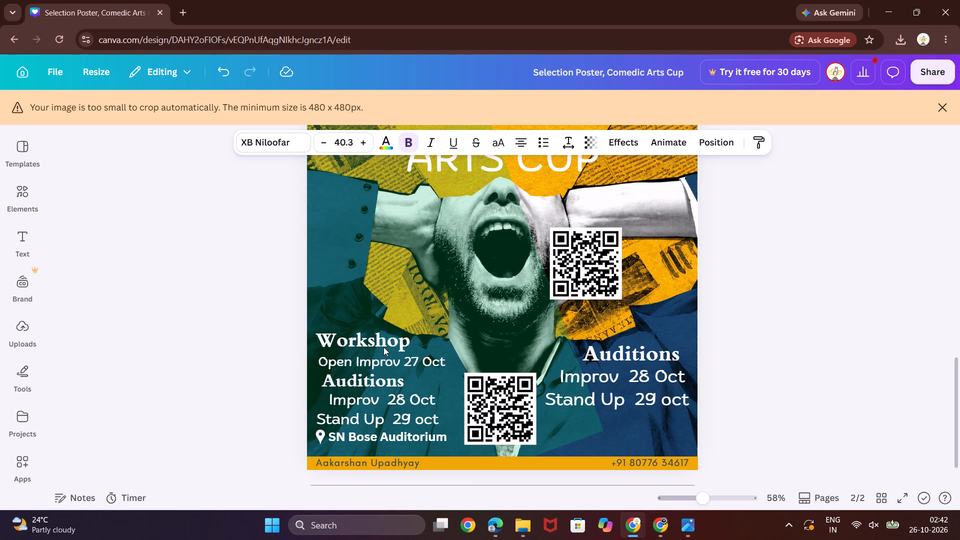
pyautogui.press('Up')
pyautogui.press('Up')
pyautogui.press('Up')
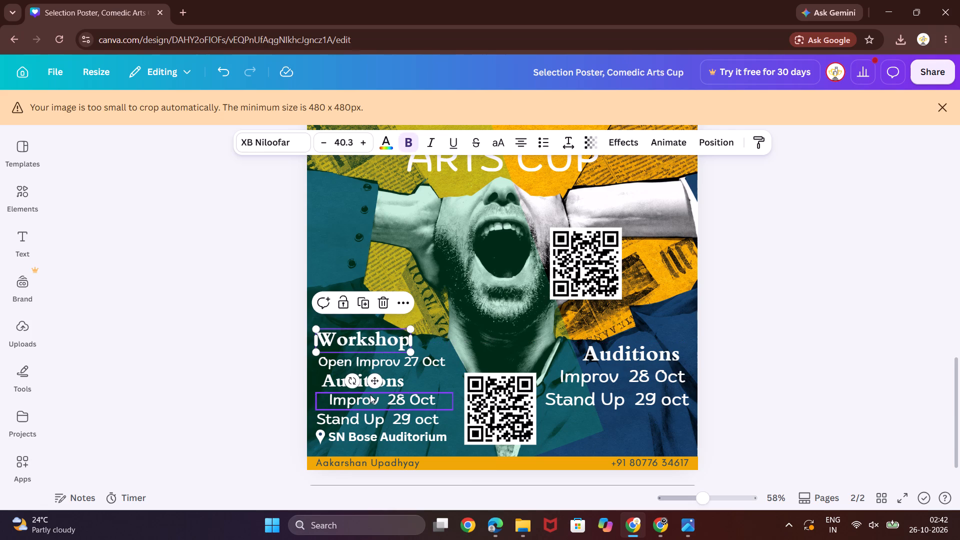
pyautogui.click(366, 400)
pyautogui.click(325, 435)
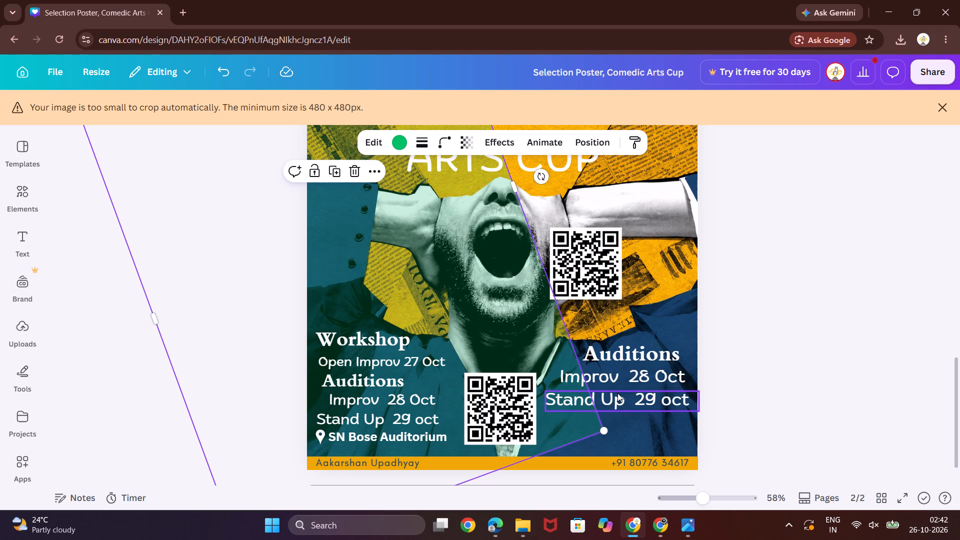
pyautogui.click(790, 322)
# Delete the original Auditions heading and its Improv 28 Oct and Stand Up 29 oct lines on the poster's right side.
pyautogui.click(617, 352)
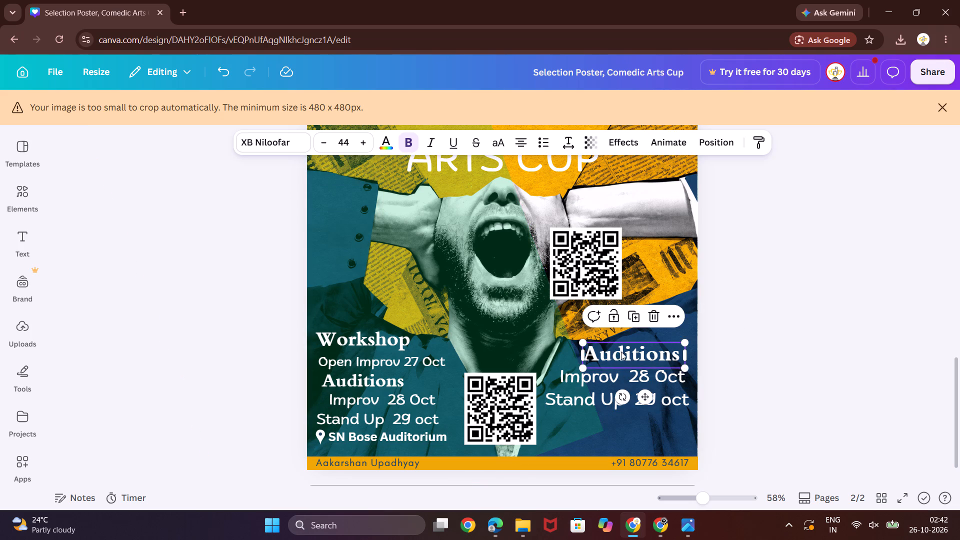
pyautogui.press('BackSpace')
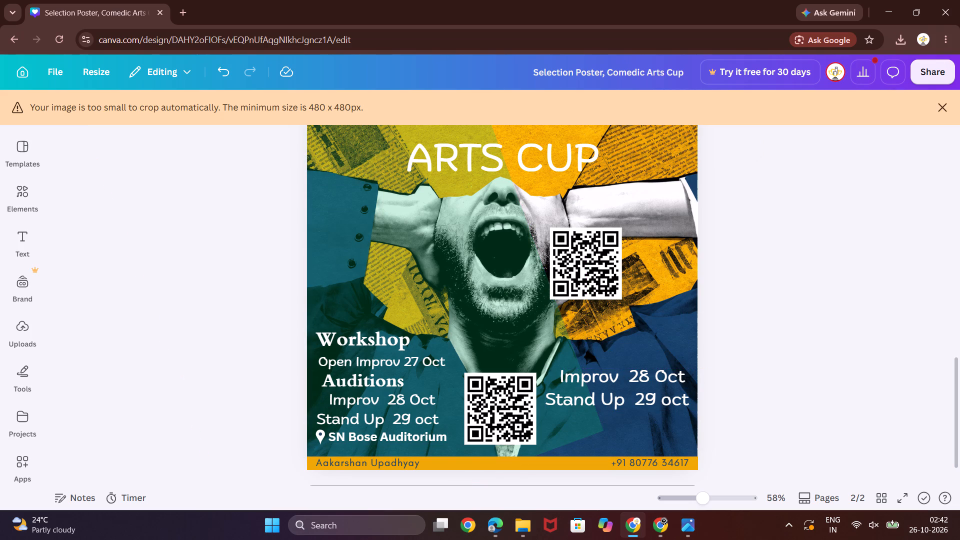
pyautogui.click(642, 372)
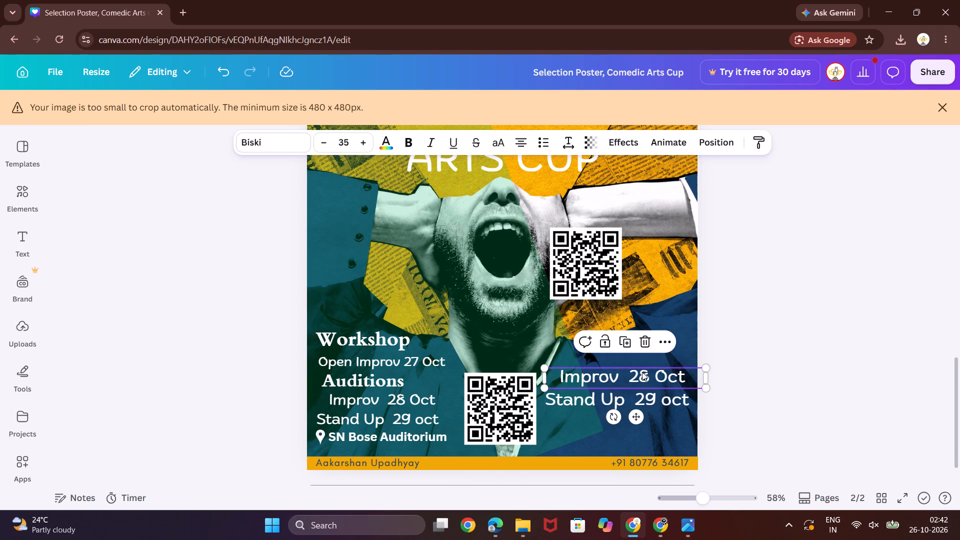
pyautogui.press('BackSpace')
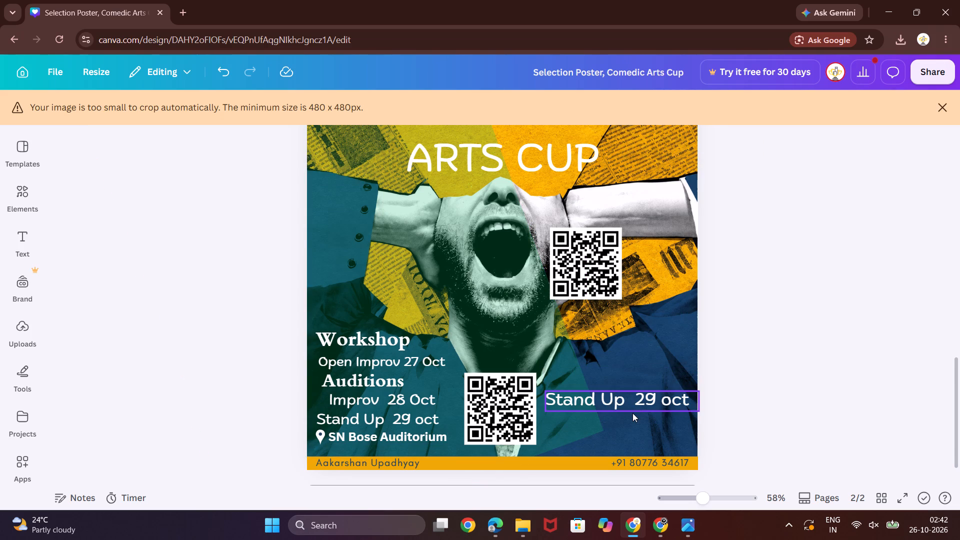
pyautogui.click(632, 413)
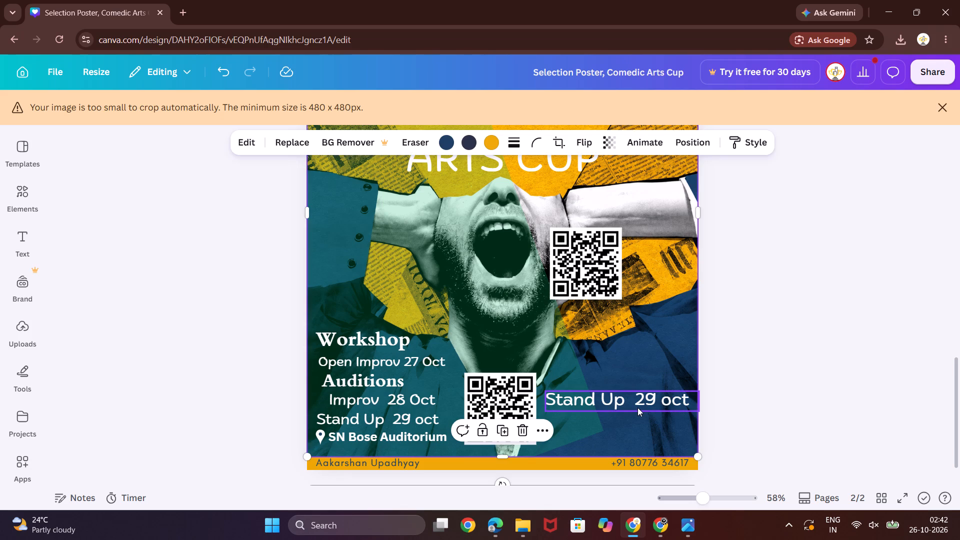
pyautogui.click(637, 406)
pyautogui.press('BackSpace')
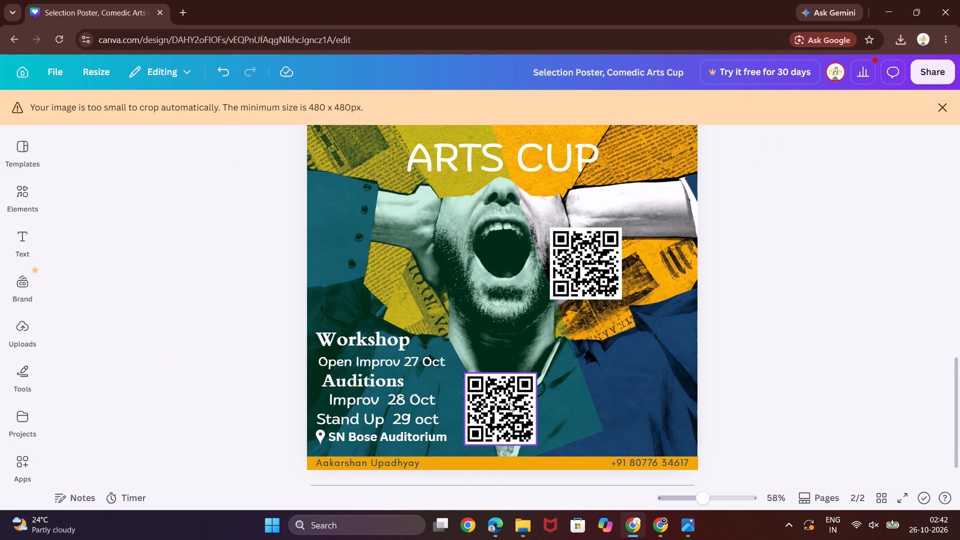
# Move the lower QR code to the poster's lower right, beside the Auditions details, and enlarge it slightly.
pyautogui.moveTo(509, 402); pyautogui.dragTo(632, 381)
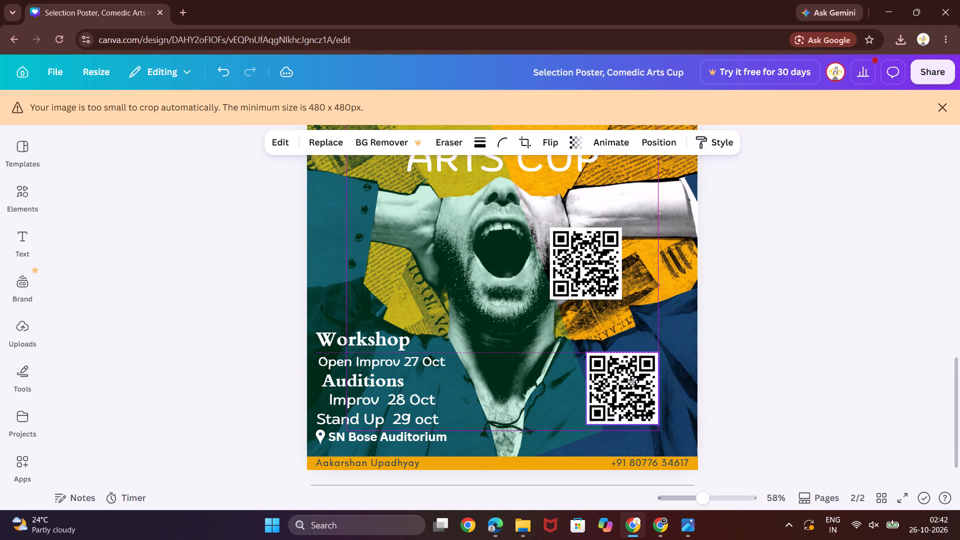
pyautogui.moveTo(632, 381); pyautogui.dragTo(638, 383)
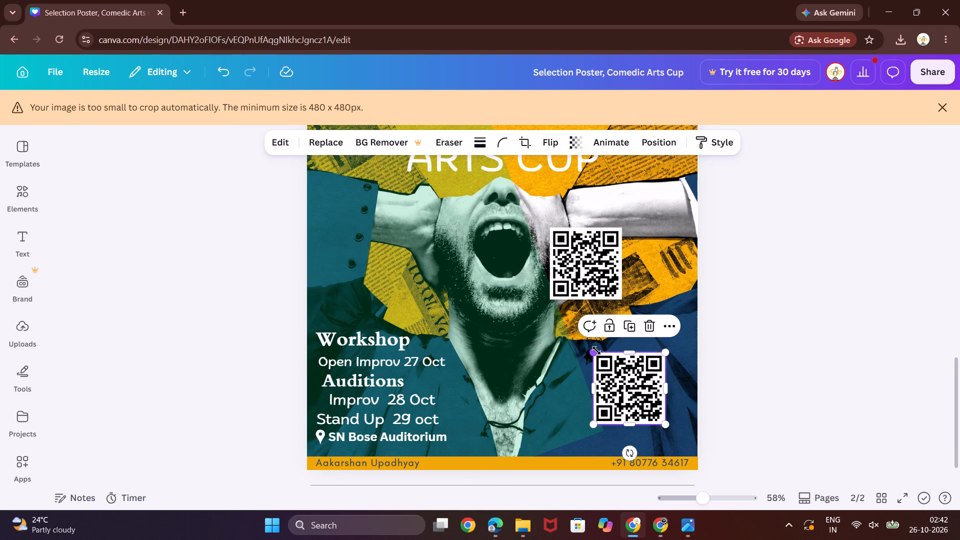
pyautogui.moveTo(596, 350); pyautogui.dragTo(583, 349)
# Group the location pin with the SN Bose Auditorium text and move the group beneath the lower QR code.
pyautogui.click(421, 439)
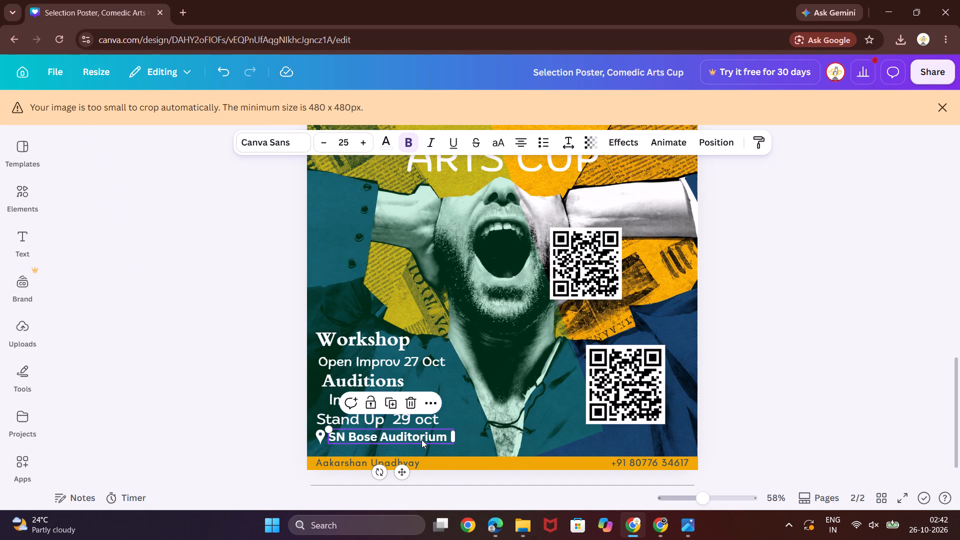
pyautogui.keyDown('shift'); pyautogui.click(322, 440); pyautogui.keyUp('shift')
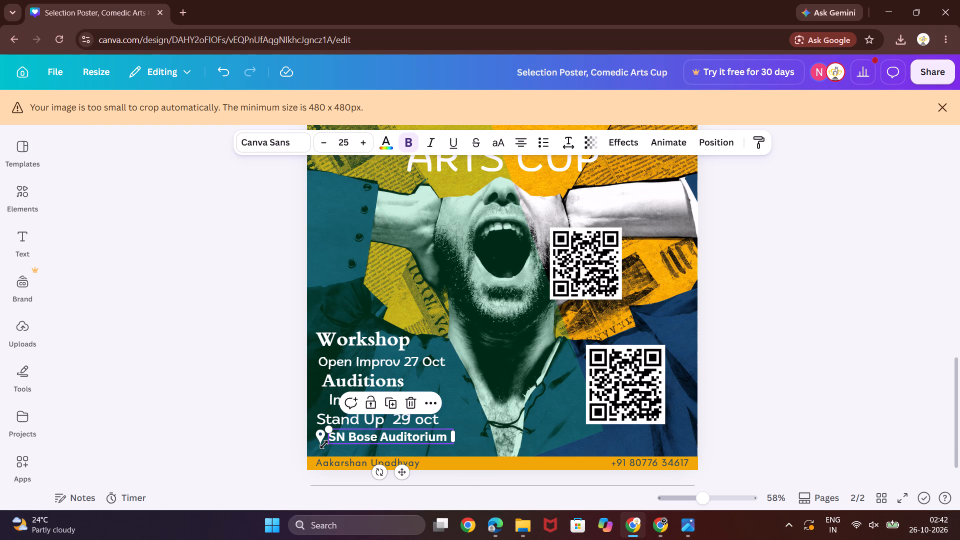
pyautogui.click(217, 432)
pyautogui.click(324, 437)
pyautogui.keyDown('shift'); pyautogui.click(353, 441); pyautogui.keyUp('shift')
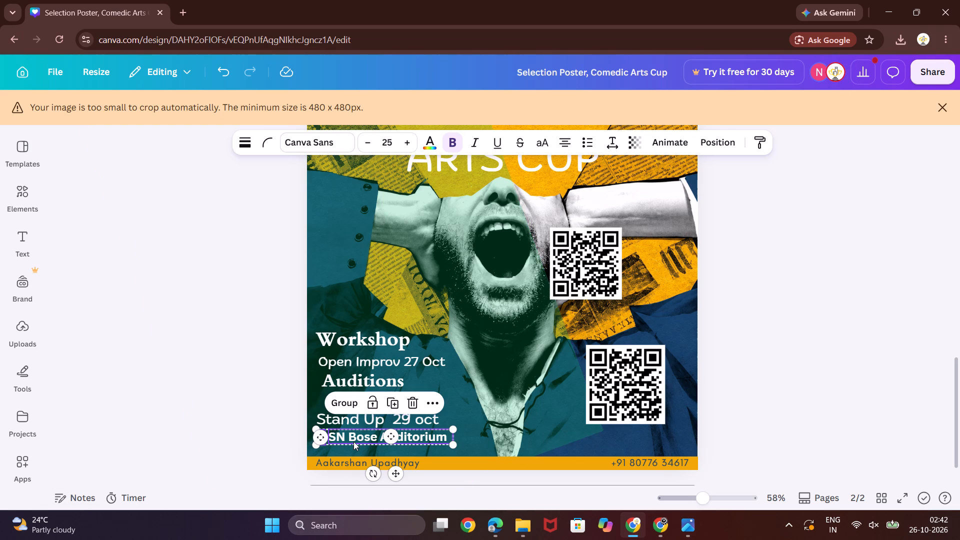
pyautogui.hotkey('ctrl', 'g')
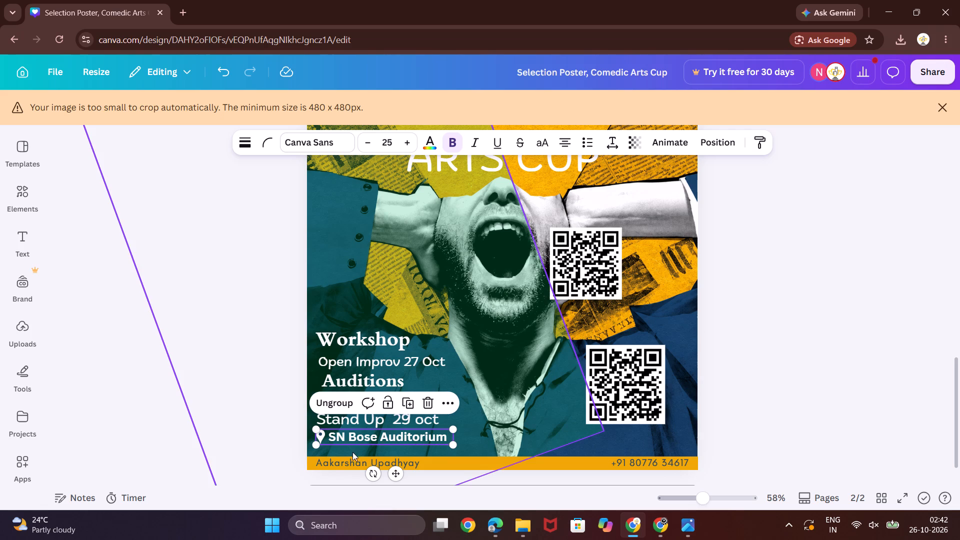
pyautogui.moveTo(395, 437); pyautogui.dragTo(541, 444)
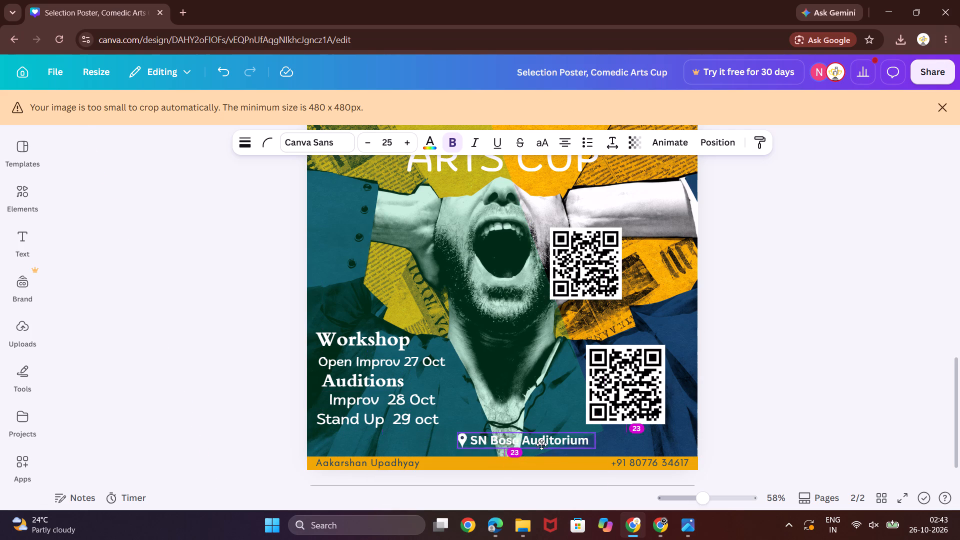
pyautogui.moveTo(541, 444); pyautogui.dragTo(632, 444)
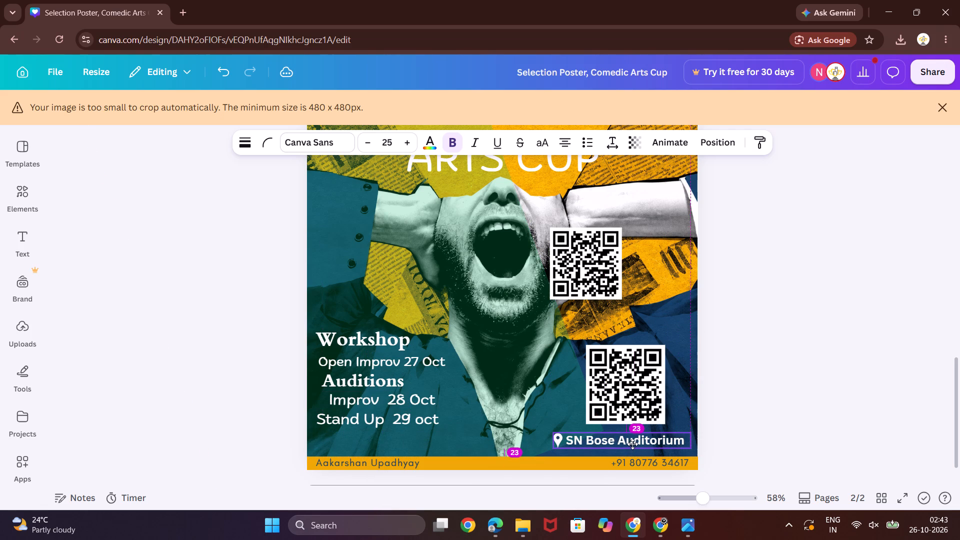
pyautogui.moveTo(632, 444); pyautogui.dragTo(635, 443)
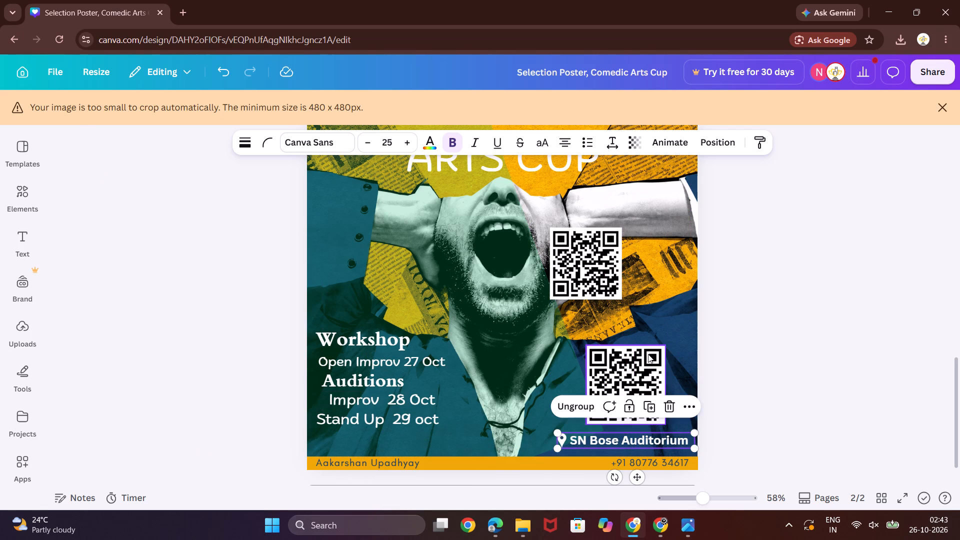
# Move the Stand Up 29 oct line down to just above the orange footer, roughly level with the venue text.
pyautogui.click(341, 416)
pyautogui.press('Down')
pyautogui.press('Down')
pyautogui.press('Down')
pyautogui.press('Down')
pyautogui.press('Down')
pyautogui.press('Down')
pyautogui.press('Down')
pyautogui.press('Down')
pyautogui.press('Down')
pyautogui.press('Down')
pyautogui.press('Down')
pyautogui.press('Down')
pyautogui.press('Down')
pyautogui.press('Down')
pyautogui.press('Down')
pyautogui.press('Down')
pyautogui.press('Down')
pyautogui.press('Down')
pyautogui.press('Down')
pyautogui.press('Down')
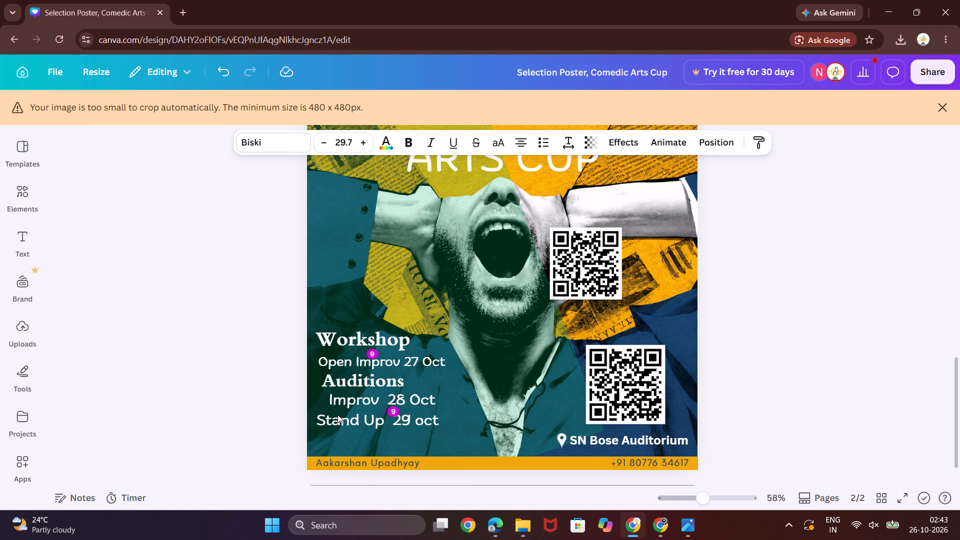
pyautogui.press('Down')
pyautogui.press('Down')
pyautogui.press('Down')
pyautogui.press('Down')
pyautogui.press('Down')
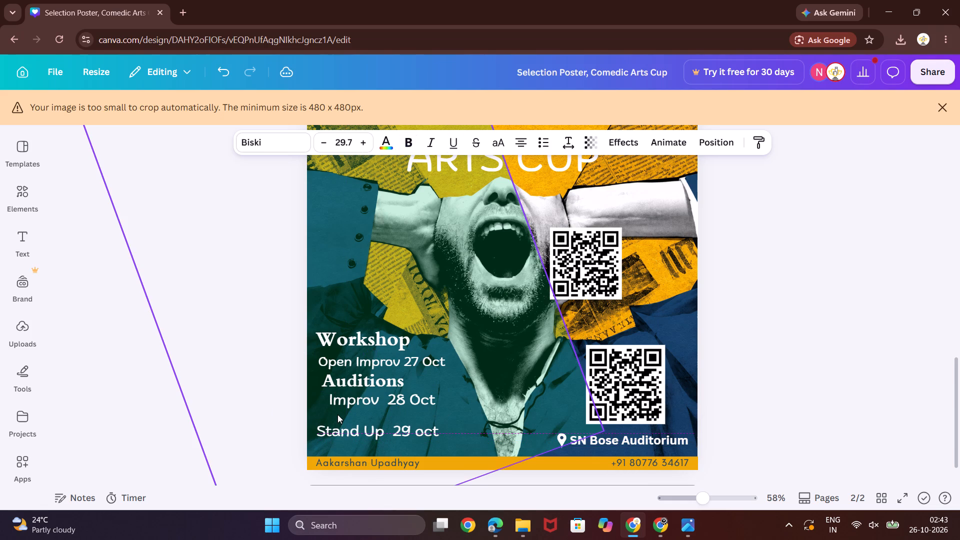
pyautogui.press('Down')
pyautogui.press('Down')
pyautogui.press('Down')
pyautogui.press('Down')
pyautogui.press('Down')
pyautogui.press('Down')
pyautogui.press('Down')
pyautogui.press('Down')
pyautogui.press('Down')
pyautogui.press('Down')
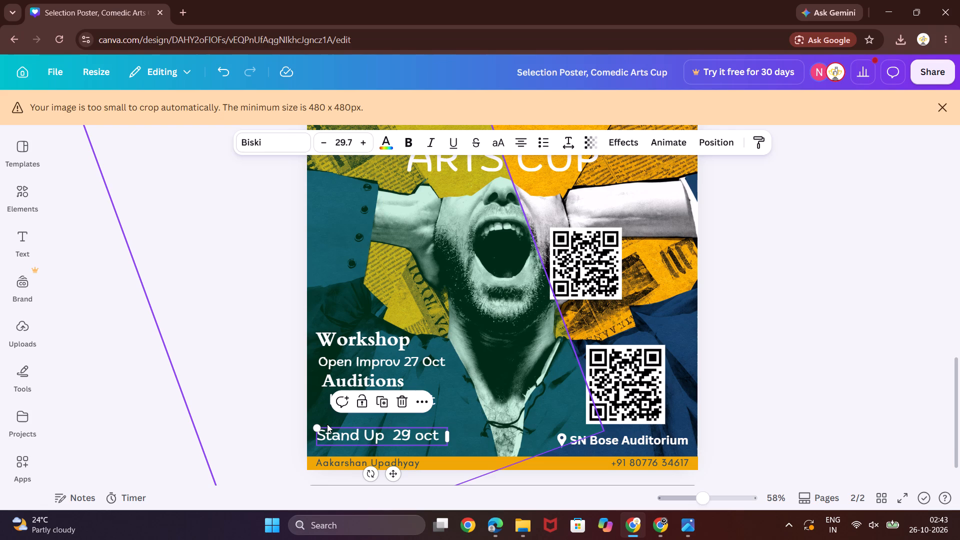
pyautogui.press('Up')
pyautogui.press('Up')
pyautogui.click(347, 398)
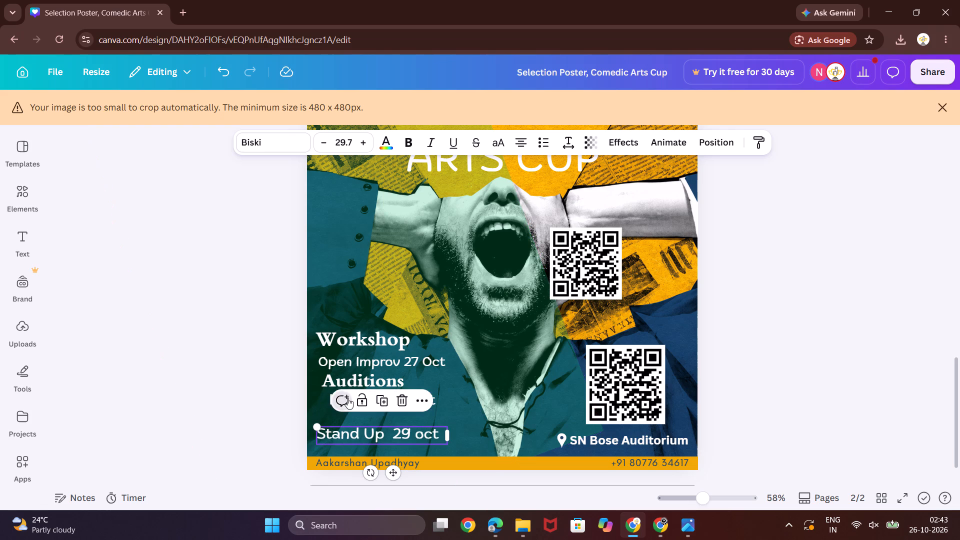
pyautogui.click(210, 415)
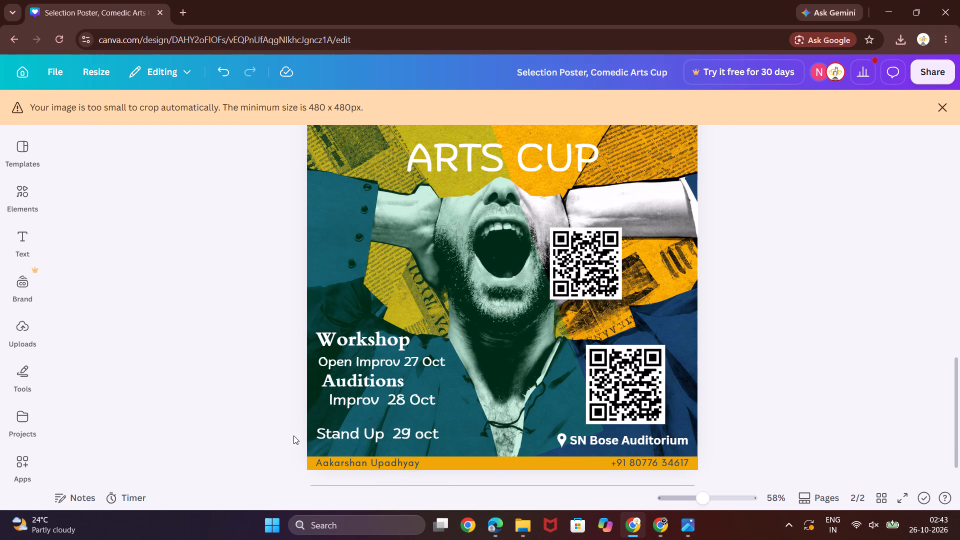
# Move the Improv 28 Oct line down to sit just above the Stand Up 29 oct line.
pyautogui.click(350, 395)
pyautogui.press('Down')
pyautogui.press('Down')
pyautogui.press('Down')
pyautogui.press('Down')
pyautogui.press('Down')
pyautogui.press('Down')
pyautogui.press('Down')
pyautogui.press('Down')
pyautogui.press('Down')
pyautogui.press('Down')
pyautogui.press('Down')
pyautogui.press('Down')
pyautogui.press('Down')
pyautogui.press('Down')
pyautogui.press('Down')
pyautogui.press('Down')
pyautogui.press('Down')
pyautogui.press('Down')
pyautogui.press('Down')
pyautogui.press('Down')
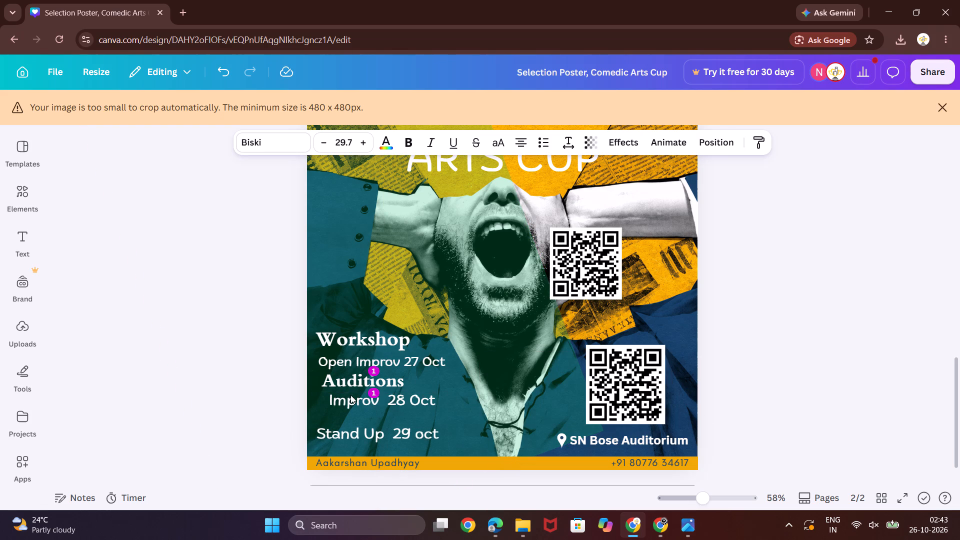
# Shift the Improv 28 Oct line left so its start roughly lines up with the Stand Up 29 oct line.
pyautogui.press('Left')
pyautogui.press('Left')
pyautogui.press('Left')
pyautogui.press('Left')
pyautogui.press('Left')
pyautogui.press('Left')
pyautogui.press('Left')
pyautogui.press('Left')
pyautogui.press('Left')
pyautogui.press('Left')
pyautogui.press('Left')
pyautogui.press('Left')
pyautogui.press('Left')
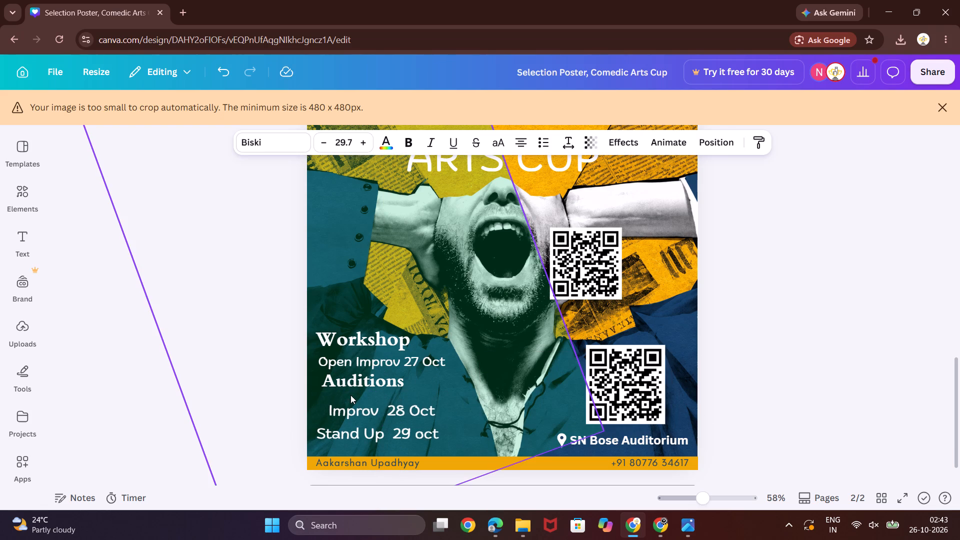
pyautogui.press('Left')
pyautogui.press('Left')
pyautogui.press('Left')
pyautogui.press('Left')
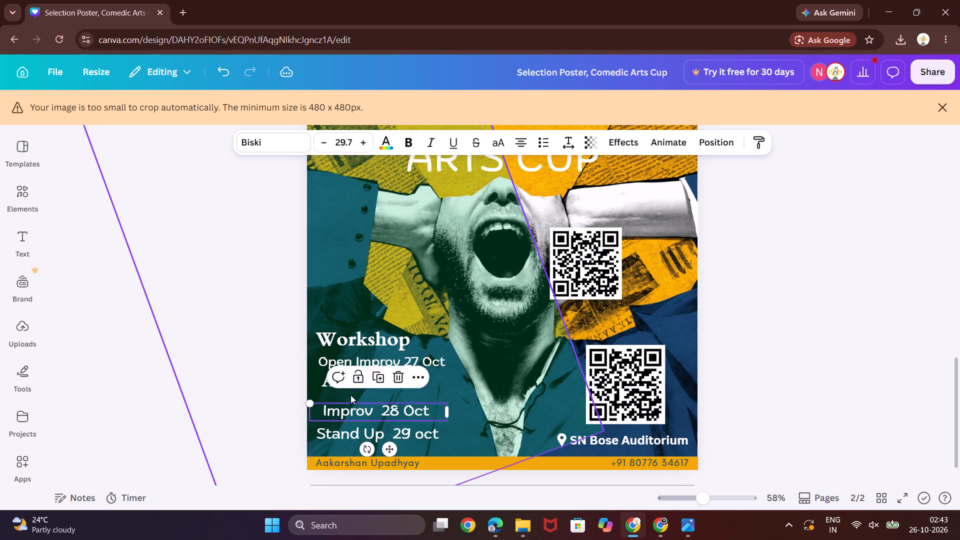
pyautogui.press('Left')
pyautogui.press('Left')
pyautogui.press('Left')
pyautogui.press('Left')
pyautogui.press('Left')
pyautogui.press('Left')
pyautogui.press('Left')
pyautogui.press('Left')
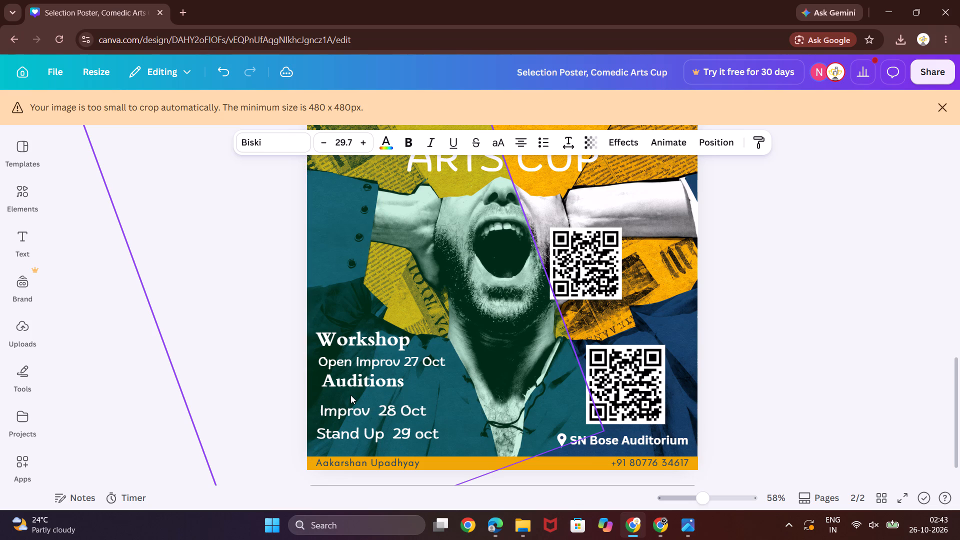
pyautogui.press('Left')
pyautogui.press('Left')
pyautogui.press('Left')
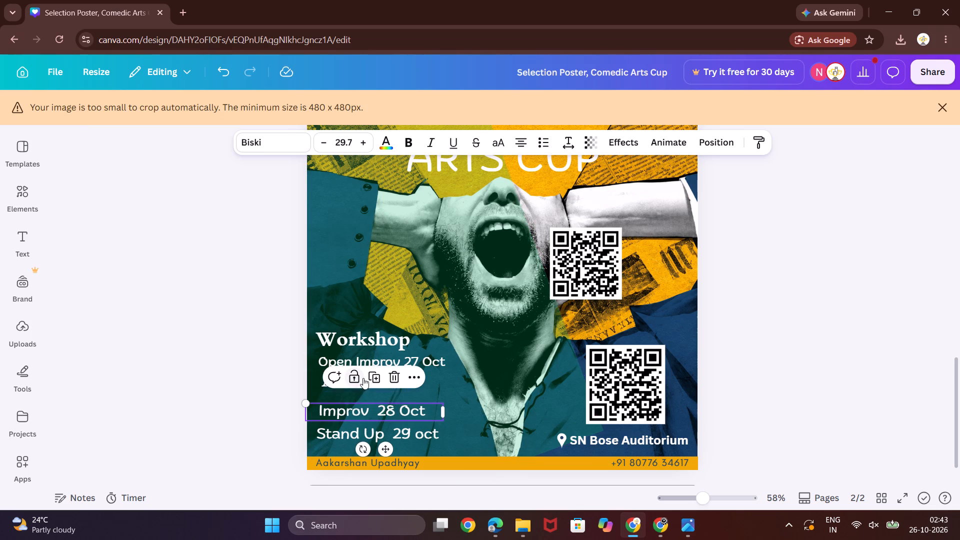
pyautogui.moveTo(243, 432); pyautogui.dragTo(238, 420)
pyautogui.click(238, 420)
# Nudge the Auditions heading down, closer to the Improv 28 Oct line and clear of the workshop details.
pyautogui.click(348, 382)
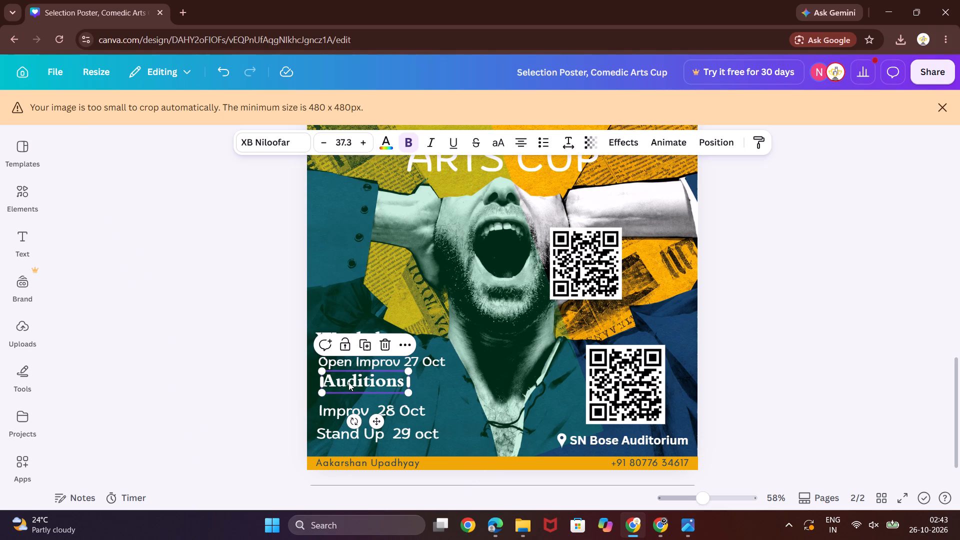
pyautogui.press('Down')
pyautogui.press('Down')
pyautogui.press('Down')
pyautogui.press('Down')
pyautogui.press('Down')
pyautogui.press('Down')
pyautogui.press('Down')
pyautogui.press('Down')
pyautogui.press('Down')
pyautogui.press('Down')
pyautogui.press('Down')
pyautogui.press('Down')
pyautogui.press('Down')
pyautogui.press('Down')
pyautogui.press('Down')
pyautogui.press('Down')
pyautogui.press('Down')
pyautogui.press('Down')
pyautogui.press('Down')
pyautogui.press('Down')
pyautogui.press('Down')
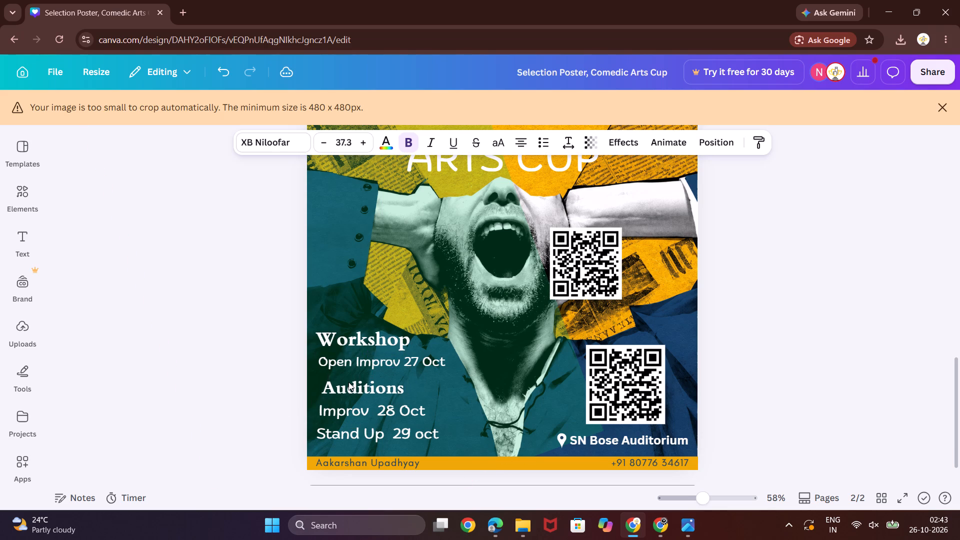
pyautogui.press('Down')
pyautogui.press('Down')
pyautogui.press('Down')
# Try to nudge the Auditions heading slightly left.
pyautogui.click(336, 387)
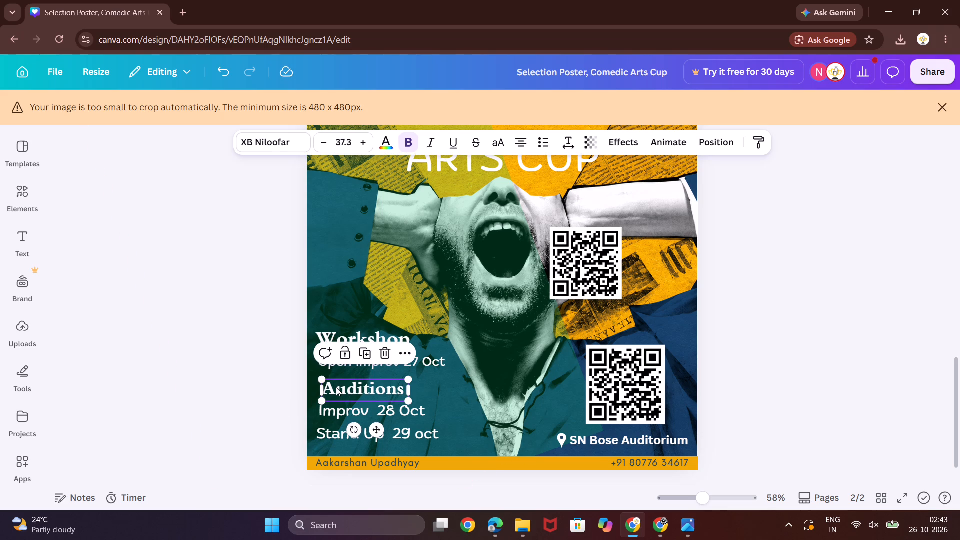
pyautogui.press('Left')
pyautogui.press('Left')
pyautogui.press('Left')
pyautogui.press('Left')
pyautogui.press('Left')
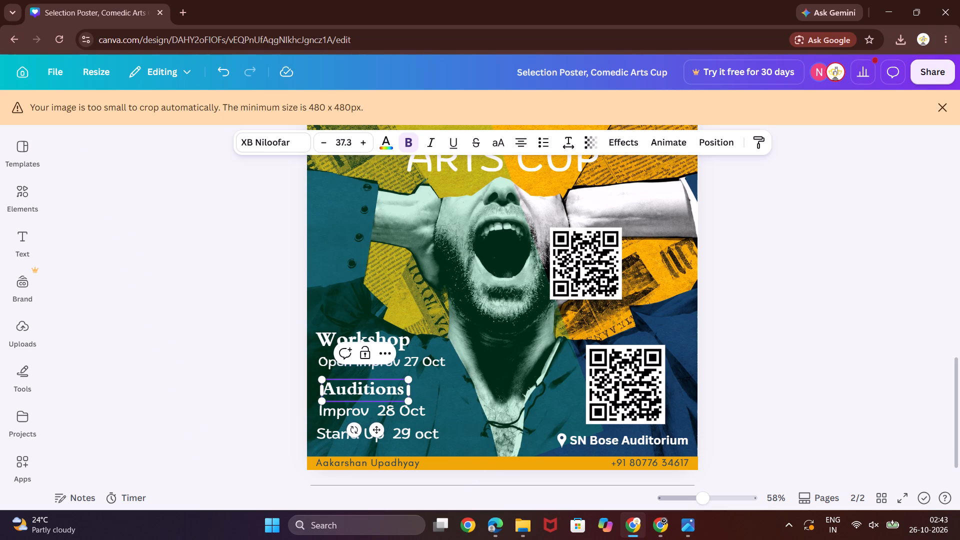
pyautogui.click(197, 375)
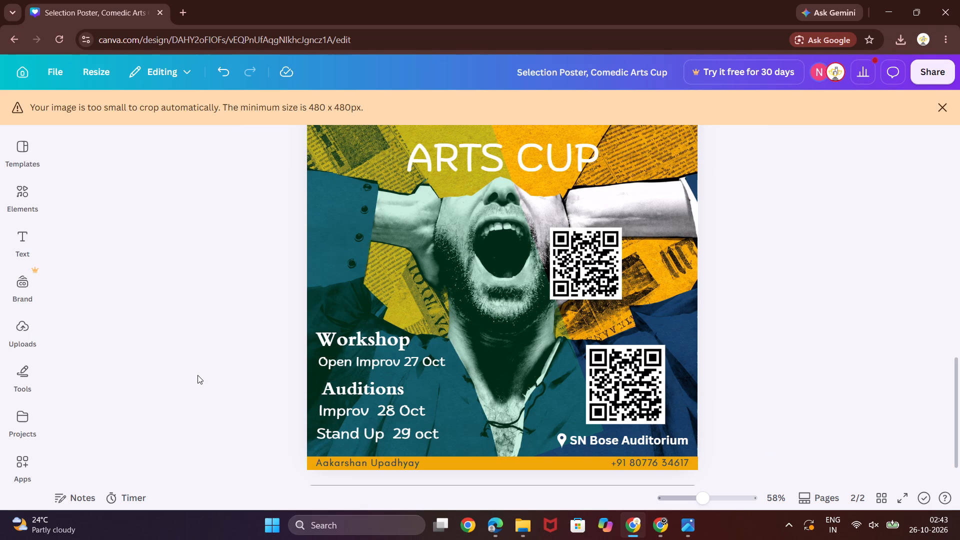
# Nudge the Workshop heading slightly right, toward the left edge of the Auditions heading.
pyautogui.click(362, 336)
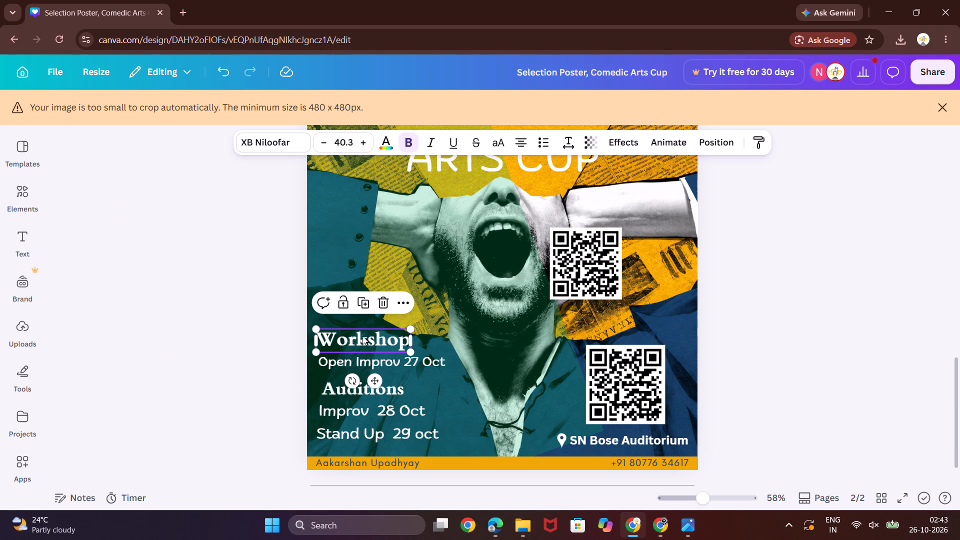
pyautogui.press('Right')
pyautogui.press('Right')
pyautogui.press('Right')
pyautogui.press('Right')
pyautogui.press('Right')
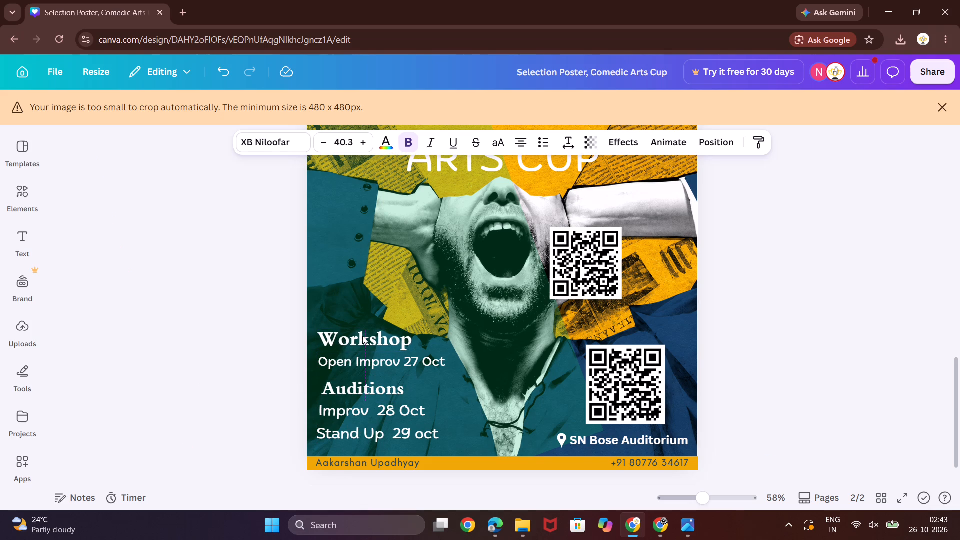
pyautogui.press('Right')
pyautogui.press('Right')
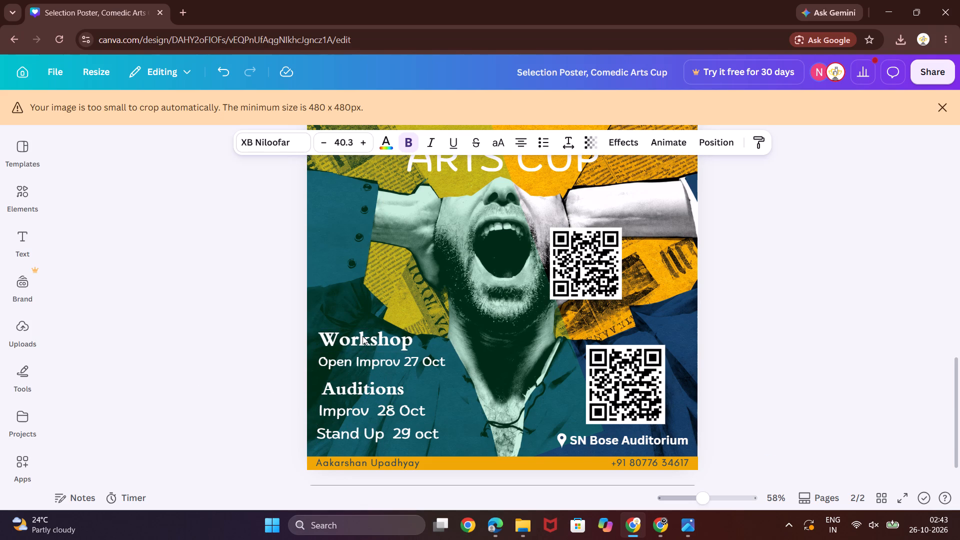
# Nudge the Open Improv 27 Oct line slightly right so its start lines up with the Auditions heading.
pyautogui.click(414, 364)
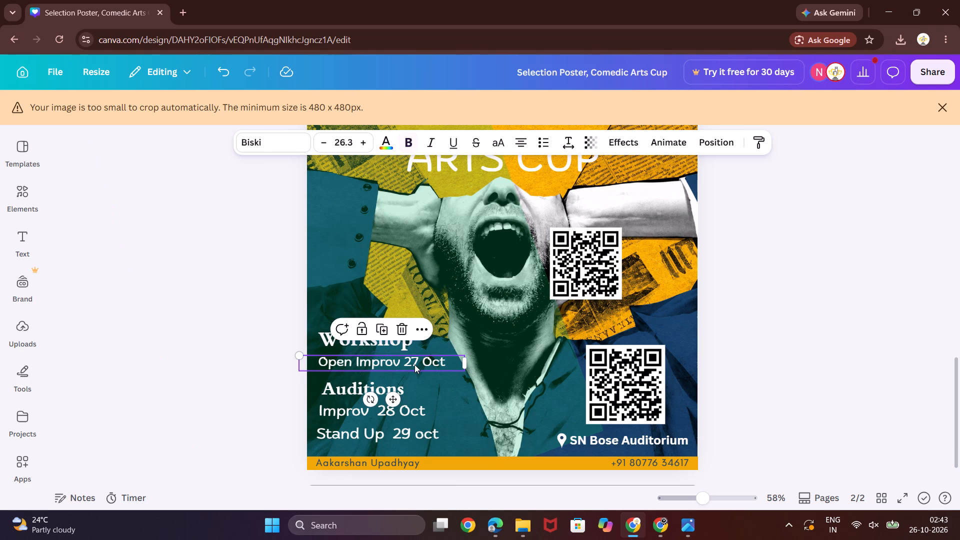
pyautogui.press('Right')
pyautogui.press('Right')
pyautogui.press('Right')
pyautogui.press('Right')
pyautogui.press('Right')
pyautogui.press('Right')
pyautogui.press('Right')
pyautogui.press('Right')
pyautogui.press('Right')
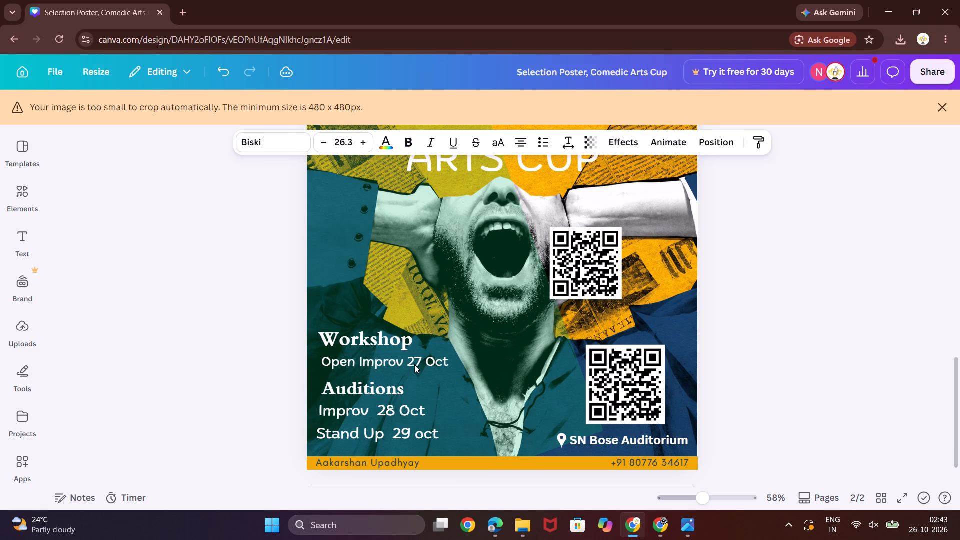
pyautogui.press('Right')
pyautogui.press('Right')
# Nudge the Auditions heading very slightly right to fine-tune its alignment with the Open Improv 27 Oct line.
pyautogui.click(403, 389)
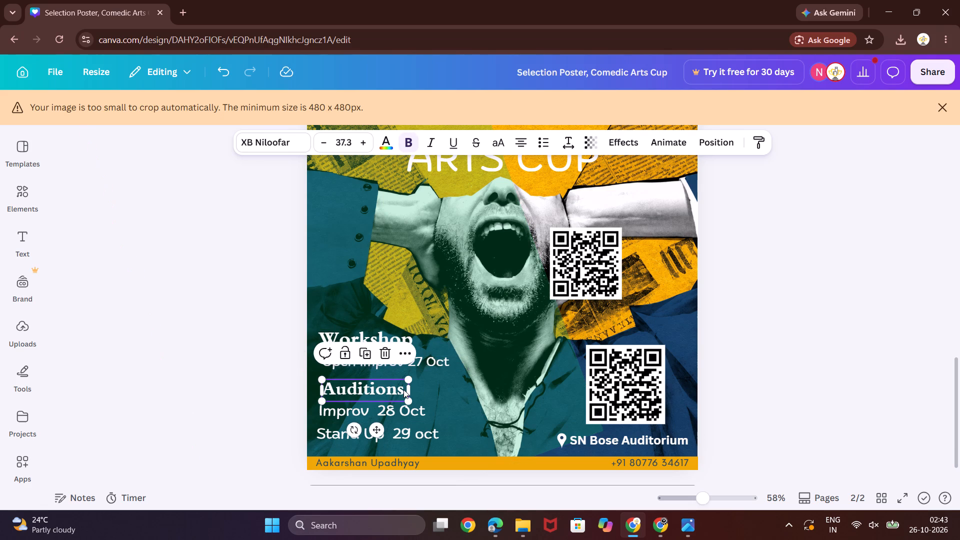
pyautogui.press('Right')
pyautogui.press('Right')
pyautogui.press('Right')
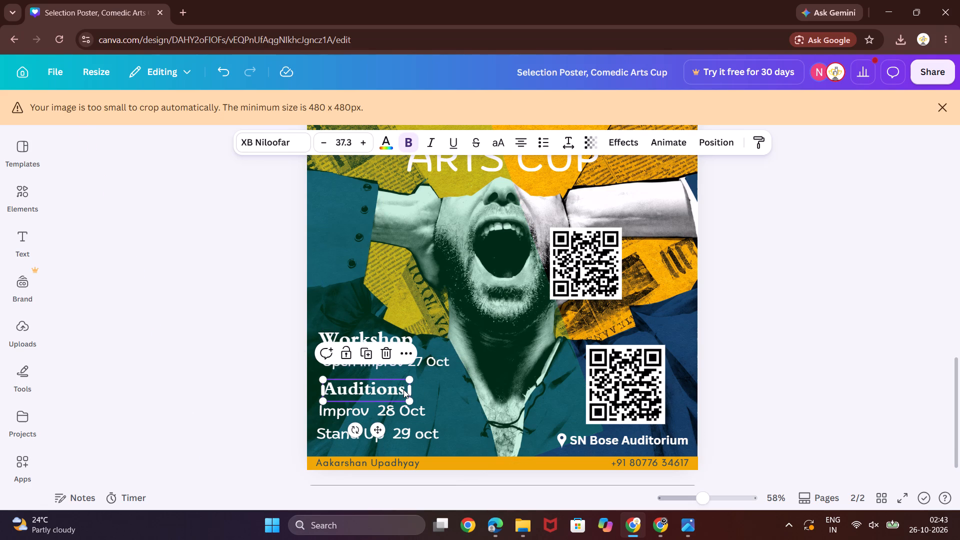
pyautogui.press('Left')
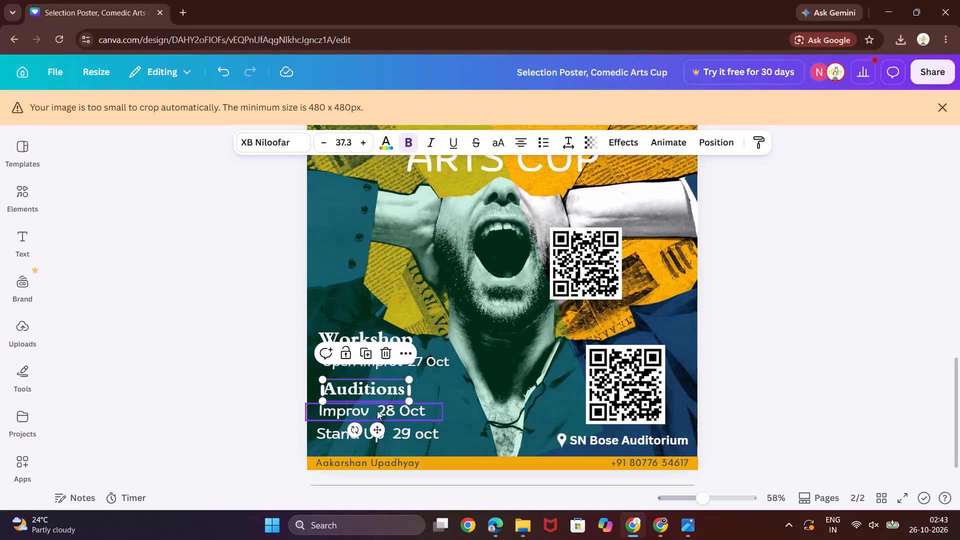
# Nudge the Improv 28 Oct line slightly right so its start lines up with the Auditions heading.
pyautogui.click(359, 417)
pyautogui.press('Right')
pyautogui.press('Right')
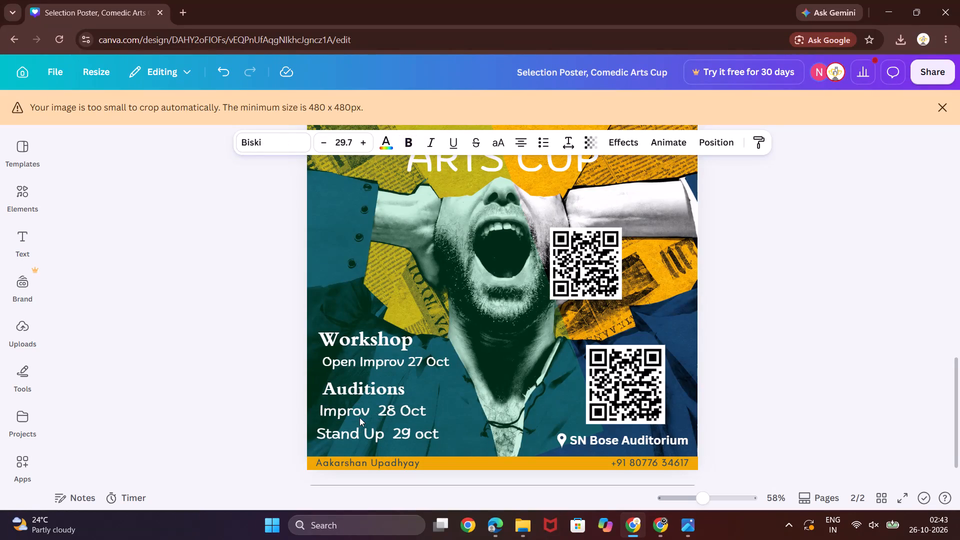
pyautogui.press('Right')
pyautogui.press('Right')
pyautogui.press('Right')
pyautogui.press('Right')
pyautogui.press('Right')
pyautogui.press('Right')
pyautogui.press('Right')
pyautogui.press('Right')
pyautogui.press('Right')
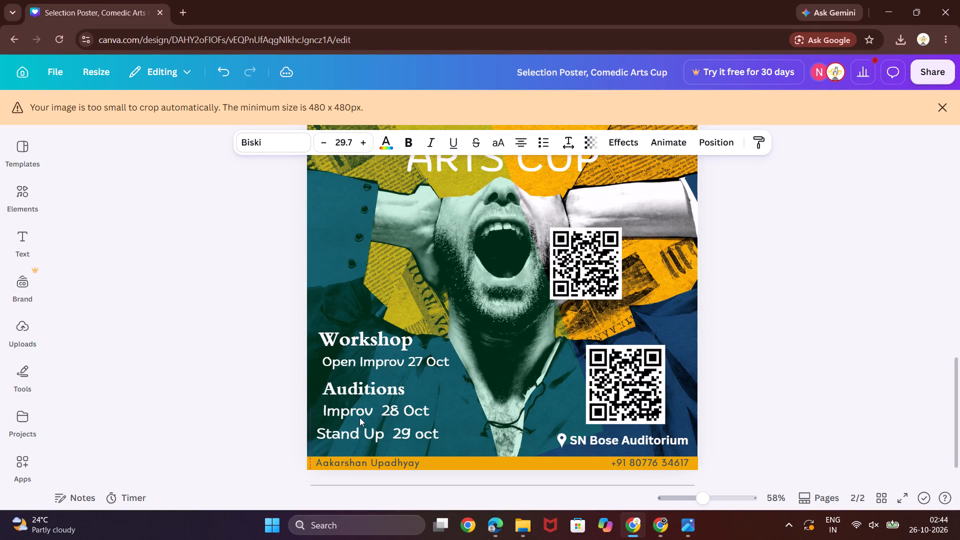
pyautogui.press('Right')
pyautogui.press('Right')
pyautogui.press('Right')
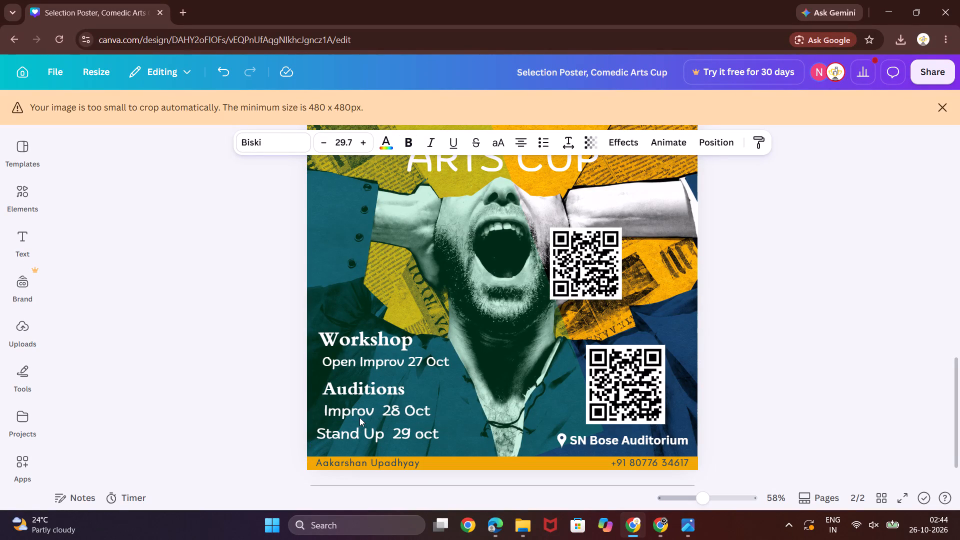
pyautogui.press('Right')
pyautogui.press('Left')
pyautogui.press('Left')
pyautogui.press('Left')
pyautogui.press('Left')
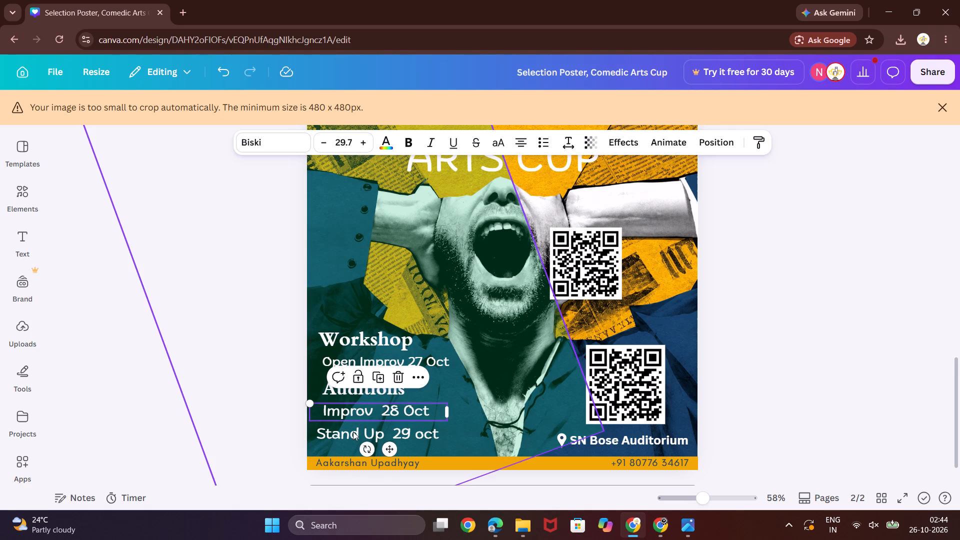
# Nudge the Stand Up 29 oct line slightly right so its start lines up with the Improv 28 Oct line.
pyautogui.click(351, 432)
pyautogui.press('Right')
pyautogui.press('Right')
pyautogui.press('Right')
pyautogui.press('Right')
pyautogui.press('Right')
pyautogui.press('Right')
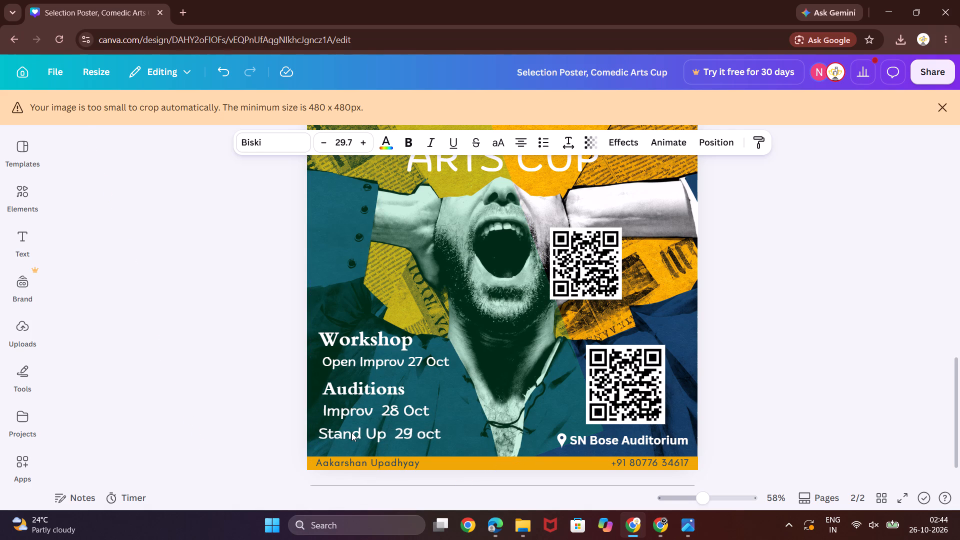
pyautogui.press('Right')
pyautogui.press('Right')
pyautogui.press('Right')
pyautogui.press('Right')
pyautogui.press('Right')
pyautogui.press('Right')
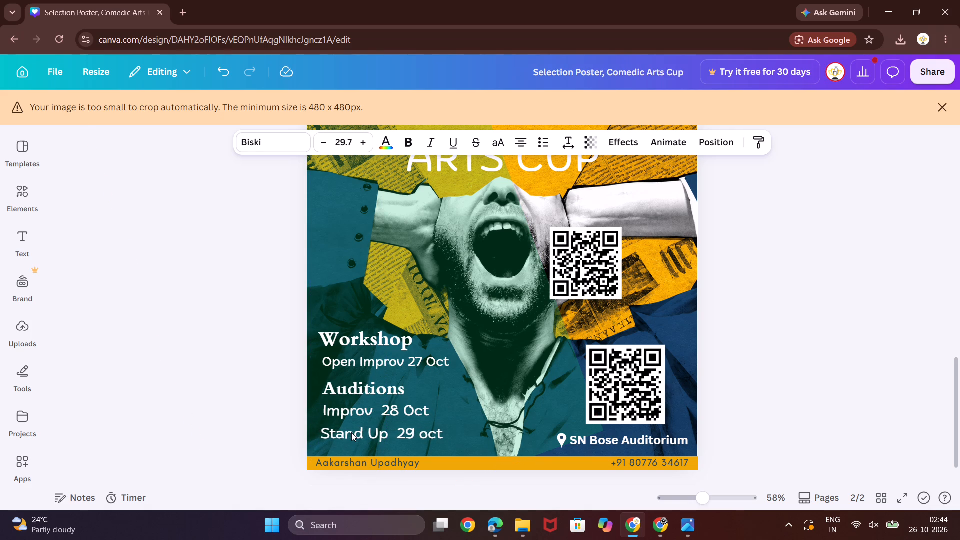
pyautogui.press('Right')
pyautogui.press('Right')
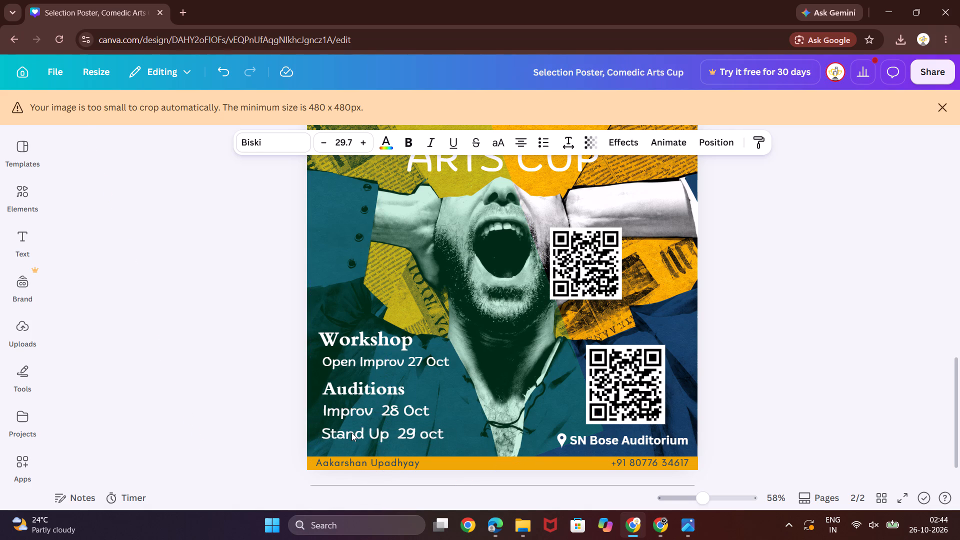
# Set the Auditions heading's font size to 40.
pyautogui.click(361, 382)
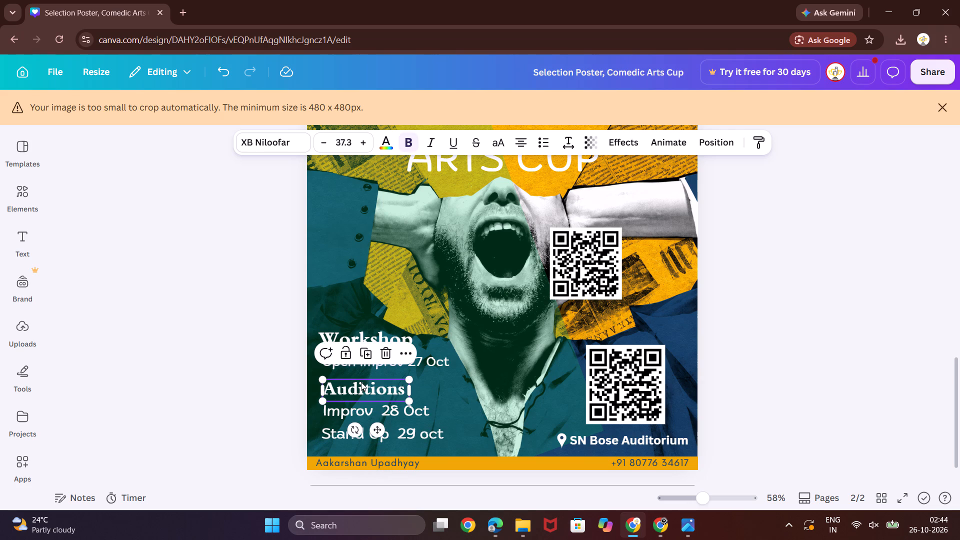
pyautogui.click(359, 145)
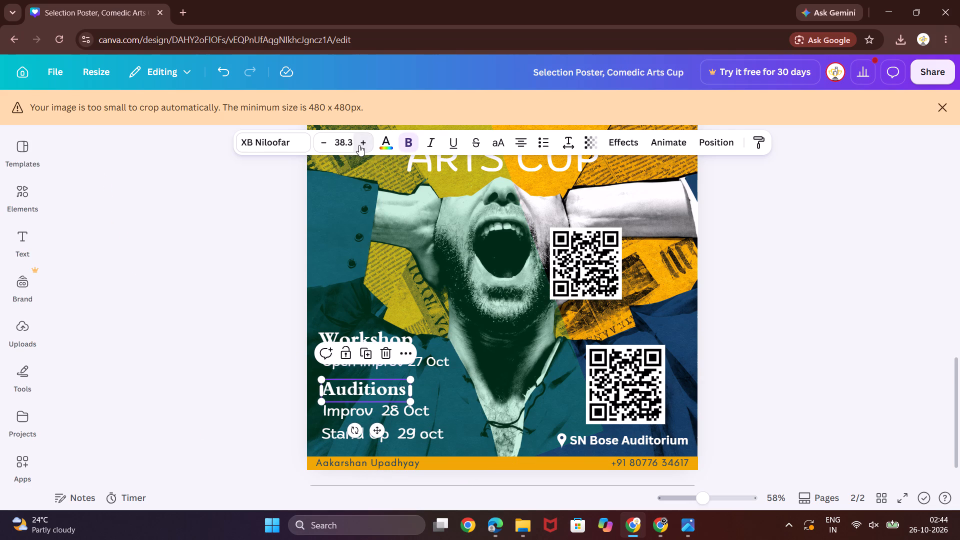
pyautogui.click(359, 145)
pyautogui.click(359, 145)
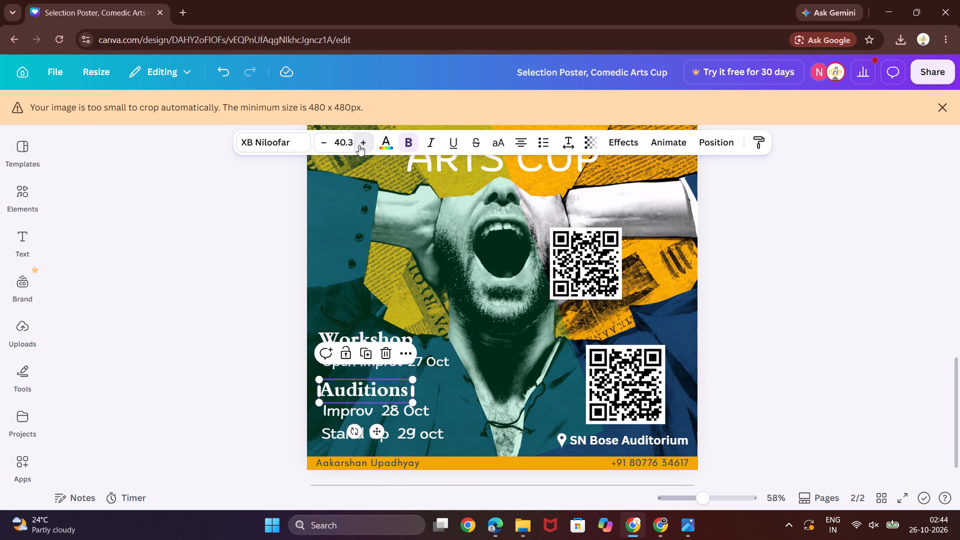
pyautogui.click(351, 143)
pyautogui.click(351, 143)
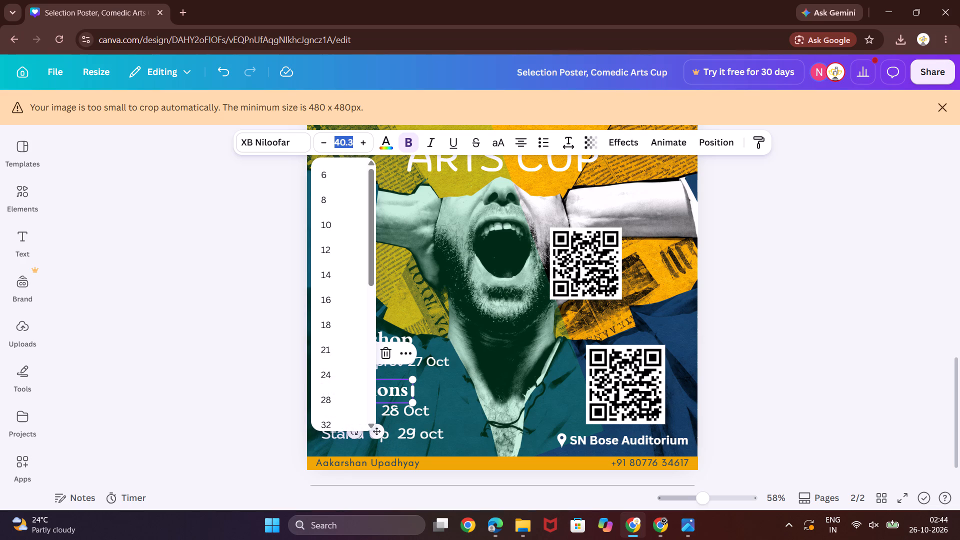
pyautogui.press('BackSpace')
pyautogui.write('40')
pyautogui.press('Return')
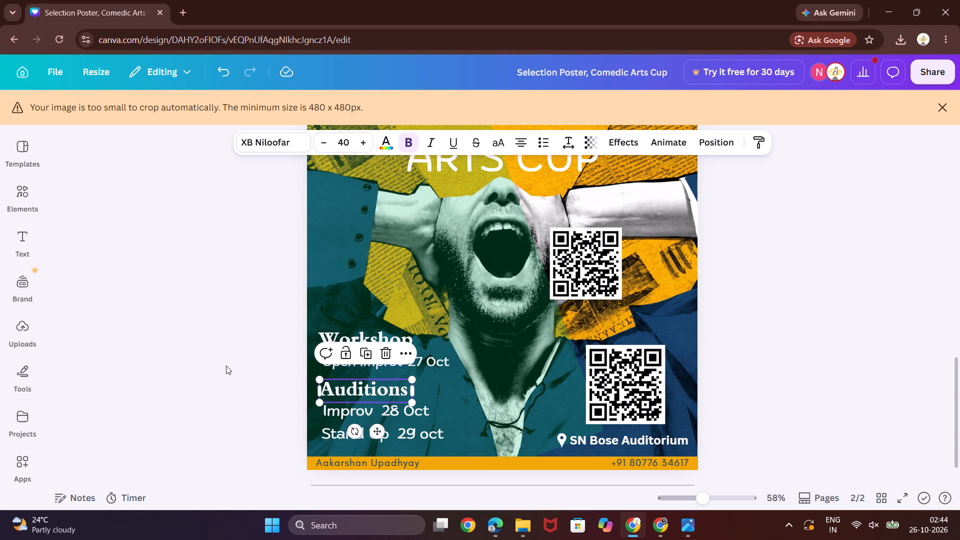
pyautogui.click(226, 365)
# Nudge the Auditions heading slightly right so its start lines up again with the date lines around it.
pyautogui.click(359, 394)
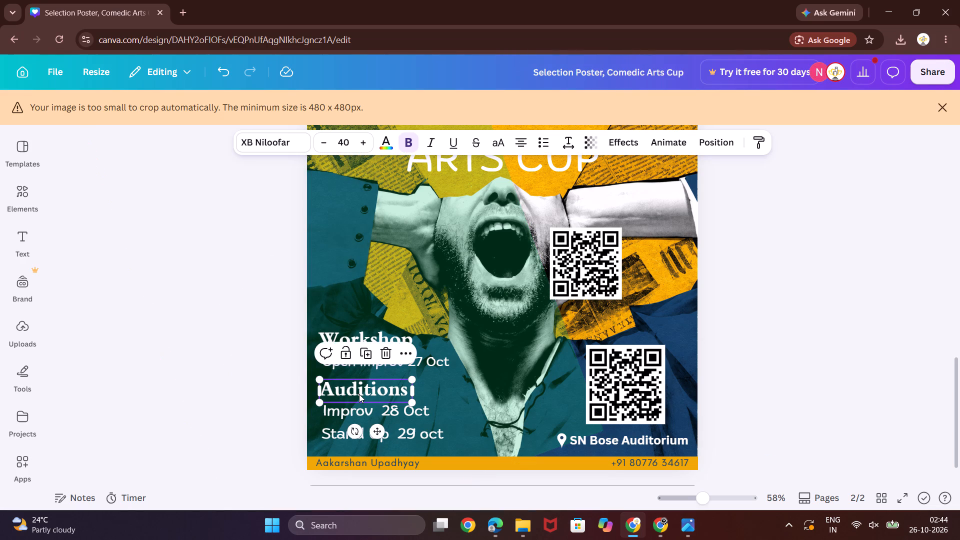
pyautogui.press('Right')
pyautogui.press('Right')
pyautogui.press('Right')
pyautogui.press('Right')
pyautogui.press('Right')
pyautogui.press('Right')
pyautogui.press('Right')
pyautogui.press('Right')
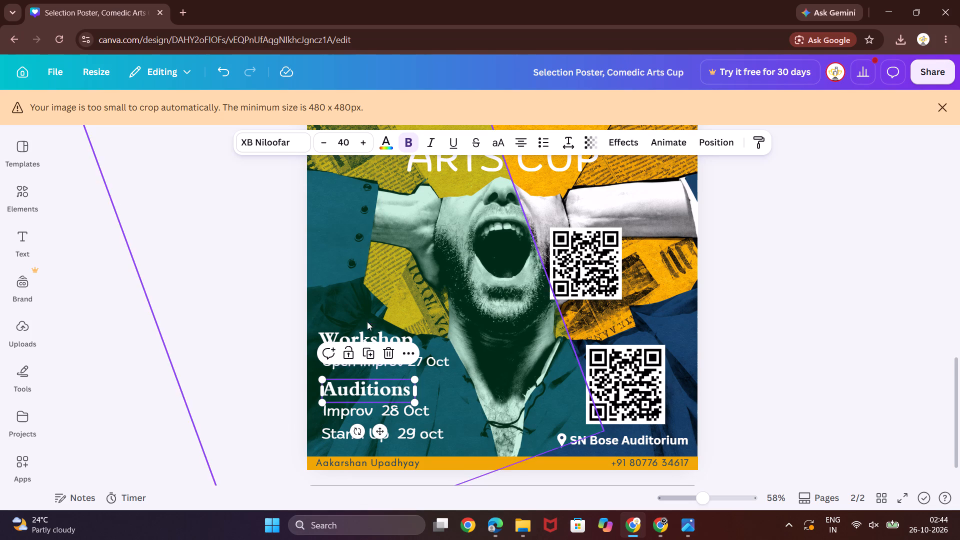
# Set the Workshop heading's font size to 40.
pyautogui.click(368, 336)
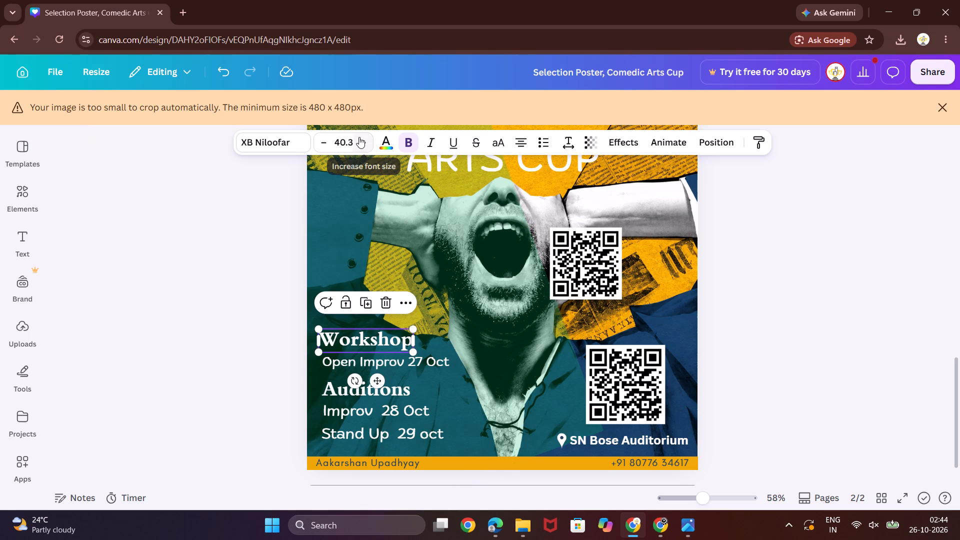
pyautogui.doubleClick(356, 138)
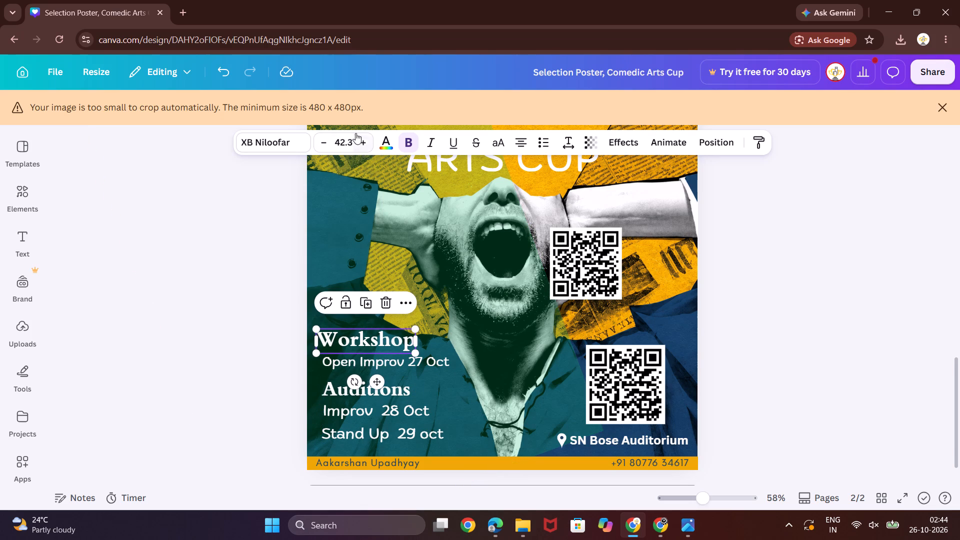
pyautogui.doubleClick(348, 142)
pyautogui.press('BackSpace')
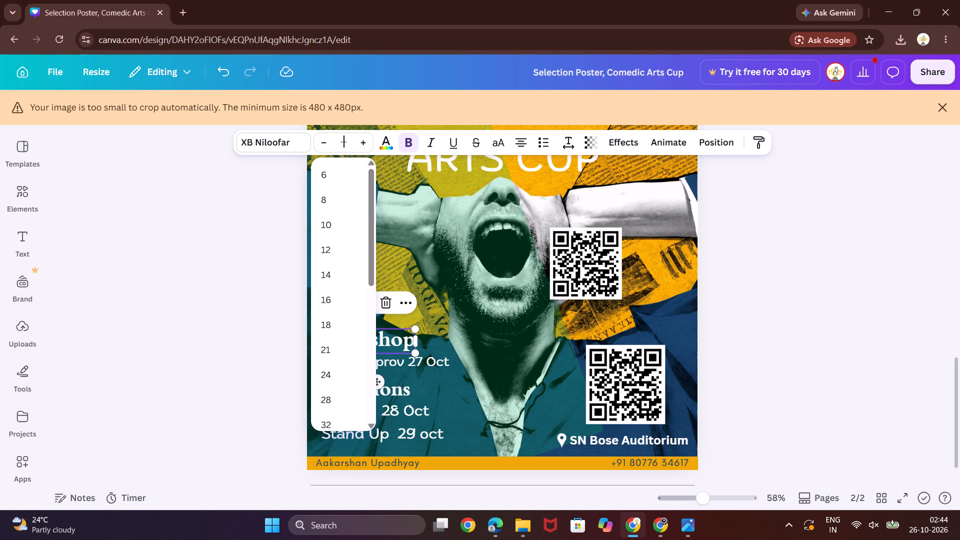
pyautogui.write('40')
pyautogui.press('Return')
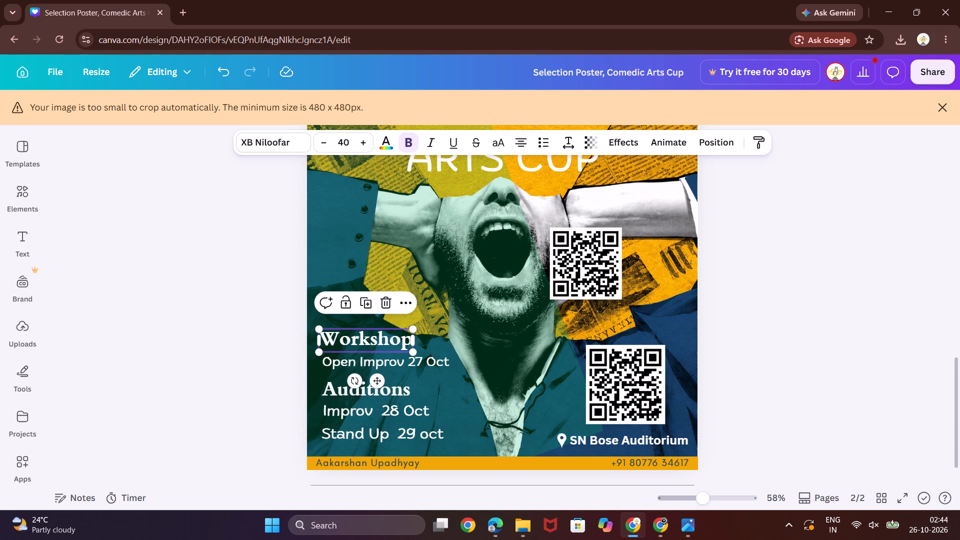
pyautogui.click(221, 339)
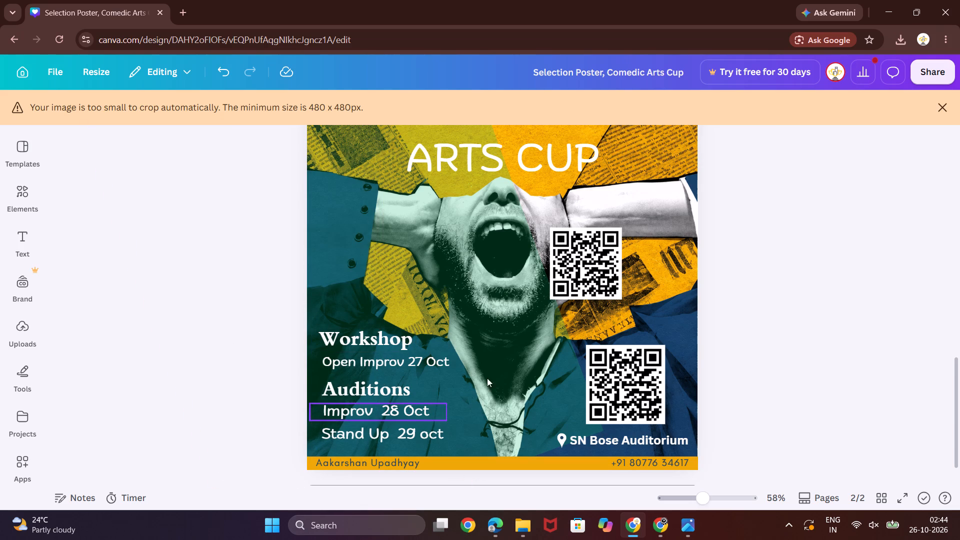
# Delete the upper QR code beside the face, keeping the one above the venue.
pyautogui.click(588, 242)
pyautogui.press('BackSpace')
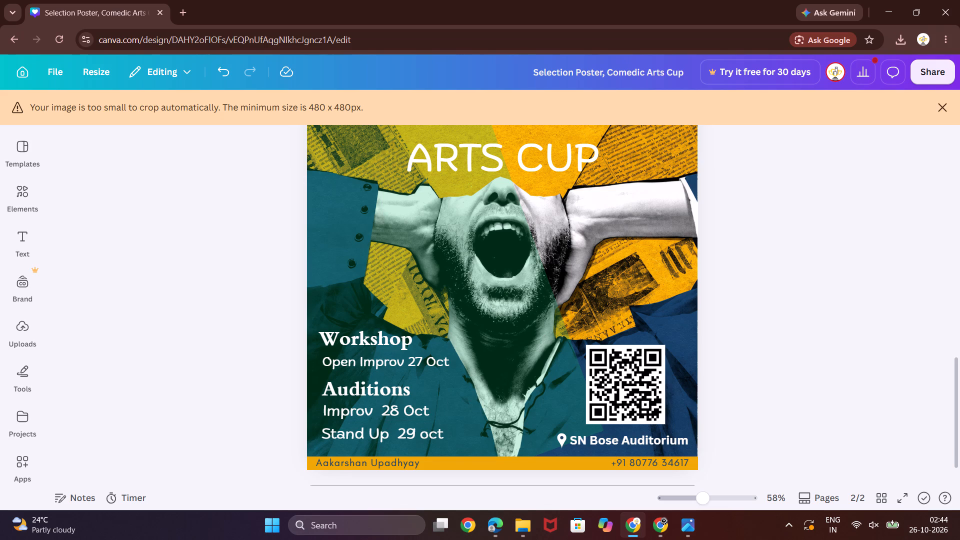
# Add a straight horizontal line element and place it between the Workshop heading and the Open Improv 27 Oct line.
pyautogui.scroll(1, 609, 352)
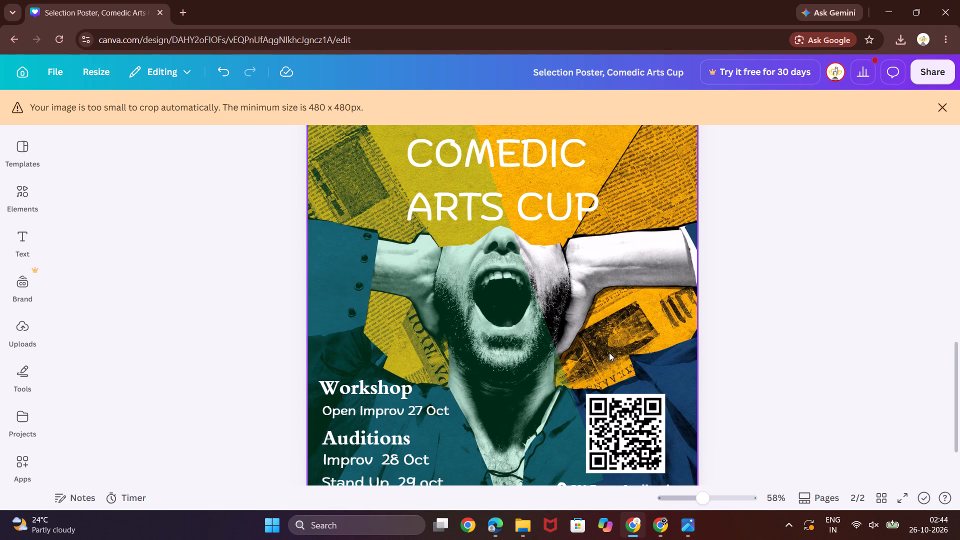
pyautogui.scroll(-2, 609, 352)
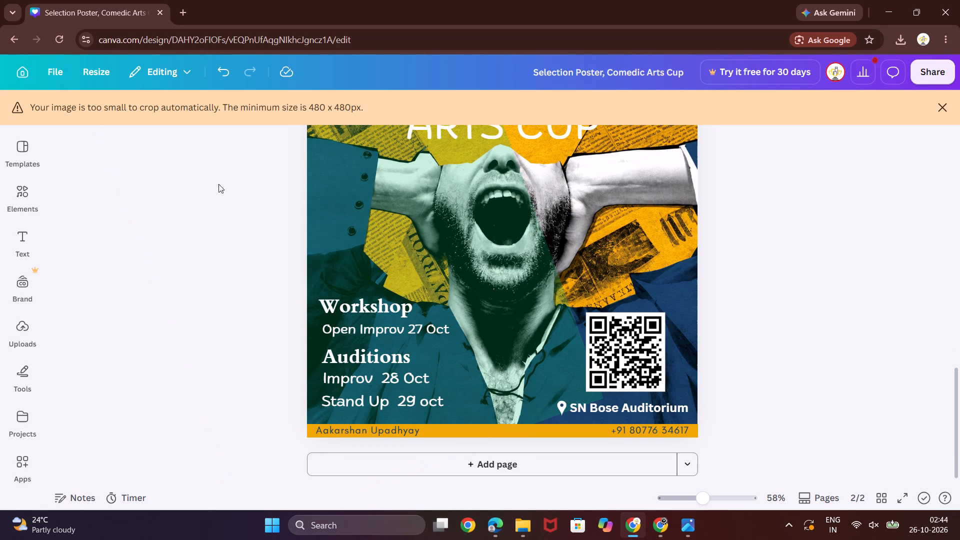
pyautogui.click(30, 215)
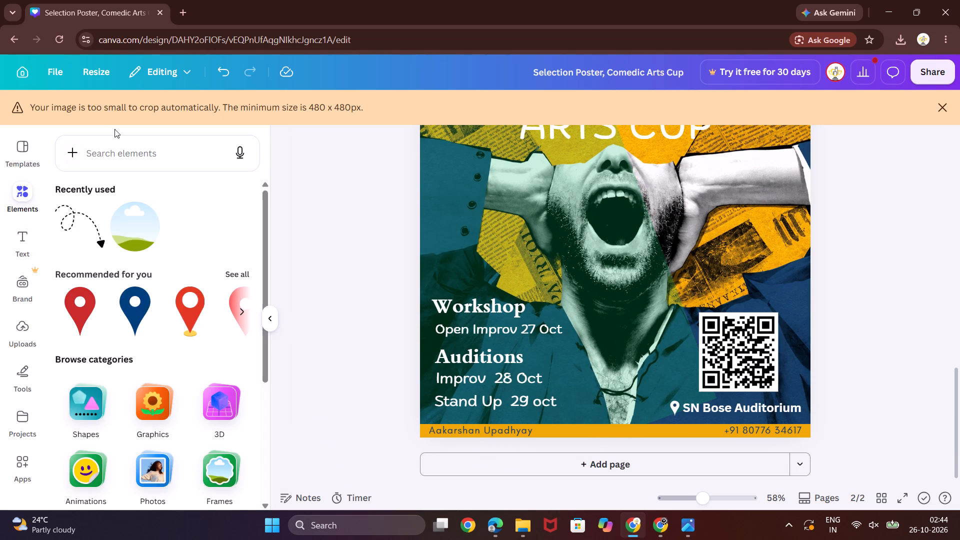
pyautogui.click(110, 149)
pyautogui.write('li')
pyautogui.click(97, 266)
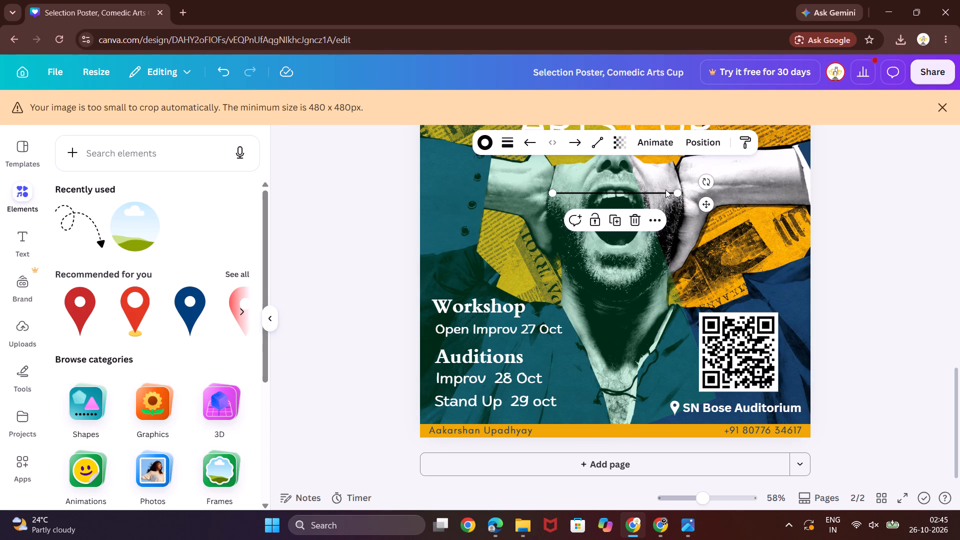
pyautogui.moveTo(665, 189); pyautogui.dragTo(618, 304)
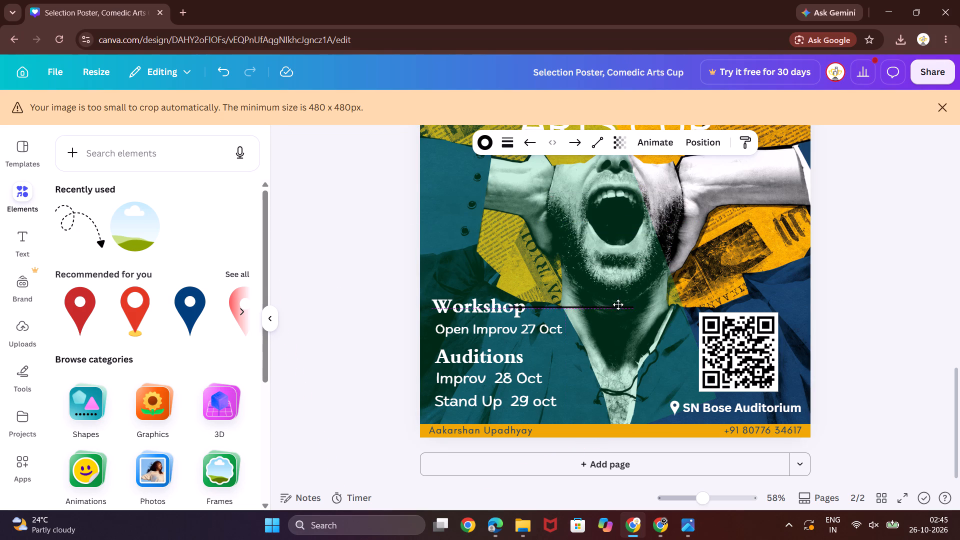
pyautogui.moveTo(618, 304); pyautogui.dragTo(542, 313)
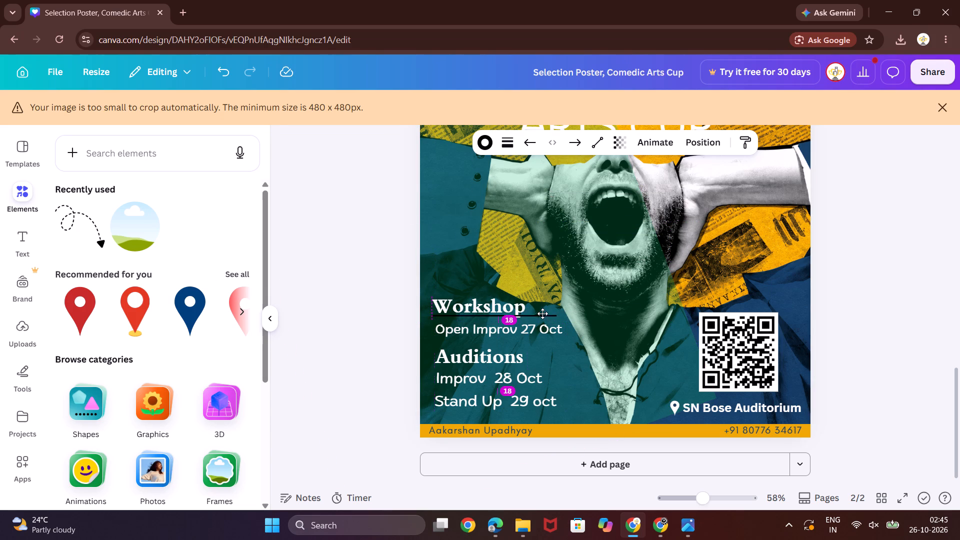
pyautogui.moveTo(542, 313); pyautogui.dragTo(540, 316)
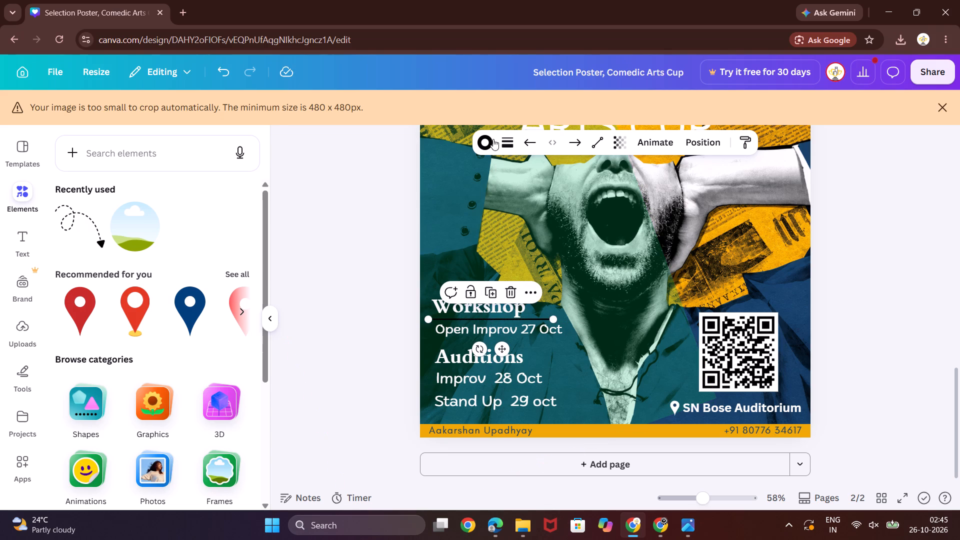
# Set the new line's stroke colour to the white used in this design.
pyautogui.click(506, 139)
pyautogui.click(487, 149)
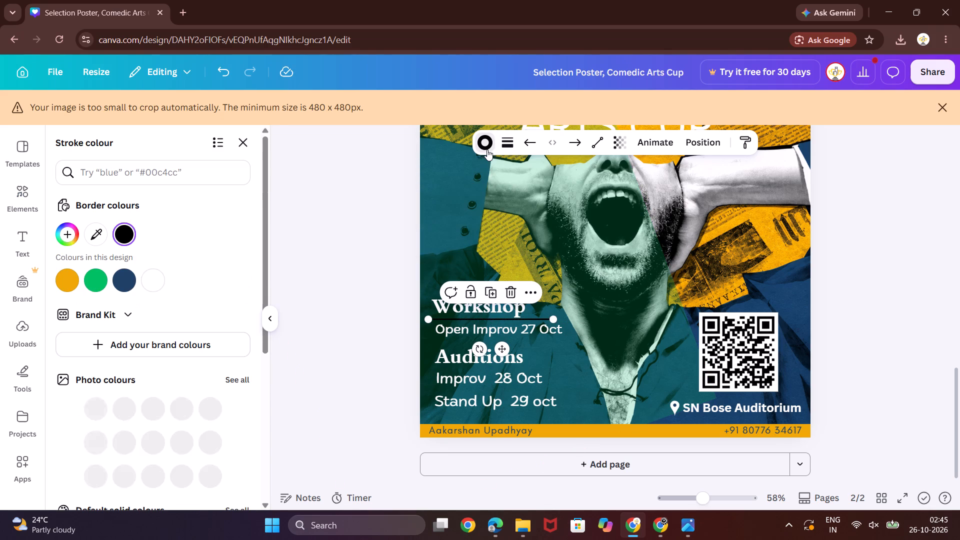
pyautogui.click(149, 273)
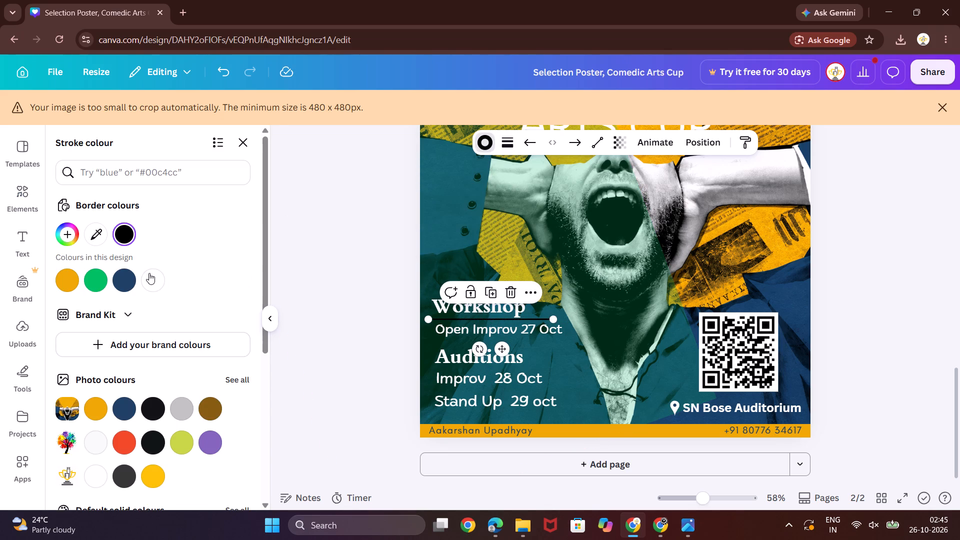
# Shorten the white line to about 268 long, ending at the Workshop heading's last letter and keeping it horizontal.
pyautogui.click(554, 319)
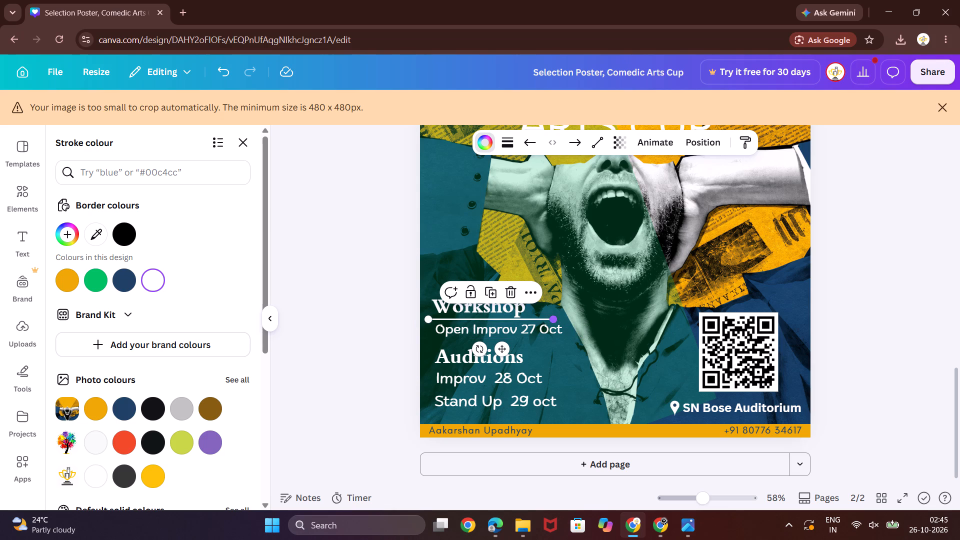
pyautogui.moveTo(554, 319); pyautogui.dragTo(533, 318)
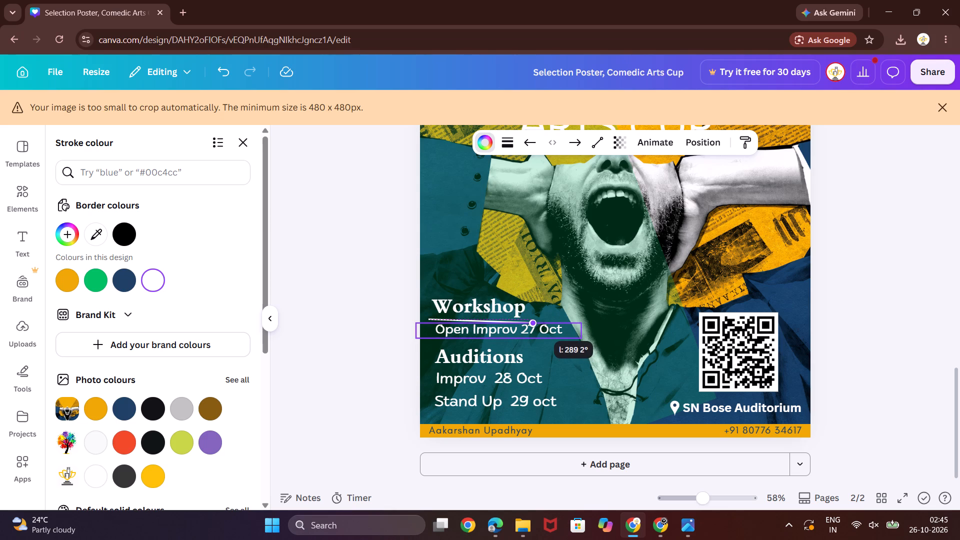
pyautogui.moveTo(533, 318); pyautogui.dragTo(529, 318)
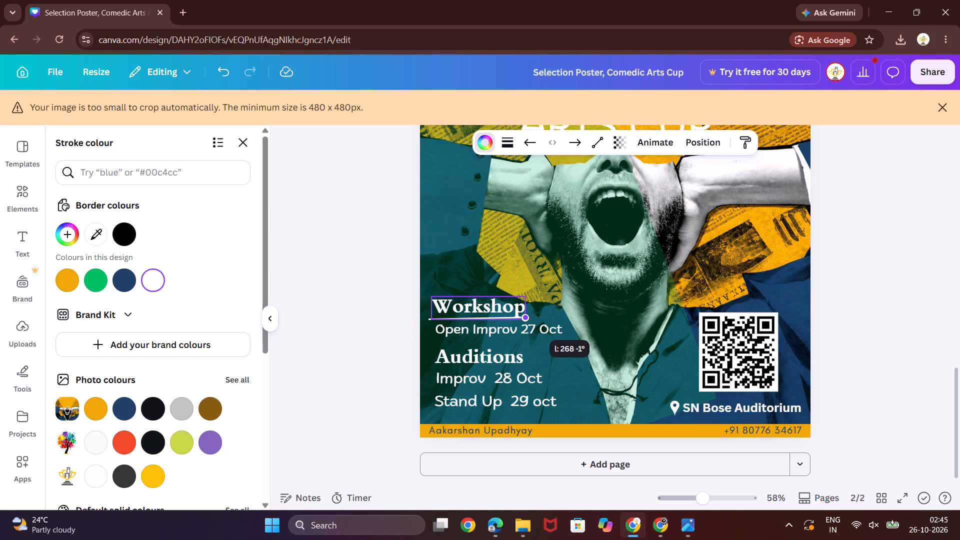
pyautogui.moveTo(529, 318); pyautogui.dragTo(529, 319)
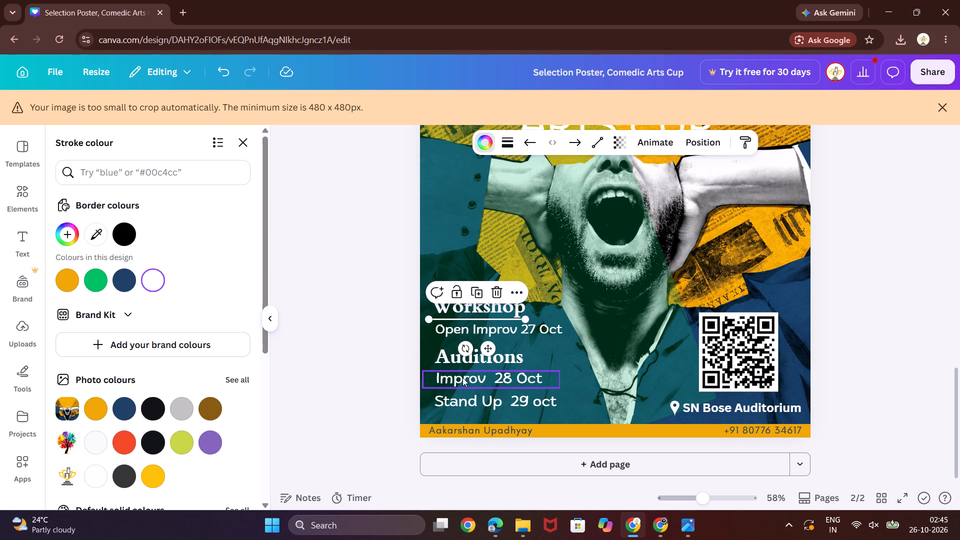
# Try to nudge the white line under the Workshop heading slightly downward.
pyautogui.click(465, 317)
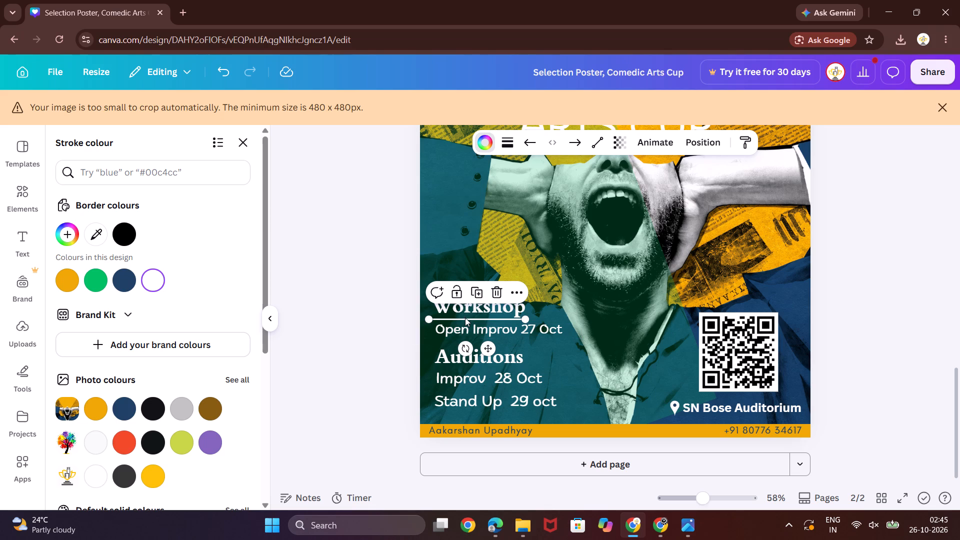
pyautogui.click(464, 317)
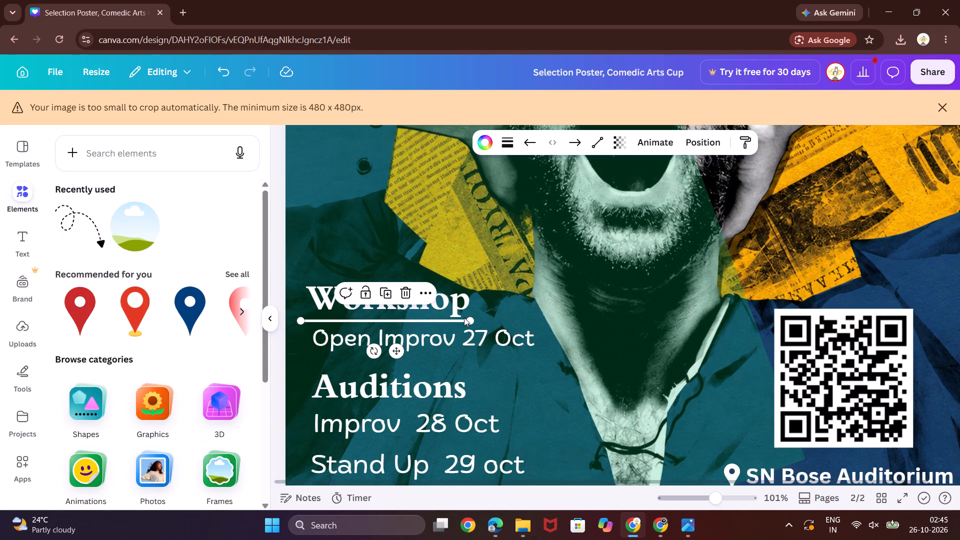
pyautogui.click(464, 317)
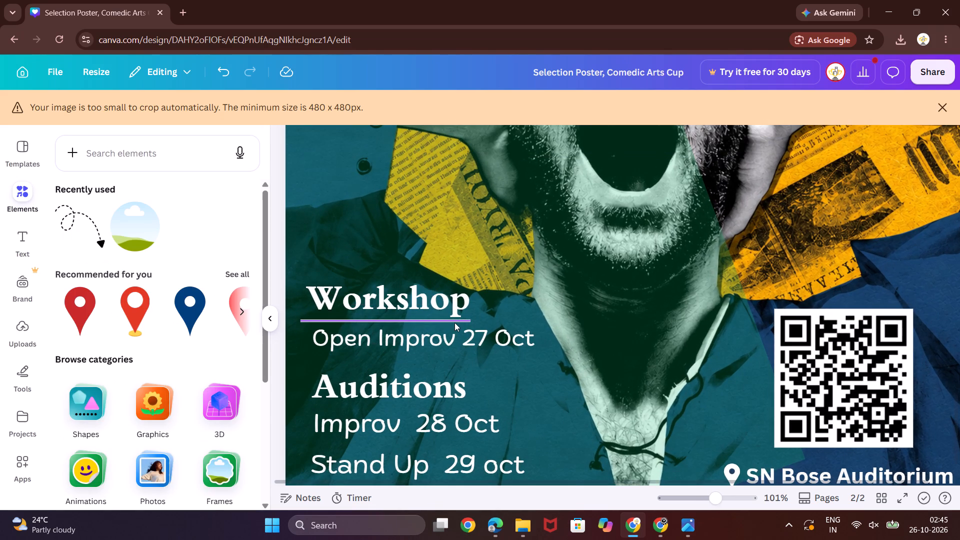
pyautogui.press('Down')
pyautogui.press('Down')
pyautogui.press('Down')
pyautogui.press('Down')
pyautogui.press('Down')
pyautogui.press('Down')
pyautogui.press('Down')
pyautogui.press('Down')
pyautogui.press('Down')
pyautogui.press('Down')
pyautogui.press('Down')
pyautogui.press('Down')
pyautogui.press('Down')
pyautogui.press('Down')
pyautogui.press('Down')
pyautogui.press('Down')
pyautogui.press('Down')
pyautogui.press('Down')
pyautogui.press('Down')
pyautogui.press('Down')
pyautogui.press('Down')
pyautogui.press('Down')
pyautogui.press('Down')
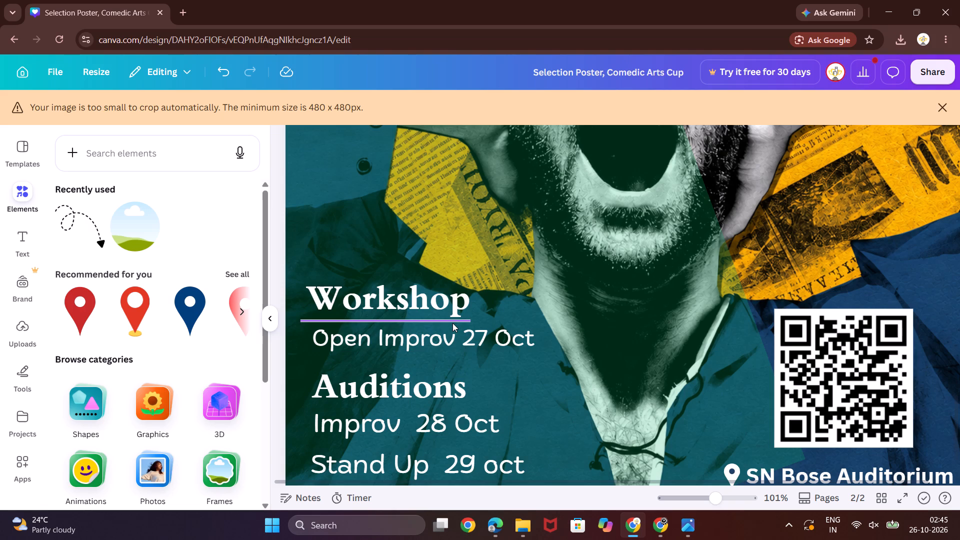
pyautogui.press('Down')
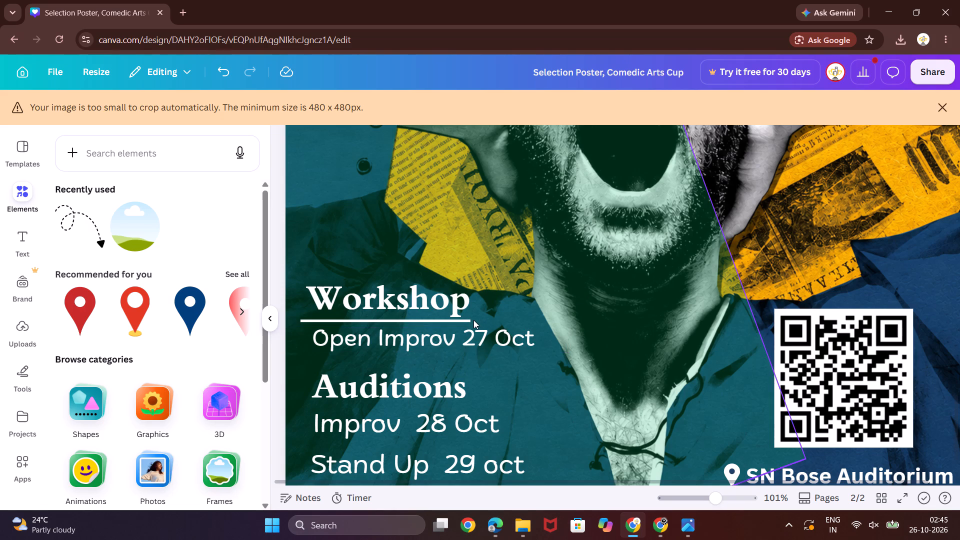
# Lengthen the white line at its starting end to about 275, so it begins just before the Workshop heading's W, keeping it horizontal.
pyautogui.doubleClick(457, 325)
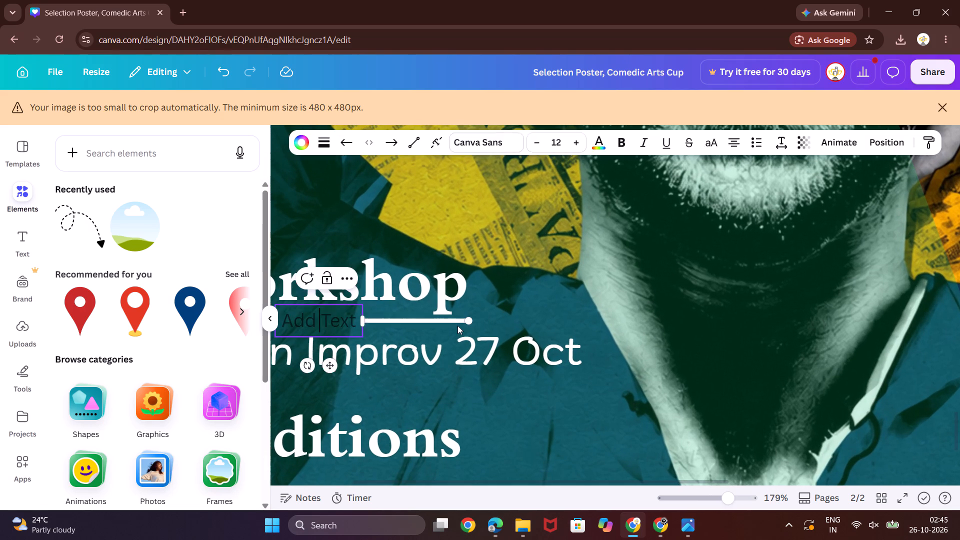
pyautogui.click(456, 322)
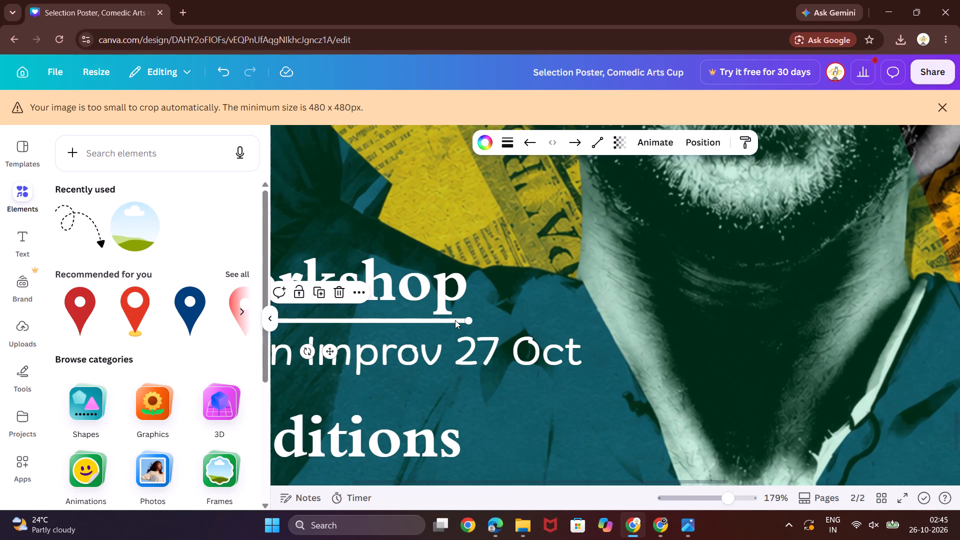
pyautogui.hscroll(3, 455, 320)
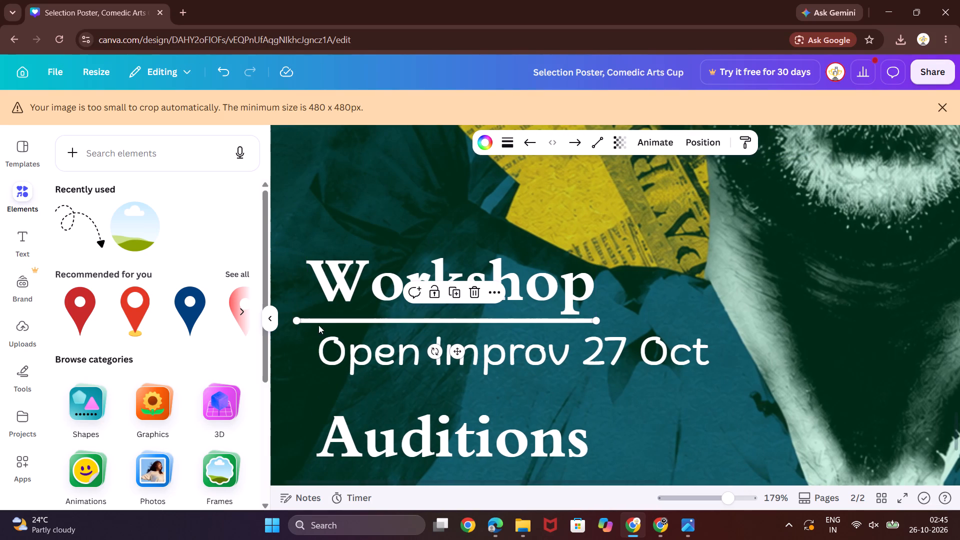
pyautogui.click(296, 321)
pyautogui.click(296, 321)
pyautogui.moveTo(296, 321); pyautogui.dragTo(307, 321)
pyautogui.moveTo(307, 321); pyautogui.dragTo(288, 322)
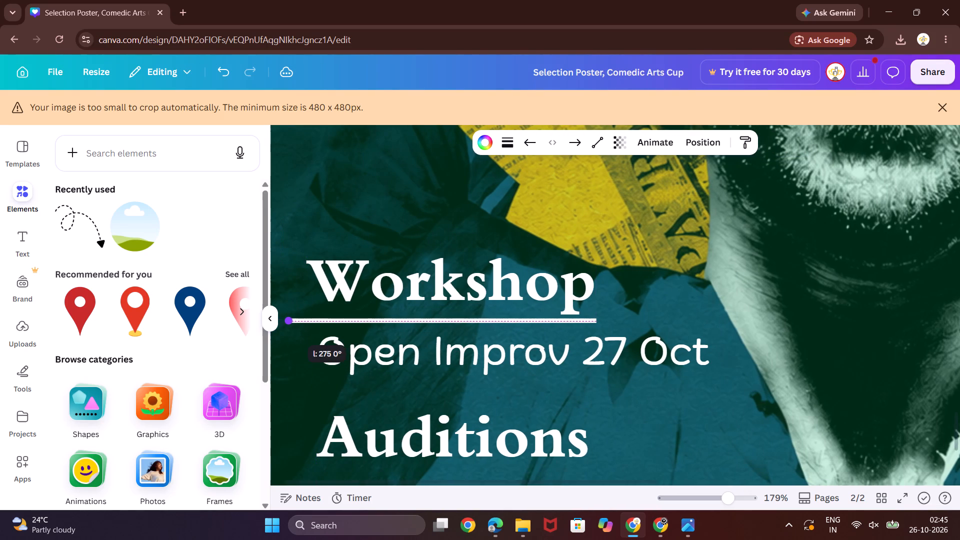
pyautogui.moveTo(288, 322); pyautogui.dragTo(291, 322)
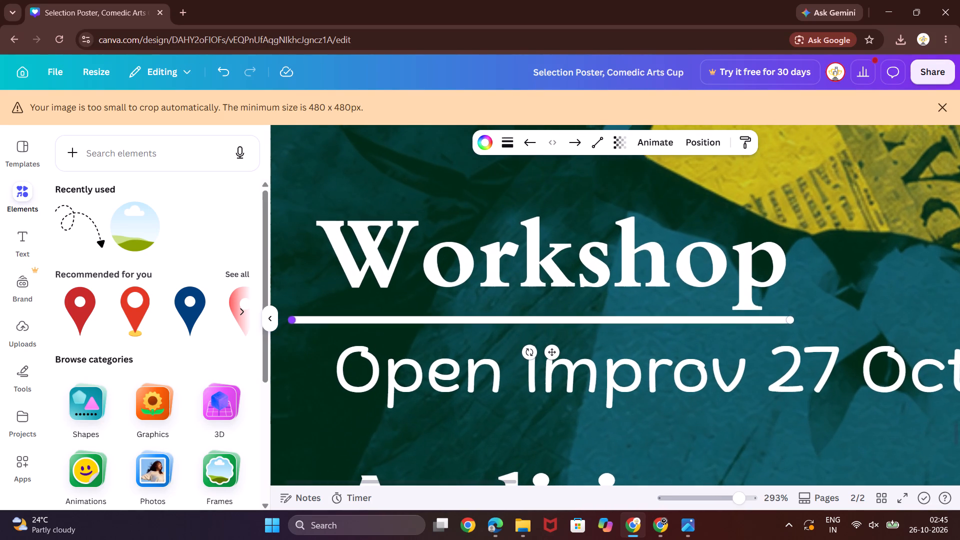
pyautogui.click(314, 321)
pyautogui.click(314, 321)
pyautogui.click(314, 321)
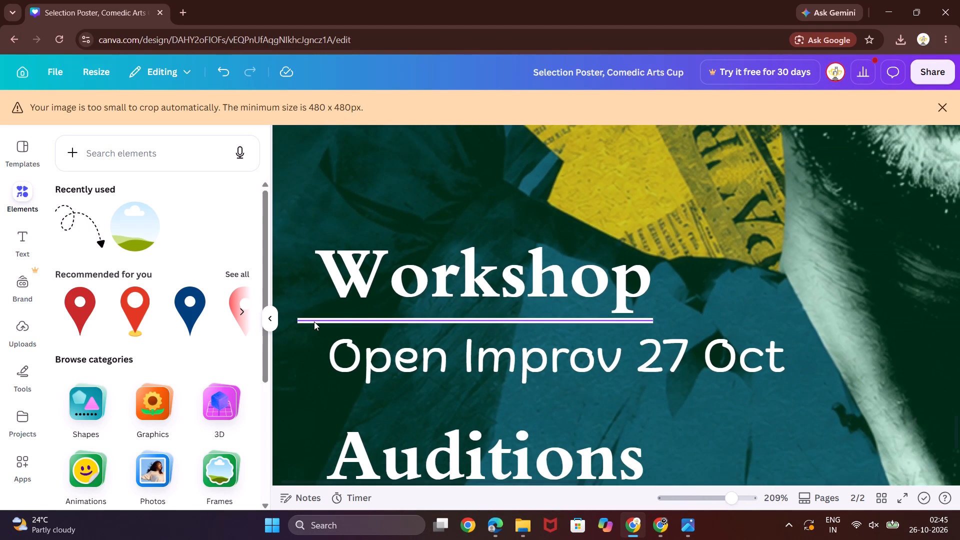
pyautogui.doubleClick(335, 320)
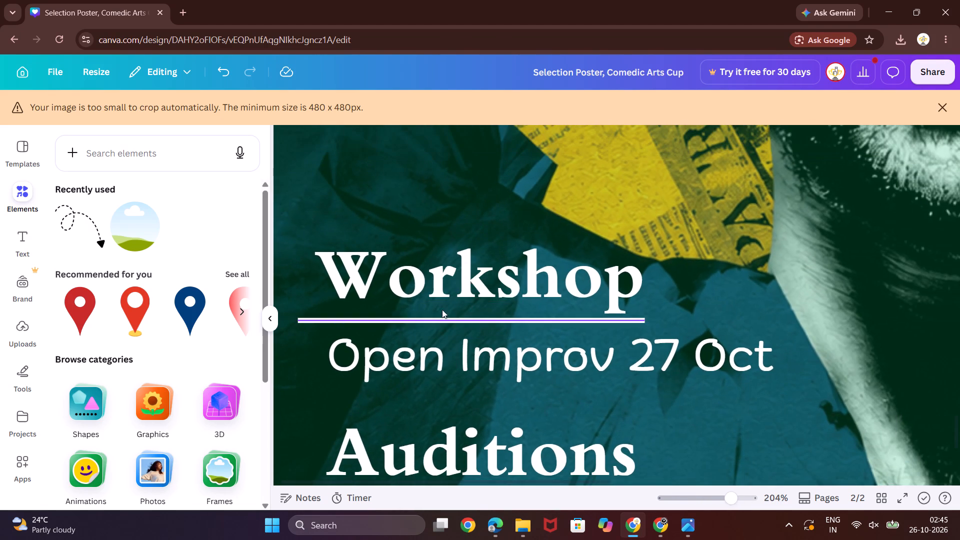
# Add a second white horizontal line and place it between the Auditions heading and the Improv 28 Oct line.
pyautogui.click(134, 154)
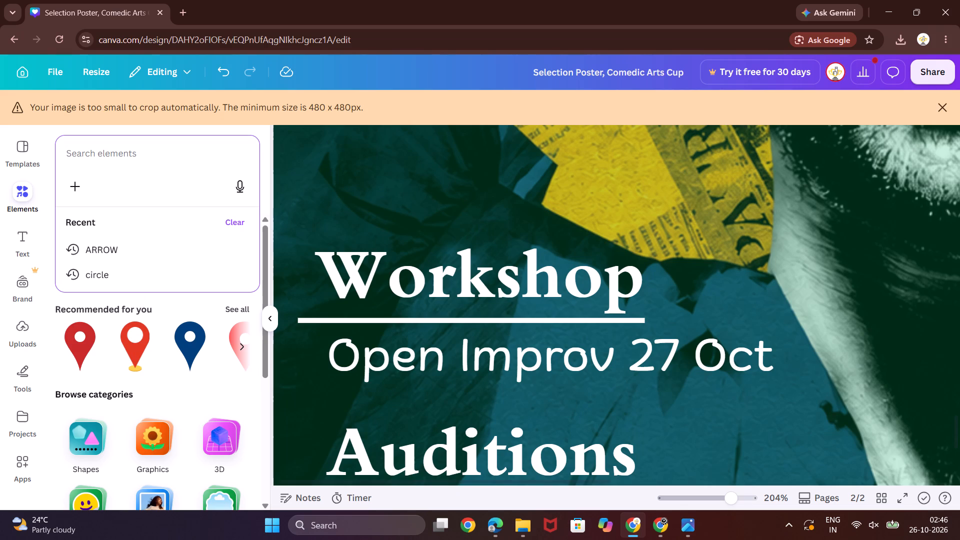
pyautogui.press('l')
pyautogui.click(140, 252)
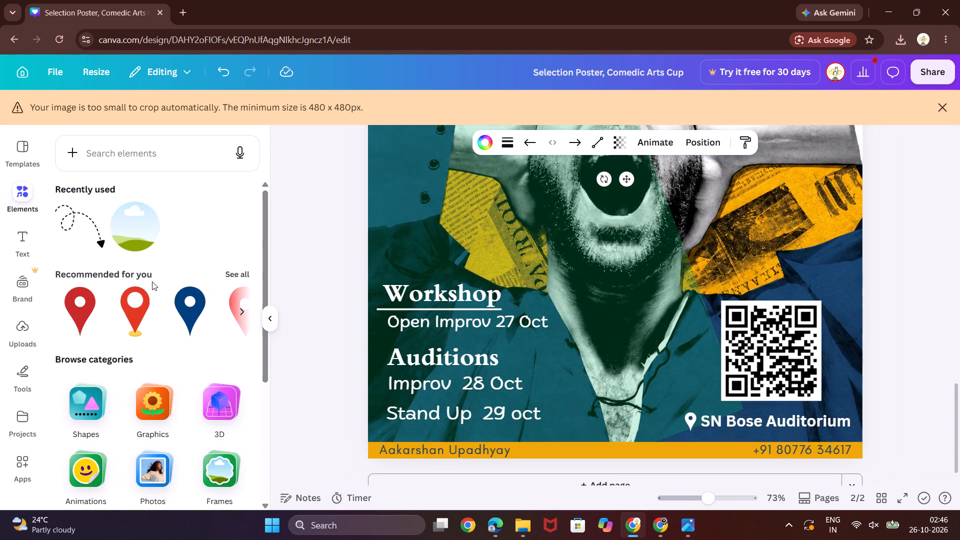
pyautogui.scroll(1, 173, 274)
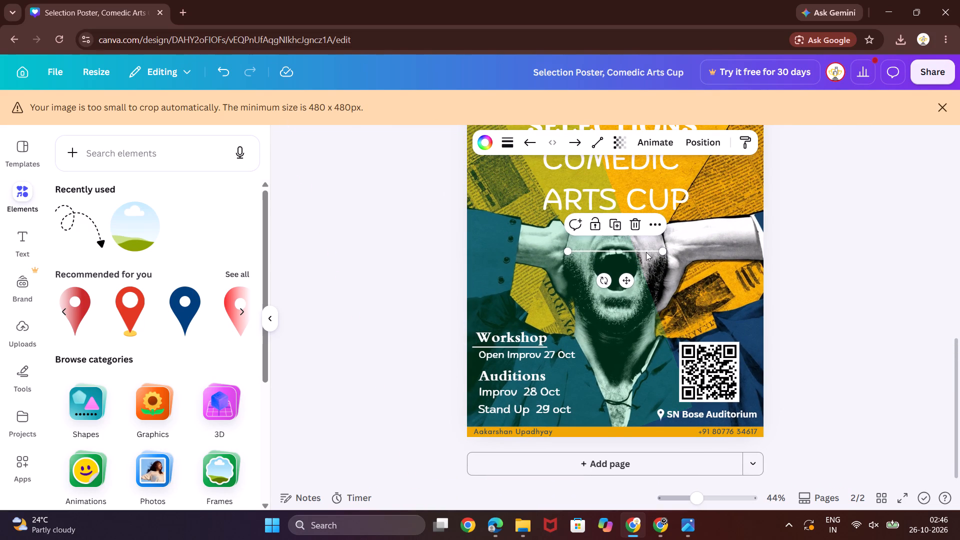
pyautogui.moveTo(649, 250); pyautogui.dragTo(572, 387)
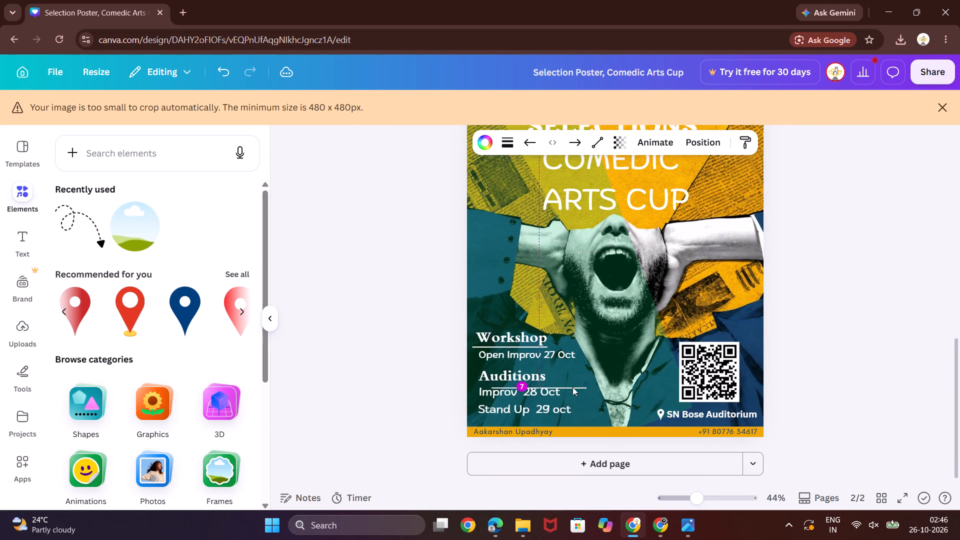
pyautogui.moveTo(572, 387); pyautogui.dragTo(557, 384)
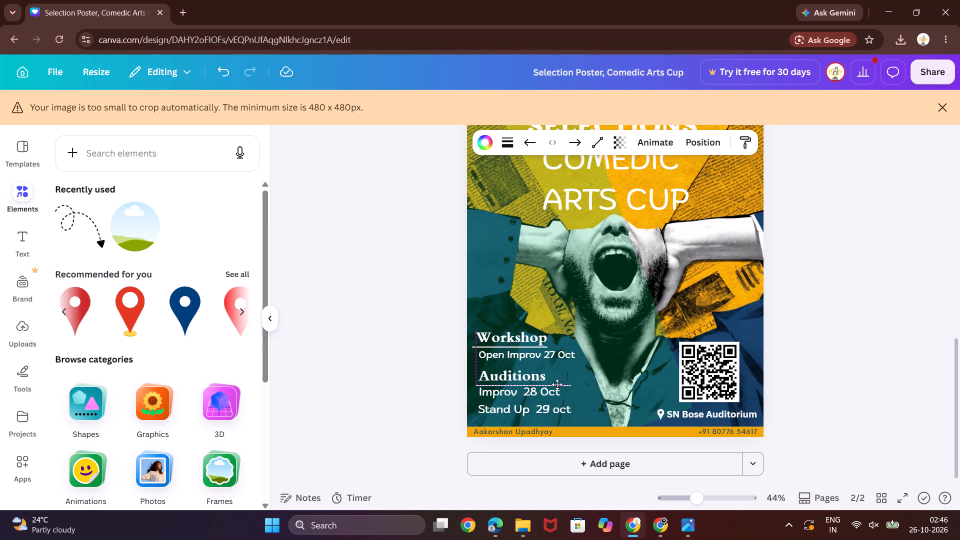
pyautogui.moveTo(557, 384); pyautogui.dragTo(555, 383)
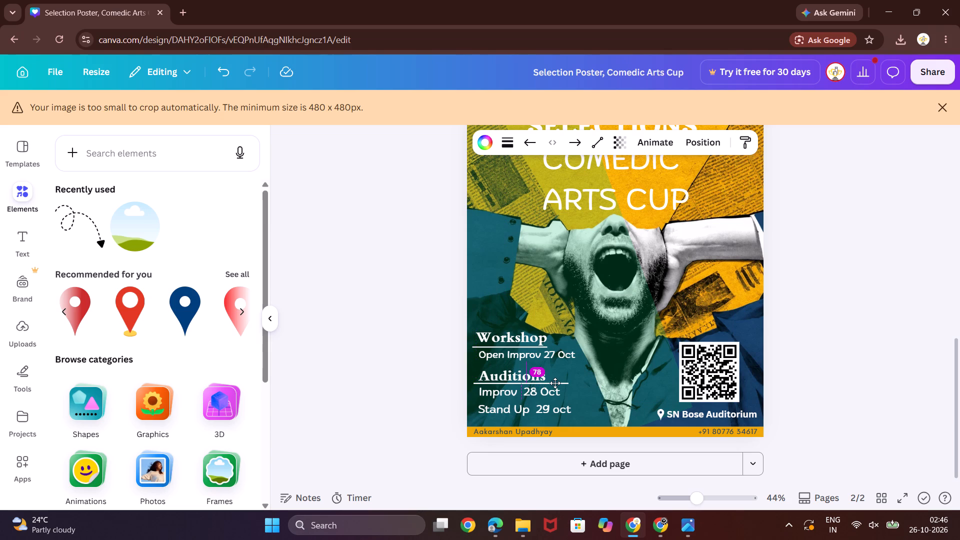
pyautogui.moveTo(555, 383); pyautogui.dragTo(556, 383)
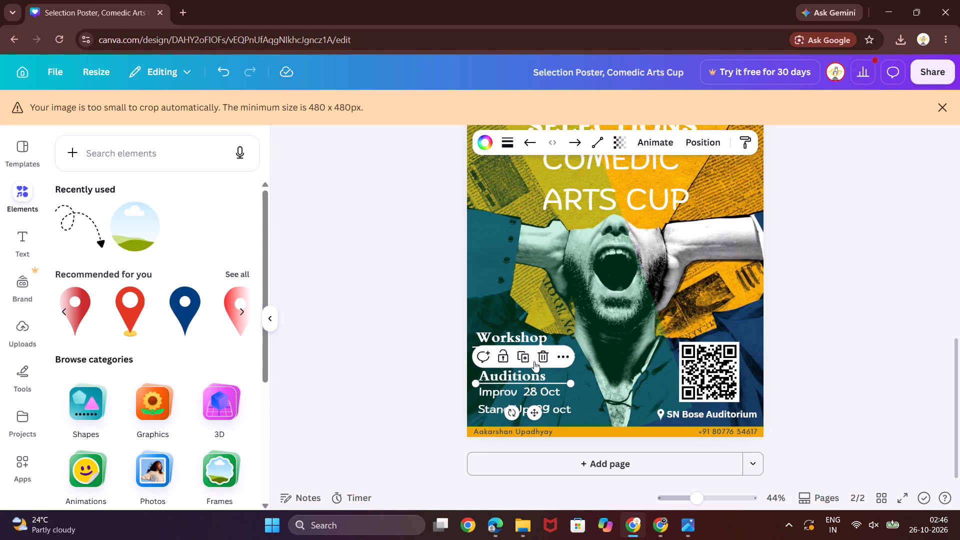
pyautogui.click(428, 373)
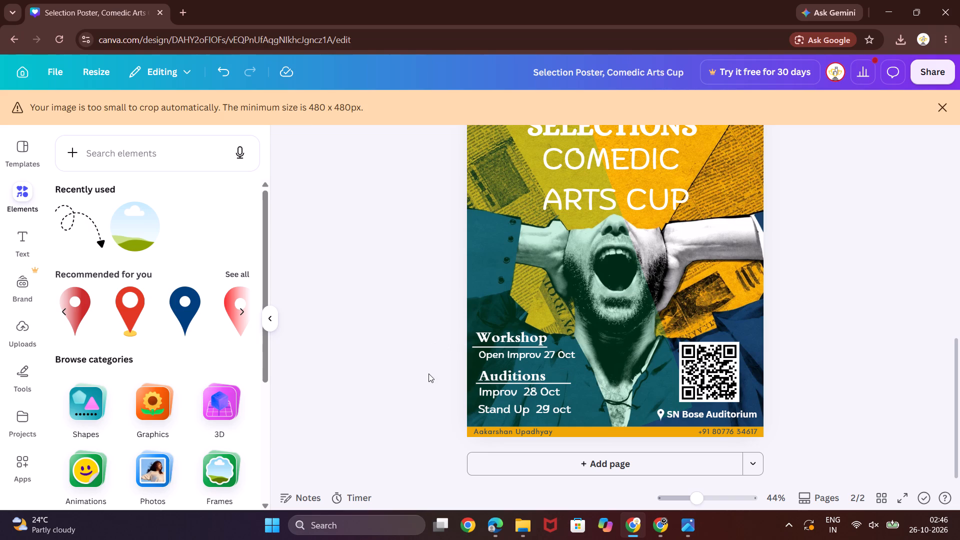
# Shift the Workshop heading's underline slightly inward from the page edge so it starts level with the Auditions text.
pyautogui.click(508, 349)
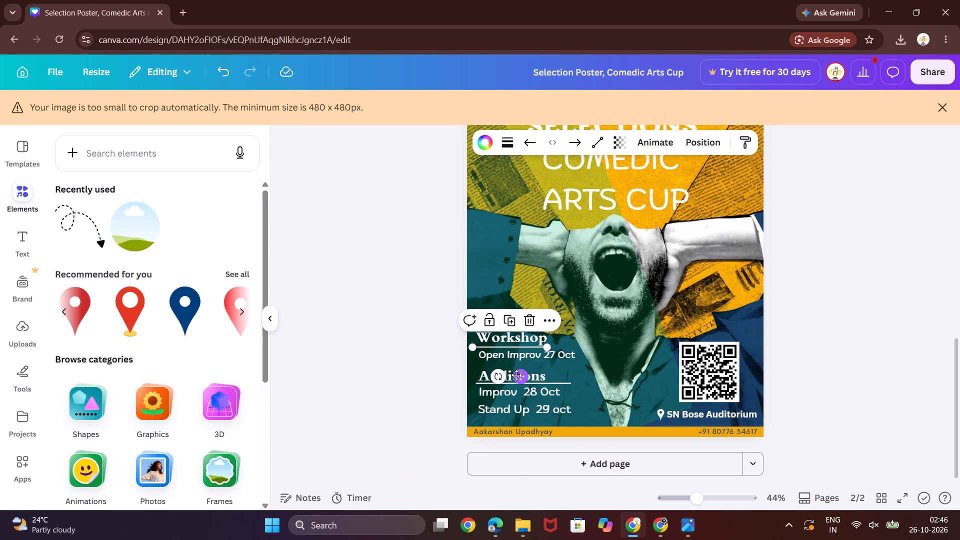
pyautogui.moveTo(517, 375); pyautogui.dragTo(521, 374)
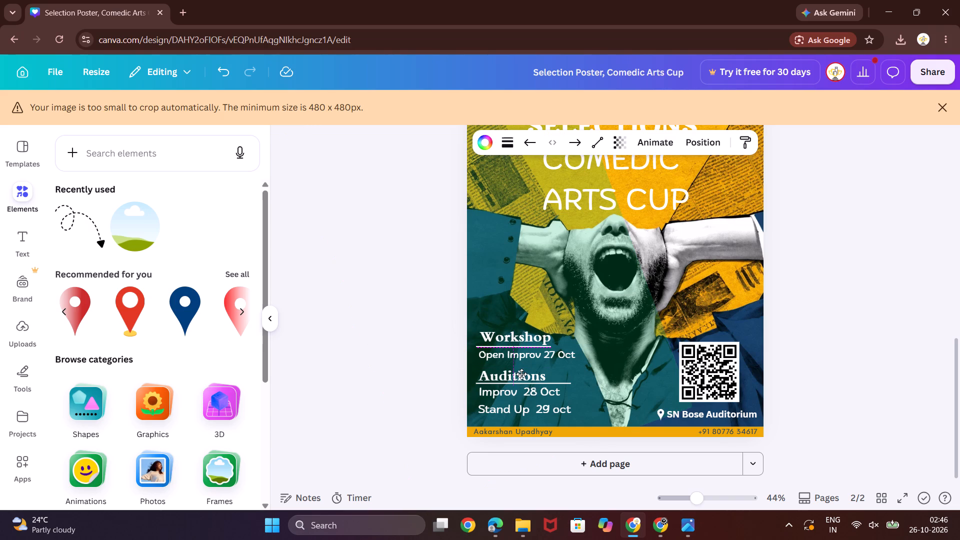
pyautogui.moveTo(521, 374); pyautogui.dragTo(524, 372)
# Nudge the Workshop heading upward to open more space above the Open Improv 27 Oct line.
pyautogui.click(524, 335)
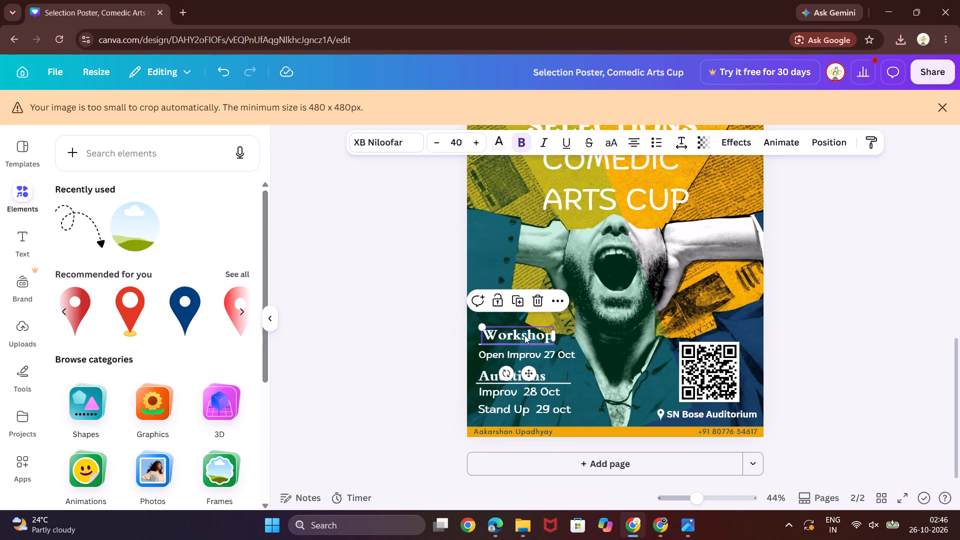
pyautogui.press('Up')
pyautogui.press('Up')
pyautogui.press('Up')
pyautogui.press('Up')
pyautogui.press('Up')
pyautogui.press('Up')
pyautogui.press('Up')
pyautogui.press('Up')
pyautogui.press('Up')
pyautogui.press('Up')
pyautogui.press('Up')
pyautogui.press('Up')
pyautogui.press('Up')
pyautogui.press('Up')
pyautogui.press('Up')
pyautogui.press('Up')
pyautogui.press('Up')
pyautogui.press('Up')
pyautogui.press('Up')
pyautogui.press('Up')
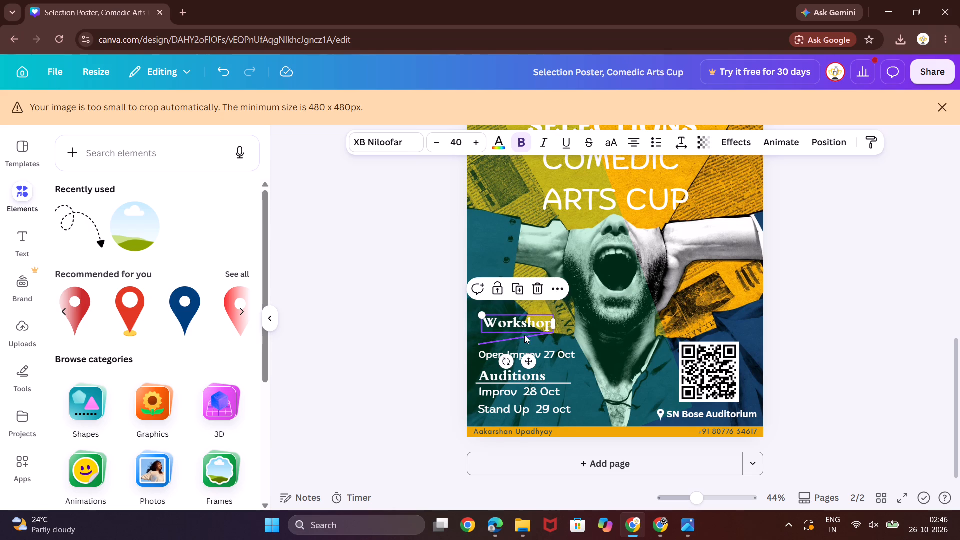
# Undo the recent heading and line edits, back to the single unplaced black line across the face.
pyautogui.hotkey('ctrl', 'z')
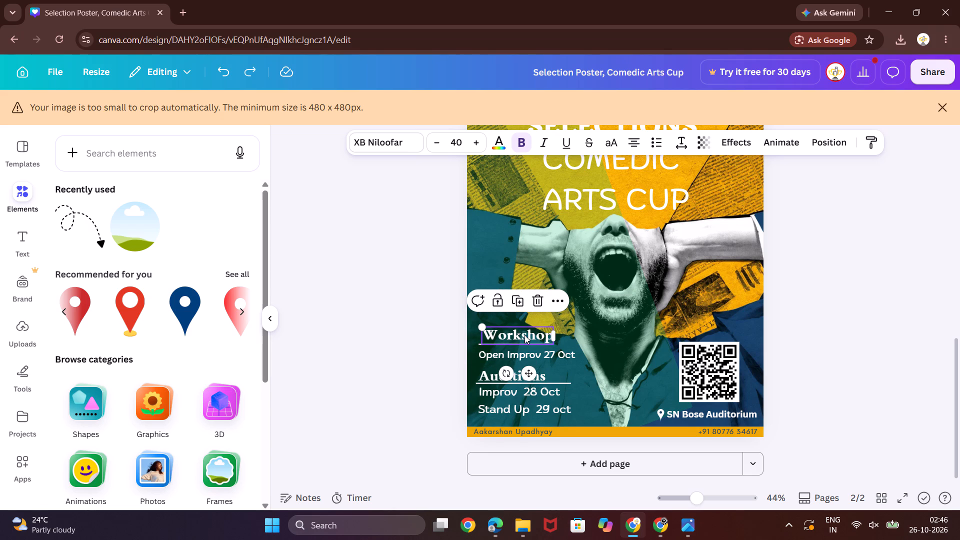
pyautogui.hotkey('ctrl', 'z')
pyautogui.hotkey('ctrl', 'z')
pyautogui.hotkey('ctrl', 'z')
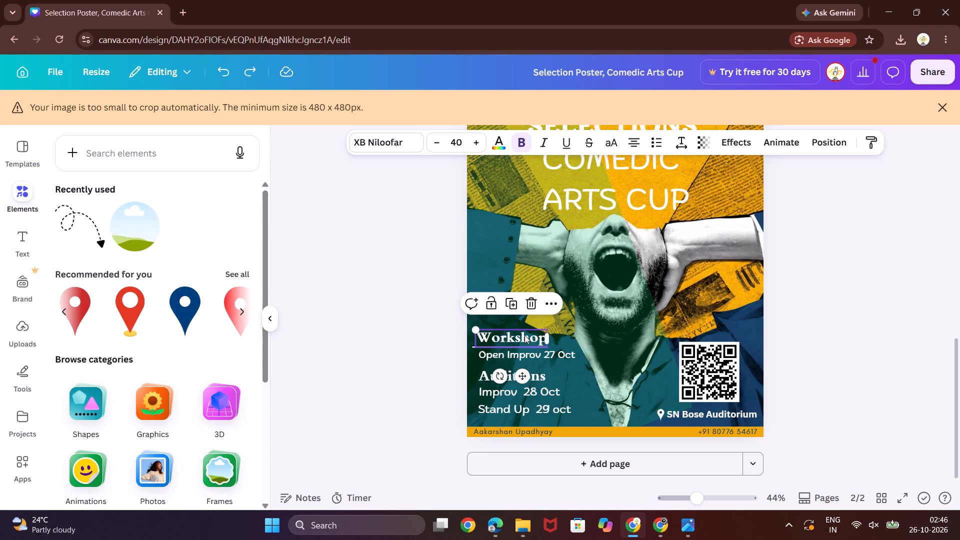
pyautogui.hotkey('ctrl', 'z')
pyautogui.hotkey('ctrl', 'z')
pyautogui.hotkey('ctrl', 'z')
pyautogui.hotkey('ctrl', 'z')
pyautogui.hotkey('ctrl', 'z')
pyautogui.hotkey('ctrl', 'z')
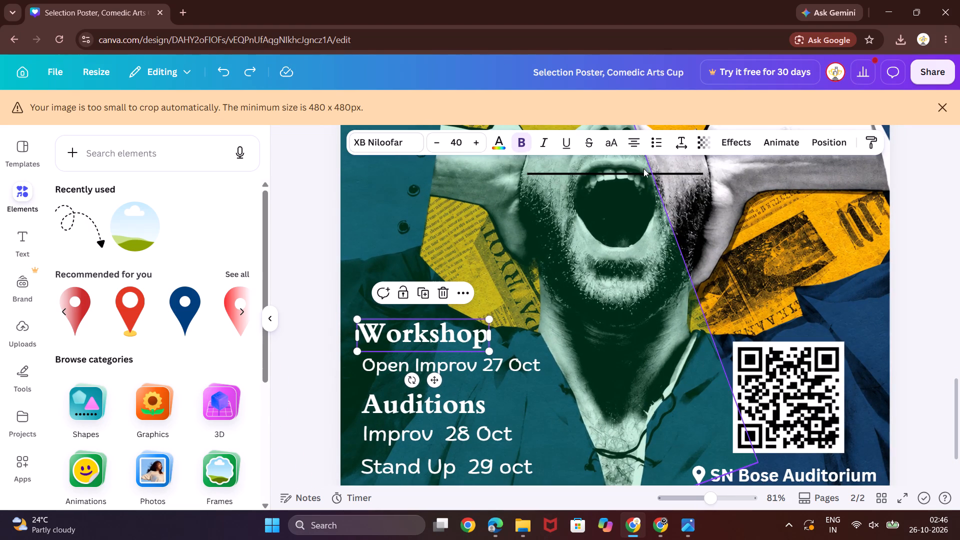
# Duplicate the black line across the face and place the copy between the Workshop heading and the Open Improv 27 Oct line.
pyautogui.click(647, 168)
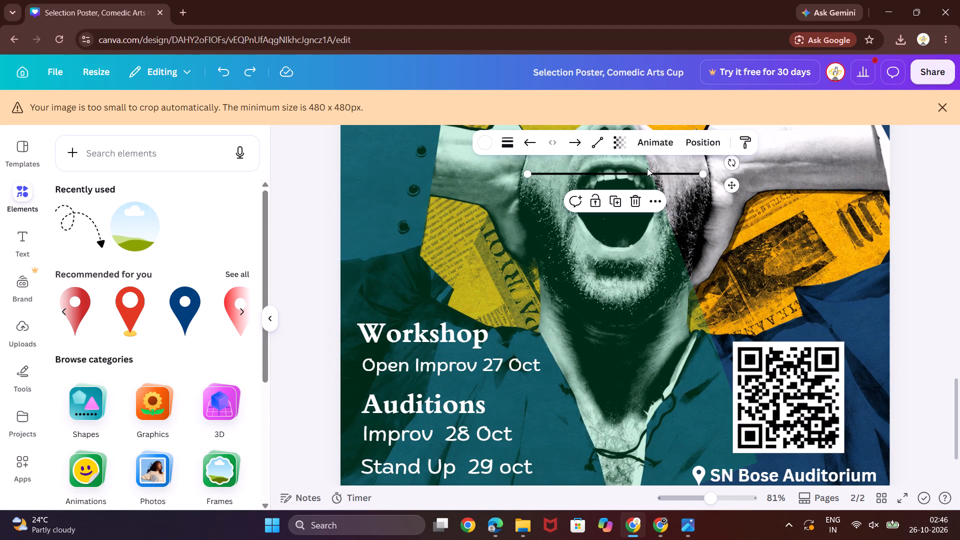
pyautogui.hotkey('ctrl', 'c')
pyautogui.hotkey('ctrl', 'v')
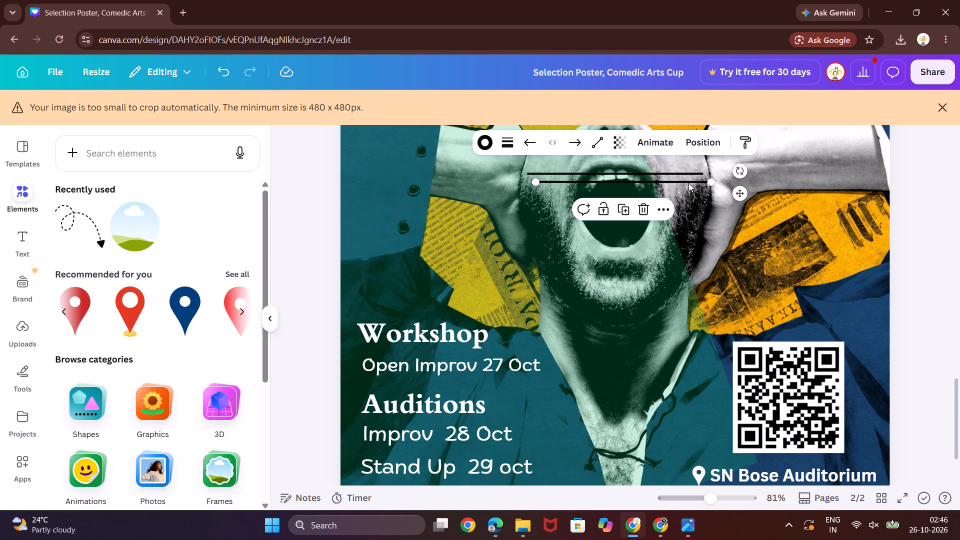
pyautogui.moveTo(689, 180); pyautogui.dragTo(574, 355)
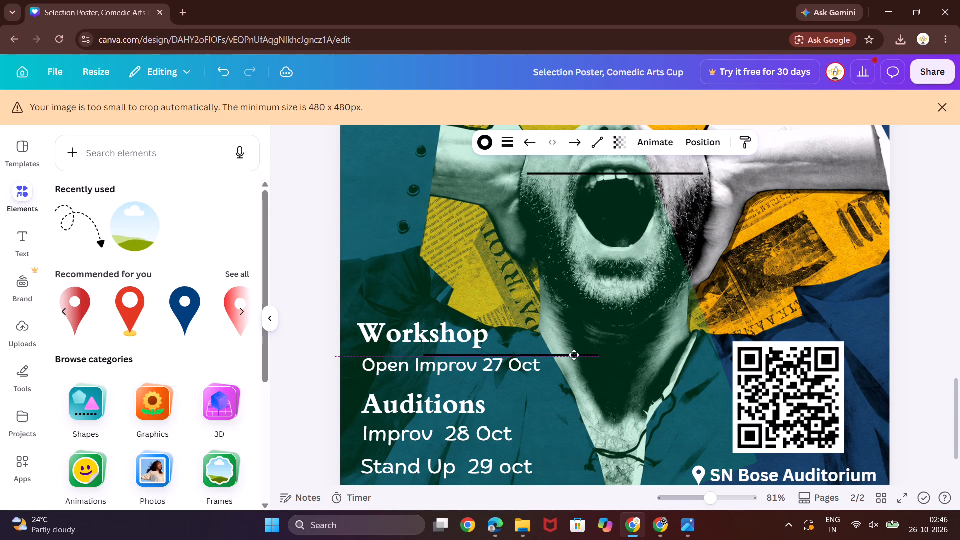
pyautogui.moveTo(574, 355); pyautogui.dragTo(509, 353)
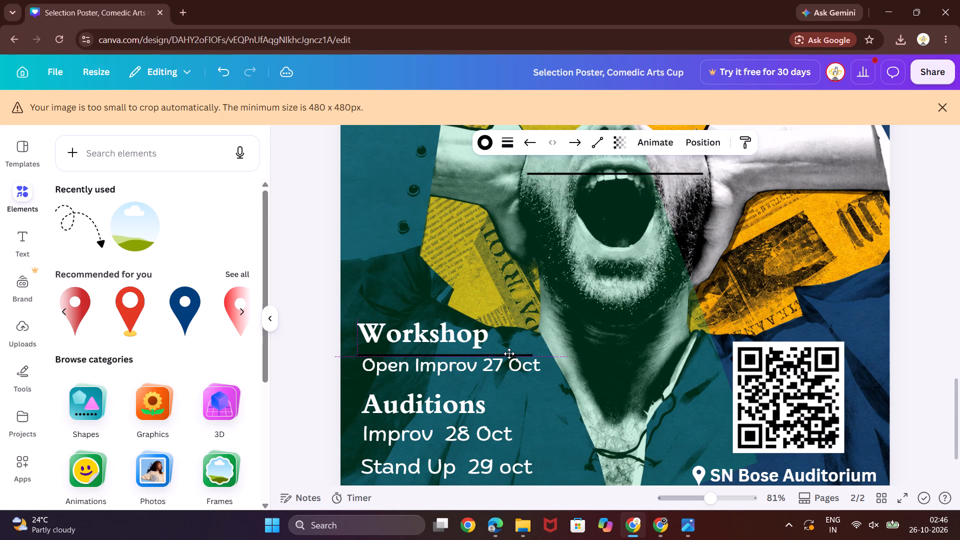
pyautogui.moveTo(509, 353); pyautogui.dragTo(510, 349)
# Shorten the black line under the Workshop heading to about the heading's width and recolour it white.
pyautogui.moveTo(532, 349); pyautogui.dragTo(515, 348)
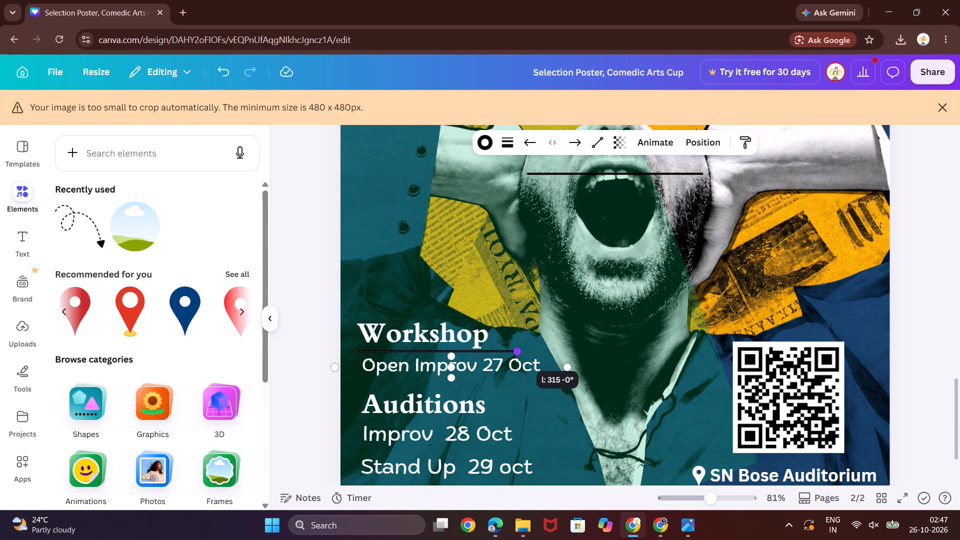
pyautogui.moveTo(515, 348); pyautogui.dragTo(494, 348)
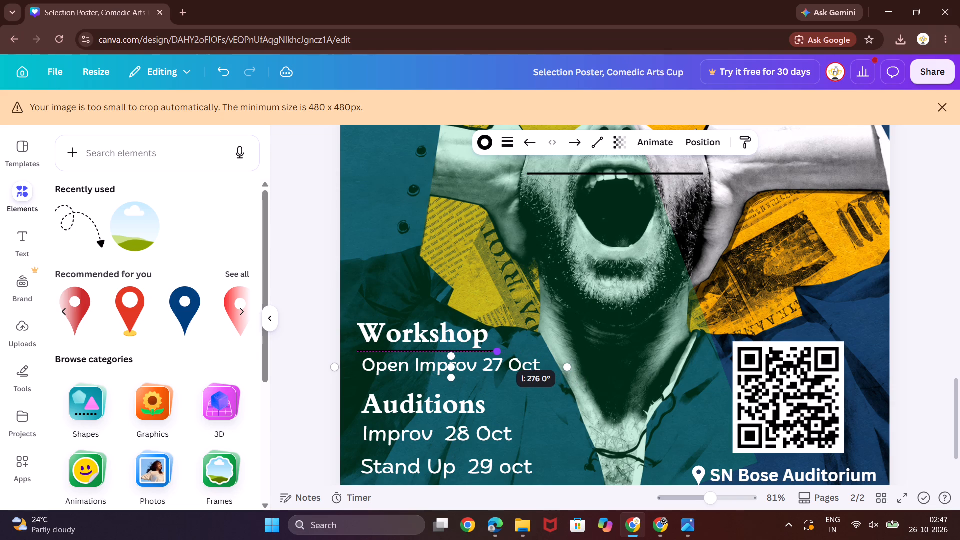
pyautogui.moveTo(494, 348); pyautogui.dragTo(494, 348)
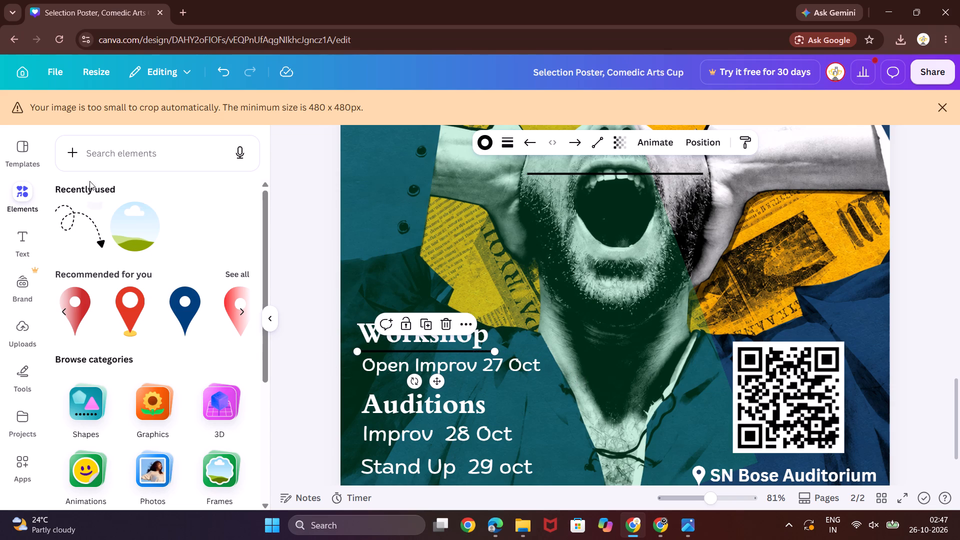
pyautogui.click(481, 139)
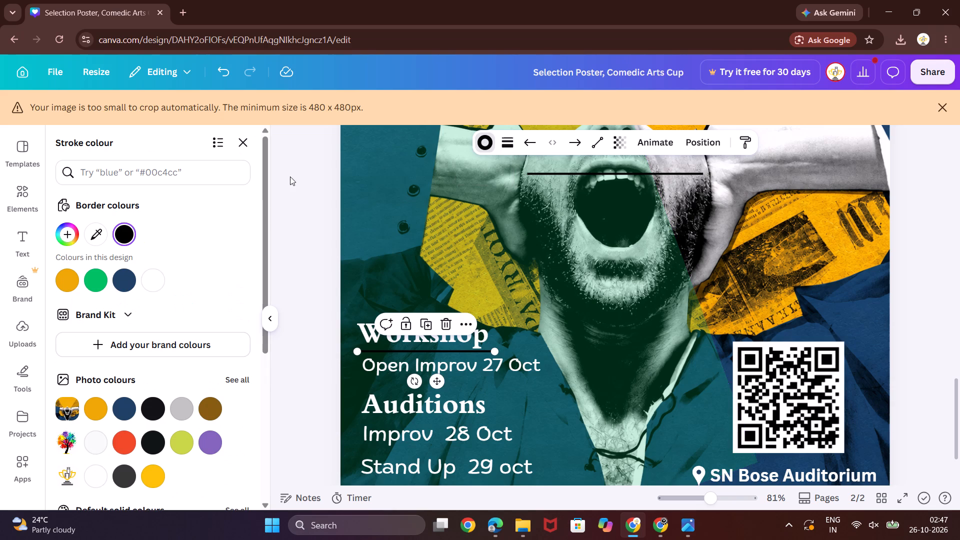
pyautogui.click(152, 274)
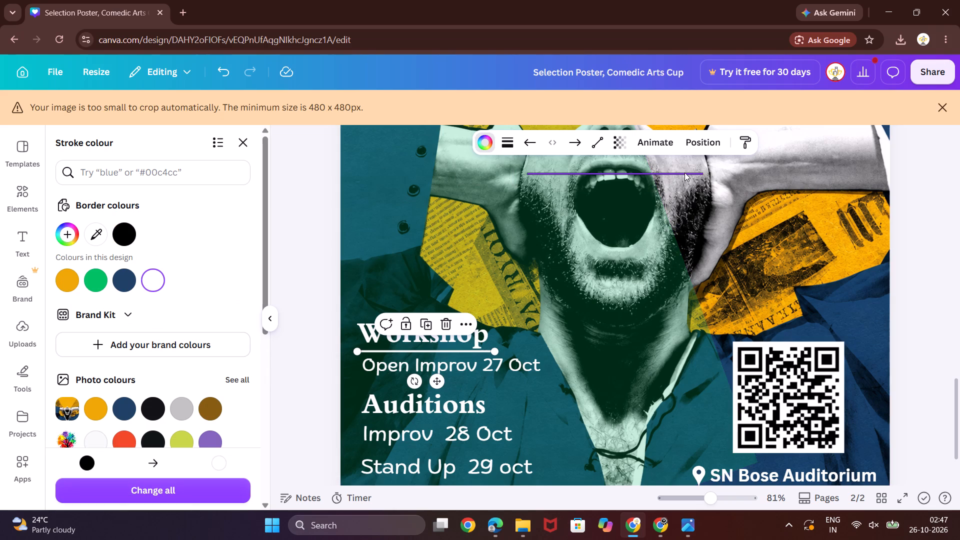
pyautogui.click(580, 303)
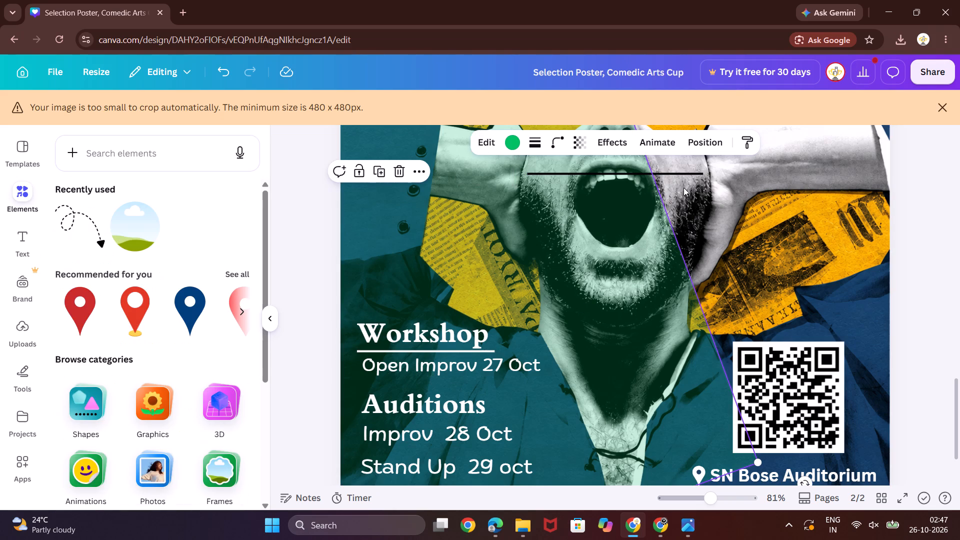
# Move the remaining black line from across the face to beneath the Auditions heading and shorten it to about 258 long.
pyautogui.moveTo(686, 175); pyautogui.dragTo(613, 403)
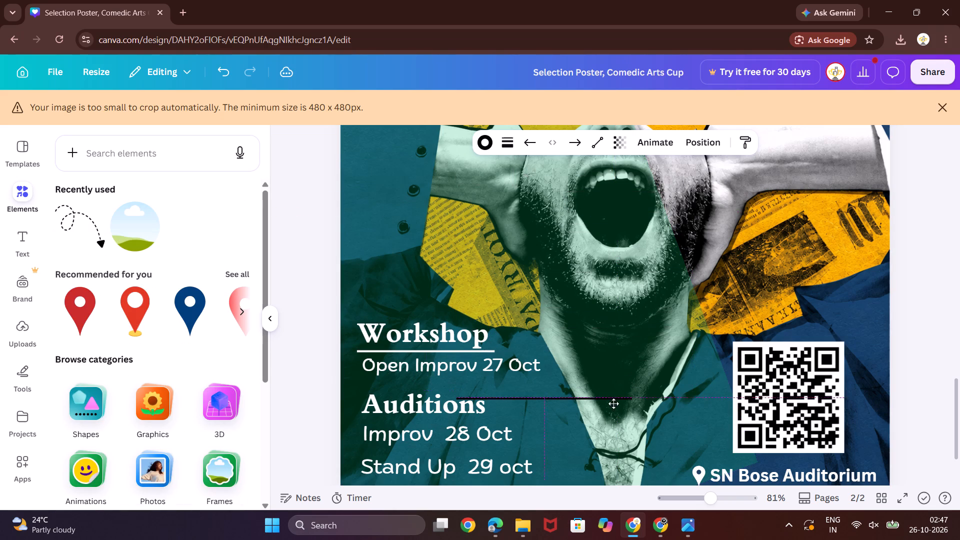
pyautogui.moveTo(613, 403); pyautogui.dragTo(520, 422)
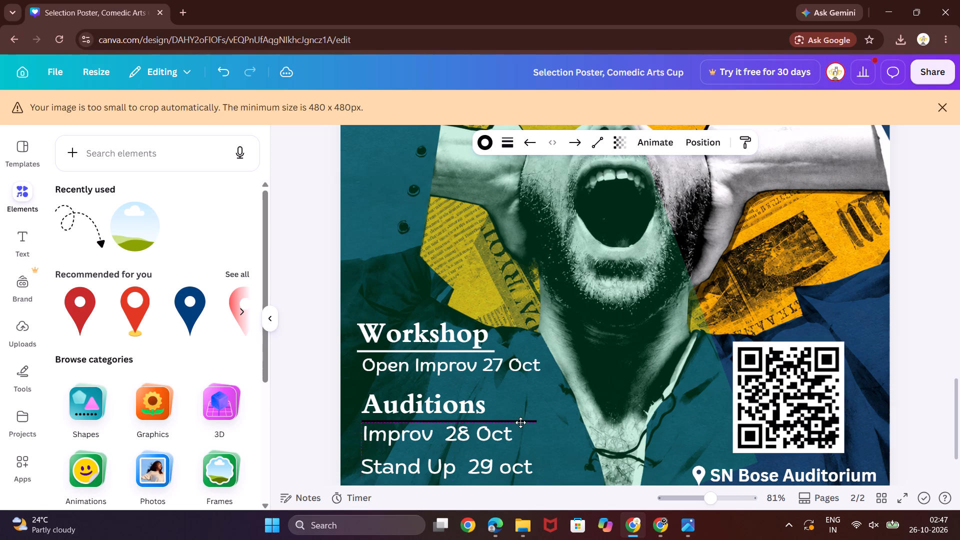
pyautogui.moveTo(520, 422); pyautogui.dragTo(518, 420)
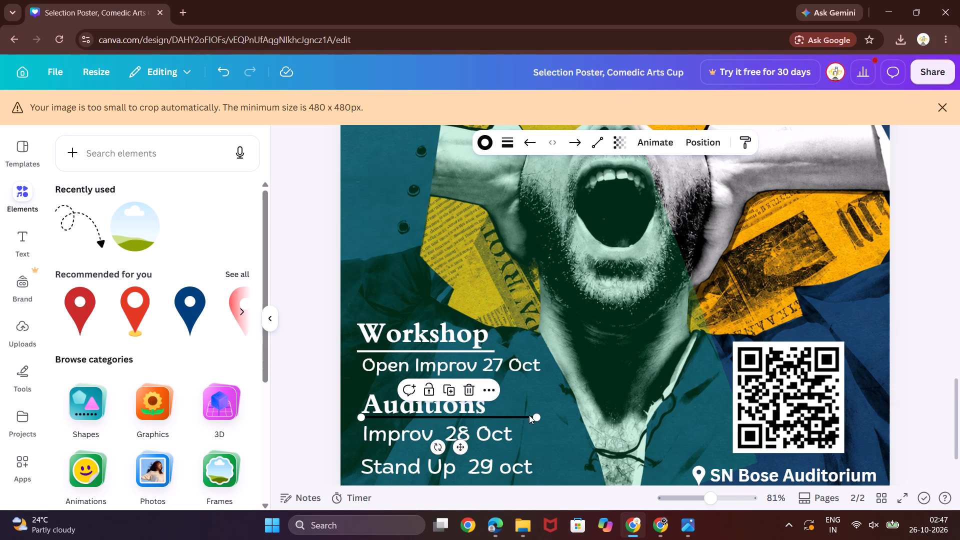
pyautogui.moveTo(534, 416); pyautogui.dragTo(505, 414)
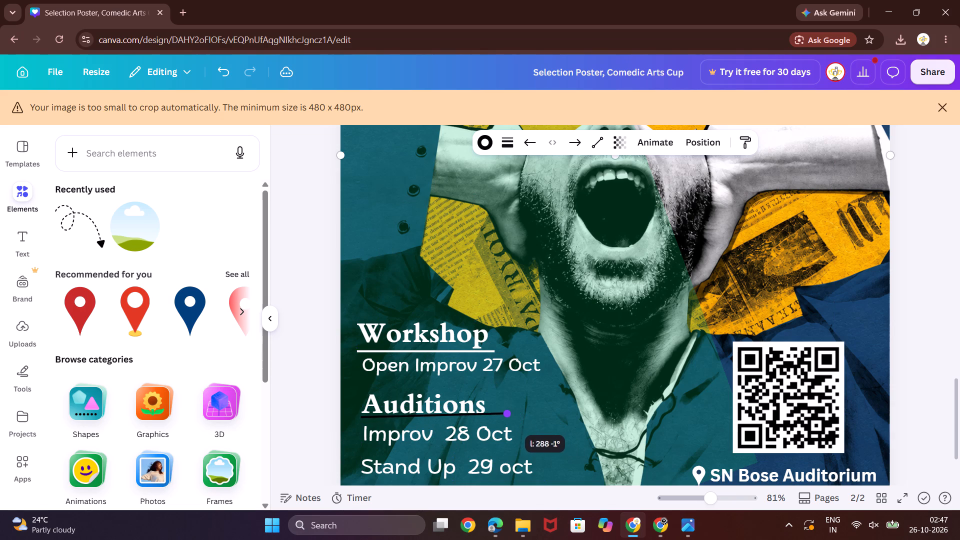
pyautogui.moveTo(505, 414); pyautogui.dragTo(494, 416)
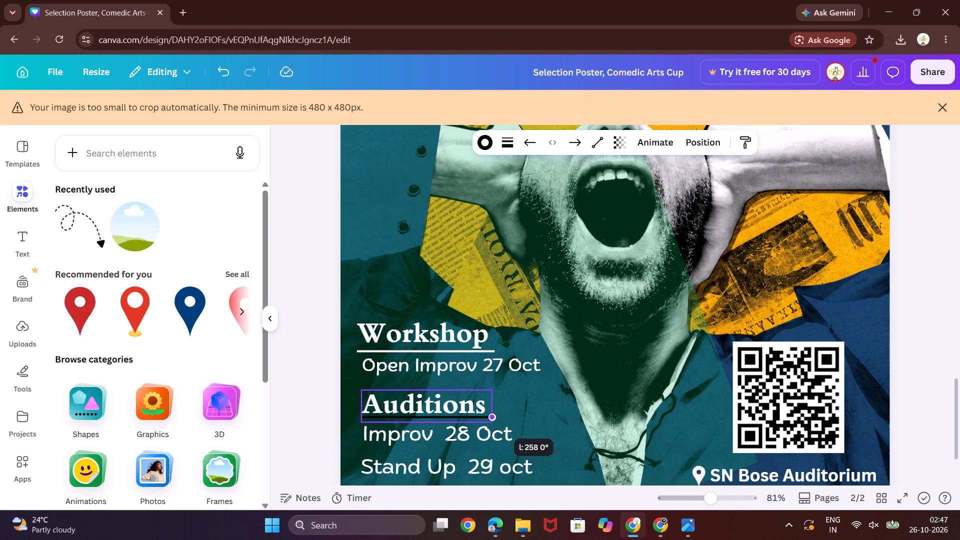
pyautogui.moveTo(494, 416); pyautogui.dragTo(493, 416)
pyautogui.click(531, 412)
# Recolour the black line under the Auditions heading white to match the Workshop underline.
pyautogui.click(488, 415)
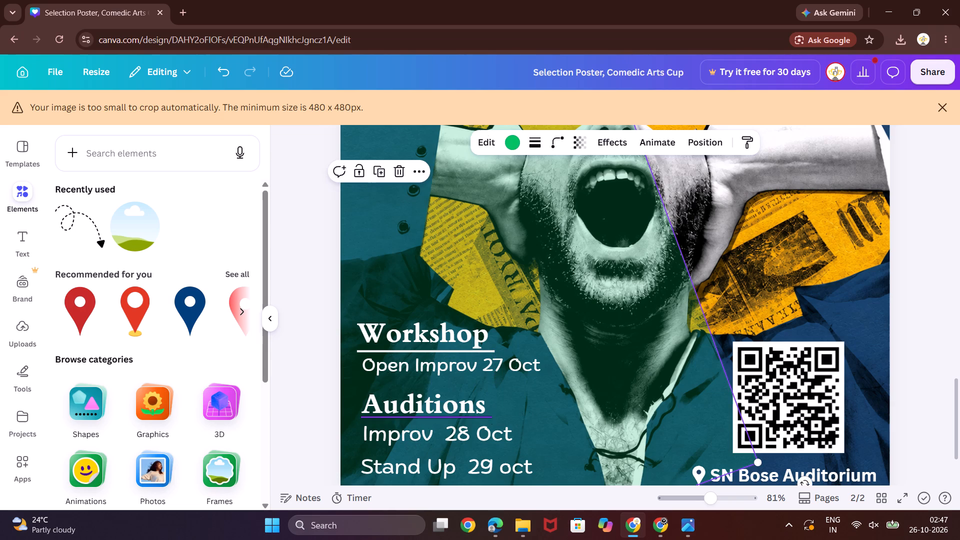
pyautogui.click(485, 146)
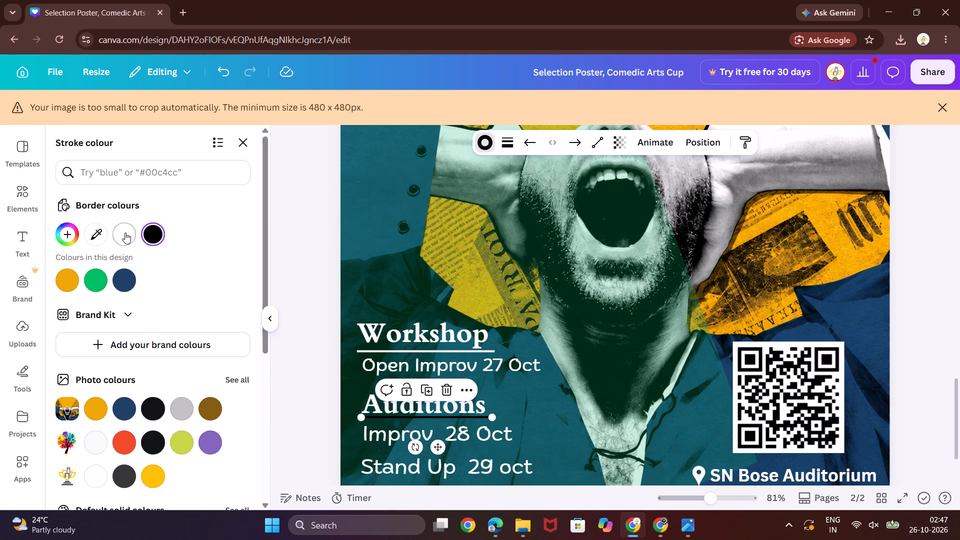
pyautogui.click(125, 232)
pyautogui.click(298, 257)
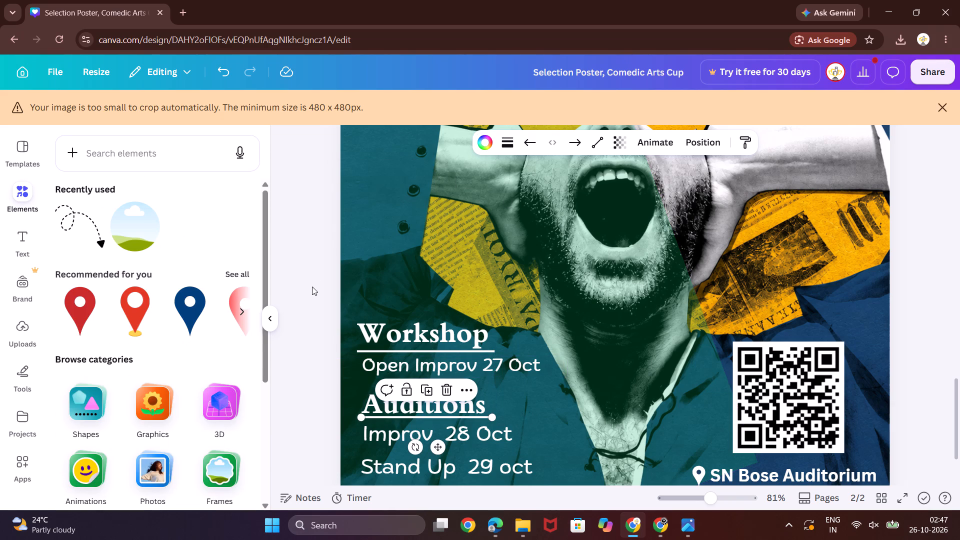
pyautogui.click(935, 251)
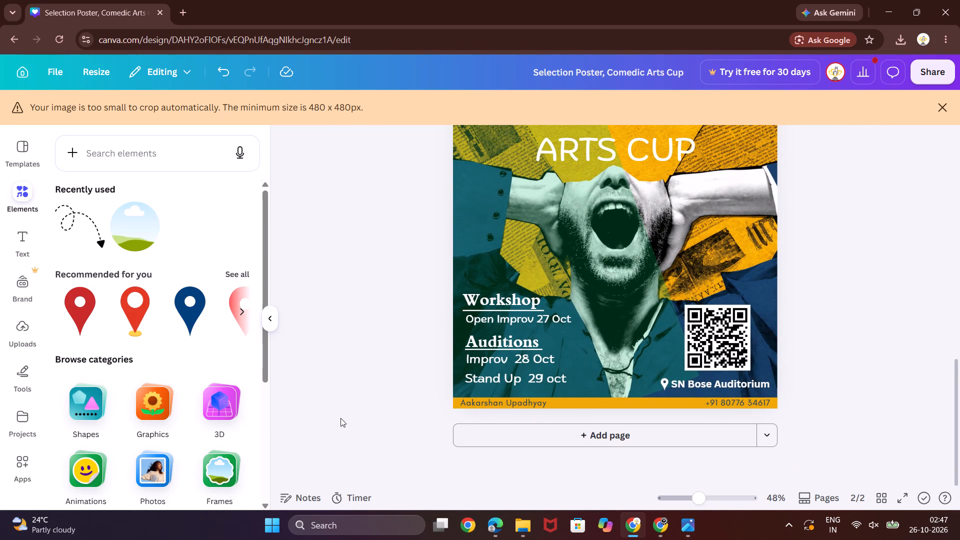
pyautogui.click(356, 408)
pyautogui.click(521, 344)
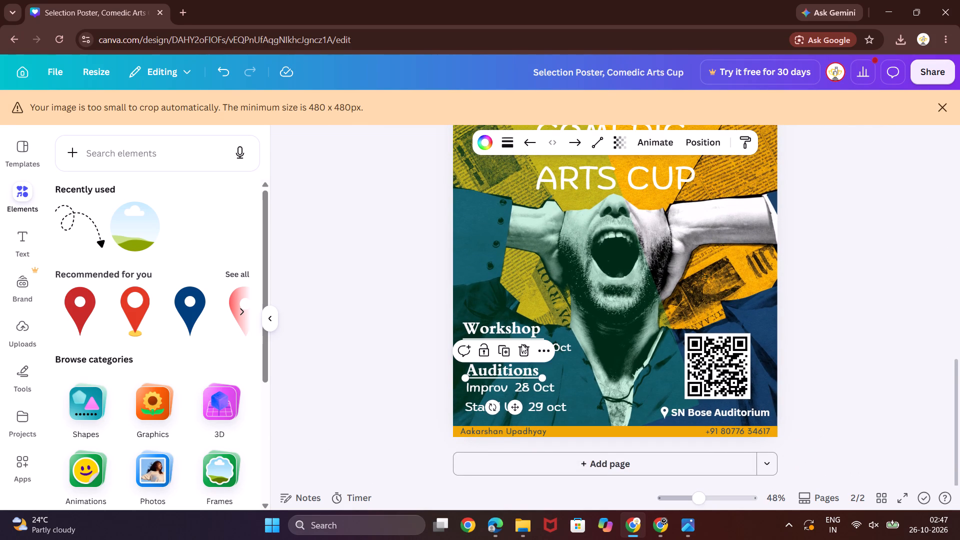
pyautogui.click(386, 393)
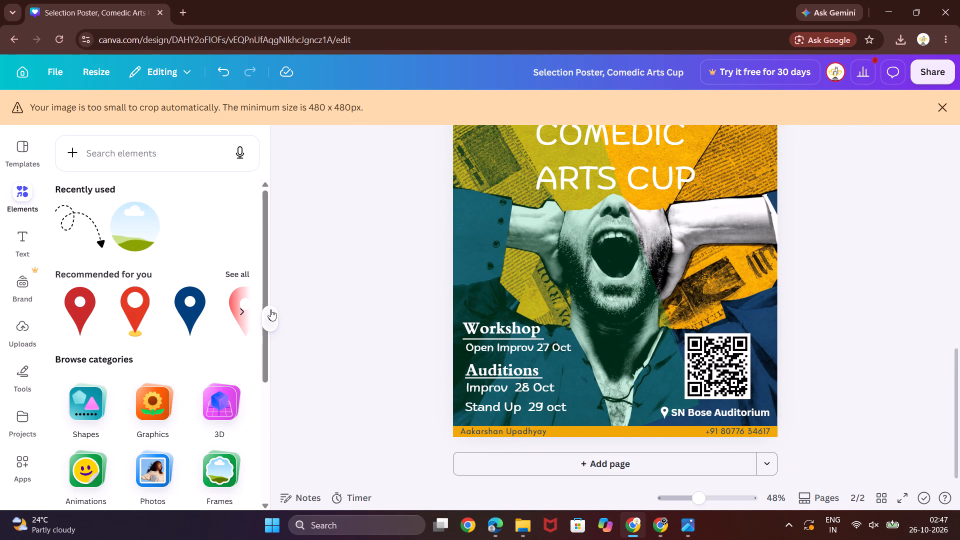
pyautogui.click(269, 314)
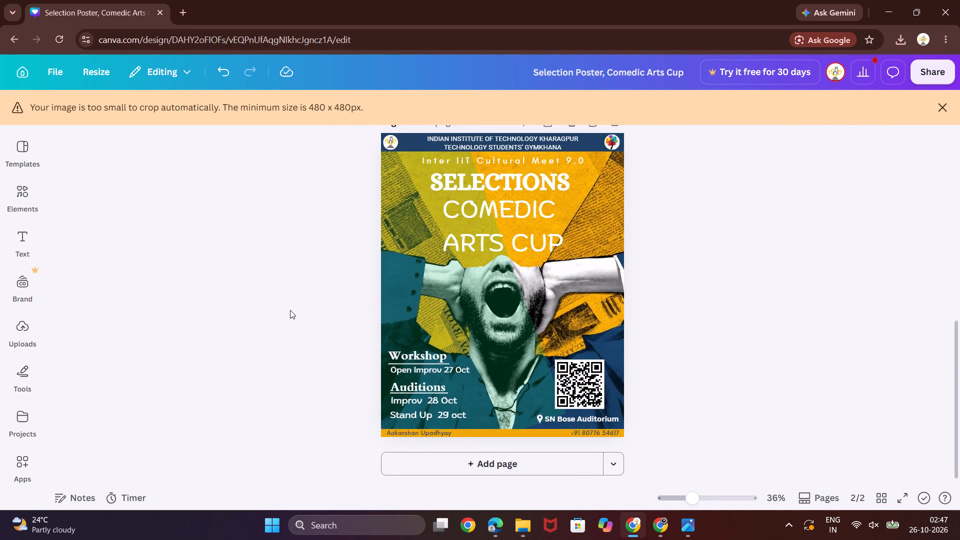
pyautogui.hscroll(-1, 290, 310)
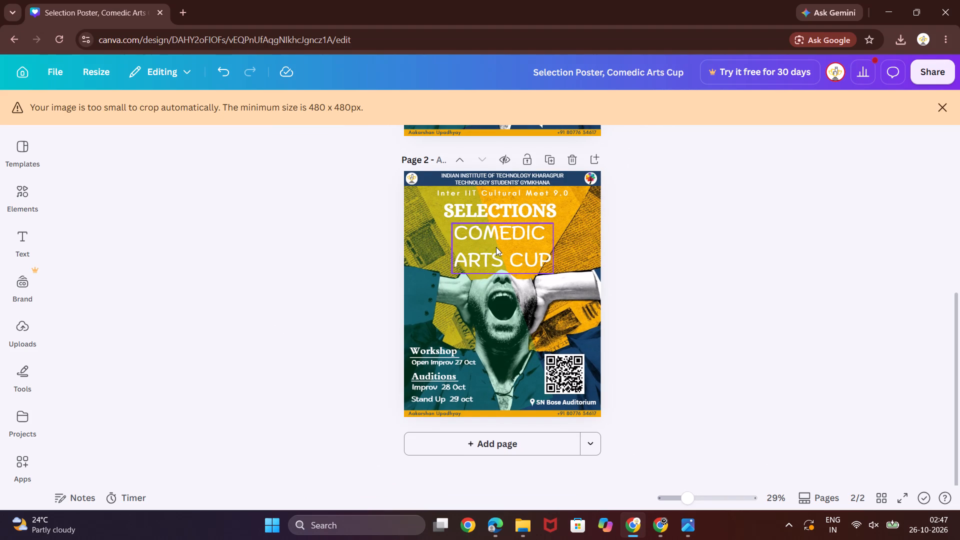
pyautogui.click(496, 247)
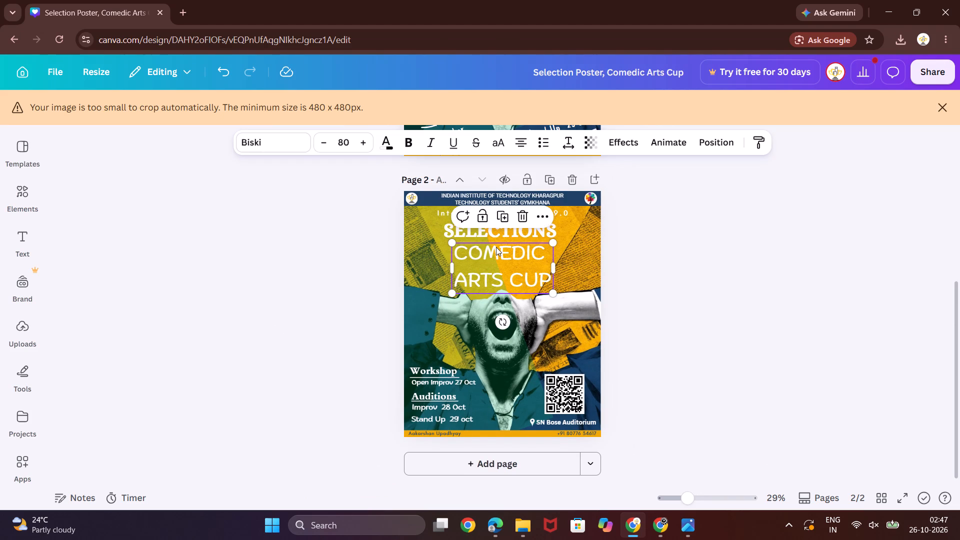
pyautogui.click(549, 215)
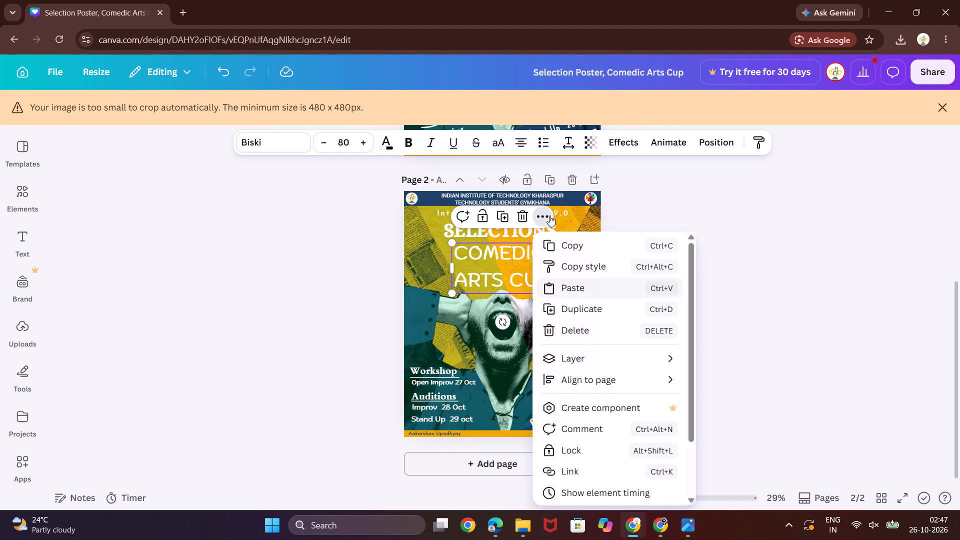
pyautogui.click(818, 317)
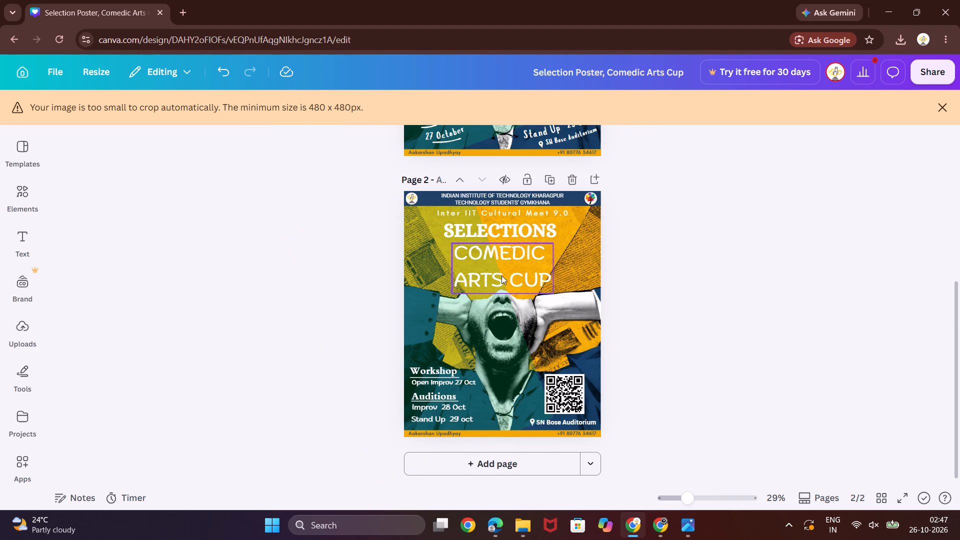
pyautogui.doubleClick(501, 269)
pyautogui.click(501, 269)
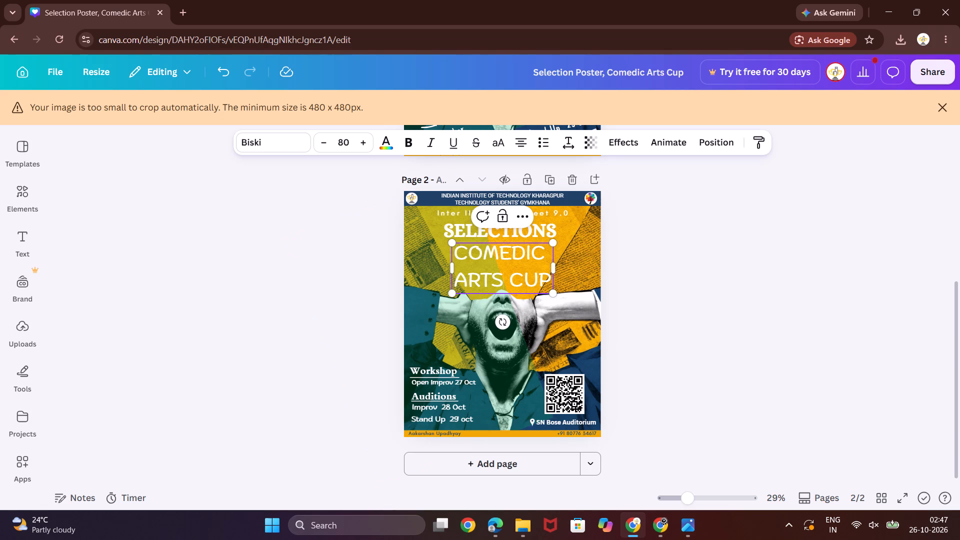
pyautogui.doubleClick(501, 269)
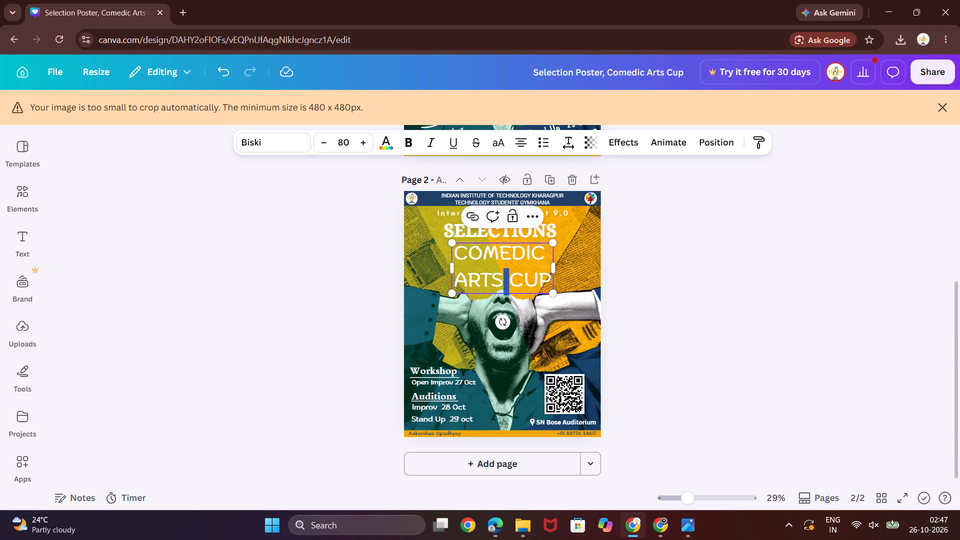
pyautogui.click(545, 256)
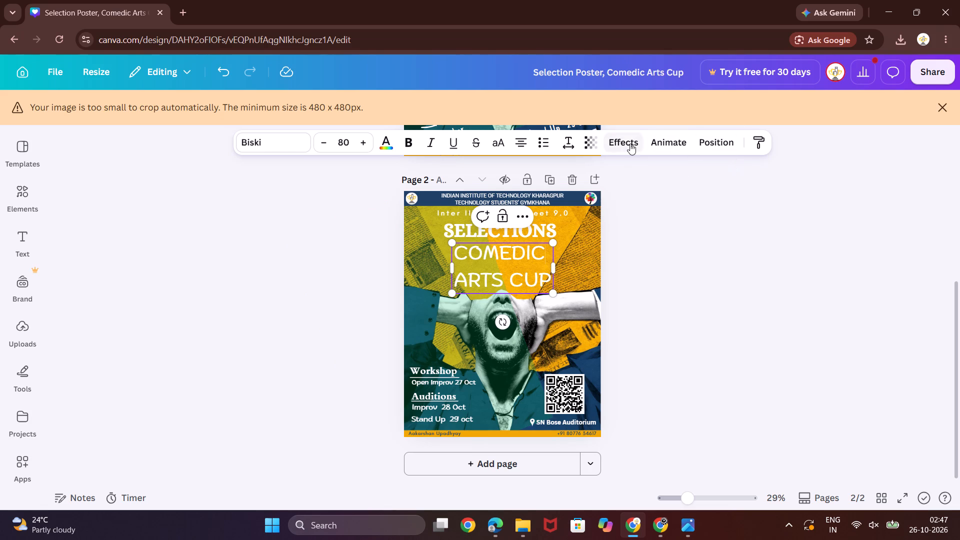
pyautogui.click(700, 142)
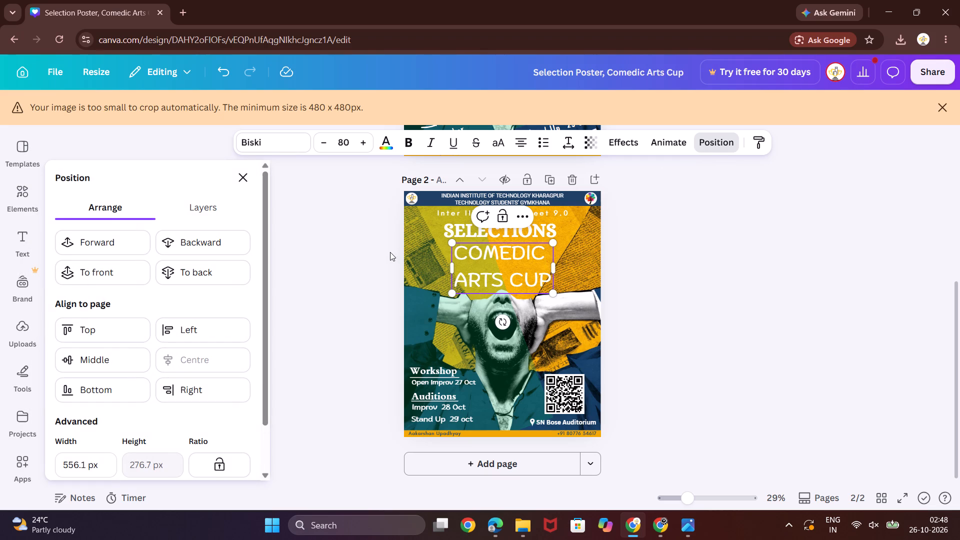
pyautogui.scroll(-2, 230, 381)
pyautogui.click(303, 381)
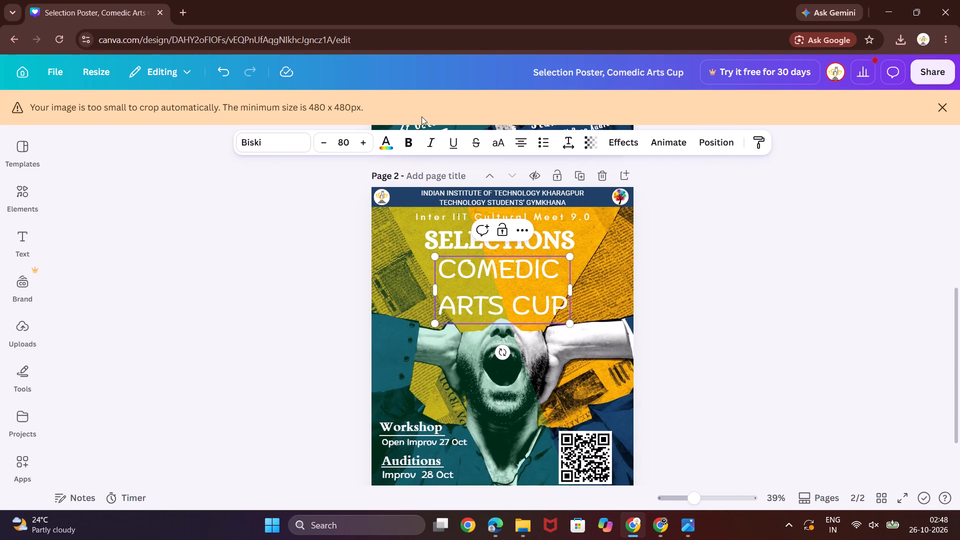
# Italicise the COMEDIC ARTS CUP title on the second page.
pyautogui.click(427, 145)
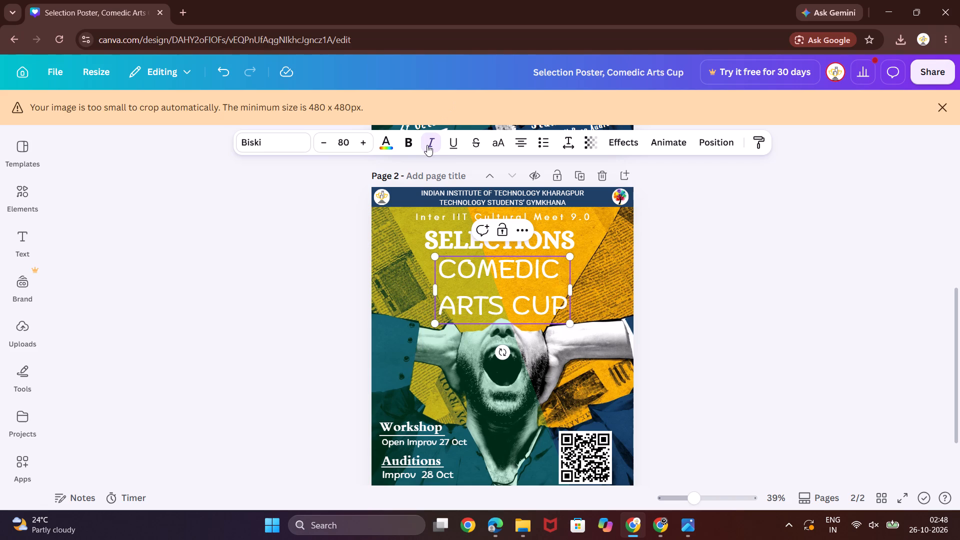
pyautogui.click(427, 145)
pyautogui.moveTo(293, 289); pyautogui.dragTo(267, 332)
pyautogui.moveTo(267, 332); pyautogui.dragTo(241, 327)
pyautogui.click(495, 284)
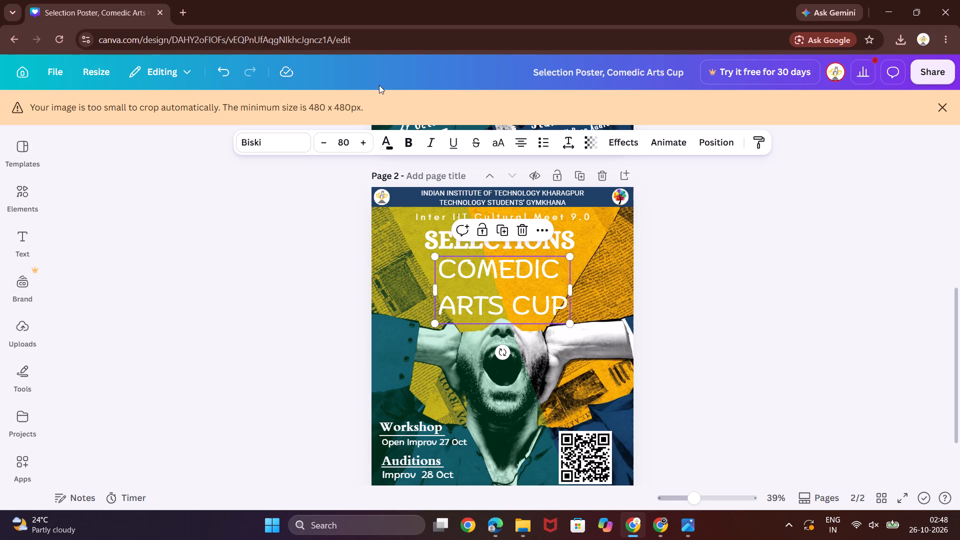
pyautogui.click(427, 136)
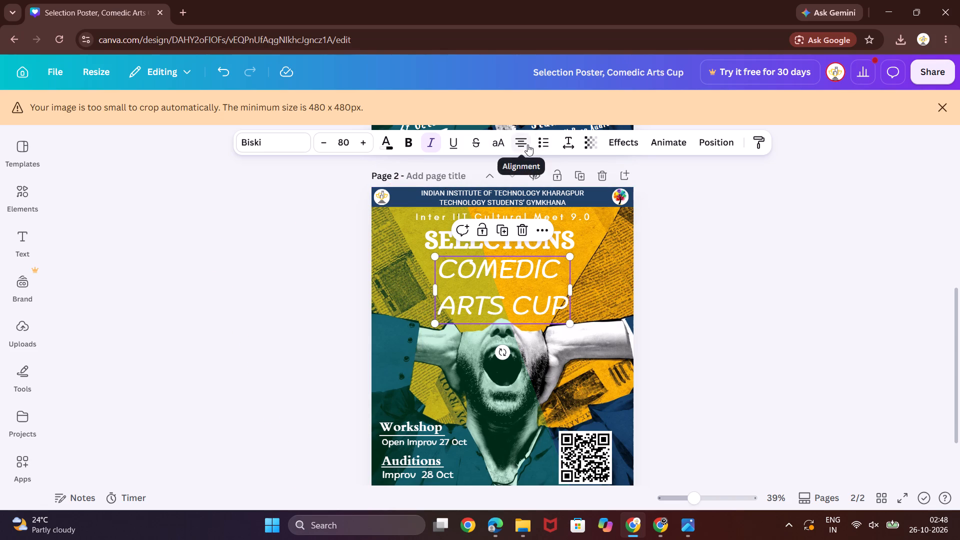
# Tighten the line spacing of the COMEDIC ARTS CUP title to about 1.07.
pyautogui.click(570, 144)
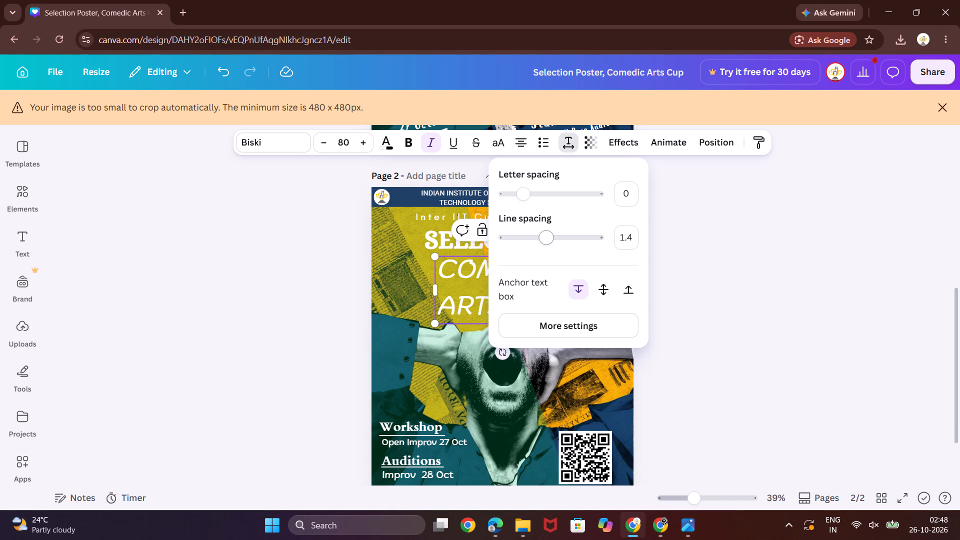
pyautogui.moveTo(552, 239); pyautogui.dragTo(535, 246)
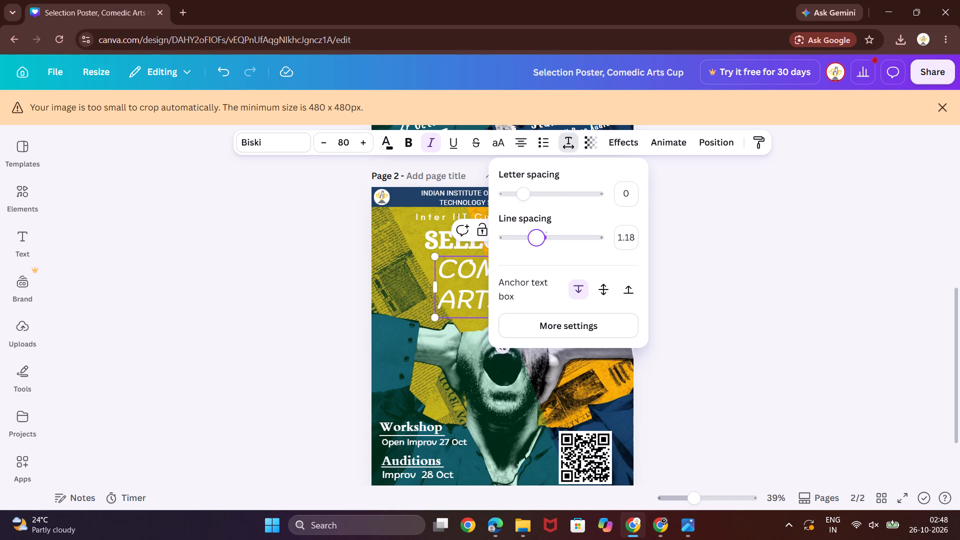
pyautogui.moveTo(535, 246); pyautogui.dragTo(534, 247)
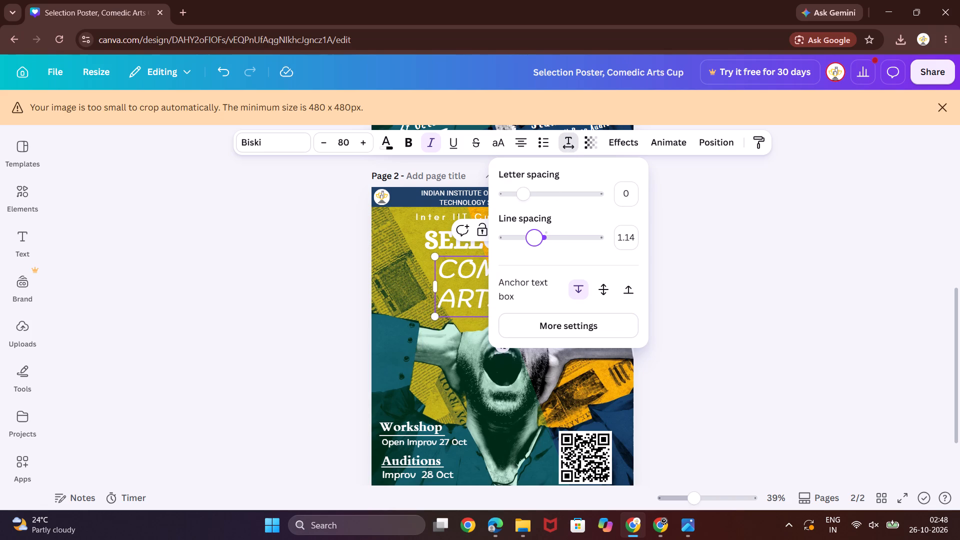
pyautogui.moveTo(534, 247); pyautogui.dragTo(530, 247)
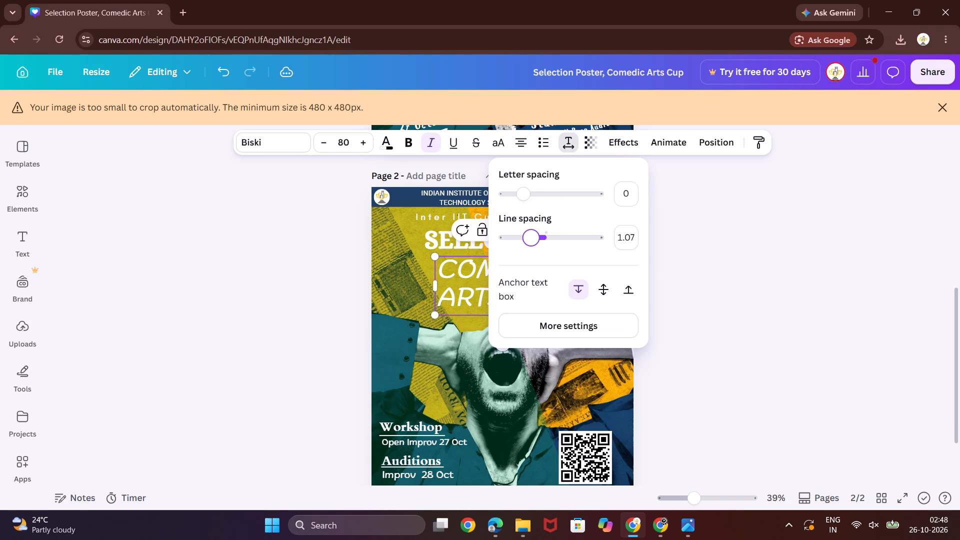
# Loosen the line spacing of the COMEDIC ARTS CUP title on the second page to 1.11.
pyautogui.moveTo(530, 247); pyautogui.dragTo(531, 248)
pyautogui.moveTo(531, 248); pyautogui.dragTo(531, 248)
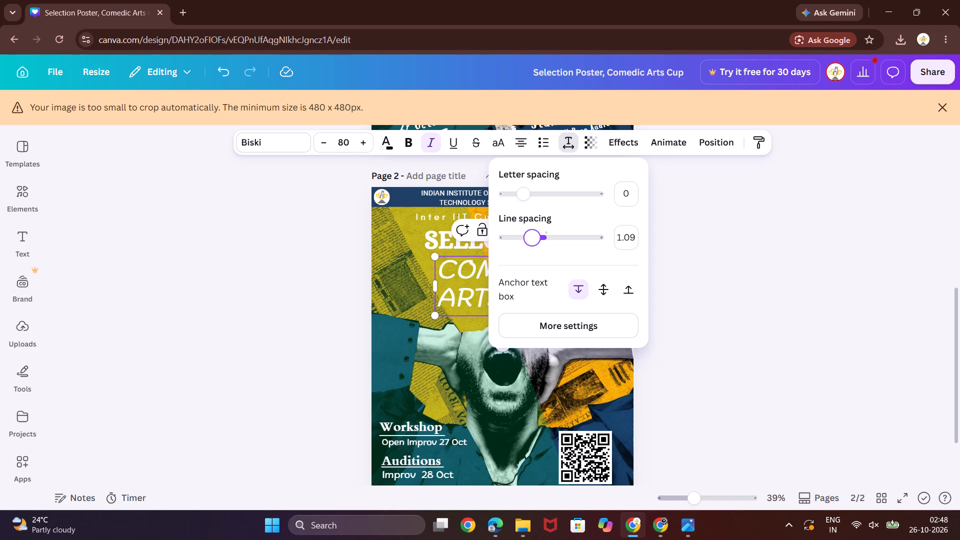
pyautogui.moveTo(531, 248); pyautogui.dragTo(532, 248)
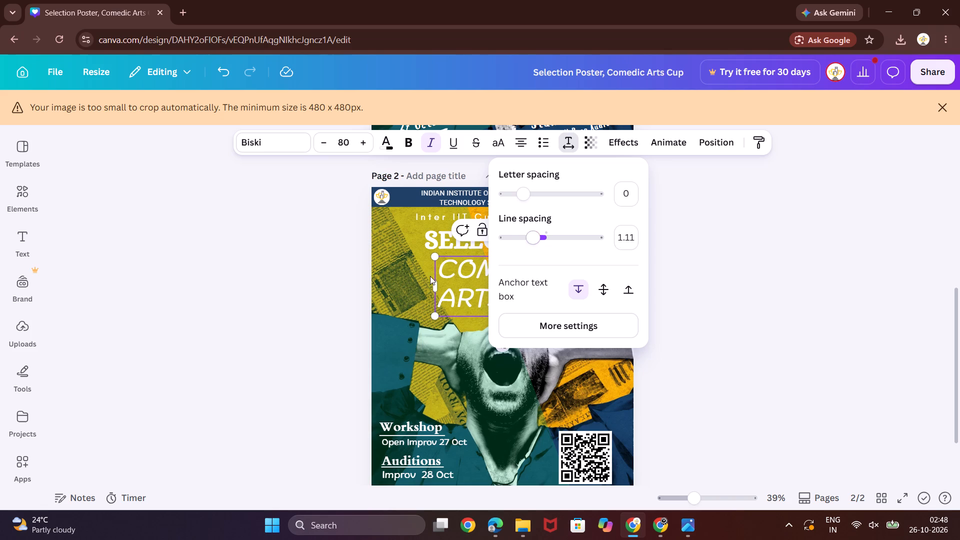
pyautogui.click(275, 329)
pyautogui.click(723, 354)
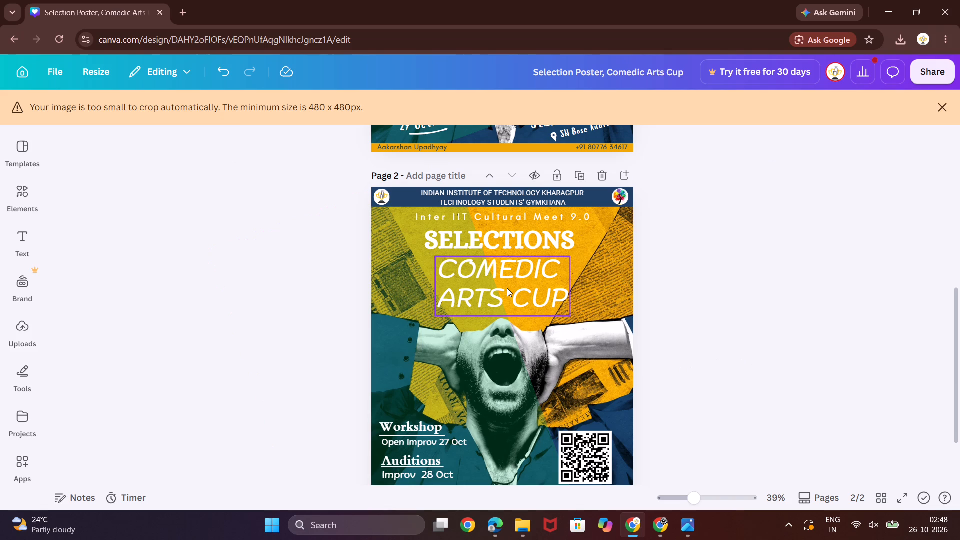
pyautogui.click(824, 255)
# Download only page 2 of the poster as a high-quality PNG at 1,080 × 1,350 px.
pyautogui.scroll(-1, 824, 255)
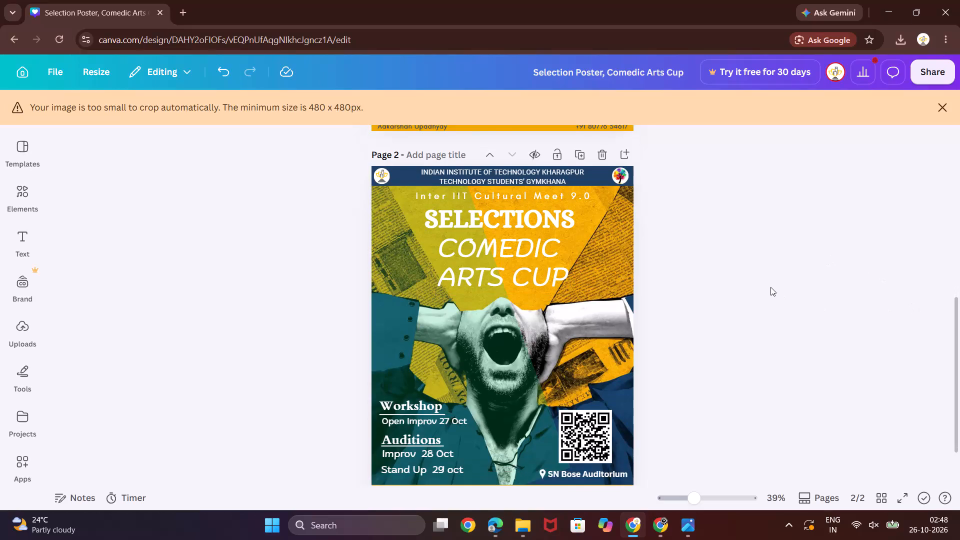
pyautogui.scroll(-1, 770, 287)
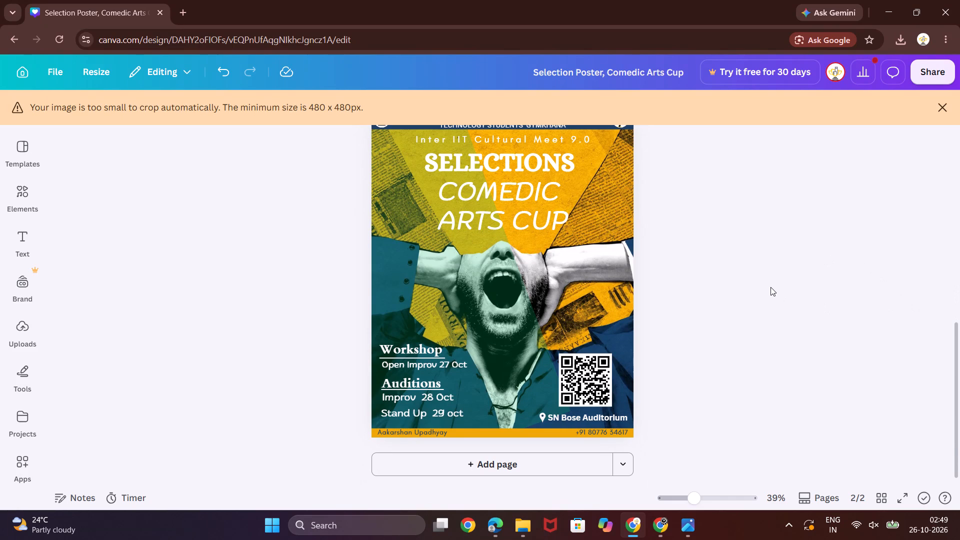
pyautogui.scroll(2, 770, 287)
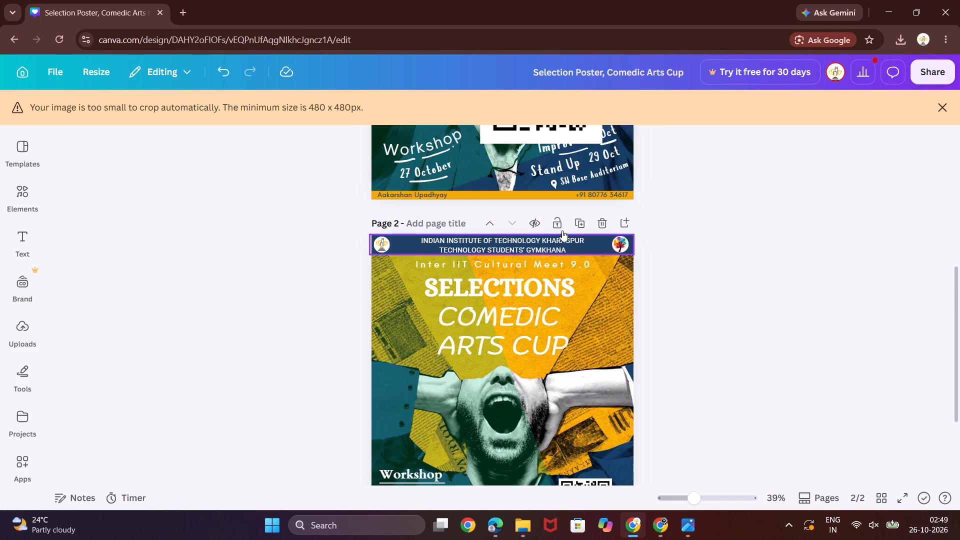
pyautogui.click(938, 76)
pyautogui.click(730, 358)
pyautogui.scroll(-2, 745, 359)
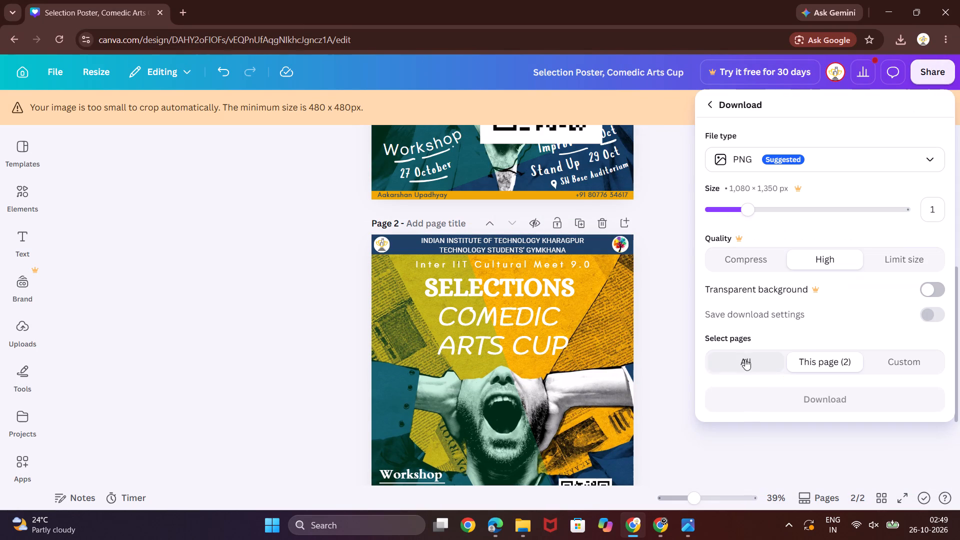
pyautogui.click(827, 399)
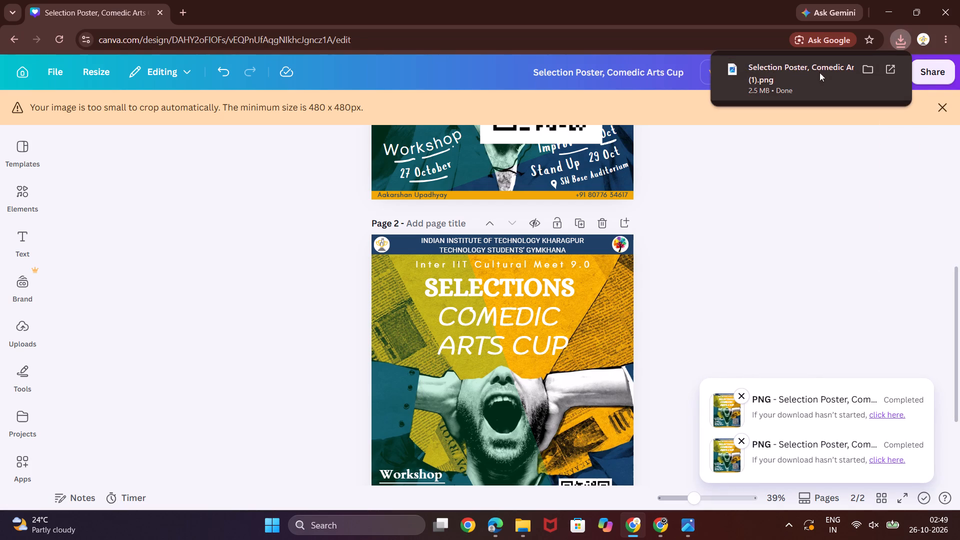
# Show the download in File Explorer and copy Selection Poster, Comedic Arts Cup (1).png from the Downloads folder.
pyautogui.click(870, 69)
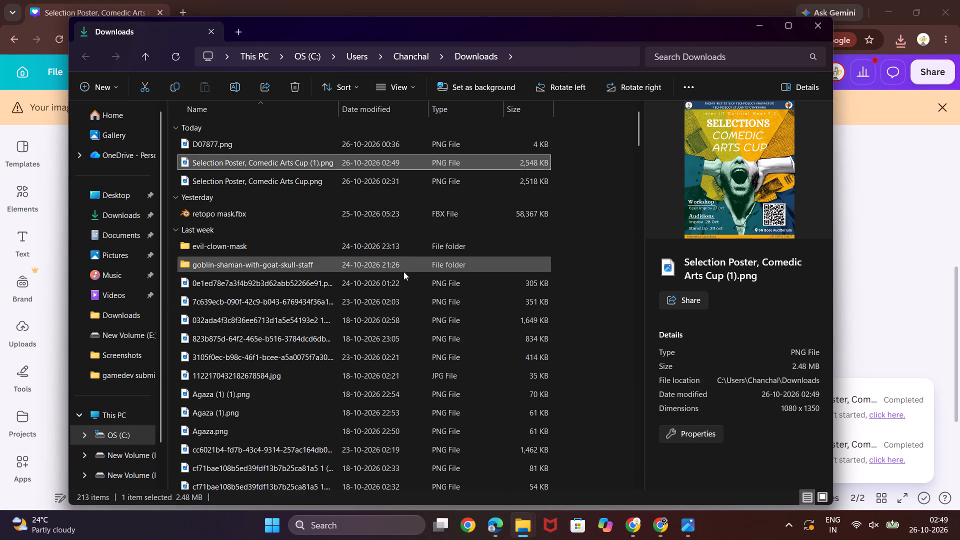
pyautogui.click(773, 141)
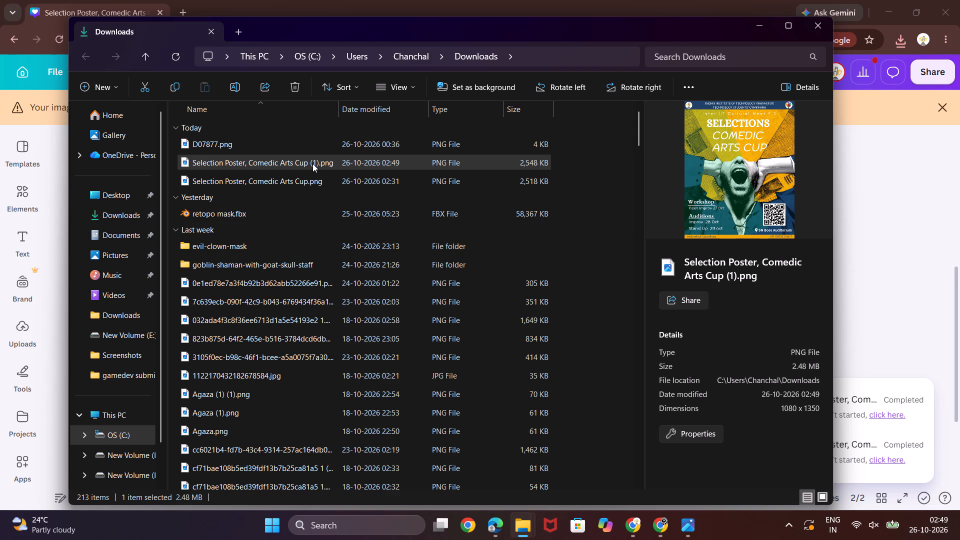
pyautogui.click(180, 87)
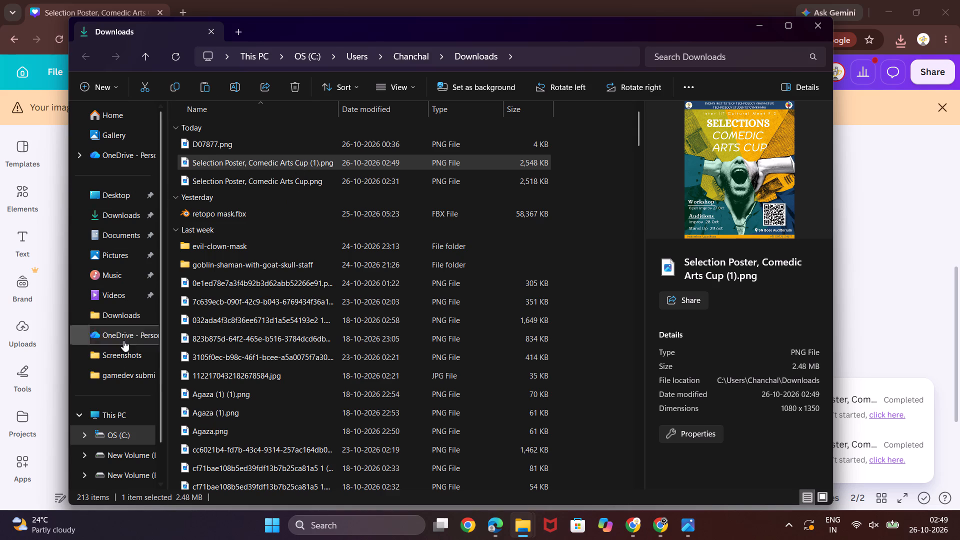
# Go to the CODE folder on New Volume (D:) with the copied poster file.
pyautogui.click(130, 421)
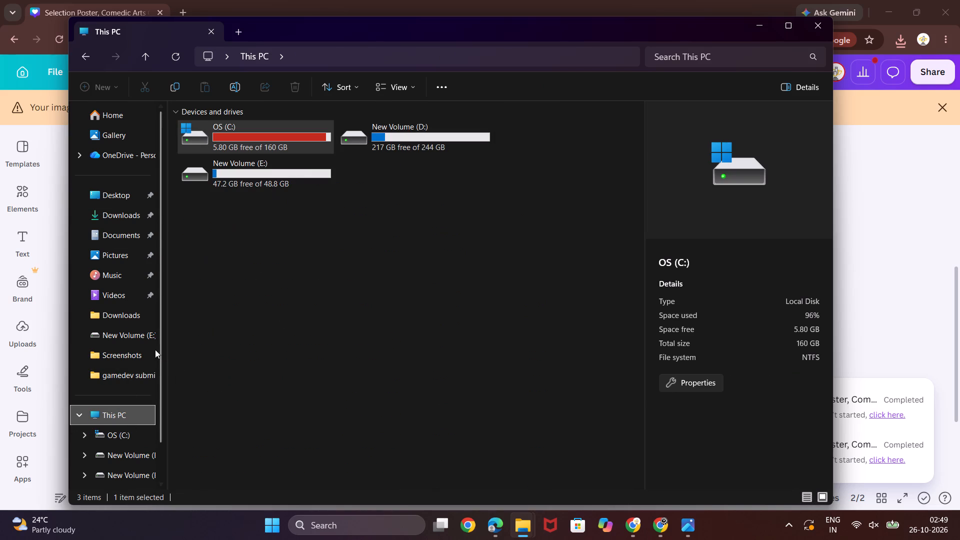
pyautogui.click(418, 140)
pyautogui.doubleClick(418, 140)
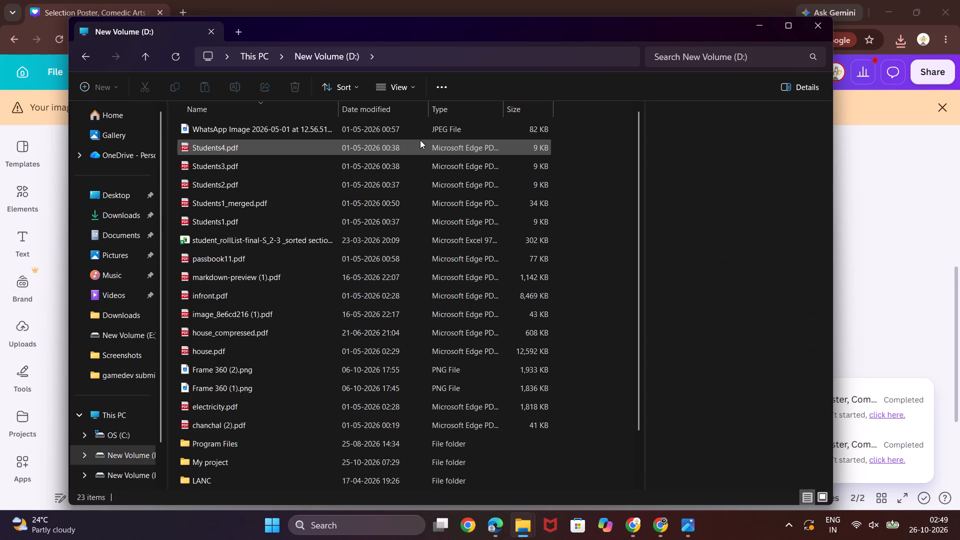
pyautogui.scroll(-6, 398, 178)
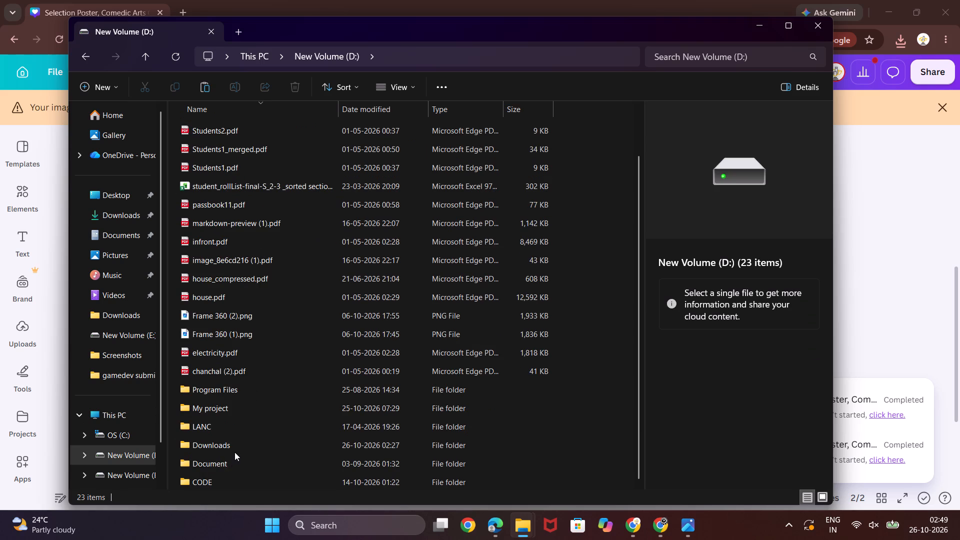
pyautogui.doubleClick(215, 476)
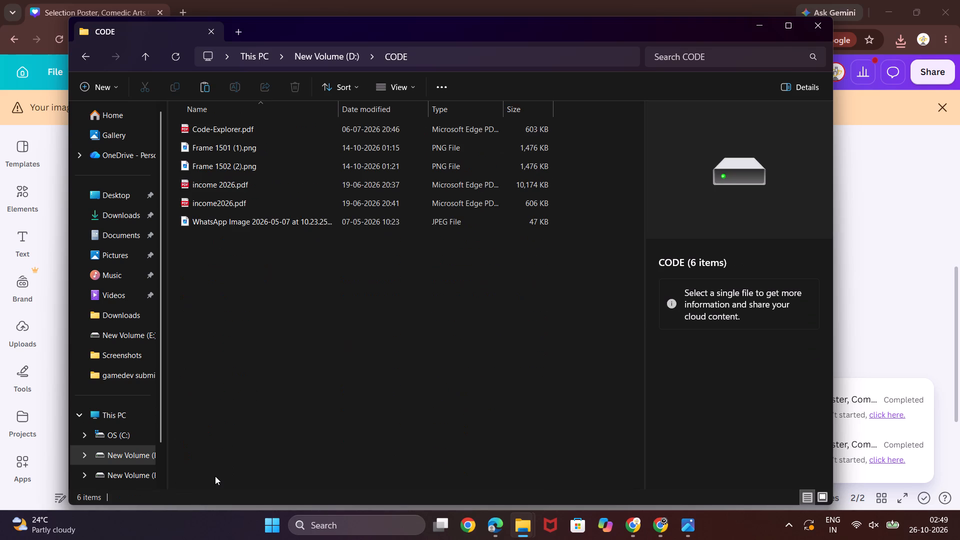
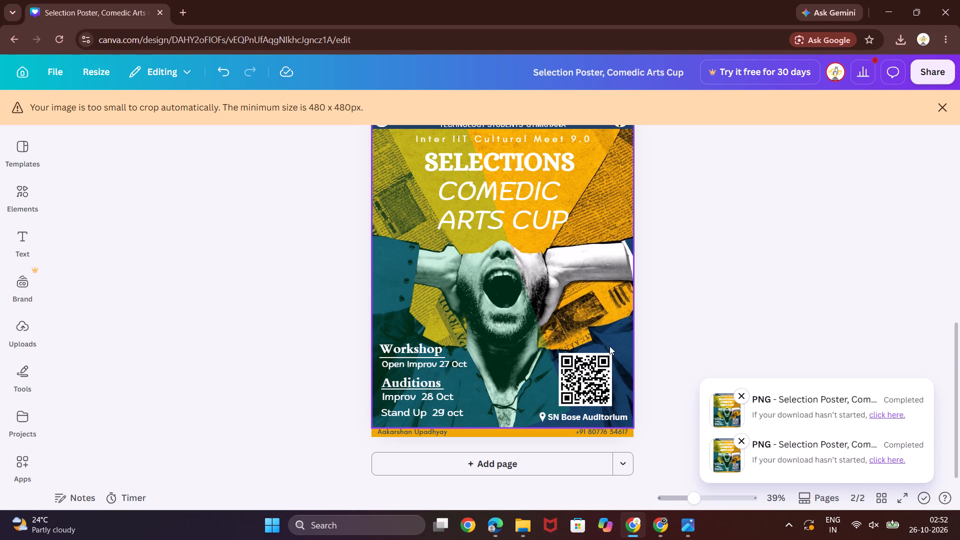
# Nudge the SN Bose Auditorium venue label and its location pin up slightly toward the QR code.
pyautogui.scroll(-1, 609, 346)
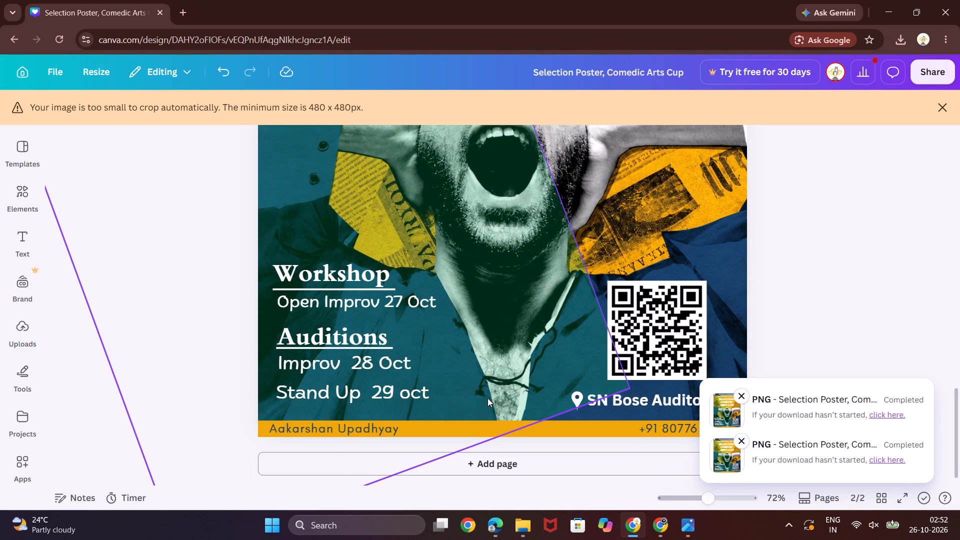
pyautogui.click(487, 398)
pyautogui.click(638, 396)
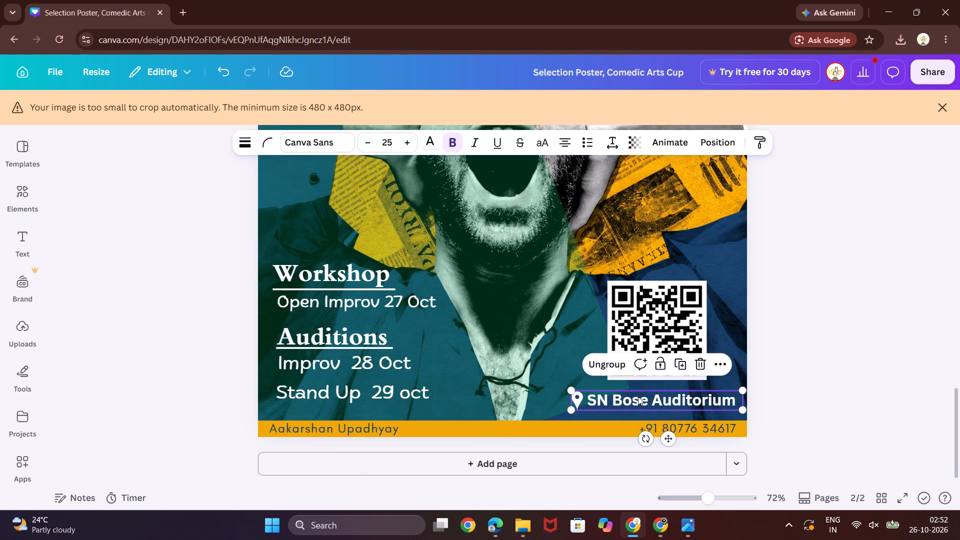
pyautogui.press('Up')
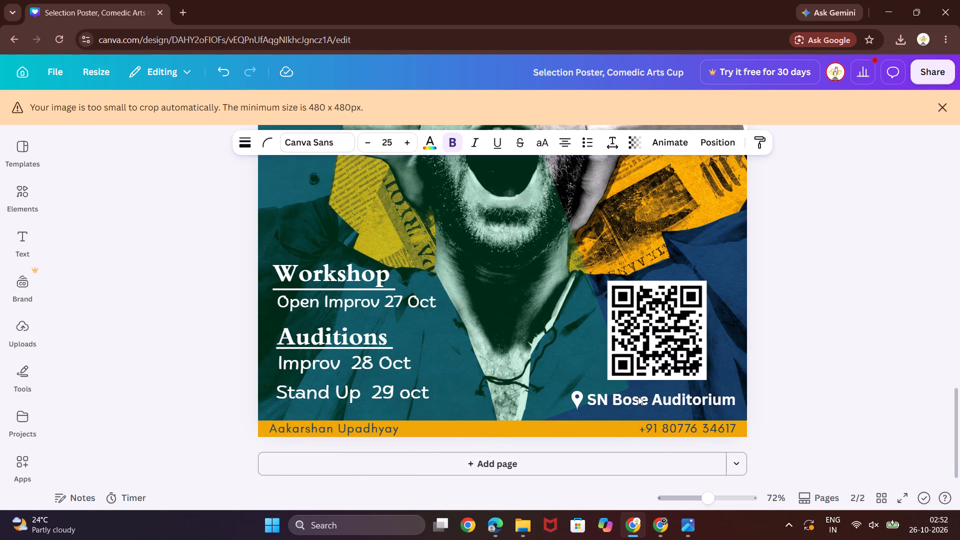
pyautogui.press('Up')
pyautogui.press('Up')
pyautogui.press('Up')
pyautogui.press('Up')
pyautogui.press('Up')
pyautogui.press('Up')
pyautogui.press('Up')
pyautogui.press('Up')
pyautogui.press('Up')
pyautogui.press('Up')
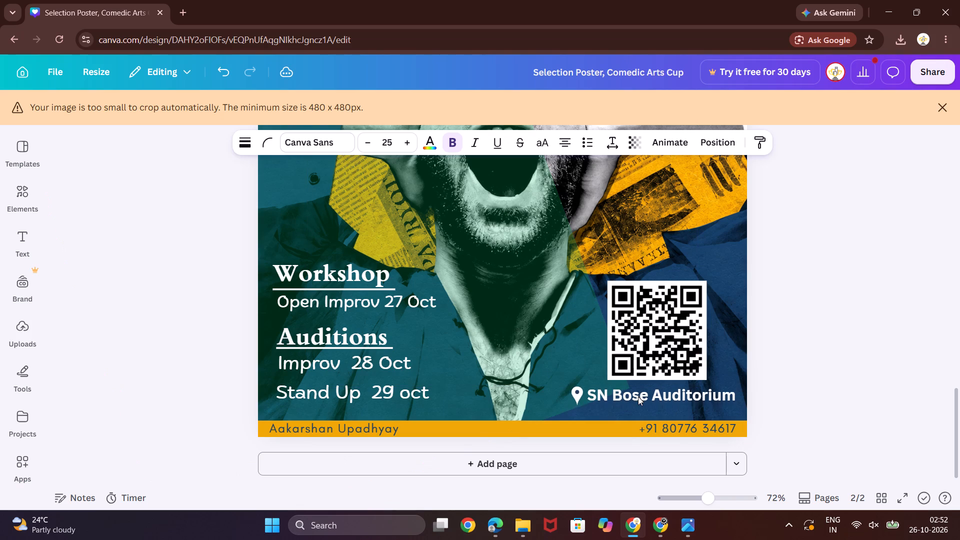
pyautogui.press('Up')
pyautogui.press('Up')
# Shrink the QR code proportionally to about 208 × 208, keeping its upper-right corner in place.
pyautogui.click(664, 341)
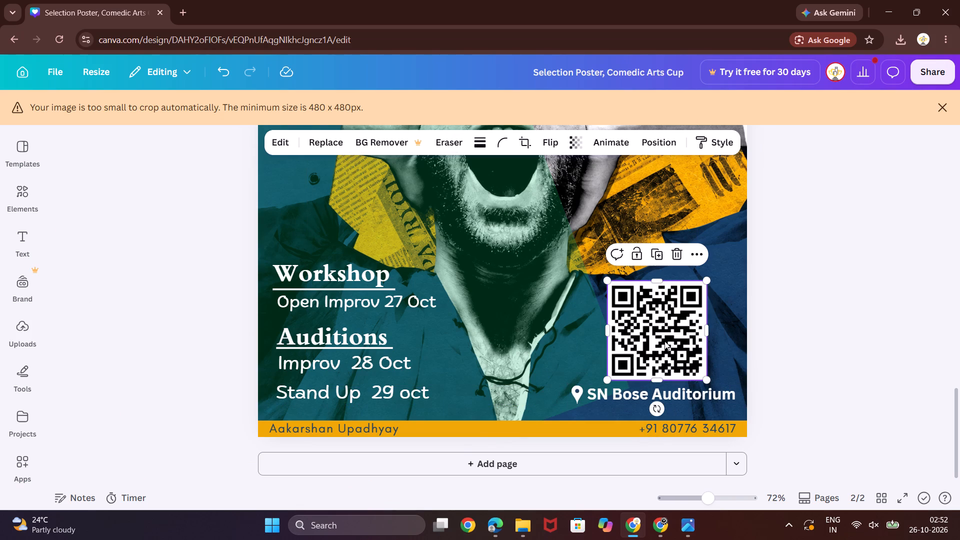
pyautogui.moveTo(606, 378); pyautogui.dragTo(606, 378)
pyautogui.moveTo(606, 378); pyautogui.dragTo(614, 373)
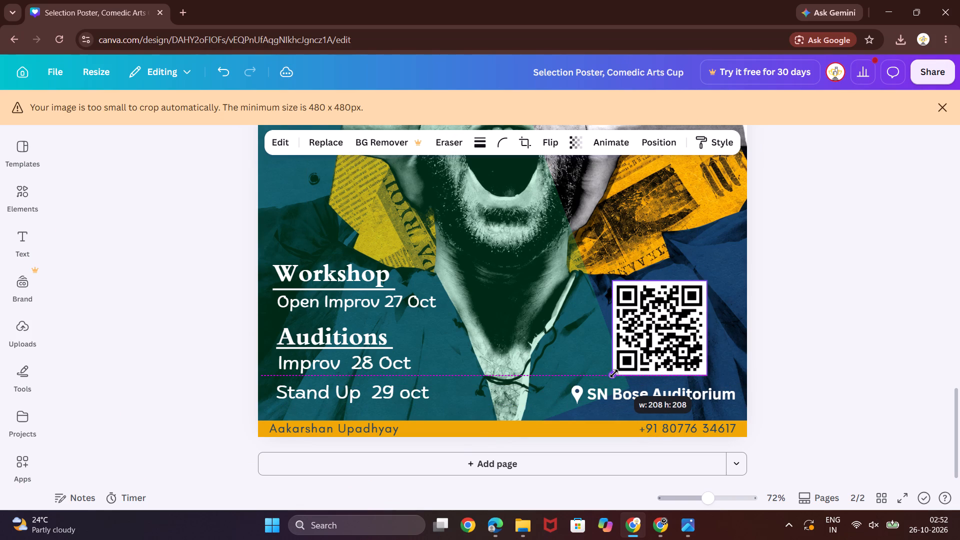
pyautogui.moveTo(614, 373); pyautogui.dragTo(615, 373)
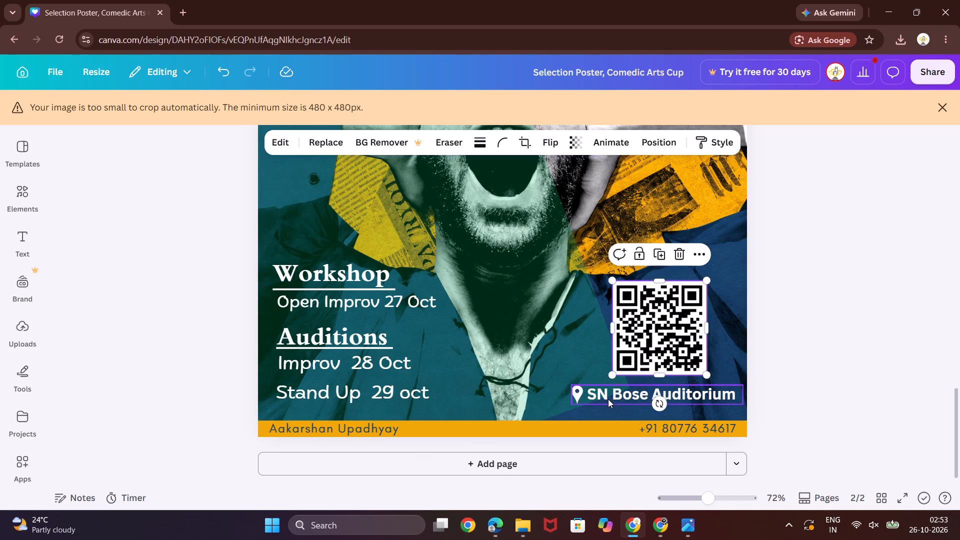
# Nudge the SN Bose Auditorium venue label up a little more, closing the gap under the smaller QR code.
pyautogui.click(608, 397)
pyautogui.press('Up')
pyautogui.press('Up')
pyautogui.press('Up')
pyautogui.press('Up')
pyautogui.press('Up')
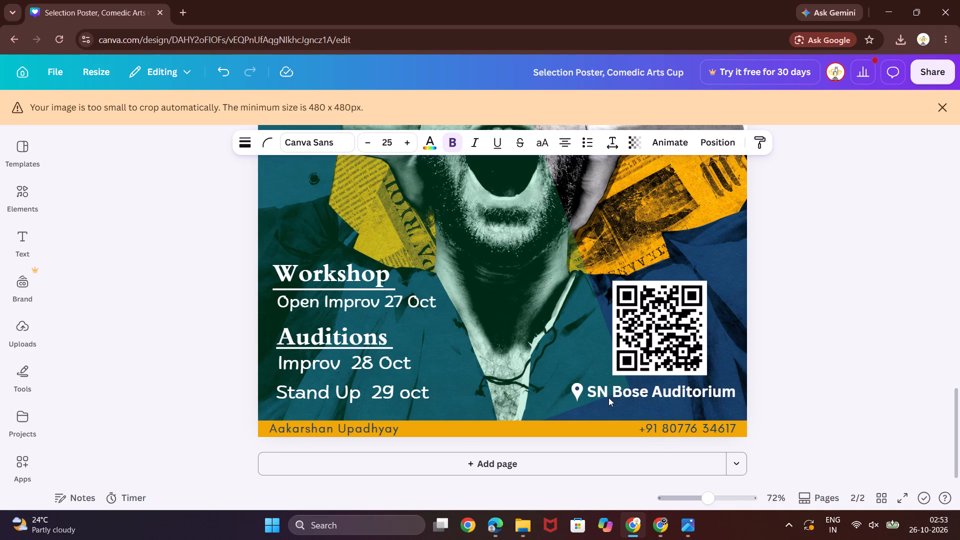
pyautogui.press('Up')
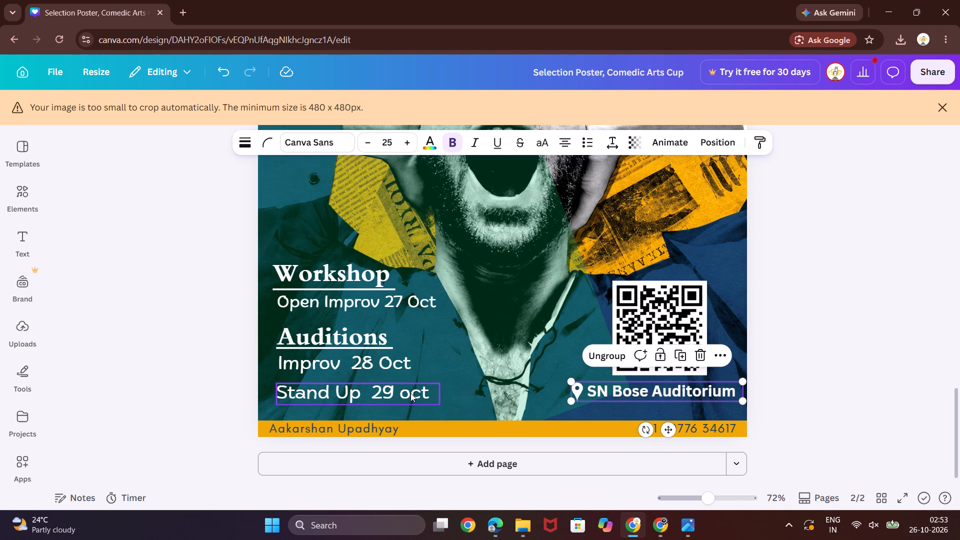
# Nudge the Stand Up 29 oct line up so it sits closer beneath the Improv 28 Oct line.
pyautogui.click(410, 393)
pyautogui.press('Up')
pyautogui.press('Up')
pyautogui.press('Up')
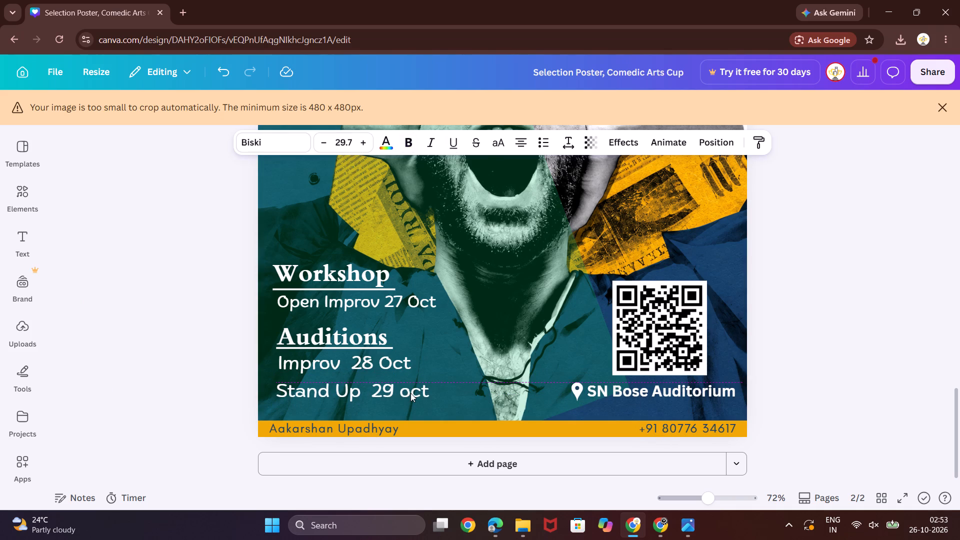
pyautogui.press('Up')
pyautogui.press('Up')
pyautogui.press('Up')
pyautogui.press('Up')
pyautogui.press('Up')
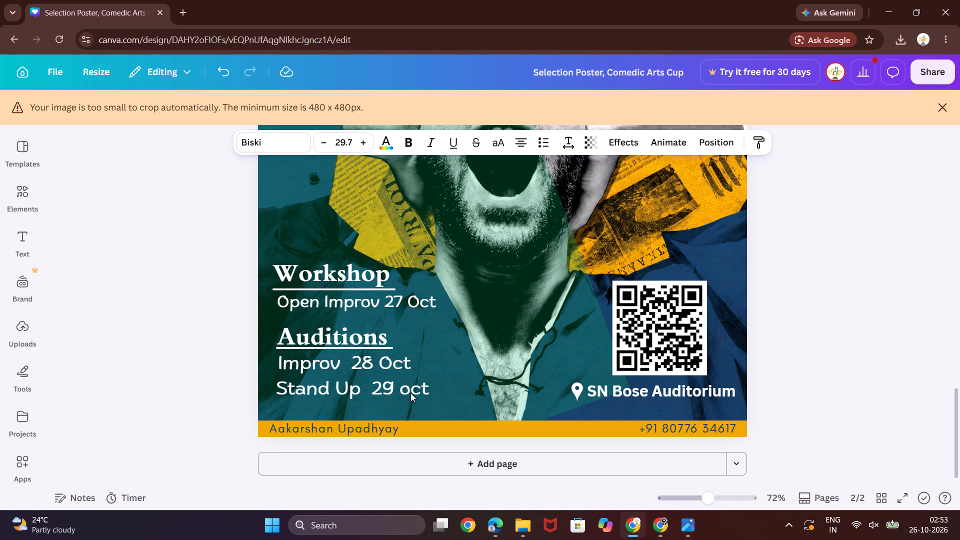
pyautogui.press('Up')
pyautogui.press('Up')
pyautogui.press('Up')
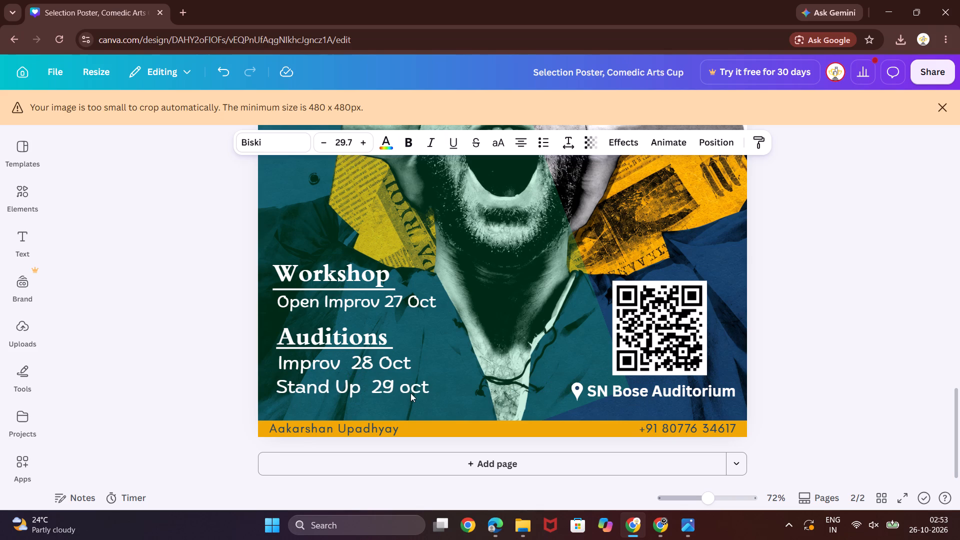
pyautogui.press('Up')
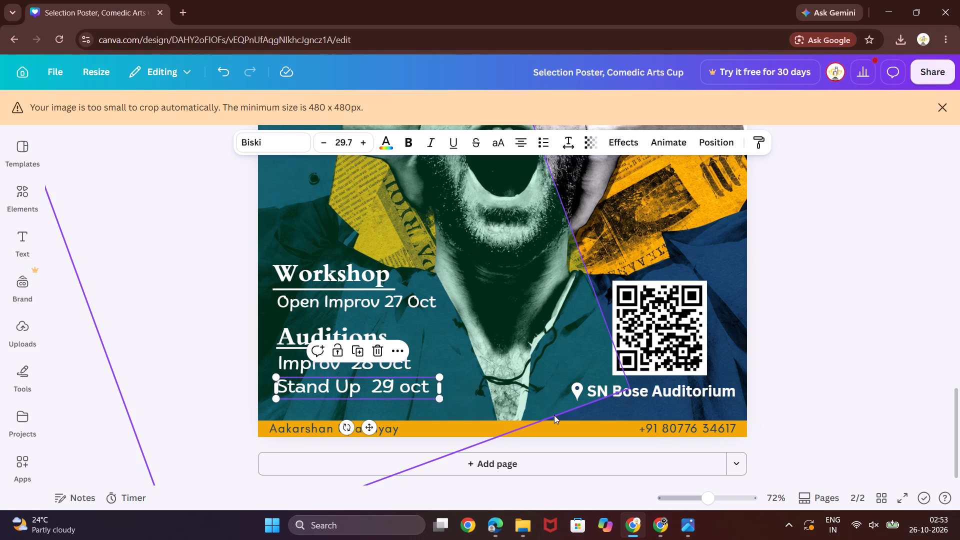
# Reduce the spacing between "Stand Up" and "29 oct" in the auditions text to a single space.
pyautogui.click(395, 380)
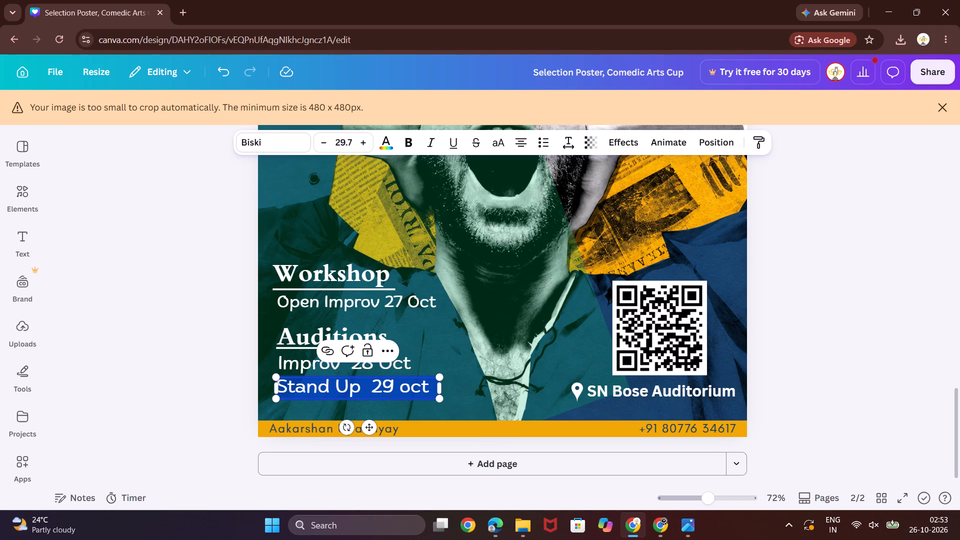
pyautogui.hotkey('ctrl', 'c')
pyautogui.hotkey('ctrl', 'v')
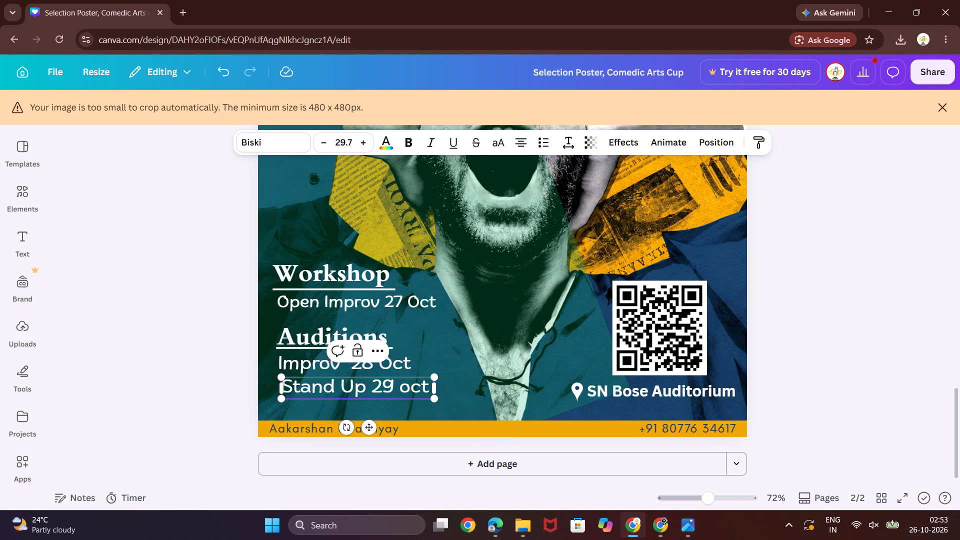
pyautogui.click(395, 380)
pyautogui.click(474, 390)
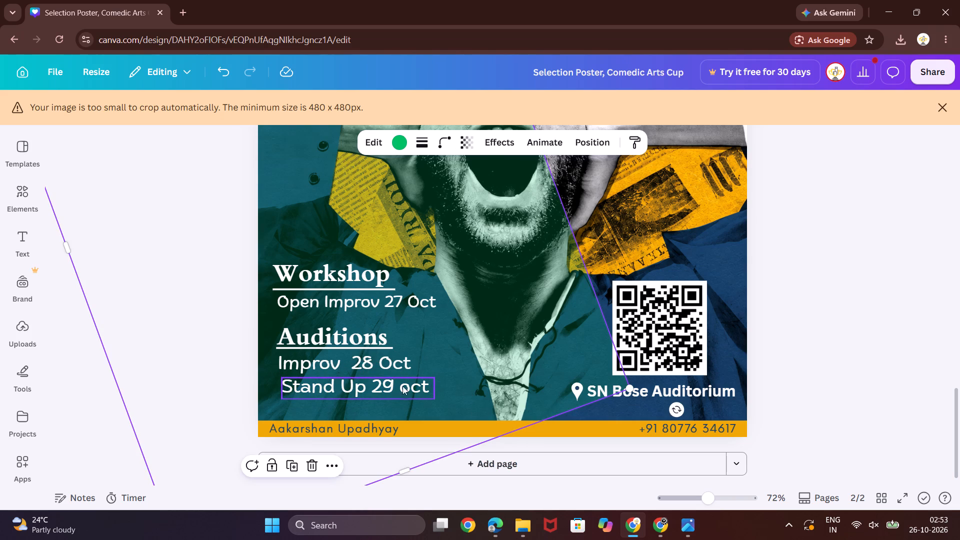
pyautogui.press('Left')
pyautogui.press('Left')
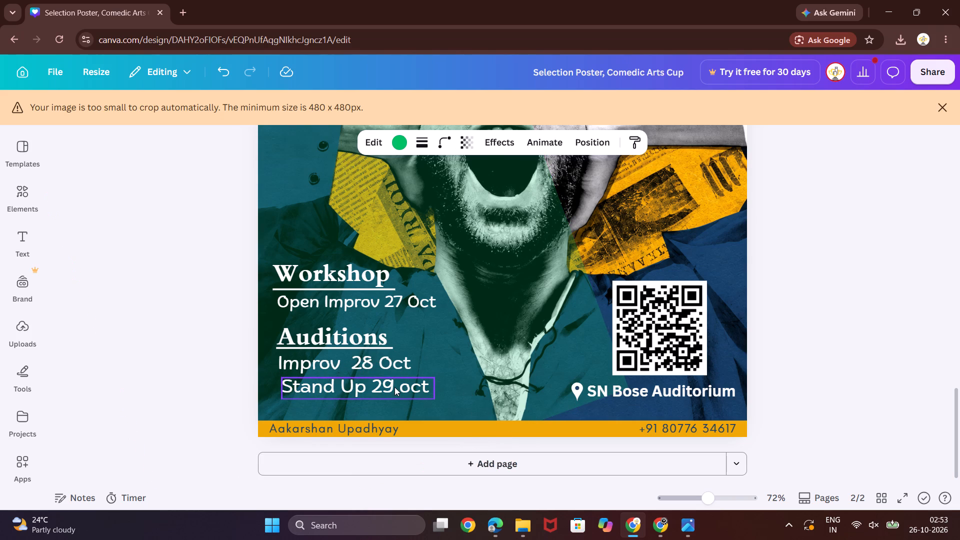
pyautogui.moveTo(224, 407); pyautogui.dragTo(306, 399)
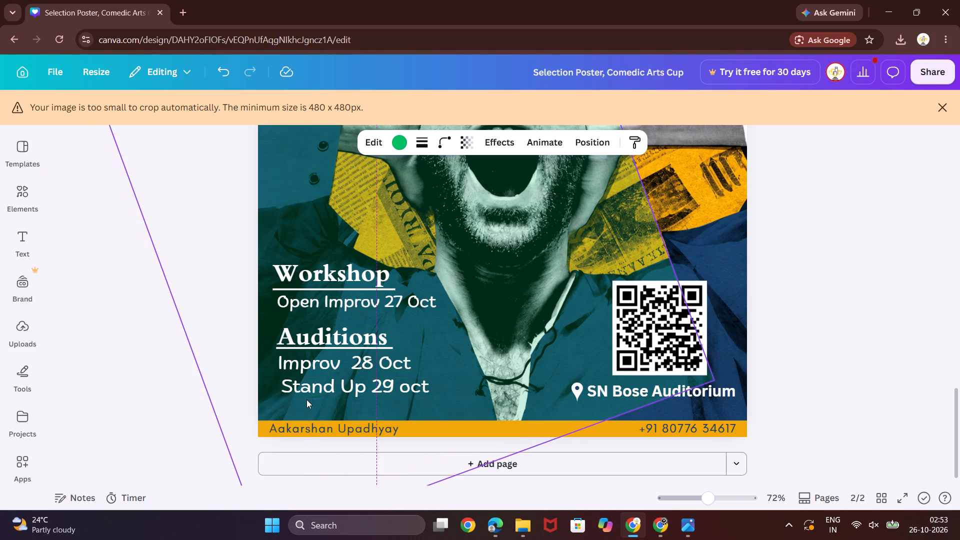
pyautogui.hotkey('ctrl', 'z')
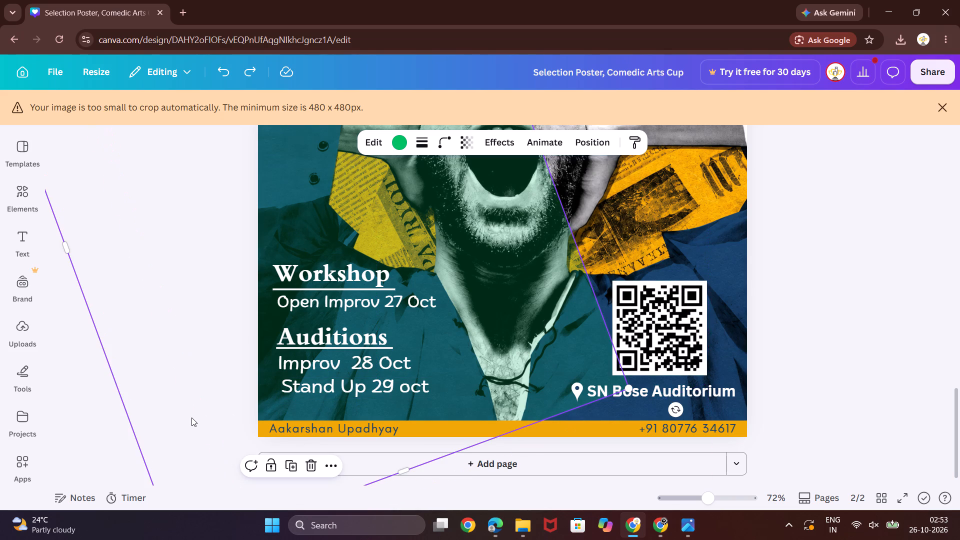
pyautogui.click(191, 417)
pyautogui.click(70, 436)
# Shift the Stand Up 29 oct line slightly left to align its start with the Improv 28 Oct line.
pyautogui.click(313, 385)
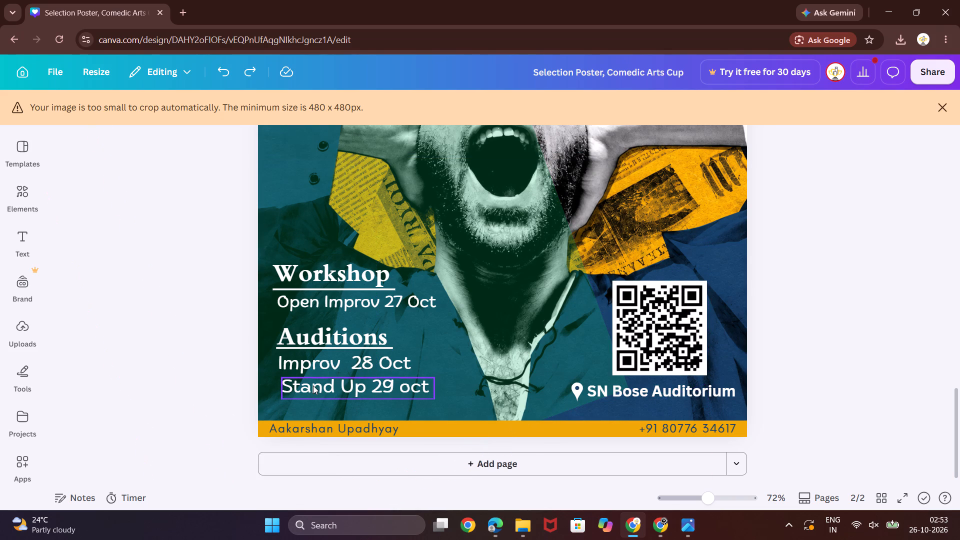
pyautogui.click(313, 385)
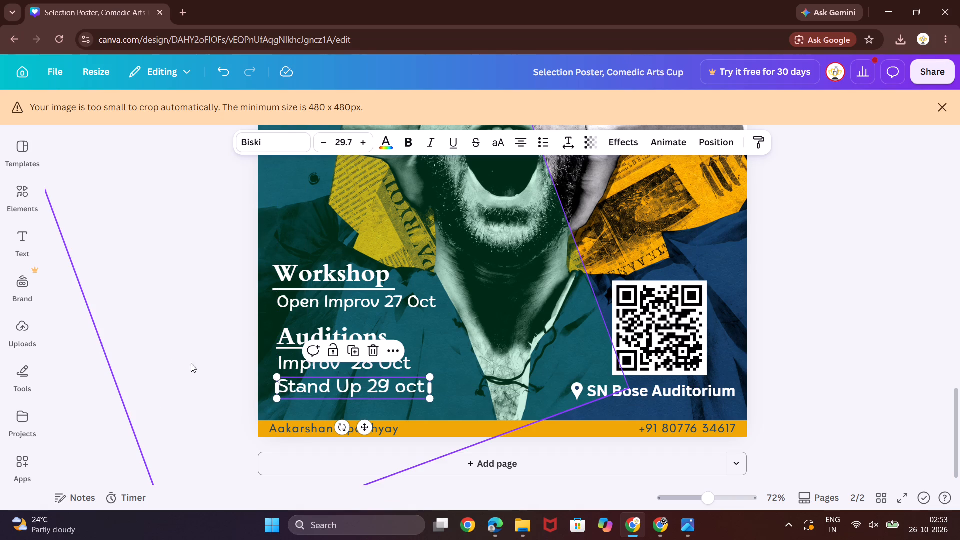
pyautogui.click(159, 349)
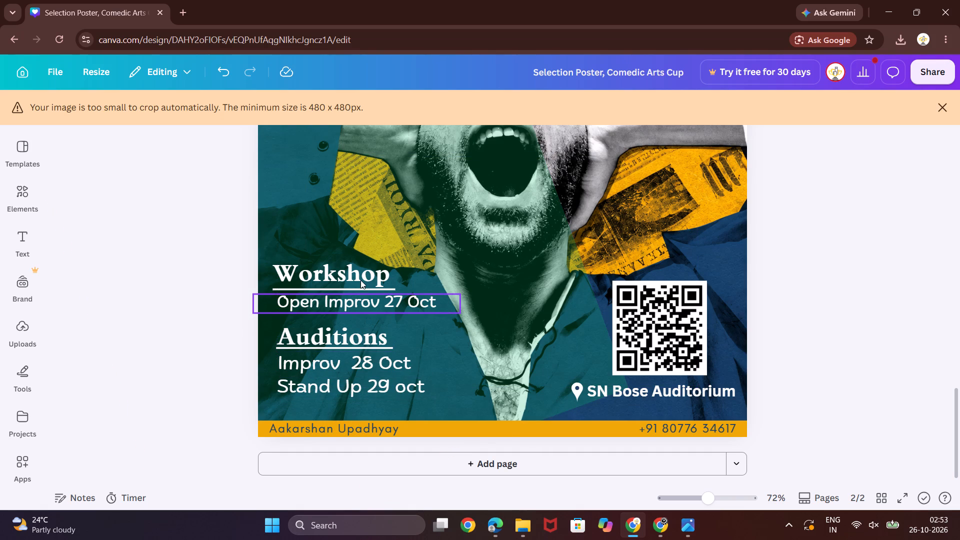
# Nudge the underline beneath the Workshop heading slightly to the right.
pyautogui.click(362, 283)
pyautogui.press('Right')
pyautogui.press('Right')
pyautogui.press('Right')
pyautogui.press('Right')
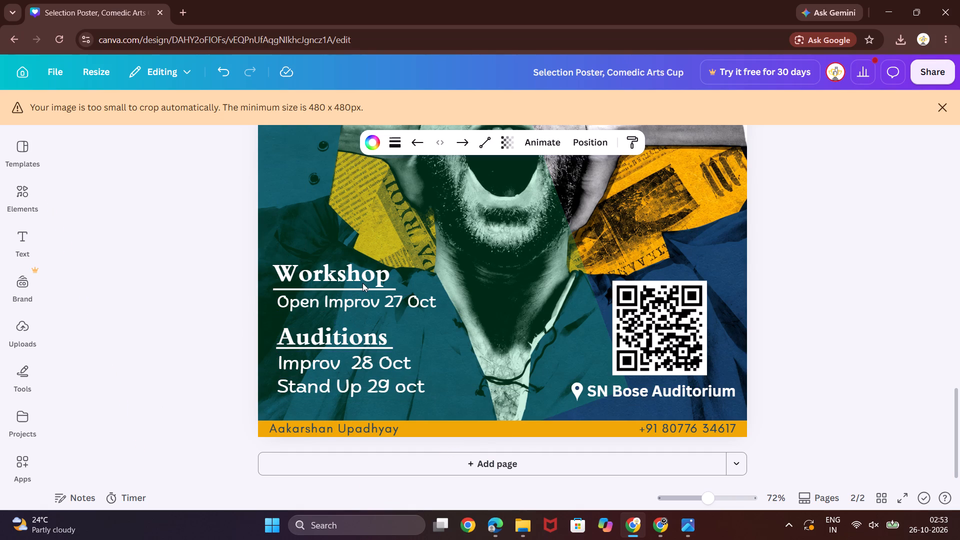
pyautogui.press('Right')
pyautogui.press('Right')
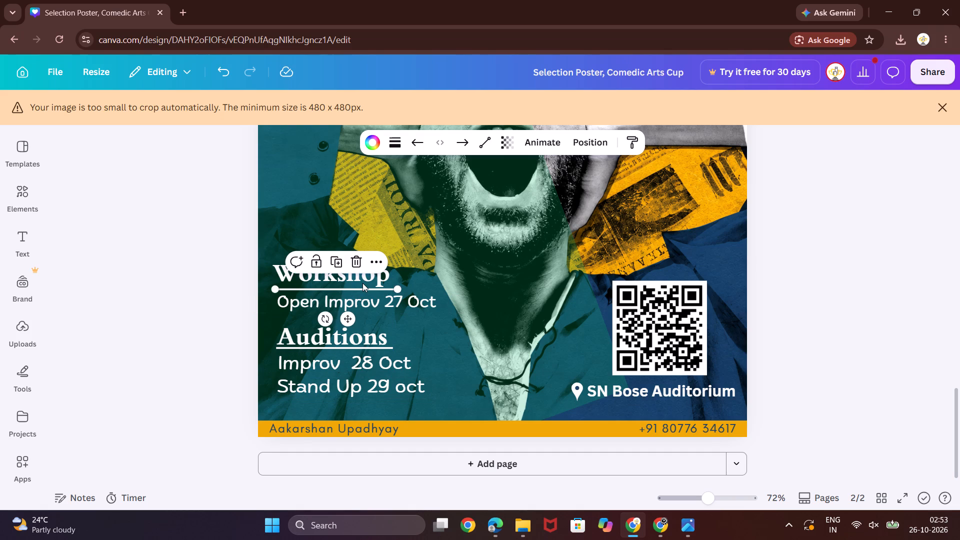
pyautogui.click(198, 346)
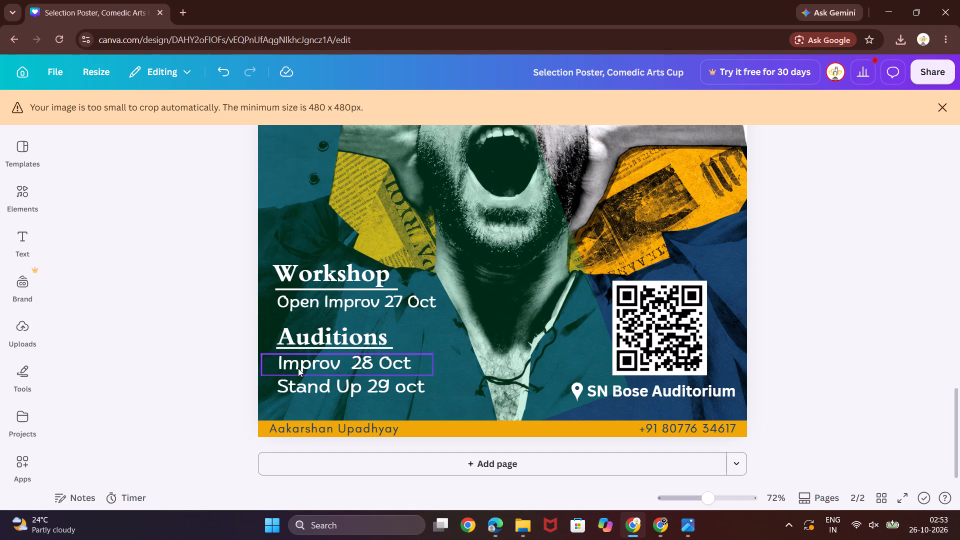
# Duplicate the Stand Up 29 oct line and place the copy near the poster's bottom centre, just above the orange footer strip.
pyautogui.click(340, 391)
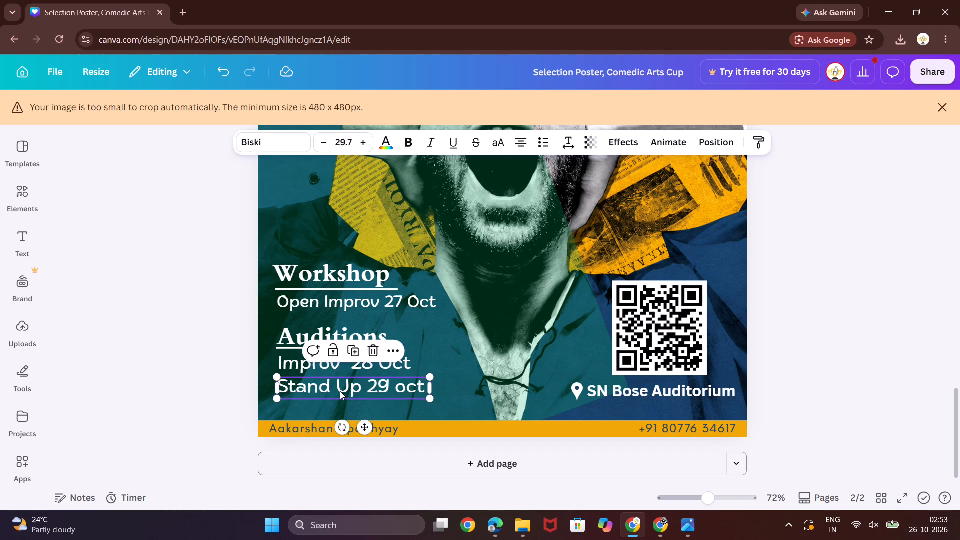
pyautogui.hotkey('ctrl', 'c')
pyautogui.hotkey('ctrl', 'v')
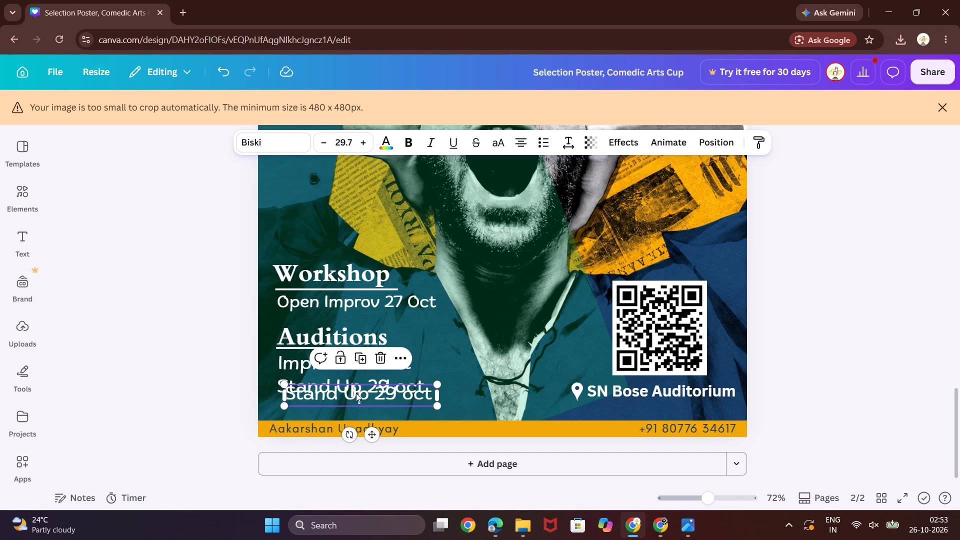
pyautogui.moveTo(362, 395); pyautogui.dragTo(471, 409)
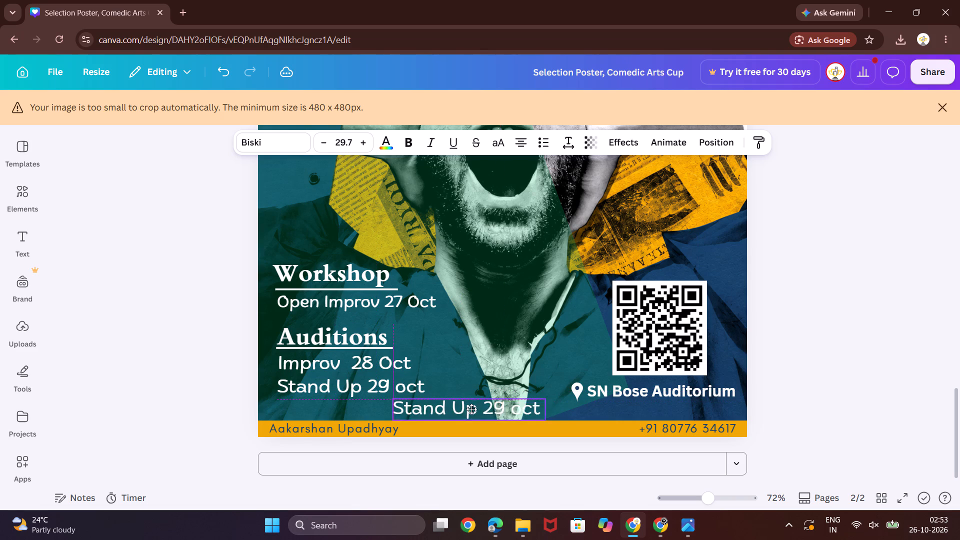
pyautogui.moveTo(471, 409); pyautogui.dragTo(498, 410)
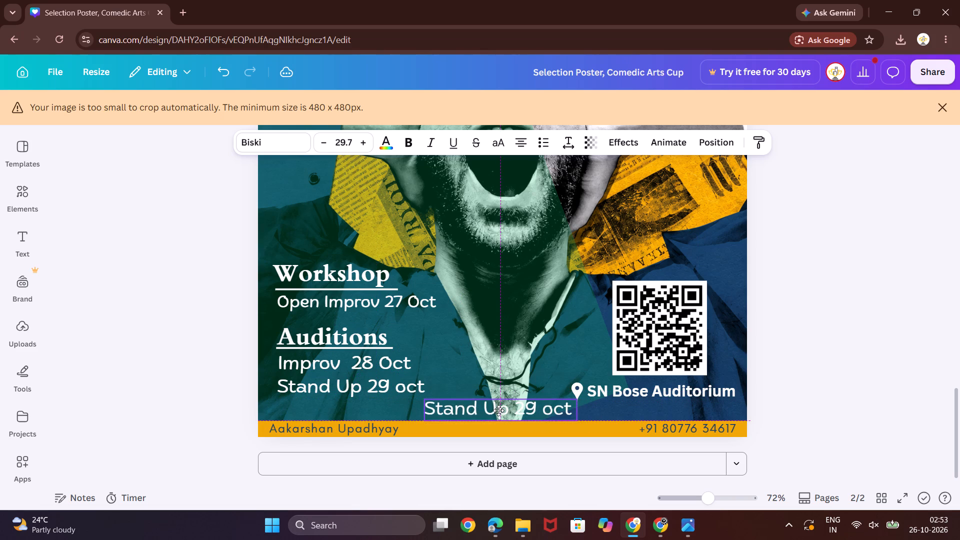
pyautogui.moveTo(498, 410); pyautogui.dragTo(498, 410)
# Replace the text of the duplicated line above the orange footer strip with "Social and cultural".
pyautogui.click(555, 416)
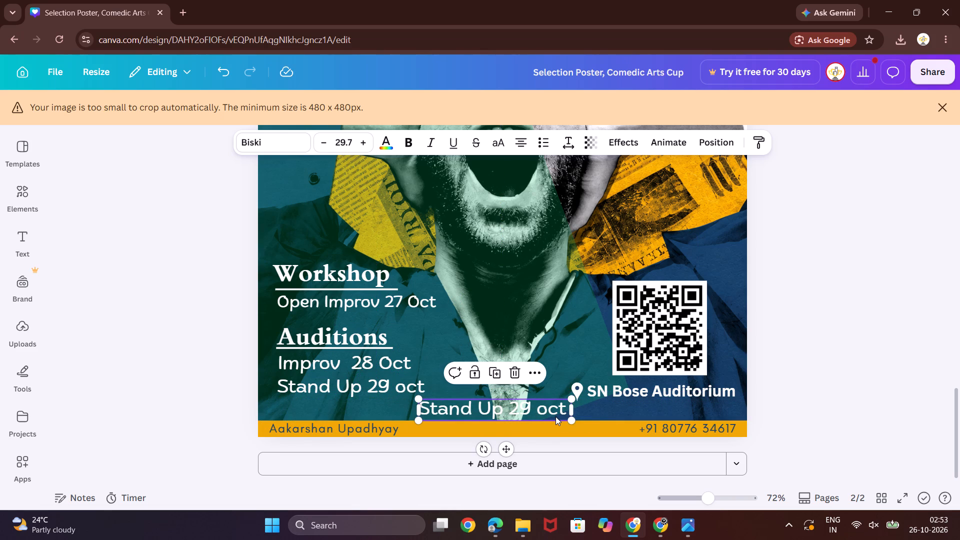
pyautogui.click(559, 414)
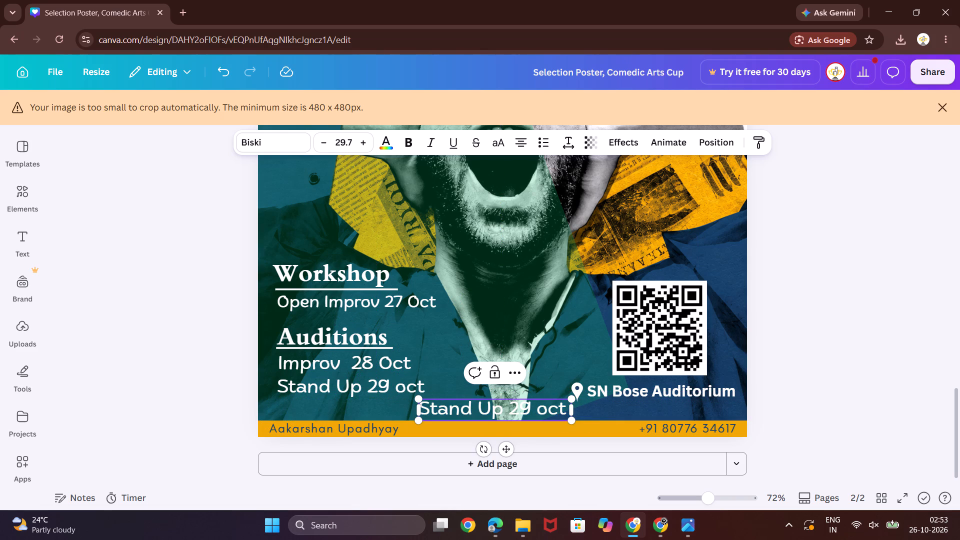
pyautogui.click(561, 414)
pyautogui.click(563, 413)
pyautogui.press('BackSpace')
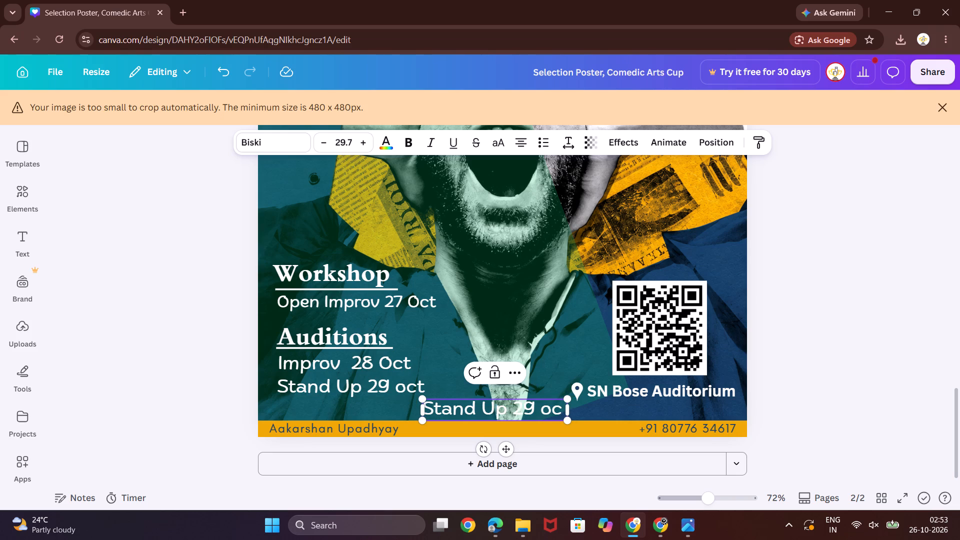
pyautogui.press('BackSpace')
pyautogui.press('BackSpace')
pyautogui.press('BackSpace')
pyautogui.press('BackSpace')
pyautogui.press('BackSpace')
pyautogui.press('BackSpace')
pyautogui.press('BackSpace')
pyautogui.press('BackSpace')
pyautogui.press('BackSpace')
pyautogui.press('BackSpace')
pyautogui.press('BackSpace')
pyautogui.press('BackSpace')
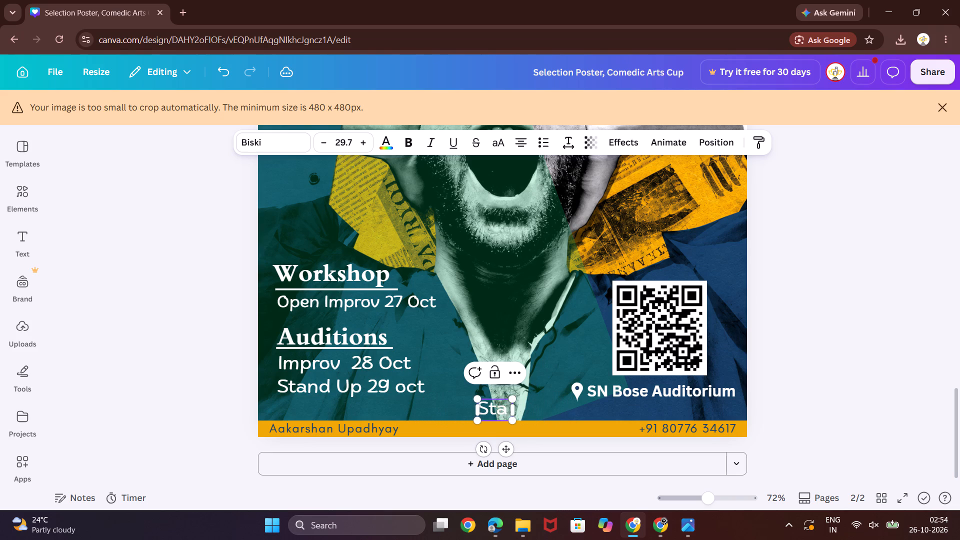
pyautogui.press('BackSpace')
pyautogui.write('oci')
pyautogui.write('al and')
pyautogui.press('space')
pyautogui.write('cultura')
pyautogui.press('l')
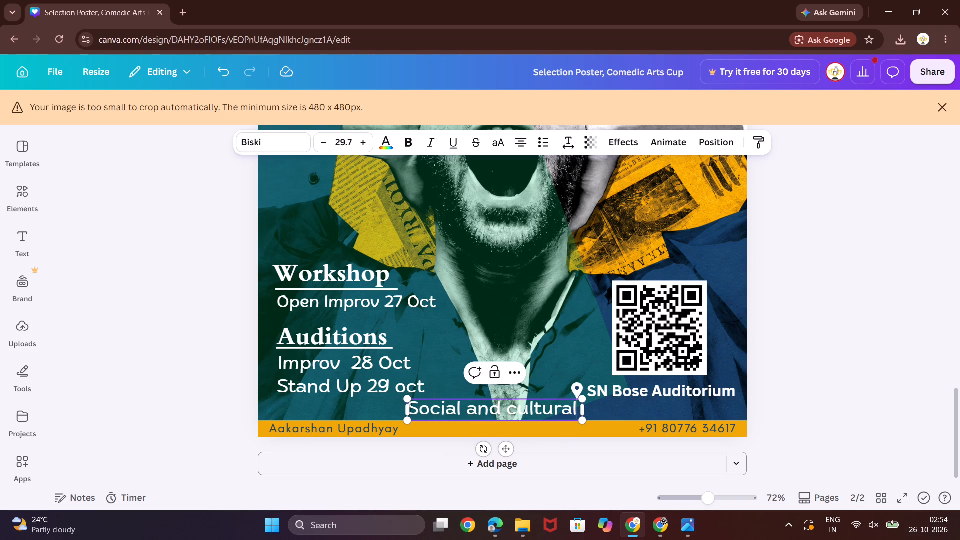
# Reduce the font size of the Social and cultural line to 25.
pyautogui.click(327, 146)
pyautogui.click(327, 146)
pyautogui.click(327, 146)
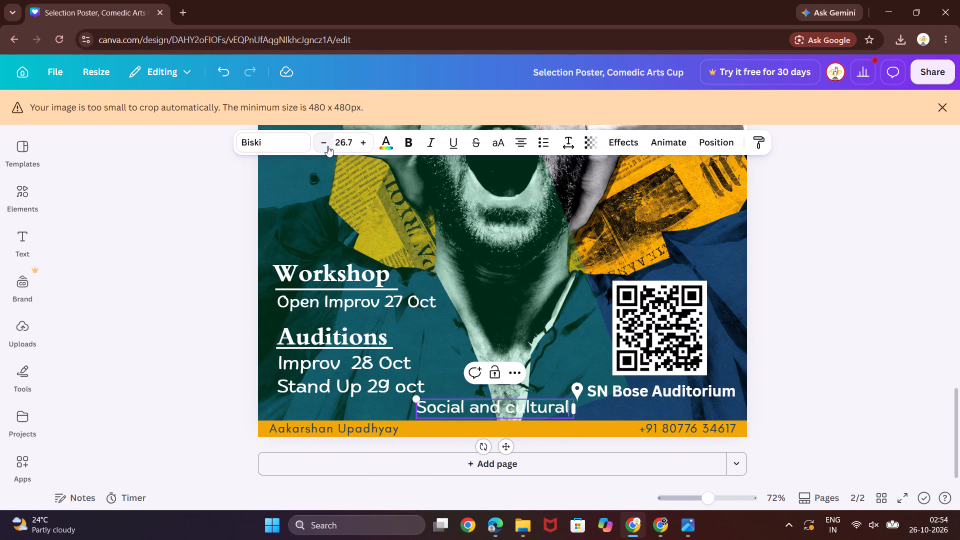
pyautogui.click(327, 146)
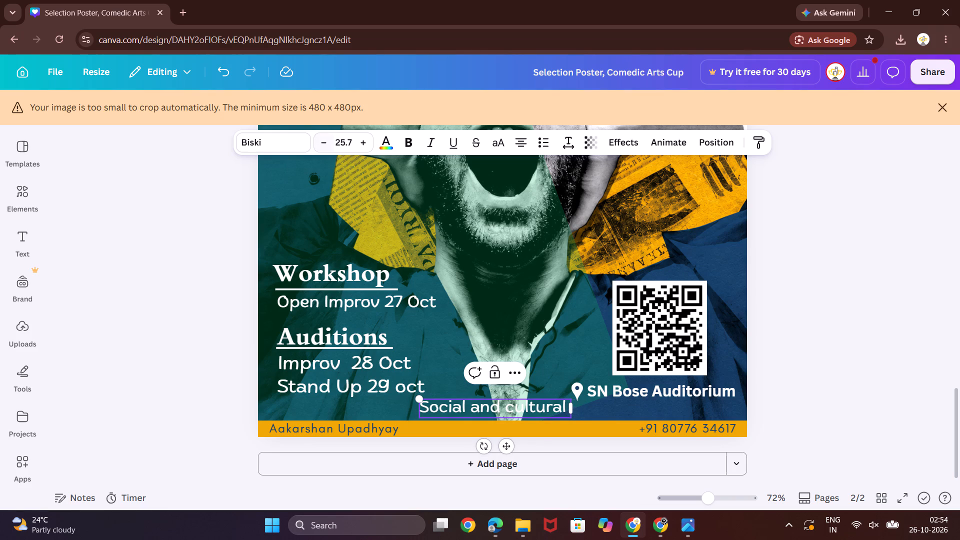
pyautogui.click(348, 140)
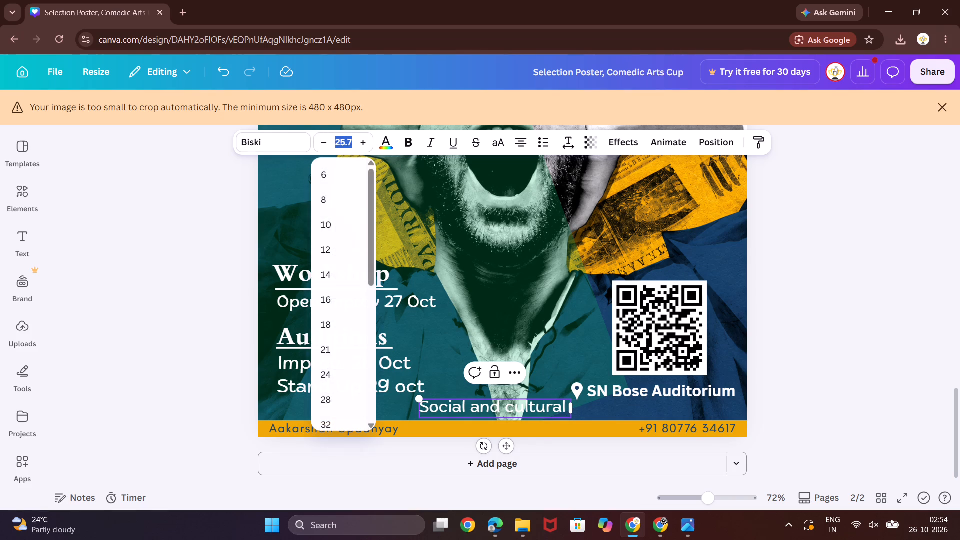
pyautogui.press('BackSpace')
pyautogui.write('25')
pyautogui.press('Return')
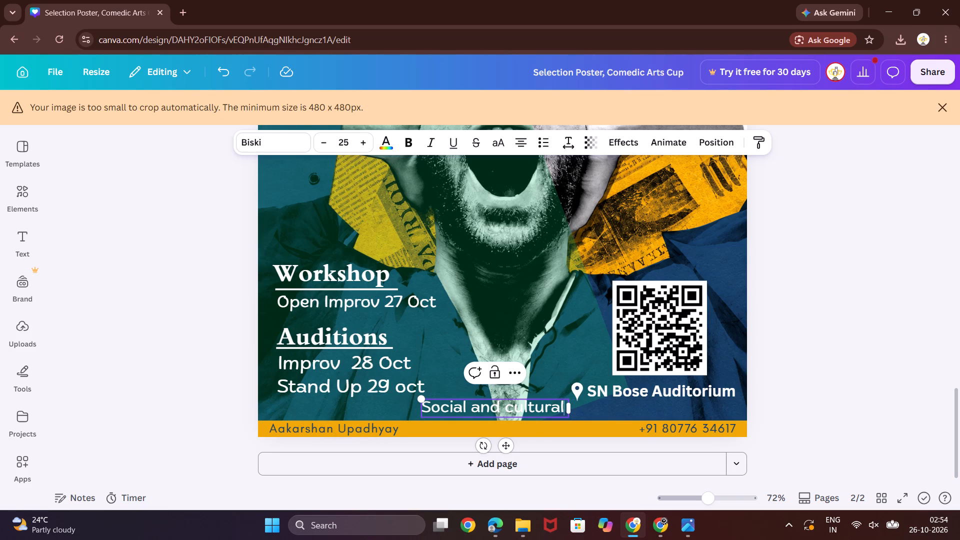
# Change the font of the Social and cultural line to XB Niloofar.
pyautogui.click(275, 148)
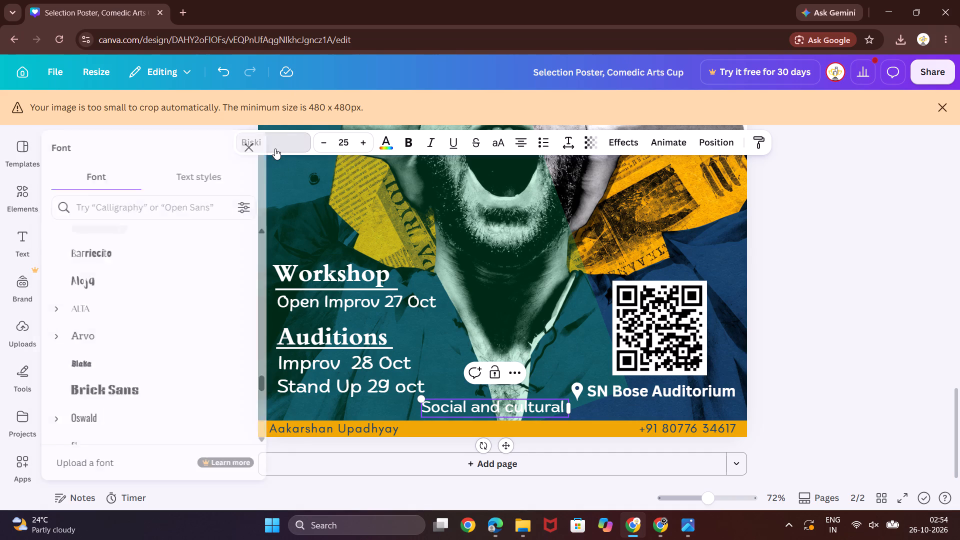
pyautogui.click(172, 289)
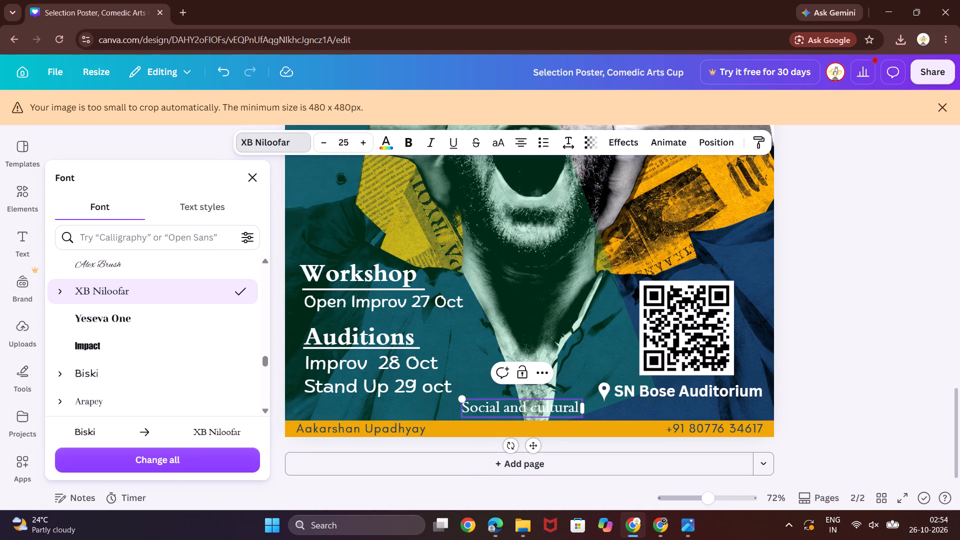
pyautogui.moveTo(550, 408); pyautogui.dragTo(563, 411)
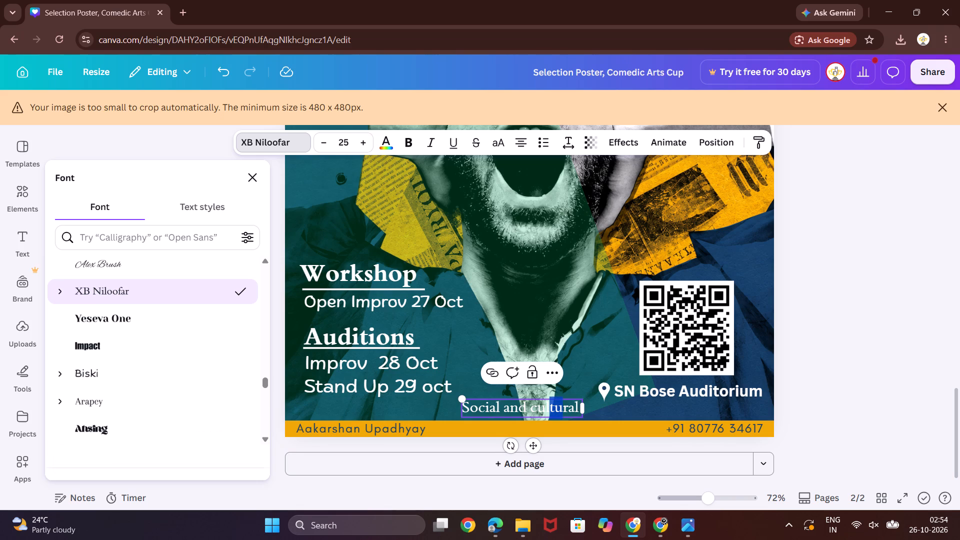
pyautogui.click(833, 381)
pyautogui.click(833, 381)
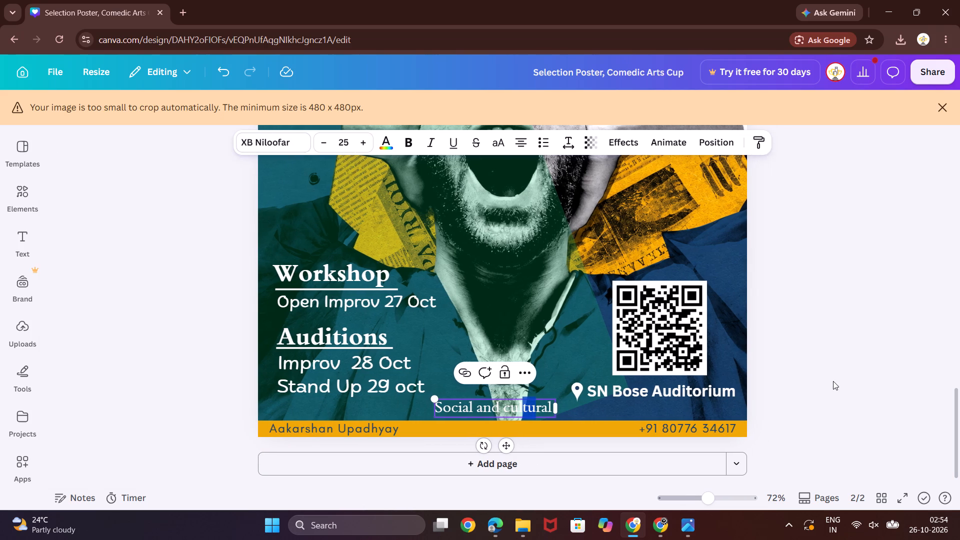
# Align the Social and cultural line to the page's horizontal centre.
pyautogui.click(547, 408)
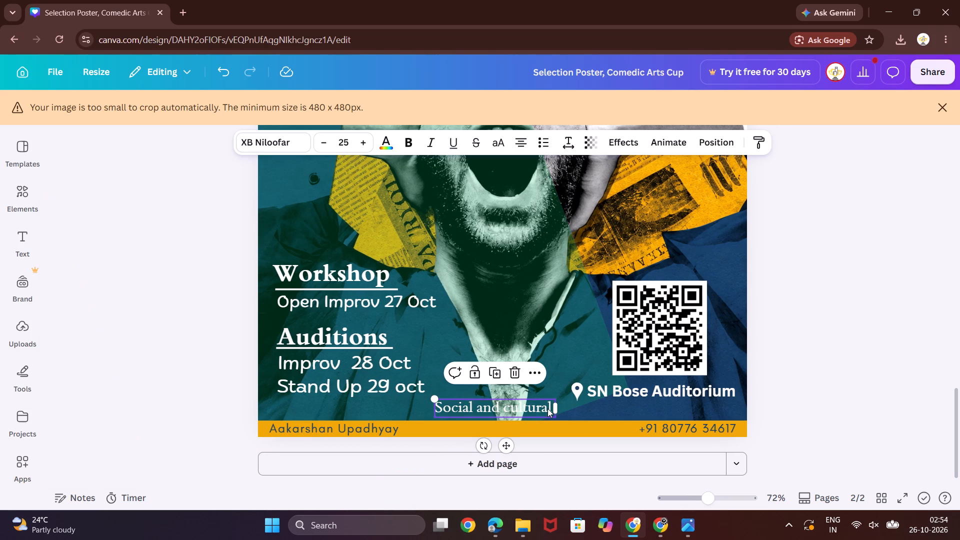
pyautogui.rightClick(547, 408)
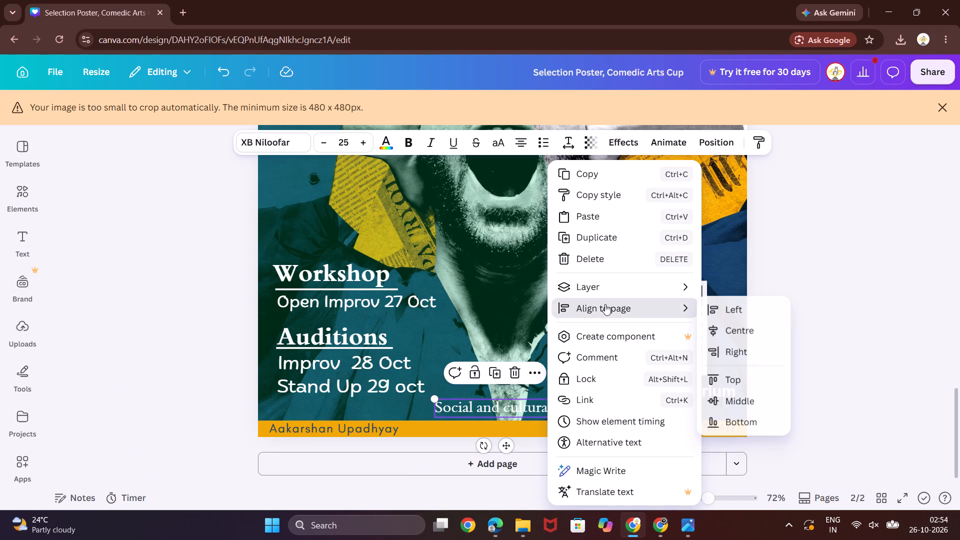
pyautogui.click(605, 304)
pyautogui.click(730, 325)
pyautogui.click(865, 328)
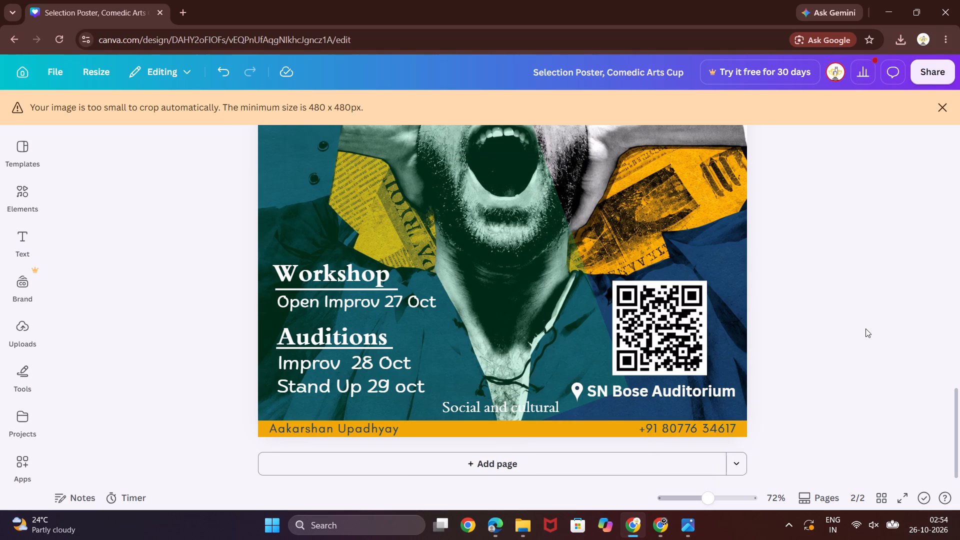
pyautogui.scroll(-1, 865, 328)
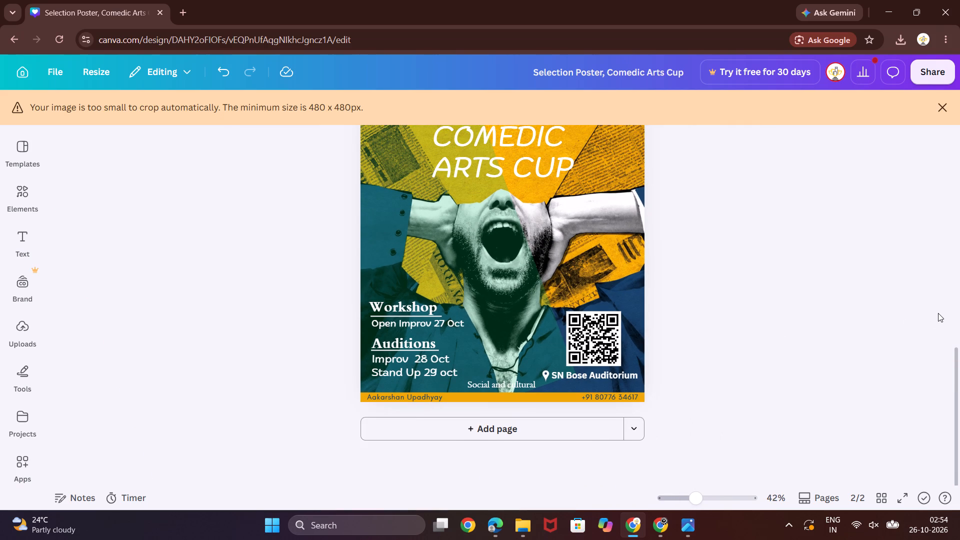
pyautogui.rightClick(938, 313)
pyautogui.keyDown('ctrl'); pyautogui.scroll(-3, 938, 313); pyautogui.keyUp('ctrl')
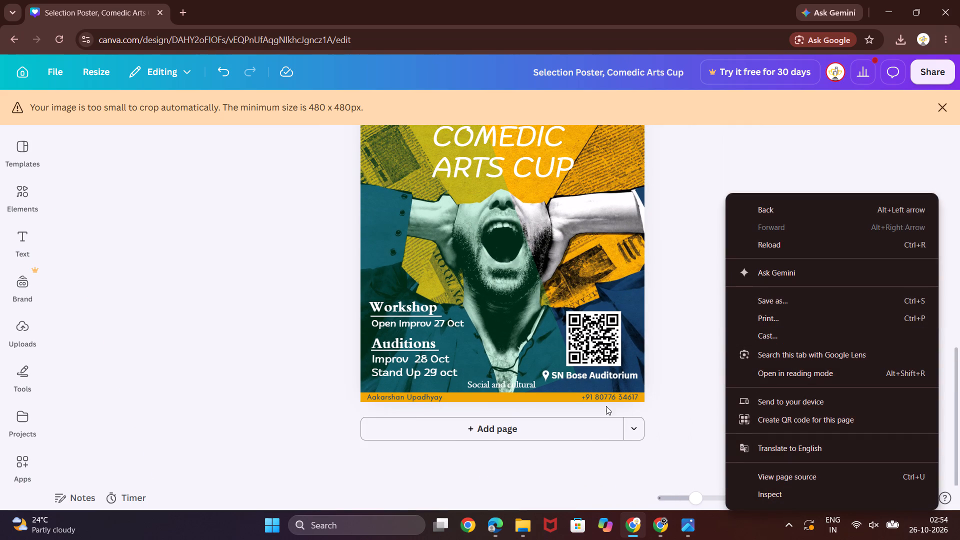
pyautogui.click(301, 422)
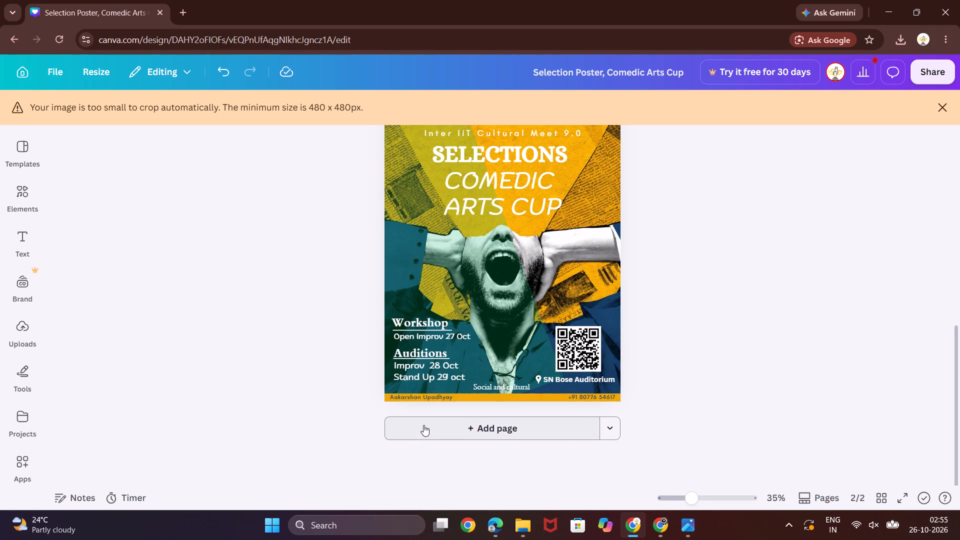
# Recolour the Social and cultural line using the photo colours, trying orange and light grey before applying brown.
pyautogui.click(484, 415)
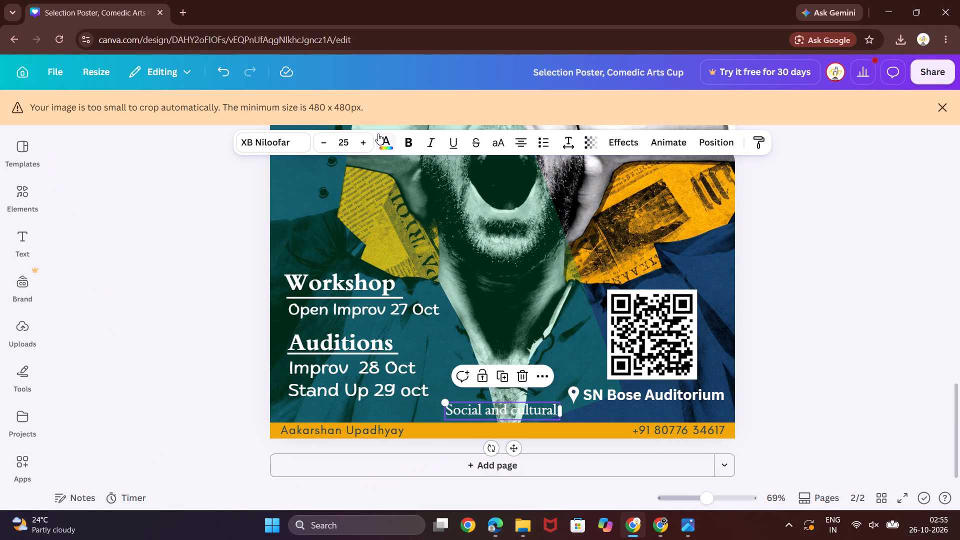
pyautogui.click(381, 137)
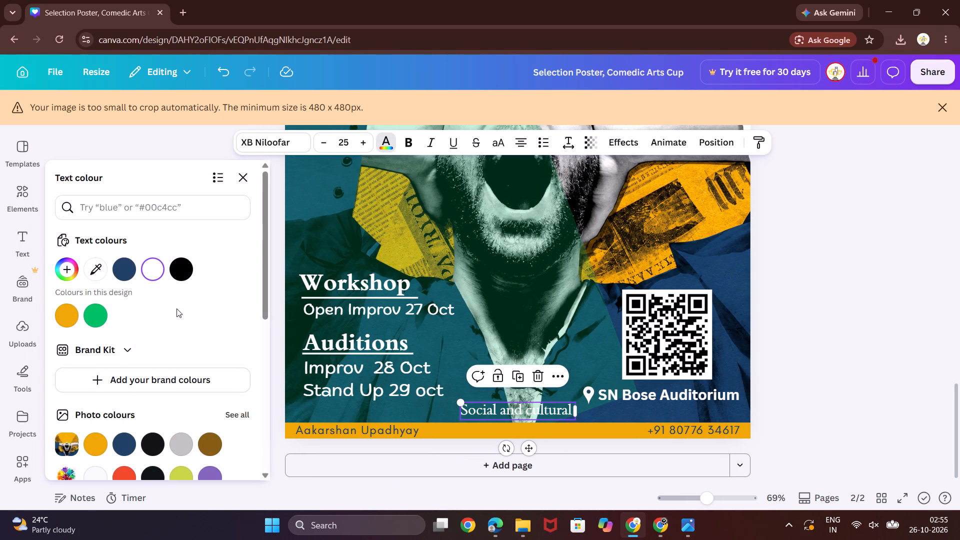
pyautogui.scroll(-1, 124, 375)
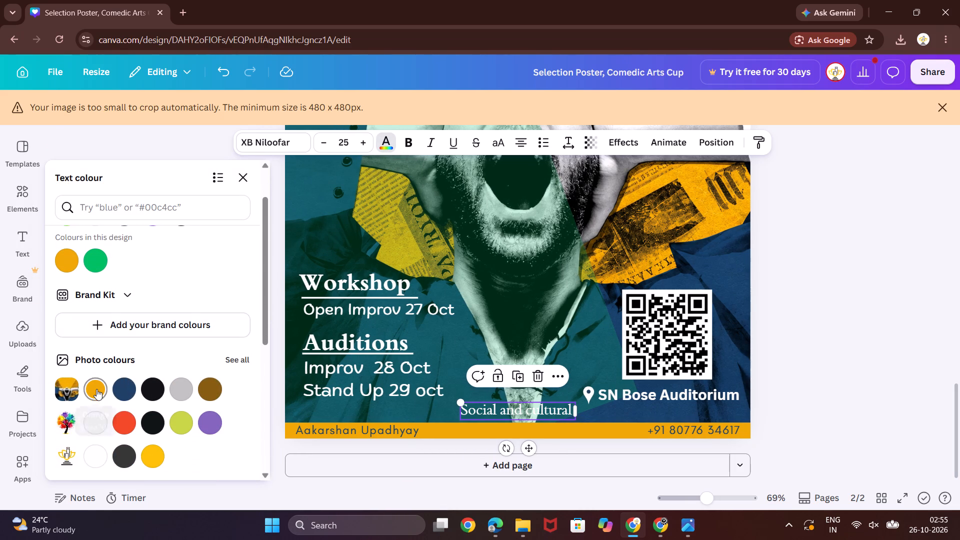
pyautogui.click(96, 389)
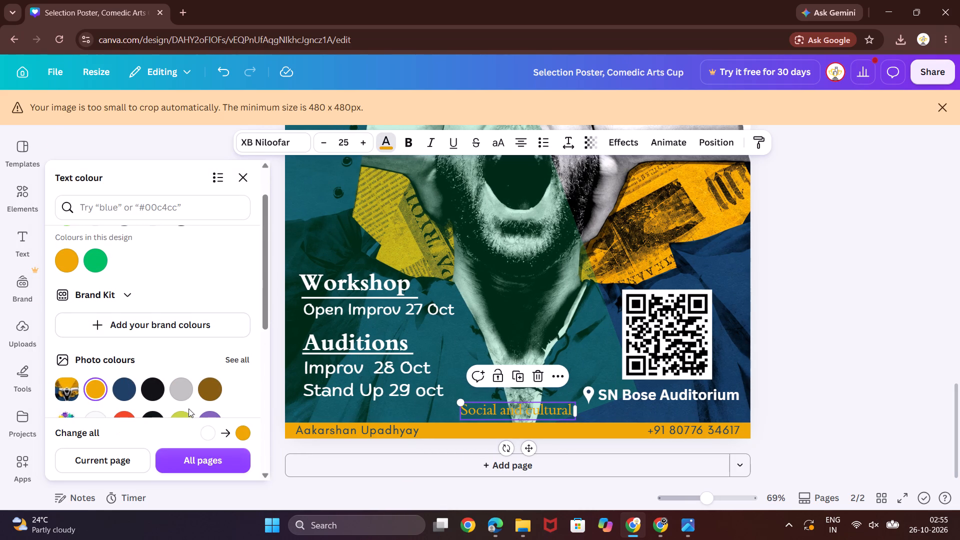
pyautogui.click(186, 392)
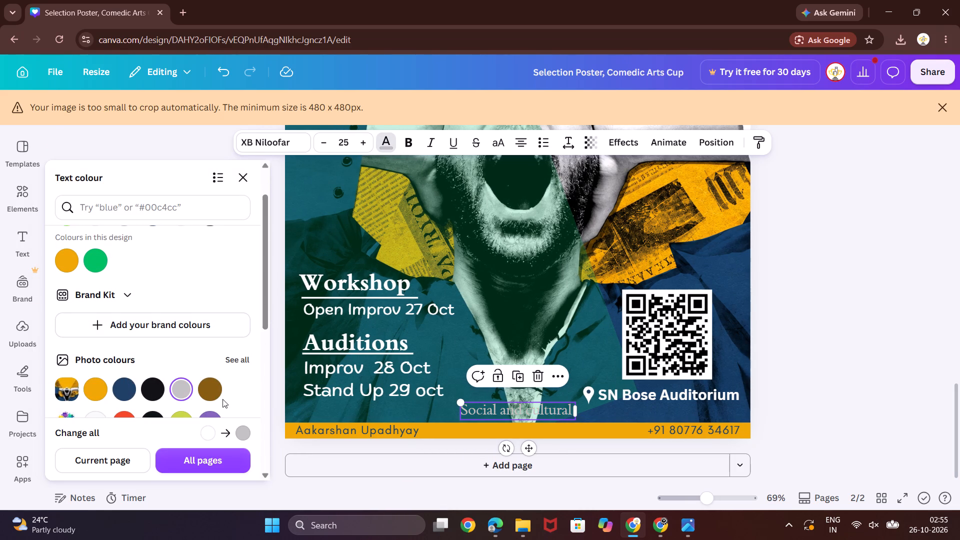
pyautogui.click(198, 393)
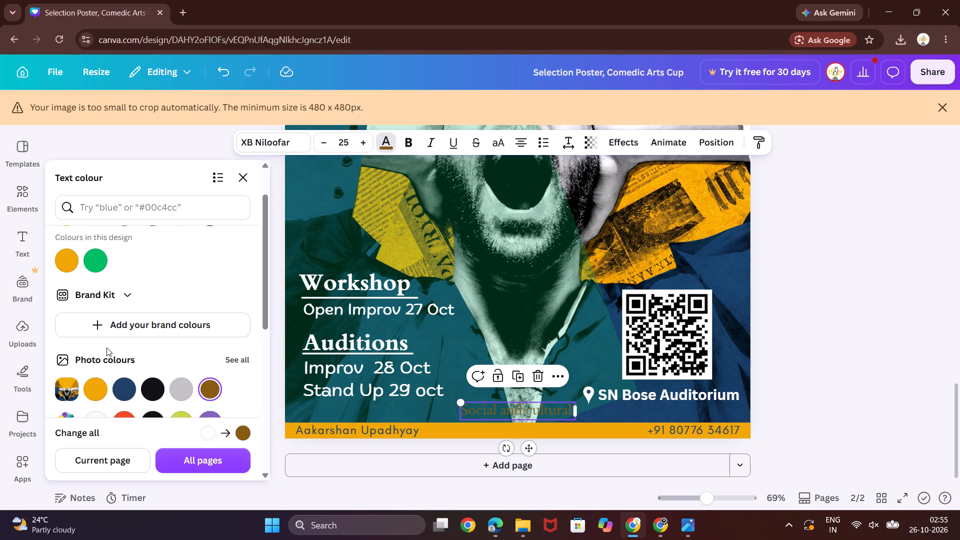
# Shift the large tilted green overlay shape slightly left so its edge cuts through the middle of the screaming face.
pyautogui.click(493, 308)
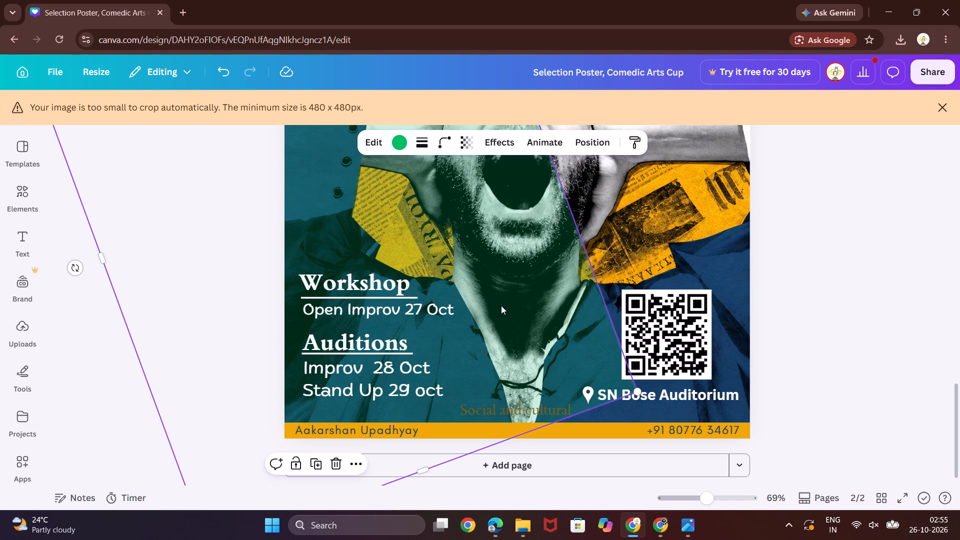
pyautogui.moveTo(502, 305); pyautogui.dragTo(452, 309)
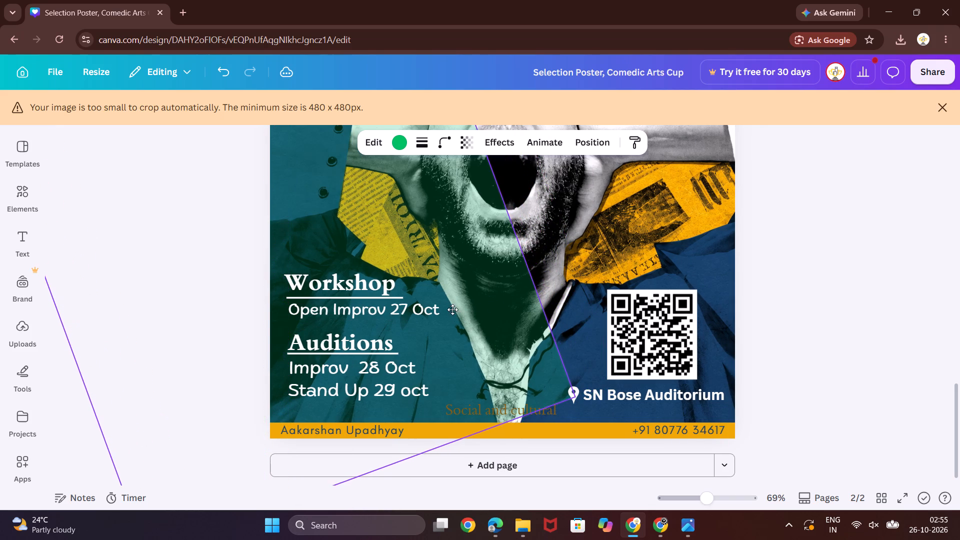
pyautogui.moveTo(452, 309); pyautogui.dragTo(462, 312)
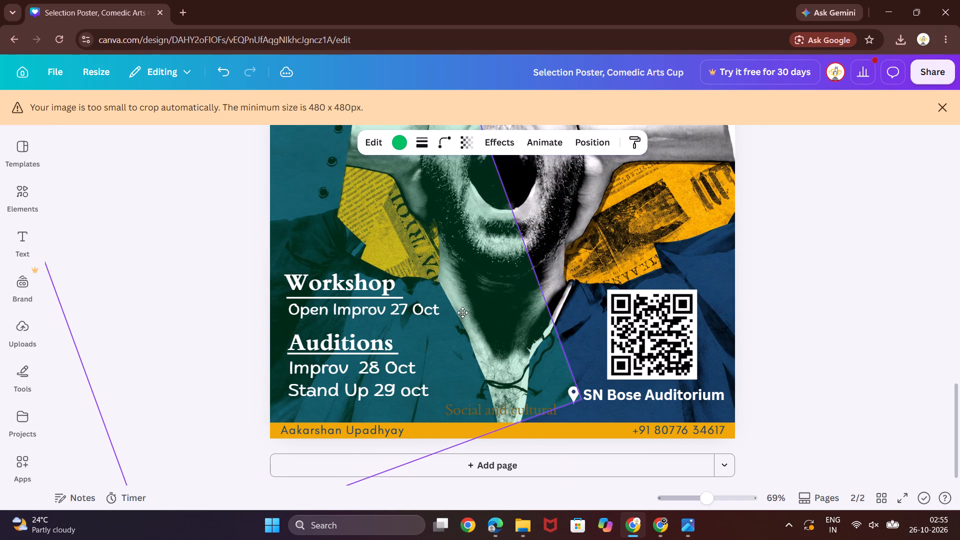
pyautogui.moveTo(462, 312); pyautogui.dragTo(463, 312)
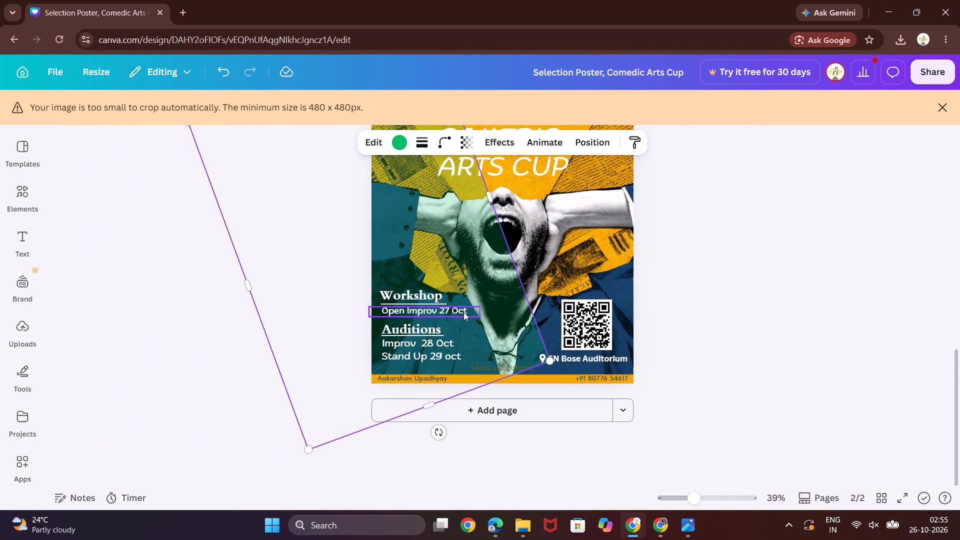
pyautogui.click(698, 306)
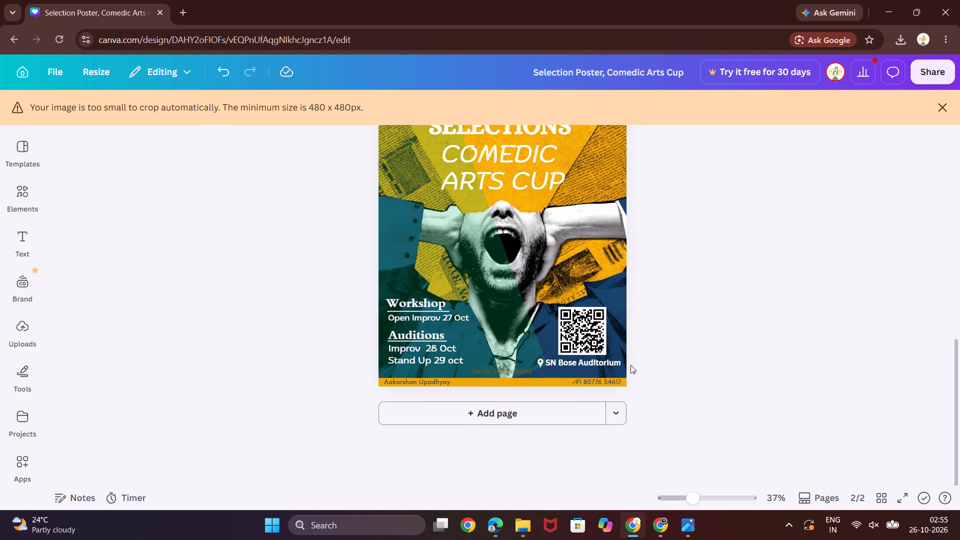
pyautogui.moveTo(484, 284); pyautogui.dragTo(488, 287)
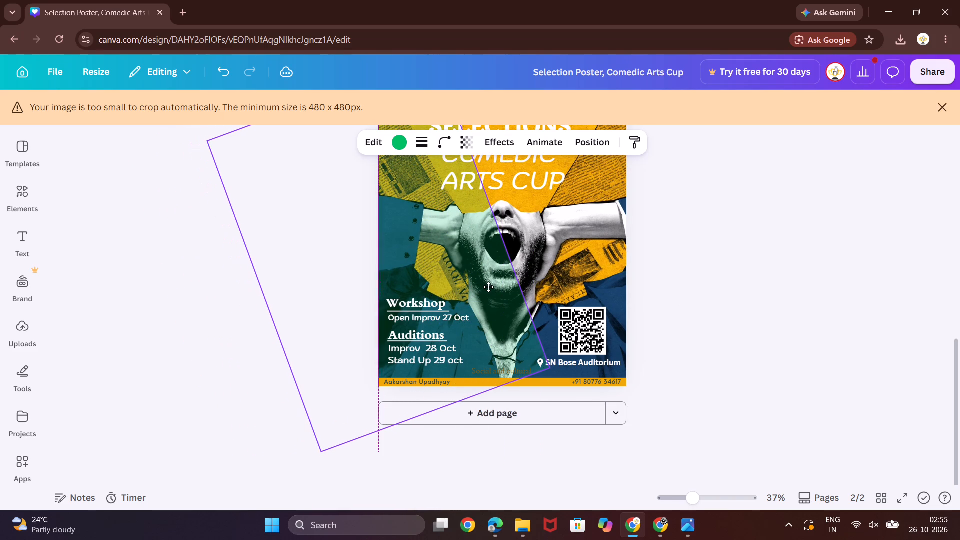
pyautogui.moveTo(488, 287); pyautogui.dragTo(488, 288)
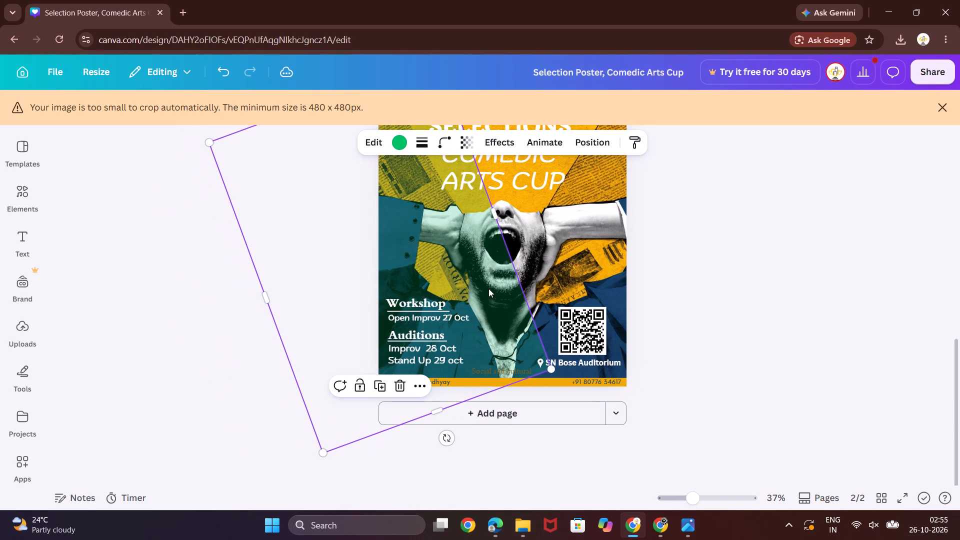
pyautogui.click(774, 281)
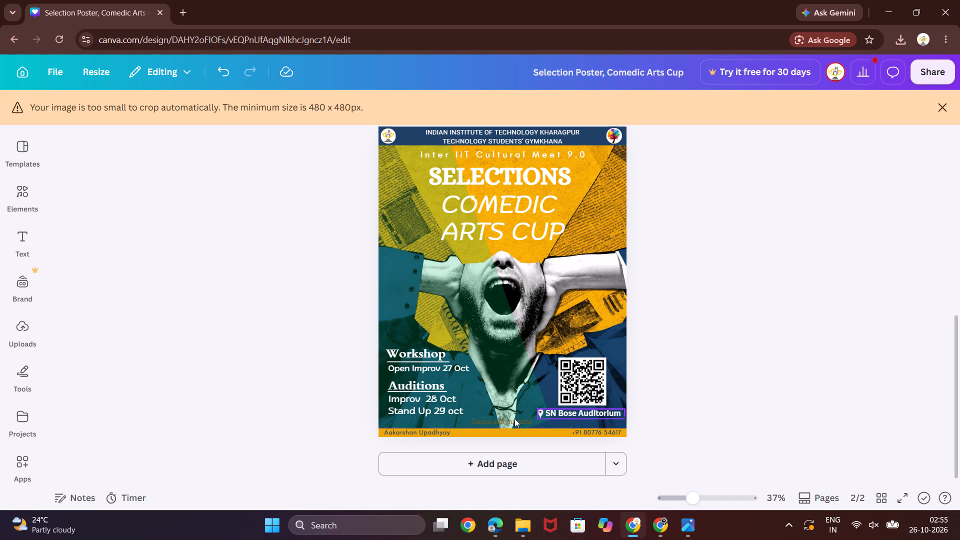
# Recolour the Social and cultural line, trying yellow #fdc107 and #ffde59 before applying the light orange default solid colour.
pyautogui.click(507, 421)
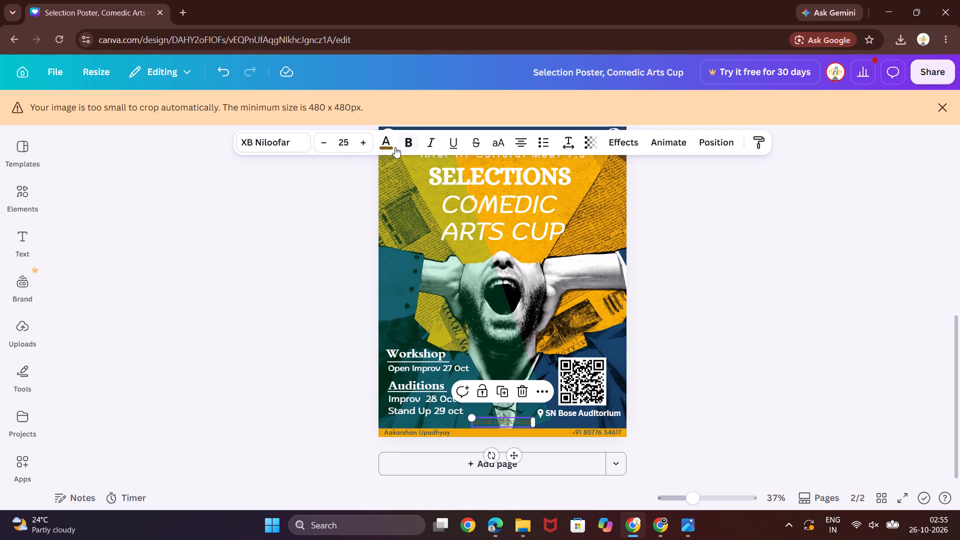
pyautogui.click(389, 148)
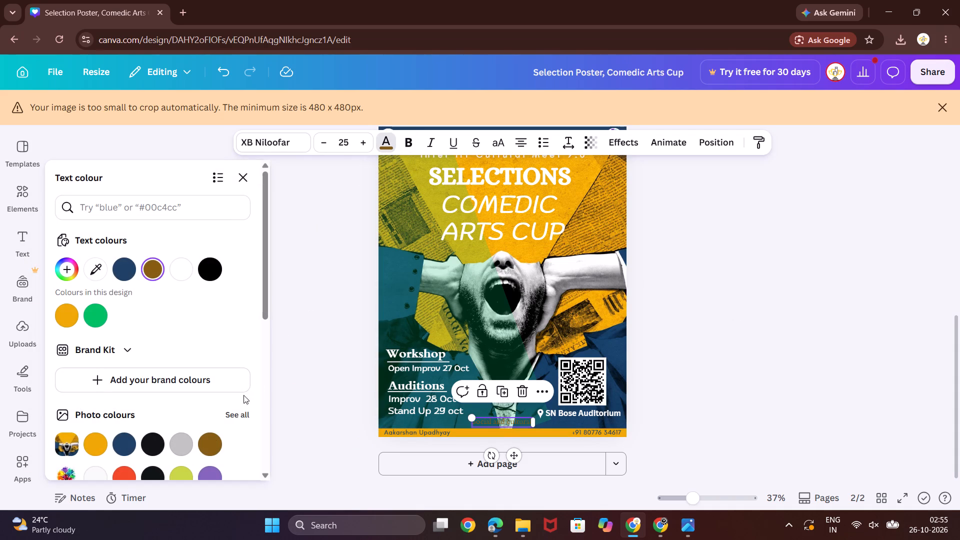
pyautogui.scroll(-1, 203, 440)
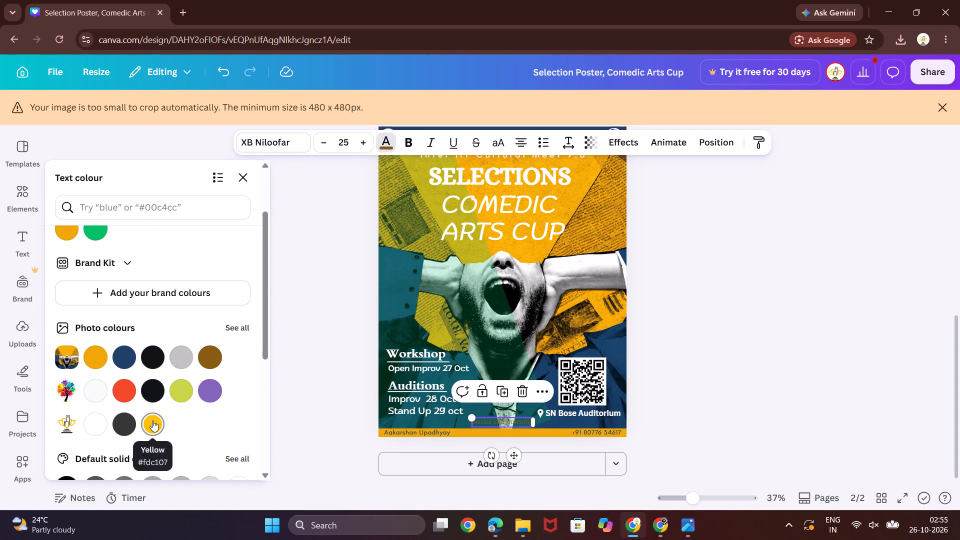
pyautogui.click(152, 420)
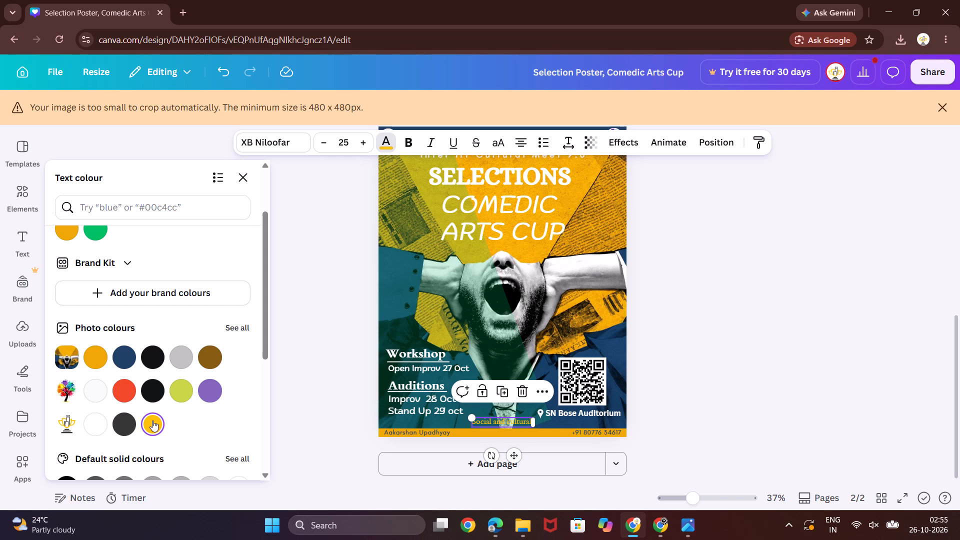
pyautogui.scroll(-3, 152, 420)
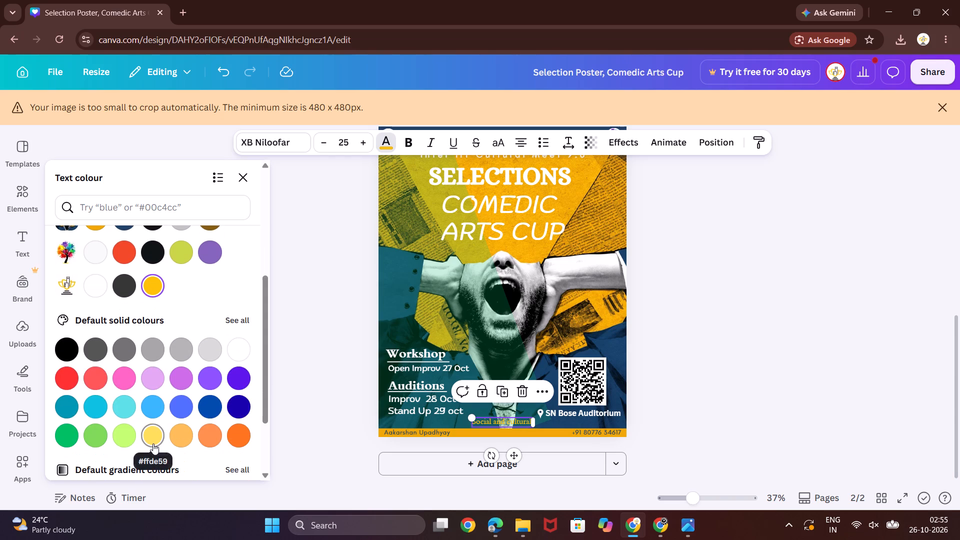
pyautogui.click(153, 443)
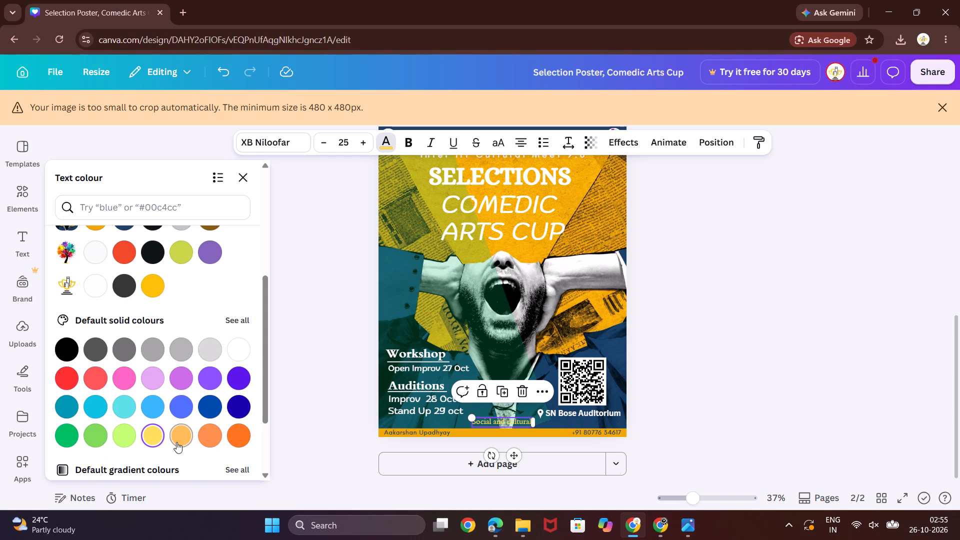
pyautogui.click(176, 442)
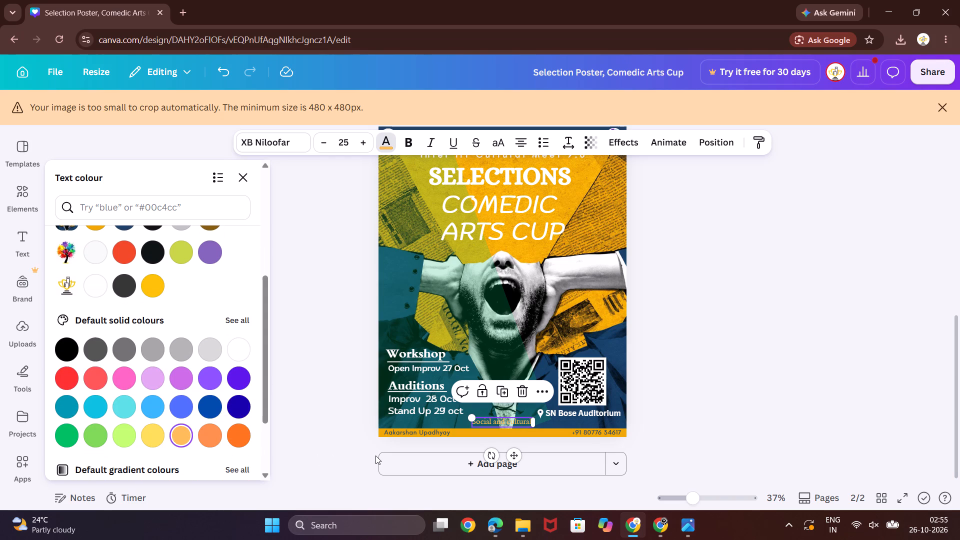
# Move the Social and cultural line directly beneath the SN Bose Auditorium label, lining up their right edges just above the footer.
pyautogui.moveTo(519, 422); pyautogui.dragTo(599, 423)
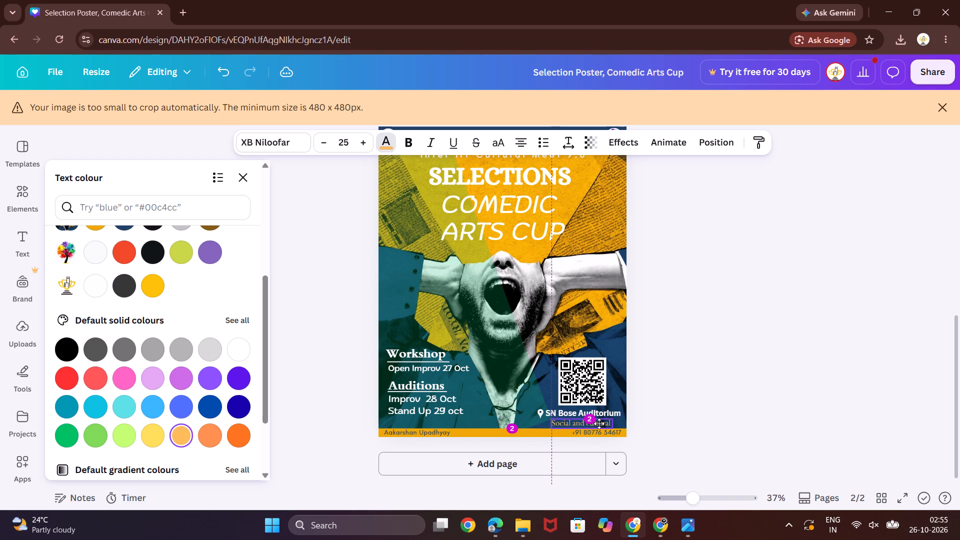
pyautogui.moveTo(599, 423); pyautogui.dragTo(607, 424)
pyautogui.click(733, 402)
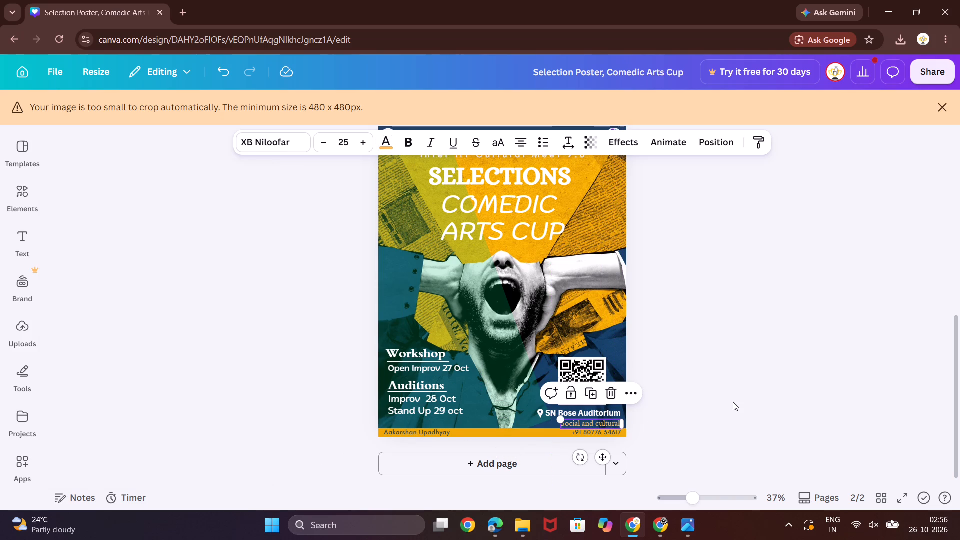
pyautogui.scroll(-1, 733, 402)
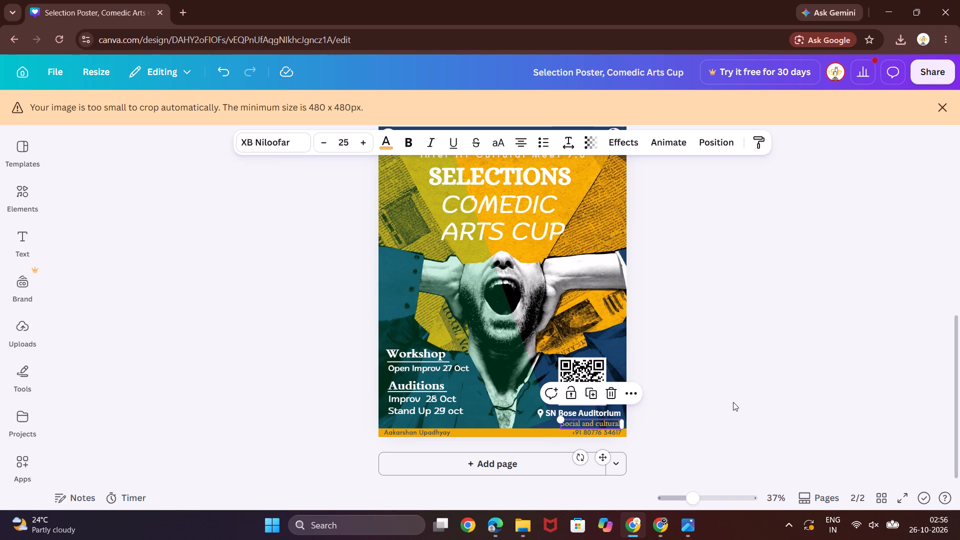
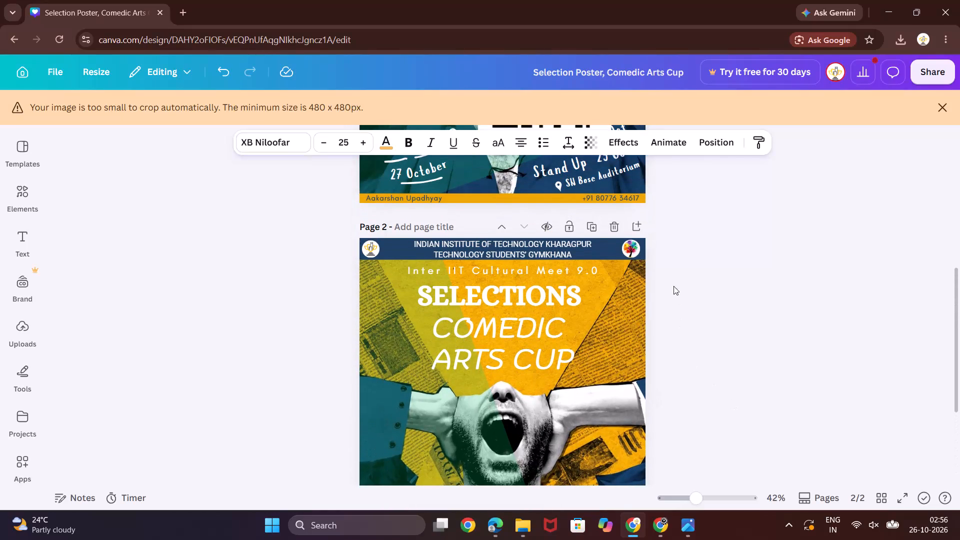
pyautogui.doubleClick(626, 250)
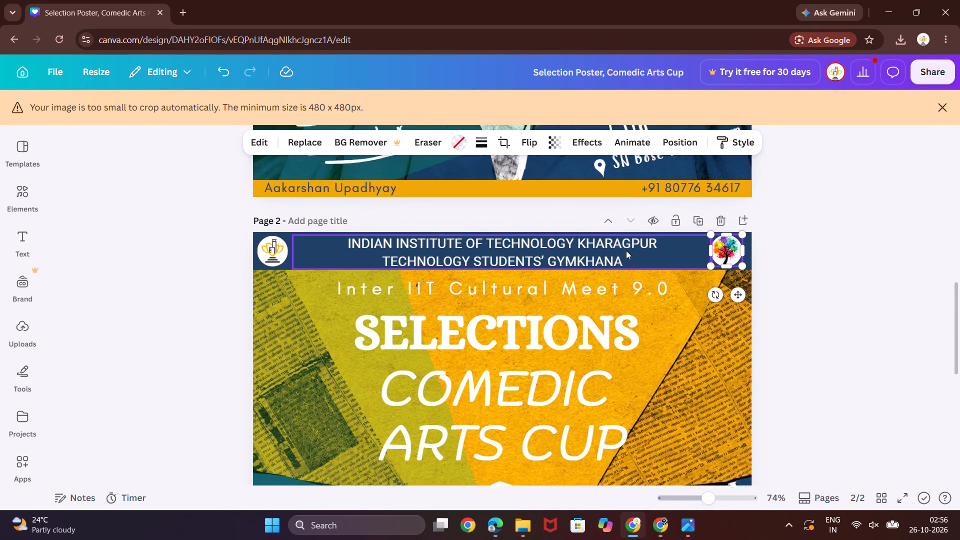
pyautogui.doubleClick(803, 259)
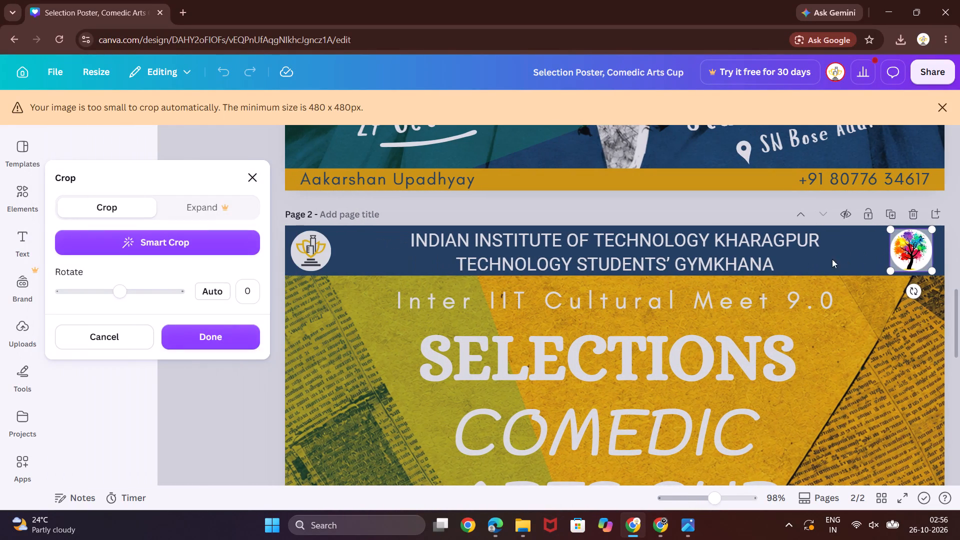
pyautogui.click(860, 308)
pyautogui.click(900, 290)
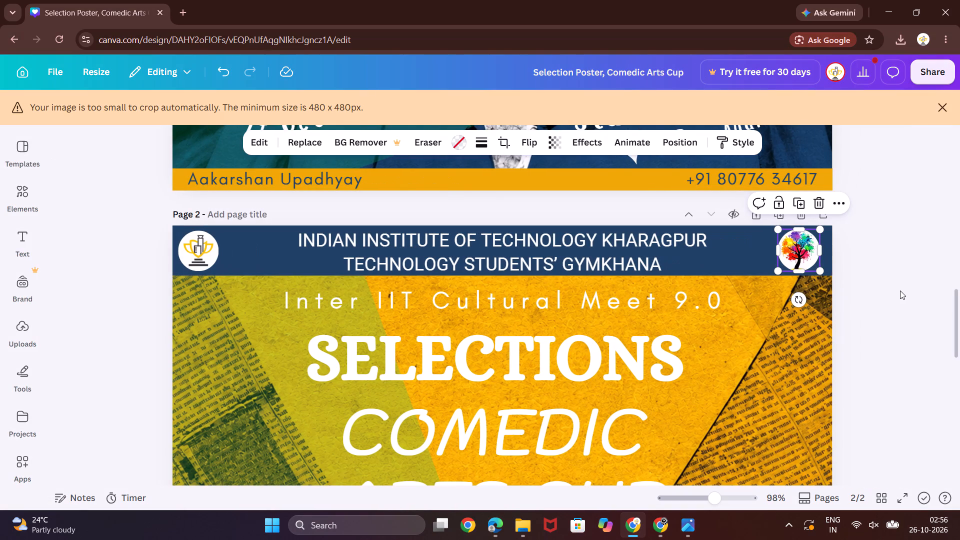
# Copy the transparent tree logo from the Open IIT poster's header and paste it onto page 2 of the Comedic Arts Cup poster.
pyautogui.scroll(-4, 900, 290)
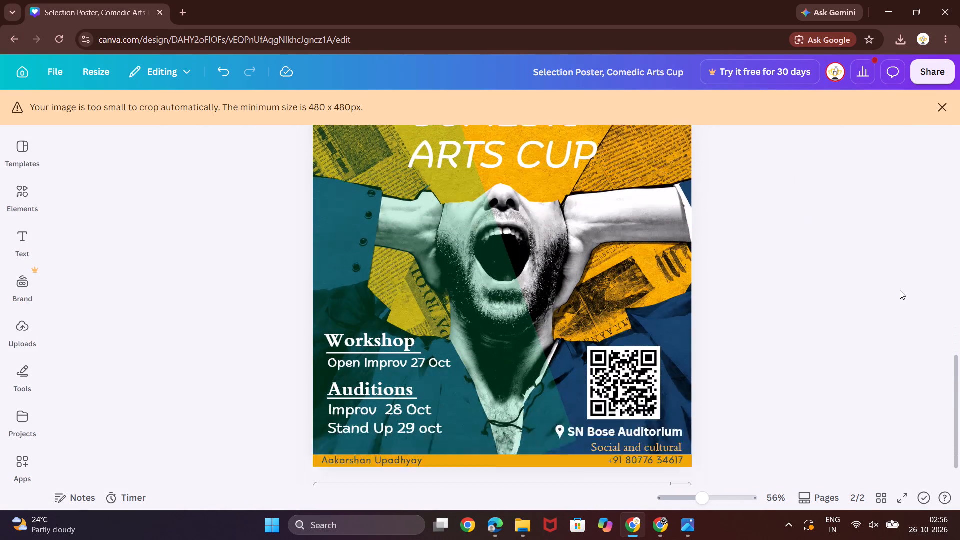
pyautogui.scroll(-1, 900, 290)
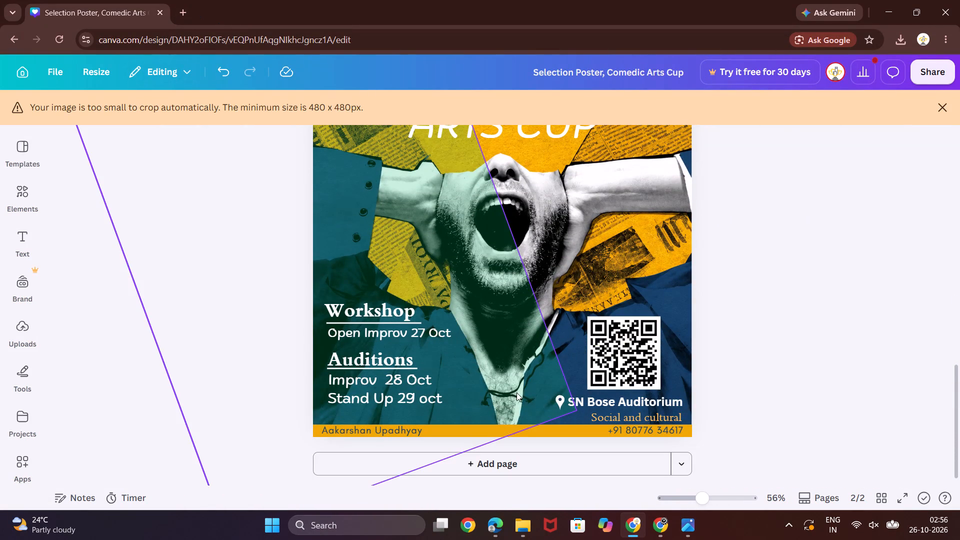
pyautogui.click(660, 525)
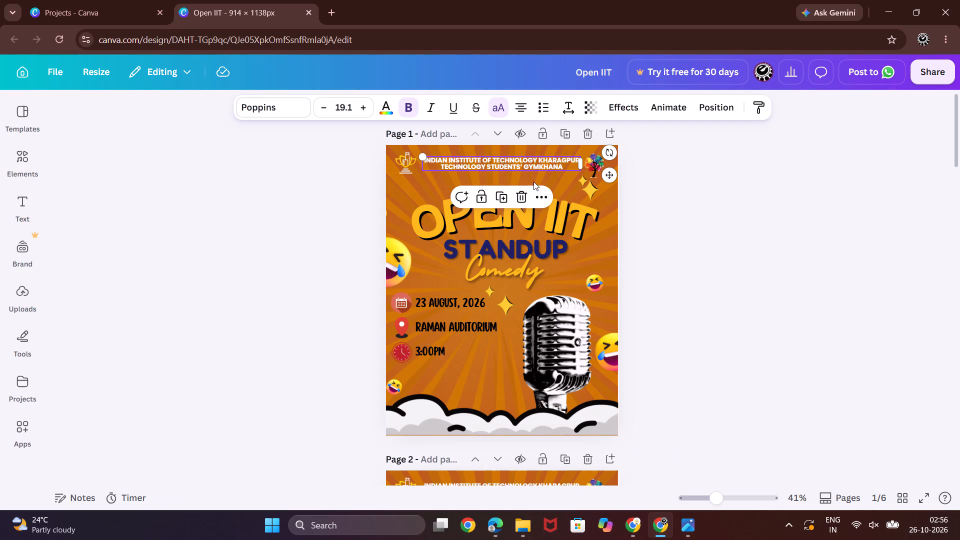
pyautogui.click(593, 165)
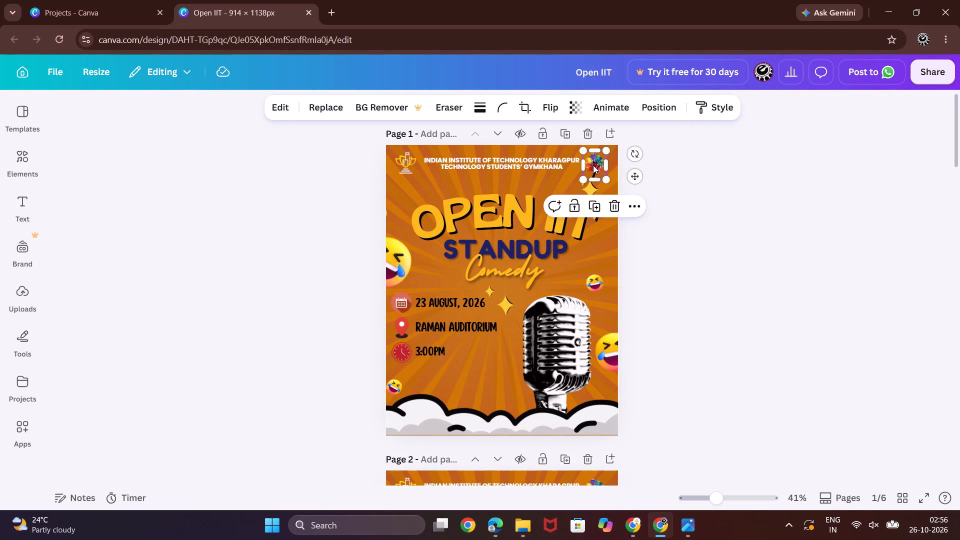
pyautogui.hotkey('ctrl', 'c')
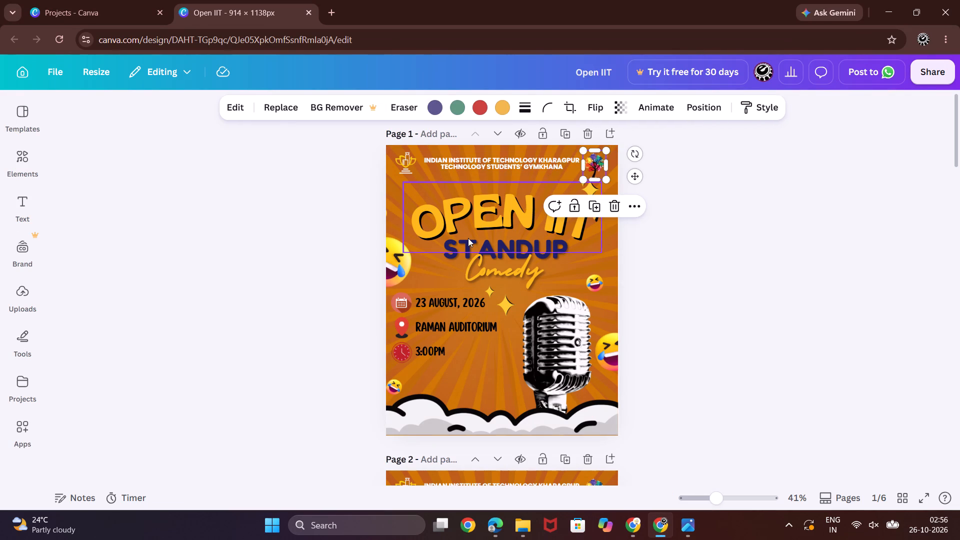
pyautogui.click(624, 521)
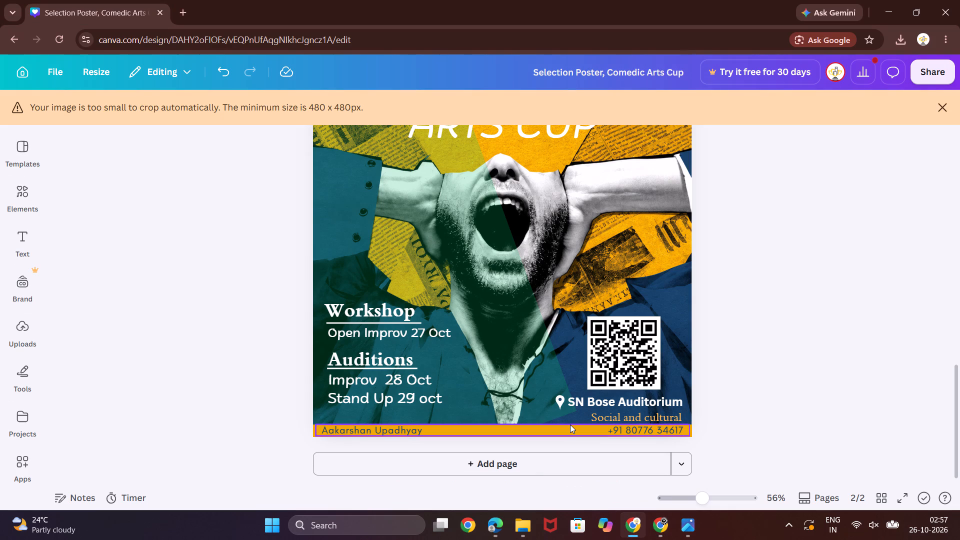
pyautogui.hotkey('ctrl', 'v')
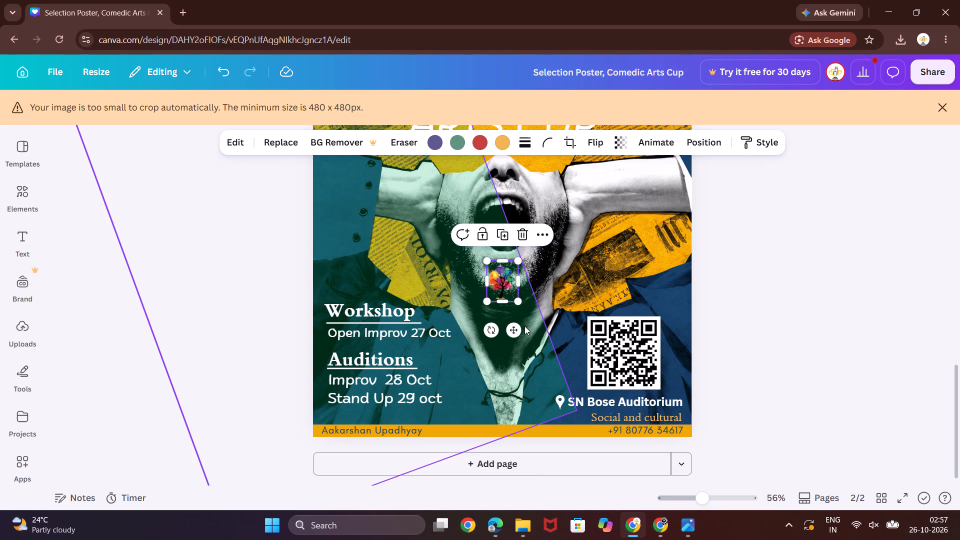
# Place the pasted tree logo beneath the venue's location pin and shrink it to about 28 by 36, just above the footer.
pyautogui.moveTo(500, 285); pyautogui.dragTo(548, 362)
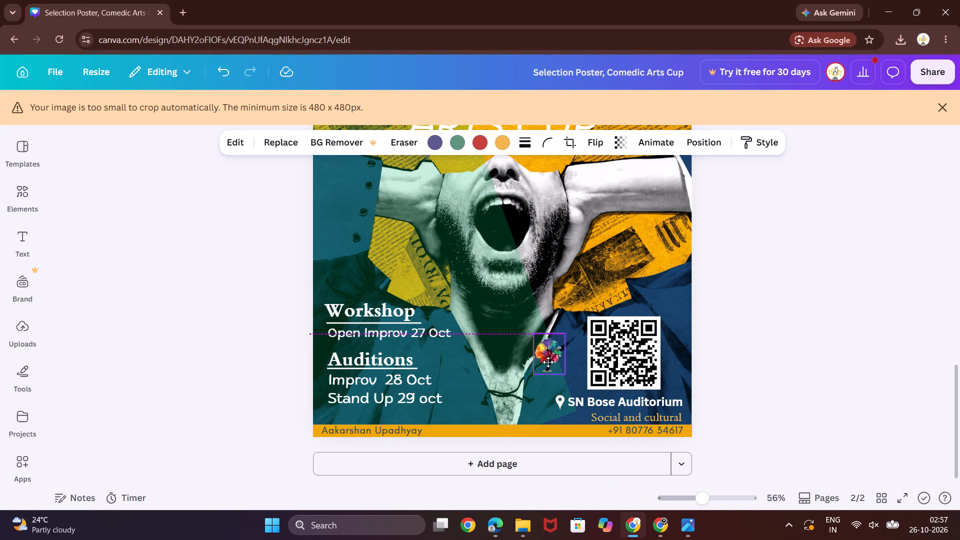
pyautogui.moveTo(548, 362); pyautogui.dragTo(563, 407)
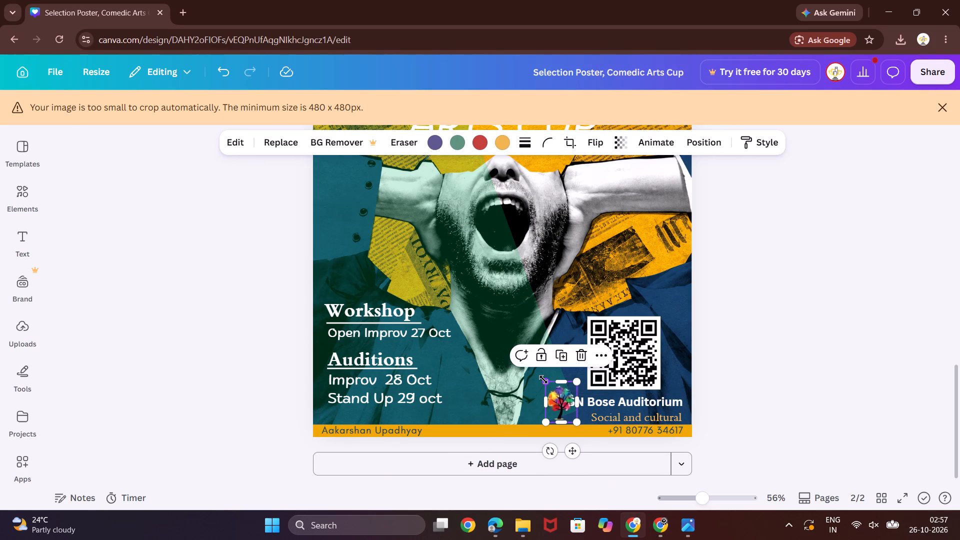
pyautogui.moveTo(543, 379); pyautogui.dragTo(566, 402)
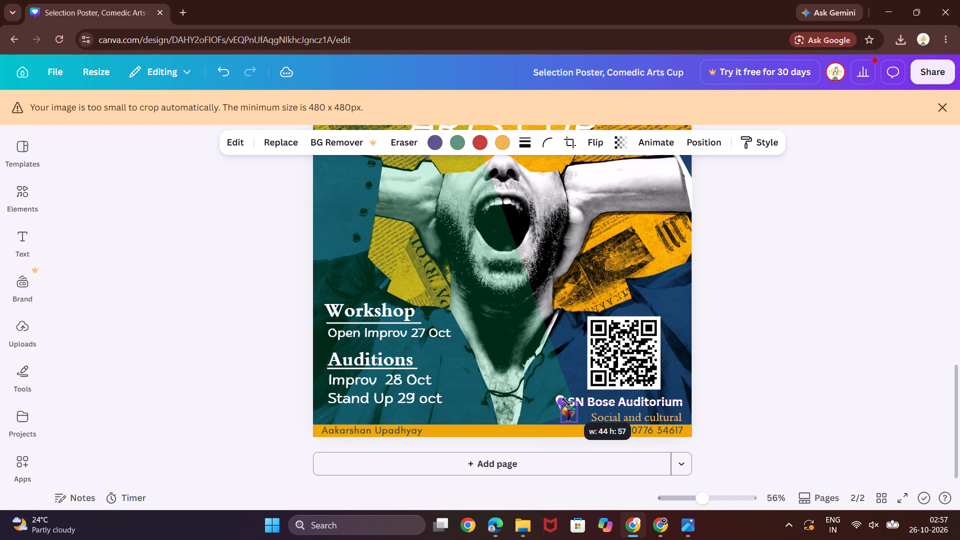
pyautogui.moveTo(566, 402); pyautogui.dragTo(566, 404)
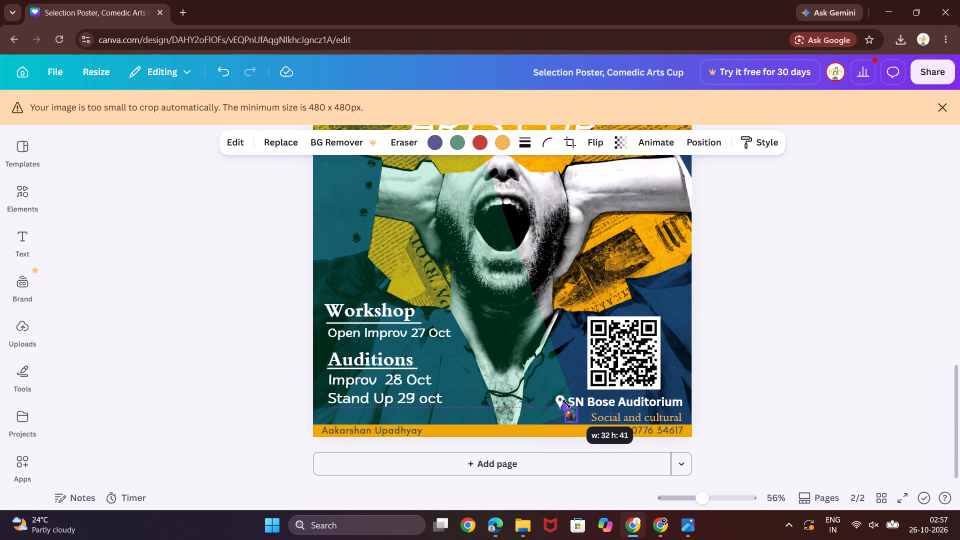
pyautogui.moveTo(566, 404); pyautogui.dragTo(567, 405)
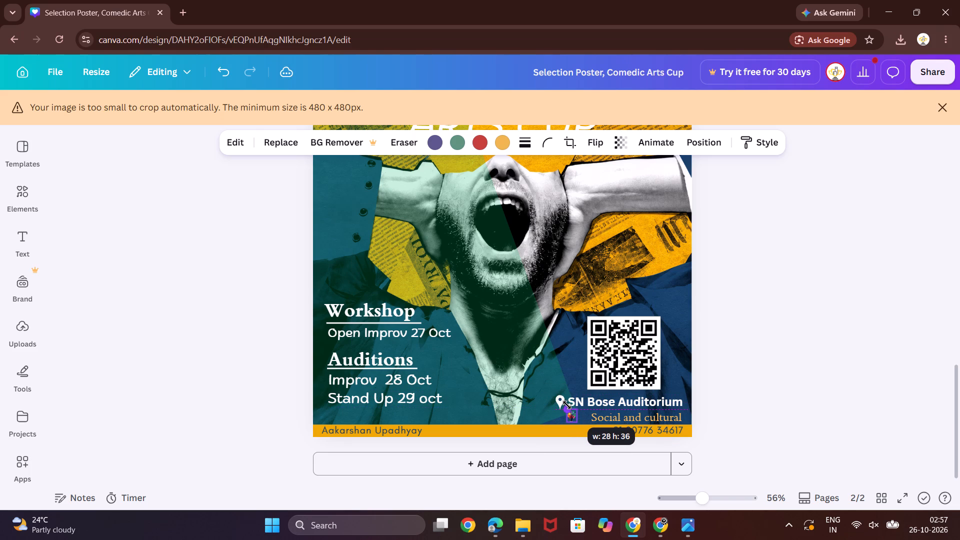
pyautogui.moveTo(567, 405); pyautogui.dragTo(566, 404)
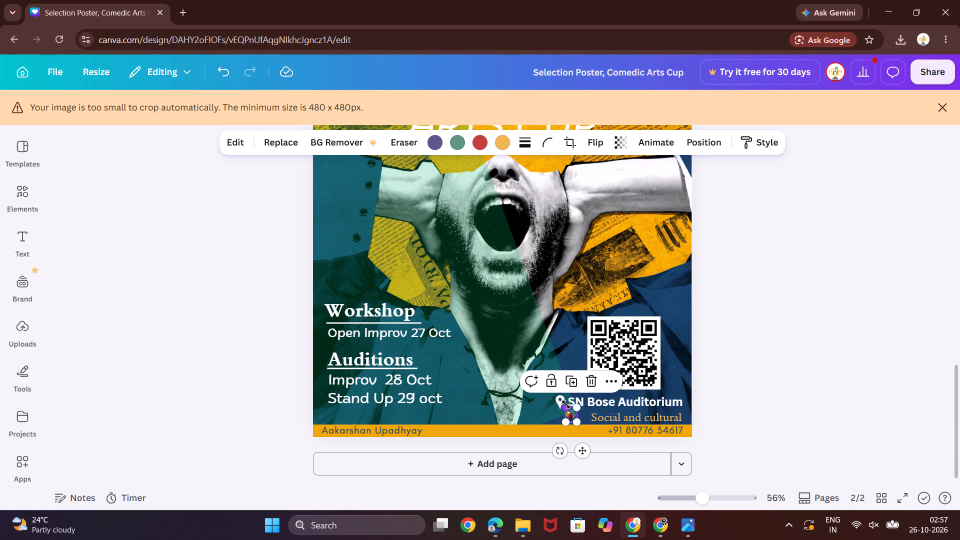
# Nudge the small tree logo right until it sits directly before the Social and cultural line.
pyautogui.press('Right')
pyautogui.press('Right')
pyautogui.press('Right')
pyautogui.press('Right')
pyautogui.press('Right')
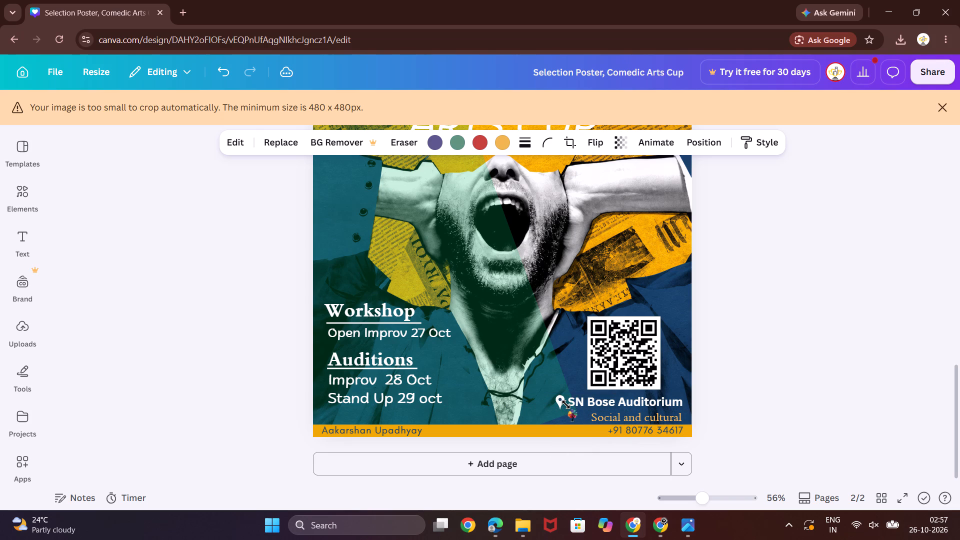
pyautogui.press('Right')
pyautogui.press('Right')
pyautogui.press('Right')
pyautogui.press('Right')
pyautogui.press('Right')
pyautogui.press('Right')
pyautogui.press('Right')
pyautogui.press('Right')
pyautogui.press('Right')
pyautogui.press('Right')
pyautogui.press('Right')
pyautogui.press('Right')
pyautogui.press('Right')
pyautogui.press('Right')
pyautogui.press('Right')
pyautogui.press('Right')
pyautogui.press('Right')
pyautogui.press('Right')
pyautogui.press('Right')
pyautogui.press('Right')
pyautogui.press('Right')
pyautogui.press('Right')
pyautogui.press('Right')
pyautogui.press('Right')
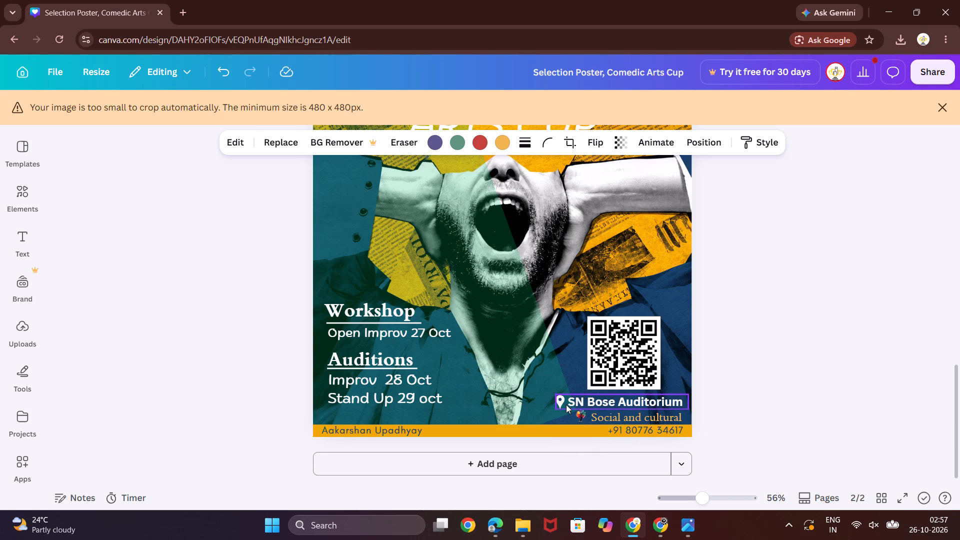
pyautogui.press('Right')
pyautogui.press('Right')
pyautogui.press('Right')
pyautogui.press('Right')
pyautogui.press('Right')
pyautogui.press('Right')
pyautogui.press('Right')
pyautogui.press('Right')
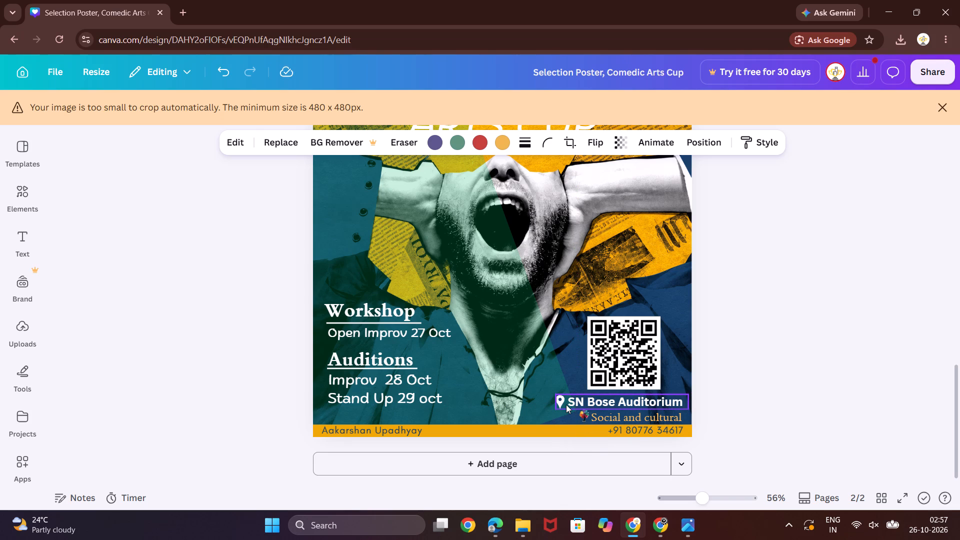
# Move the small tree logo left along the footer's upper edge to just beyond the end of the Stand Up 29 oct line.
pyautogui.press('Left')
pyautogui.press('Left')
pyautogui.press('Left')
pyautogui.press('Left')
pyautogui.press('Left')
pyautogui.press('Left')
pyautogui.press('Left')
pyautogui.press('Left')
pyautogui.press('Left')
pyautogui.press('Left')
pyautogui.press('Left')
pyautogui.press('Left')
pyautogui.press('Left')
pyautogui.press('Left')
pyautogui.press('Left')
pyautogui.press('Left')
pyautogui.press('Left')
pyautogui.press('Left')
pyautogui.press('Left')
pyautogui.press('Left')
pyautogui.press('Left')
pyautogui.press('Left')
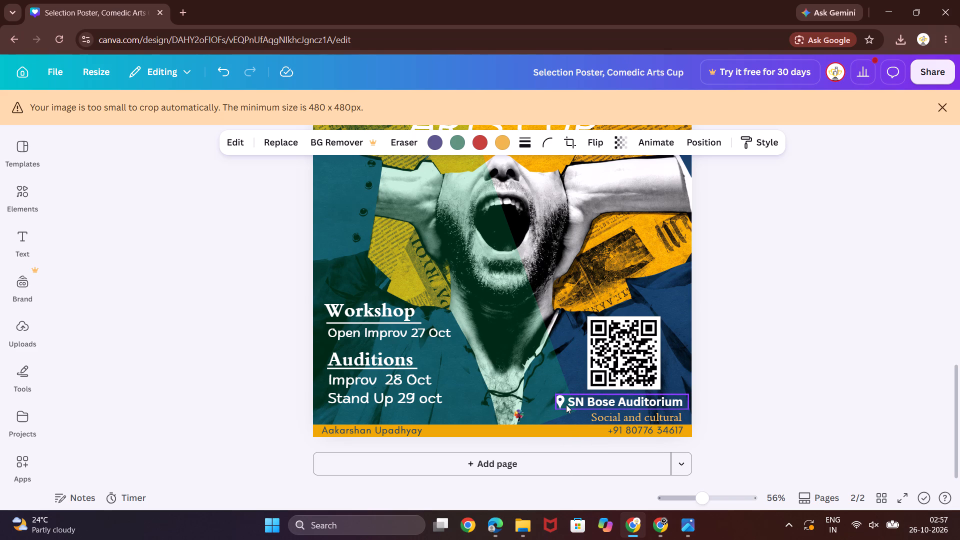
pyautogui.press('Left')
pyautogui.press('Left')
pyautogui.press('Left')
pyautogui.press('Left')
pyautogui.press('Left')
pyautogui.press('Left')
pyautogui.press('Left')
pyautogui.press('Left')
pyautogui.press('Left')
pyautogui.press('Left')
pyautogui.press('Left')
pyautogui.press('Left')
pyautogui.press('Left')
pyautogui.press('Left')
pyautogui.press('Left')
pyautogui.press('Left')
pyautogui.press('Left')
pyautogui.press('Left')
pyautogui.press('Left')
pyautogui.press('Left')
pyautogui.press('Left')
pyautogui.press('Left')
pyautogui.press('Left')
# Move the Social and cultural line left to sit directly after the small tree logo, fine-tuning its gap and vertical alignment.
pyautogui.click(665, 413)
pyautogui.press('Left')
pyautogui.press('Left')
pyautogui.press('Left')
pyautogui.press('Left')
pyautogui.press('Left')
pyautogui.press('Left')
pyautogui.press('Left')
pyautogui.press('Left')
pyautogui.press('Left')
pyautogui.press('Left')
pyautogui.press('Left')
pyautogui.press('Left')
pyautogui.press('Left')
pyautogui.press('Left')
pyautogui.press('Left')
pyautogui.press('Left')
pyautogui.press('Left')
pyautogui.press('Left')
pyautogui.press('Left')
pyautogui.press('Left')
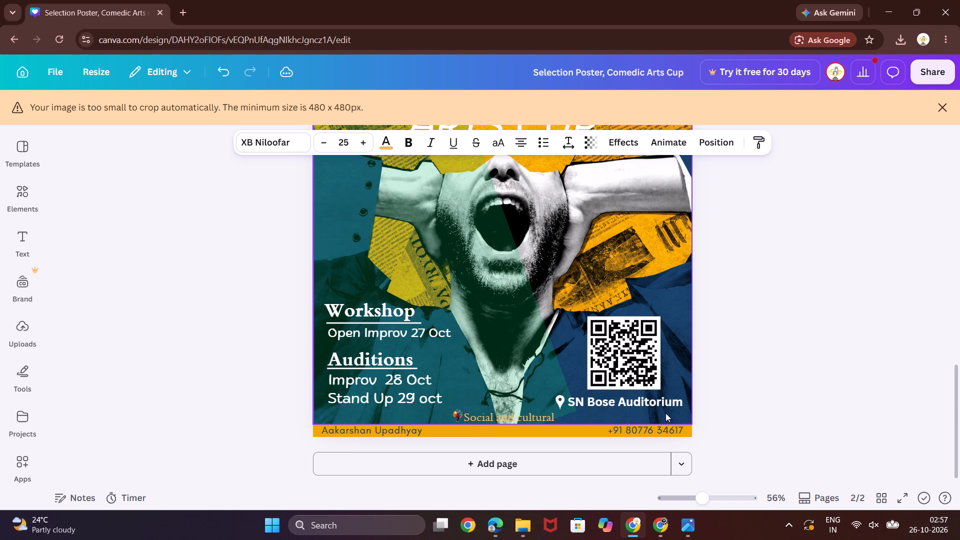
pyautogui.press('Down')
pyautogui.press('Down')
pyautogui.press('Down')
pyautogui.press('Right')
pyautogui.press('Right')
pyautogui.press('Right')
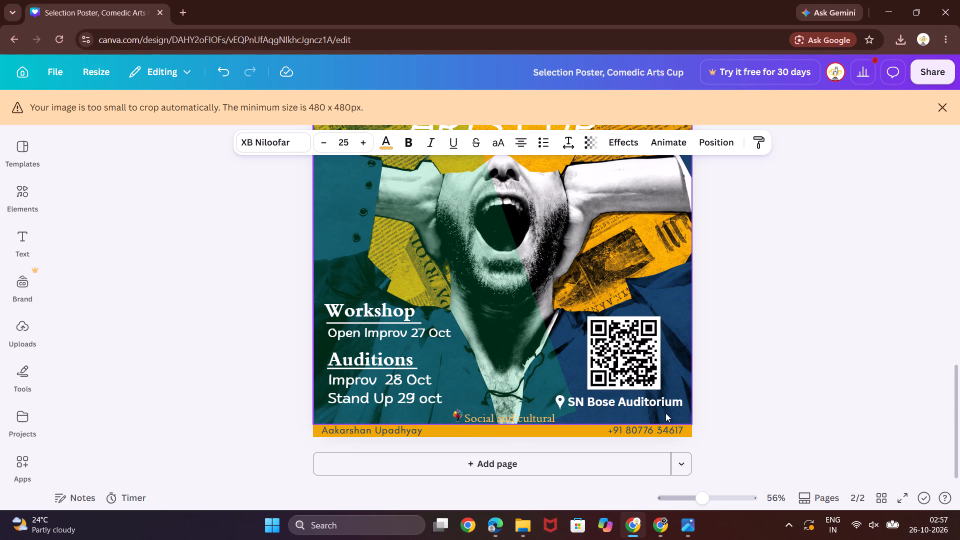
pyautogui.press('Right')
pyautogui.press('Right')
pyautogui.press('Up')
pyautogui.press('Up')
pyautogui.press('Up')
pyautogui.press('Up')
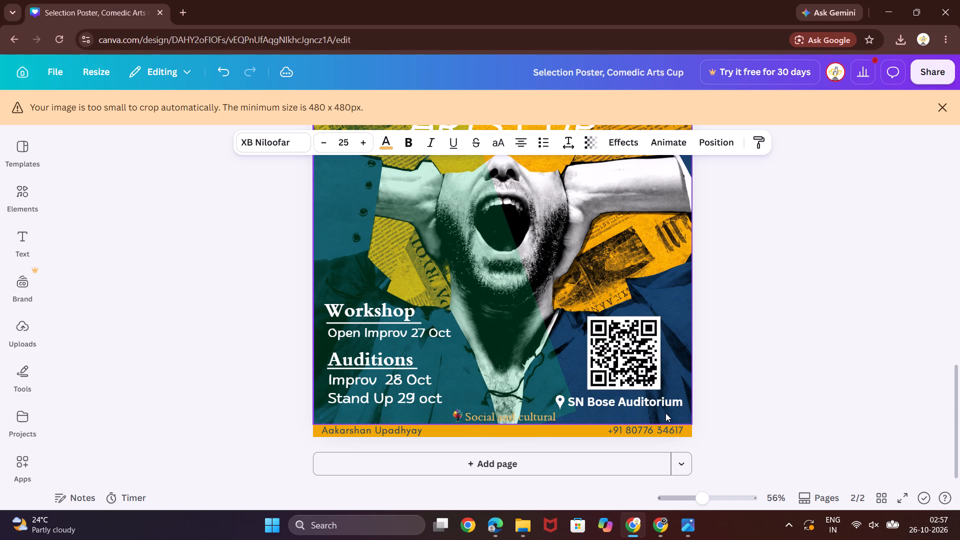
pyautogui.press('Up')
pyautogui.press('Up')
pyautogui.press('Up')
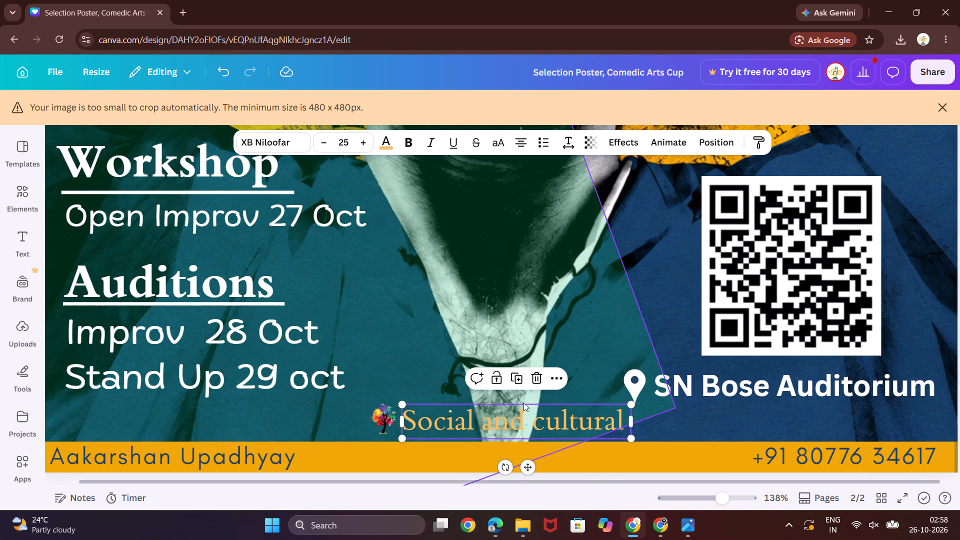
# Recolour the Social and cultural line with default gradients, trying green #89d957 to #c9e265 before applying the yellow-to-orange gradient.
pyautogui.click(565, 269)
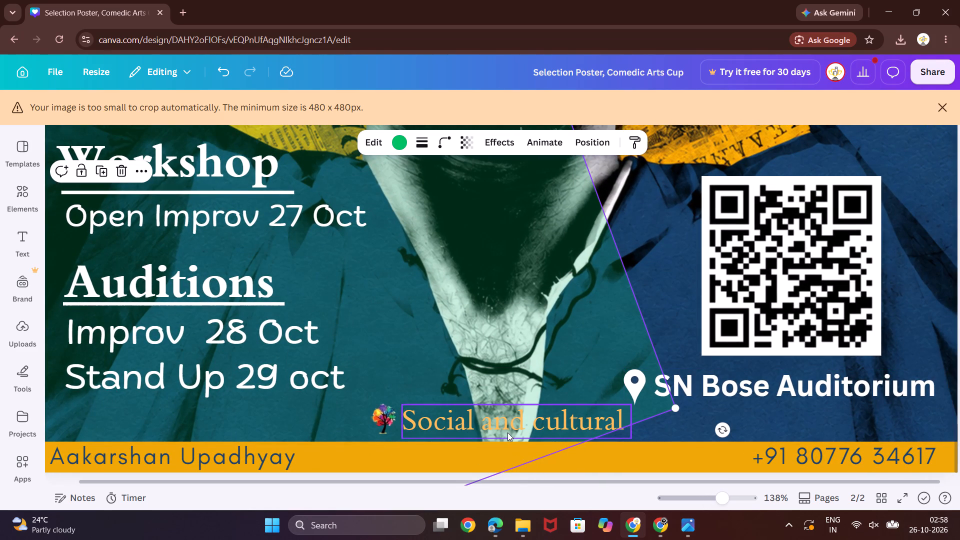
pyautogui.click(507, 432)
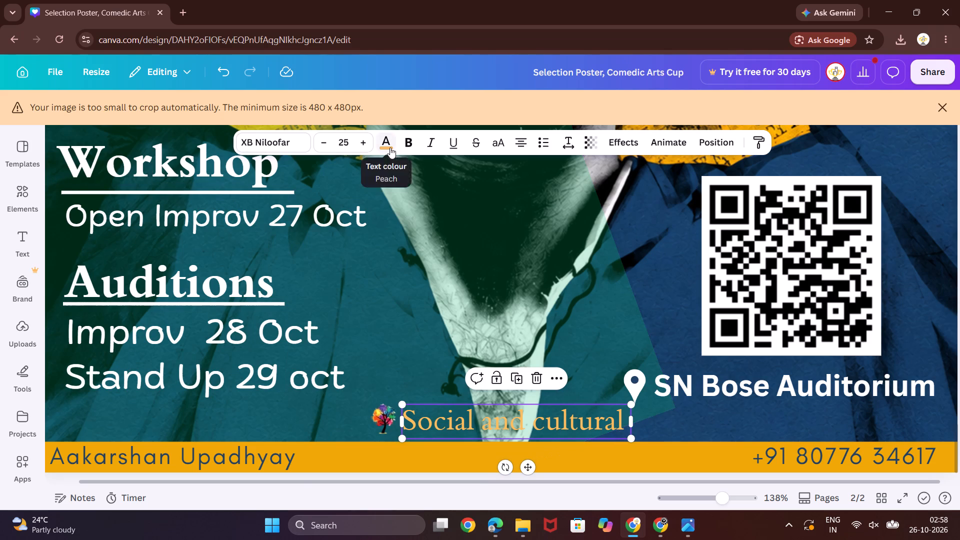
pyautogui.click(390, 147)
pyautogui.scroll(-2, 188, 401)
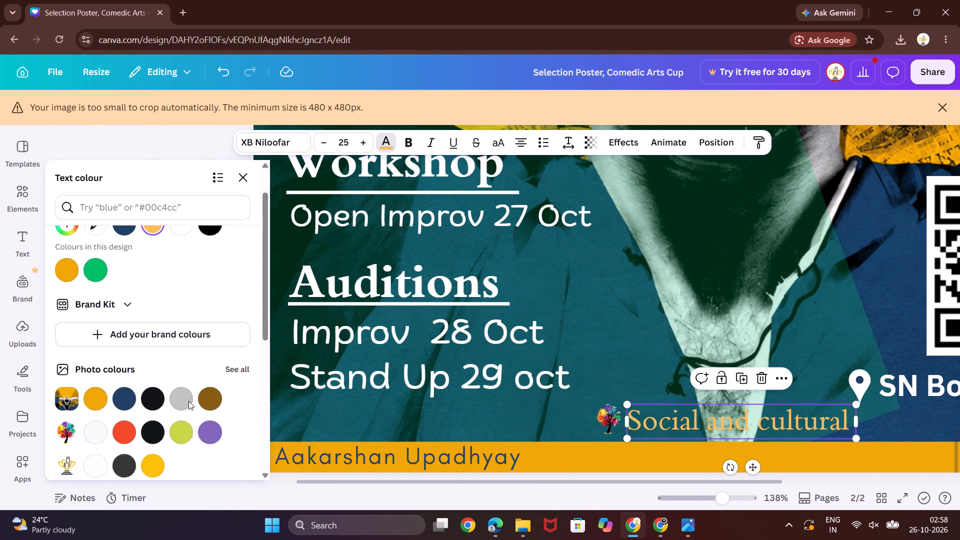
pyautogui.scroll(-3, 188, 401)
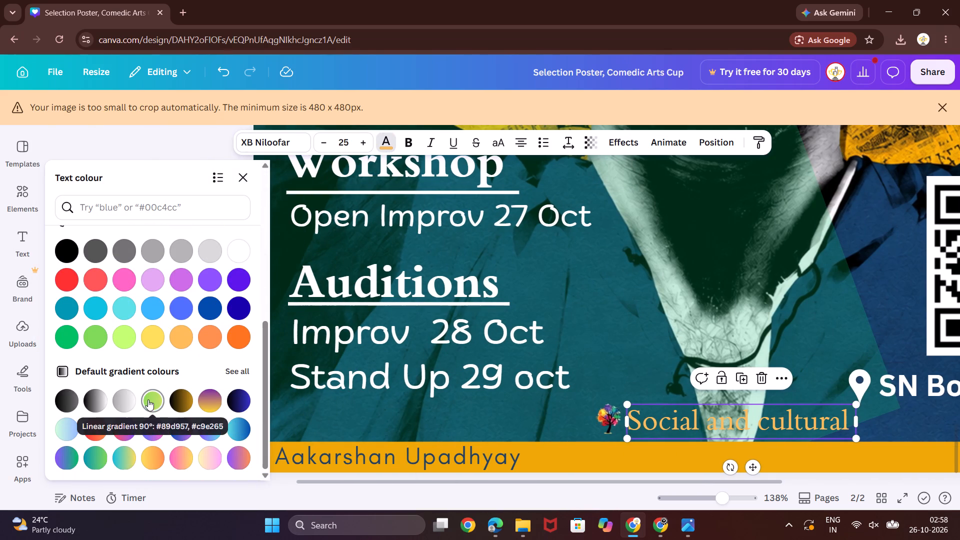
pyautogui.click(148, 399)
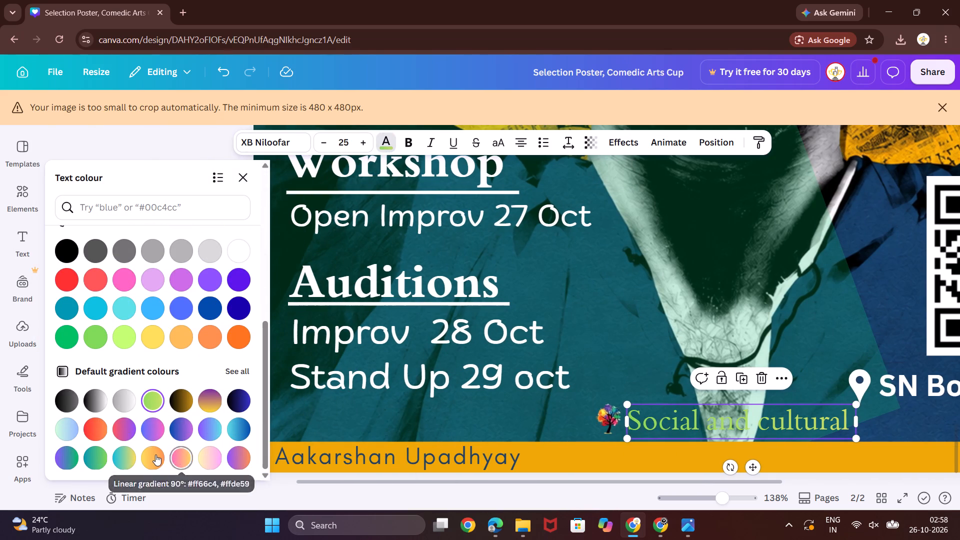
pyautogui.click(154, 454)
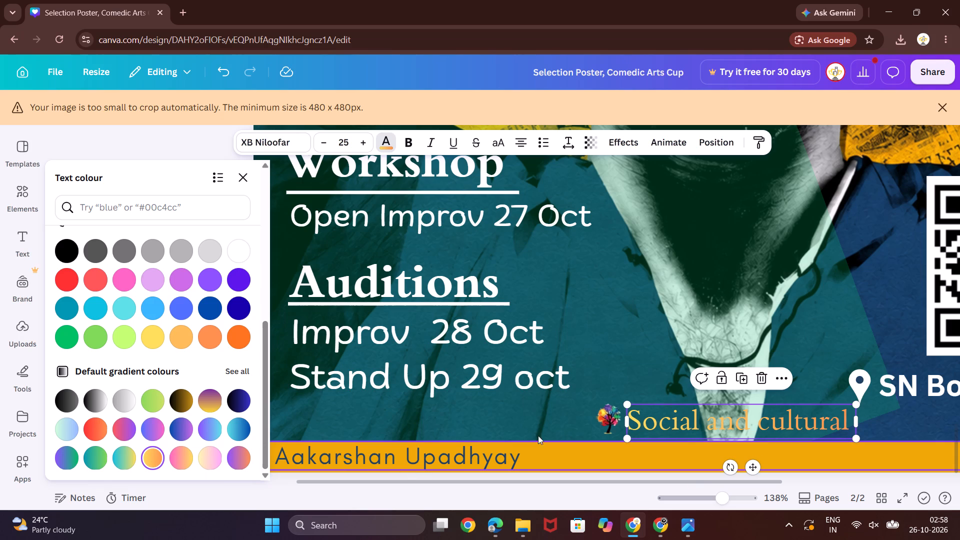
# Group the small tree logo with the Social and cultural line above the footer.
pyautogui.click(614, 419)
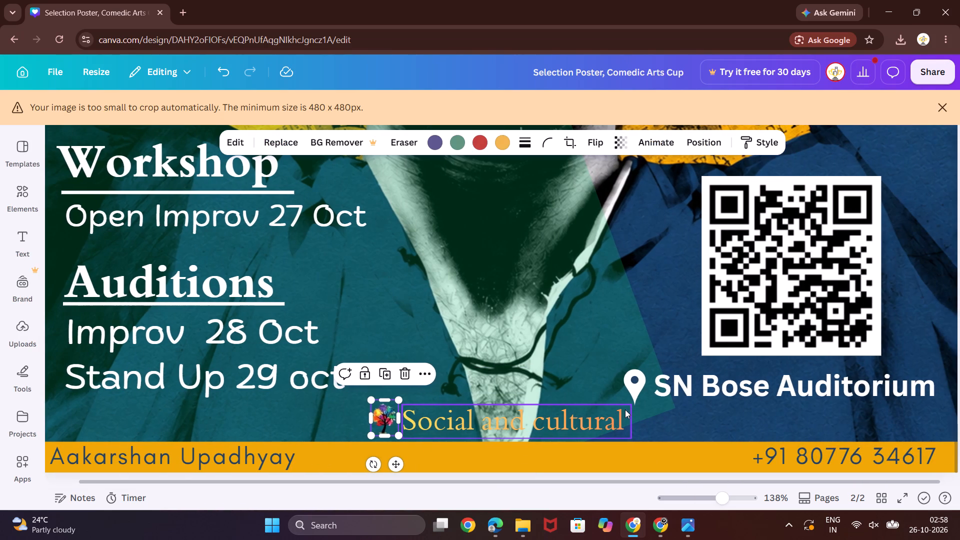
pyautogui.hotkey('ctrl', 'g')
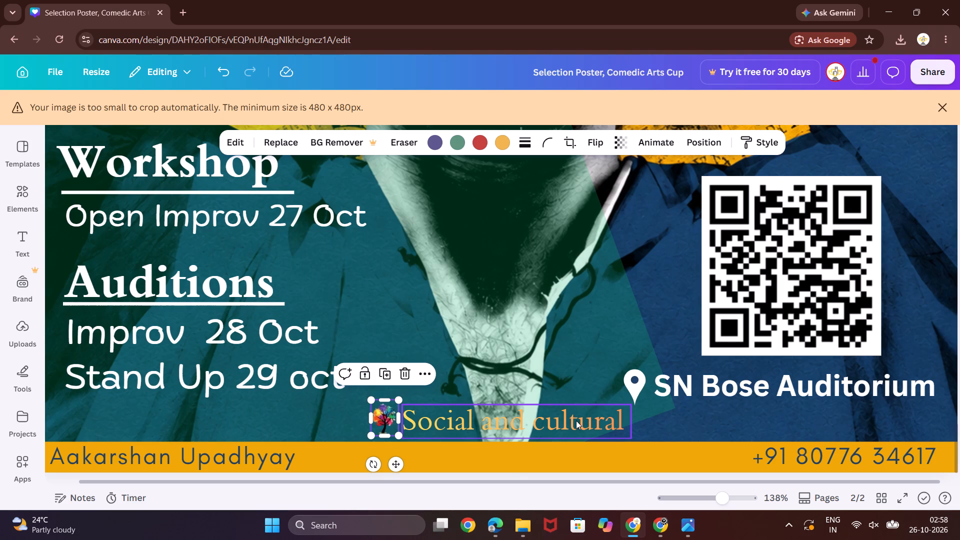
pyautogui.click(576, 420)
pyautogui.click(564, 420)
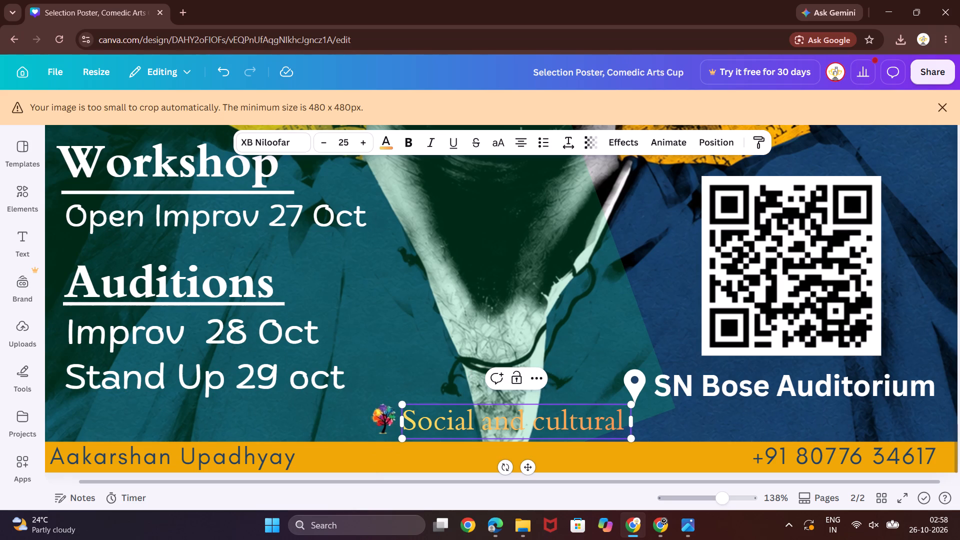
pyautogui.keyDown('shift'); pyautogui.click(391, 423); pyautogui.keyUp('shift')
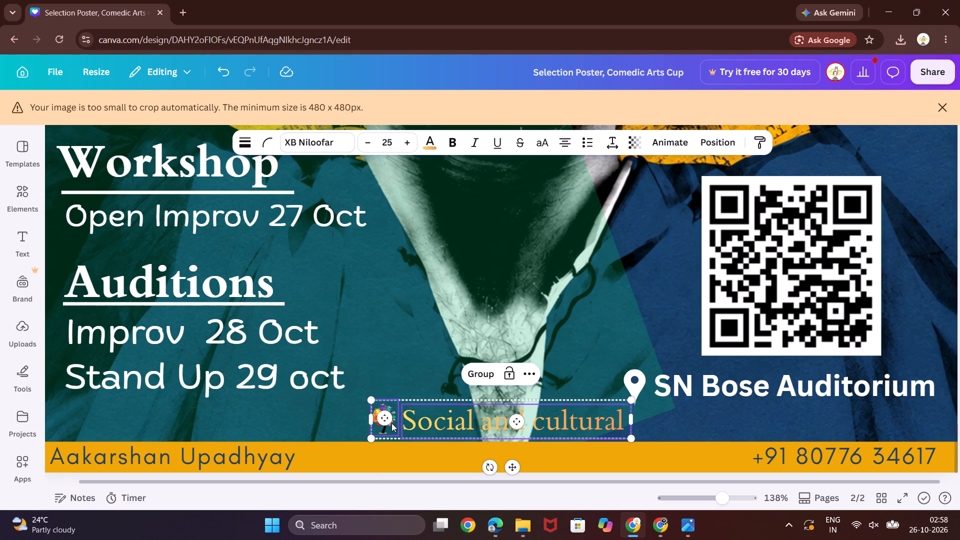
pyautogui.hotkey('ctrl', 'g')
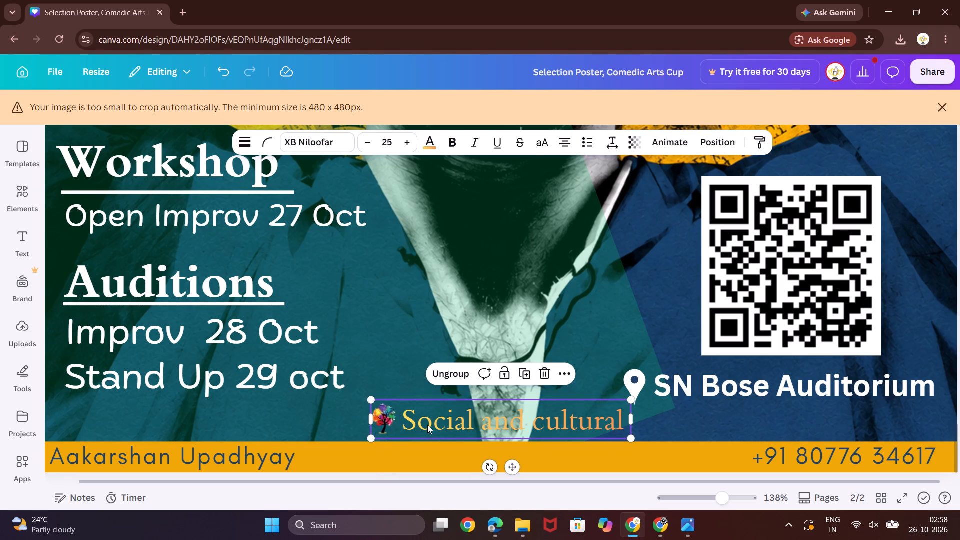
# Align the tree logo and Social and cultural group to the horizontal centre of the page.
pyautogui.rightClick(427, 425)
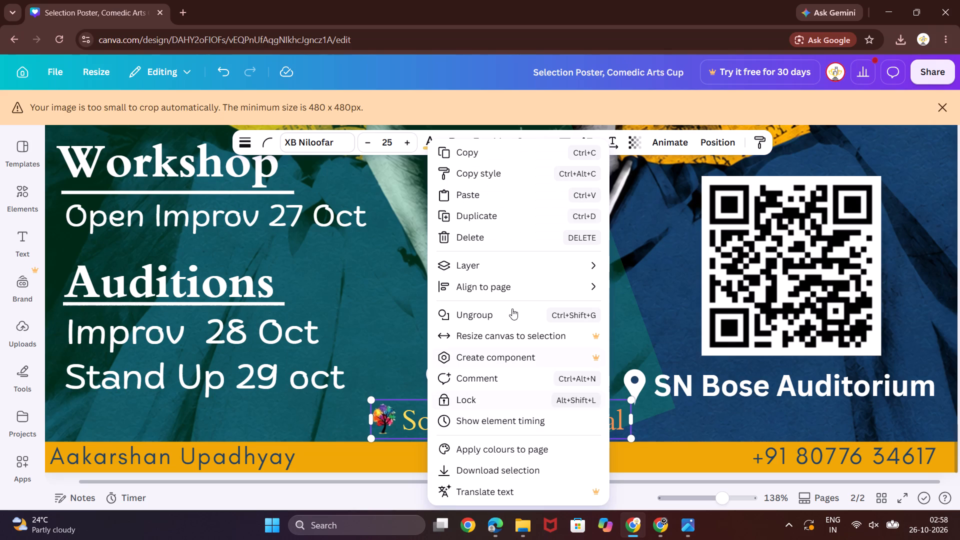
pyautogui.click(518, 292)
pyautogui.click(536, 291)
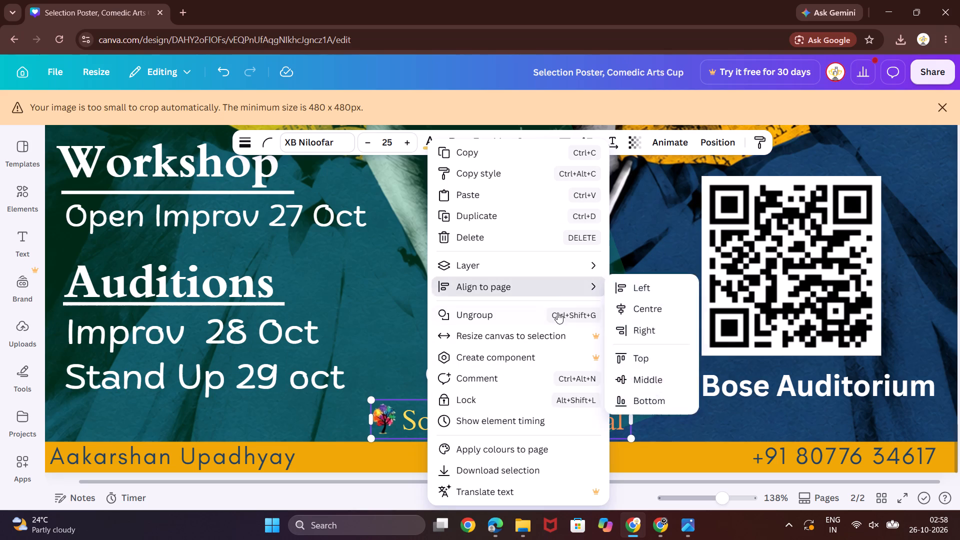
pyautogui.click(579, 285)
pyautogui.click(627, 301)
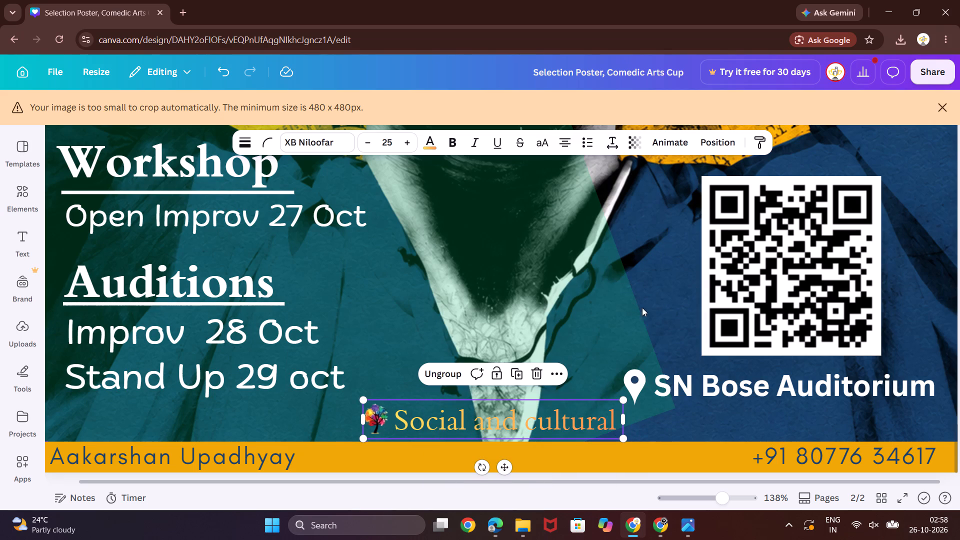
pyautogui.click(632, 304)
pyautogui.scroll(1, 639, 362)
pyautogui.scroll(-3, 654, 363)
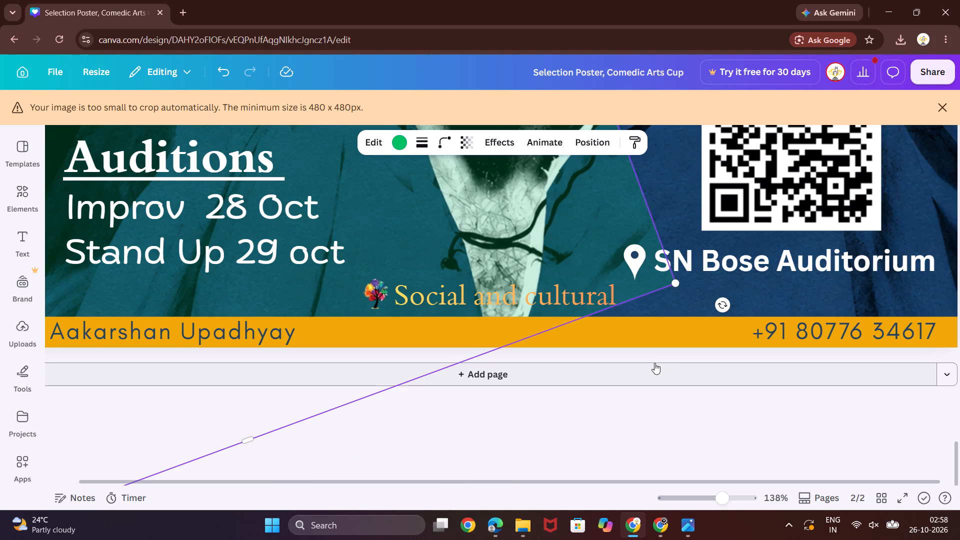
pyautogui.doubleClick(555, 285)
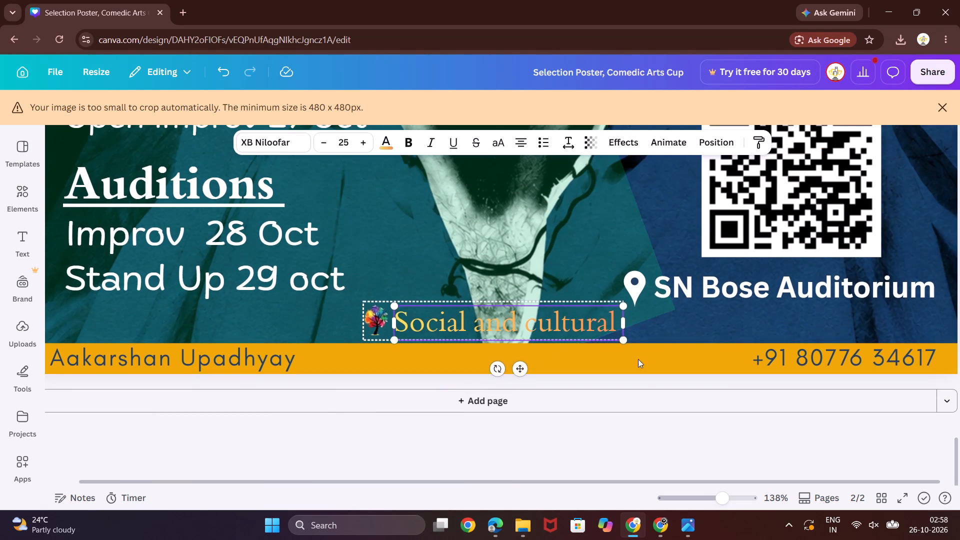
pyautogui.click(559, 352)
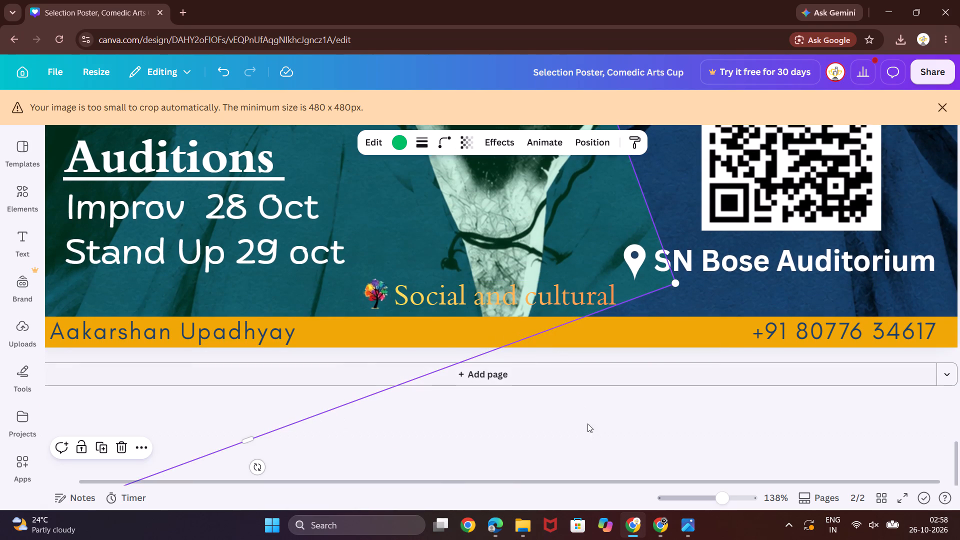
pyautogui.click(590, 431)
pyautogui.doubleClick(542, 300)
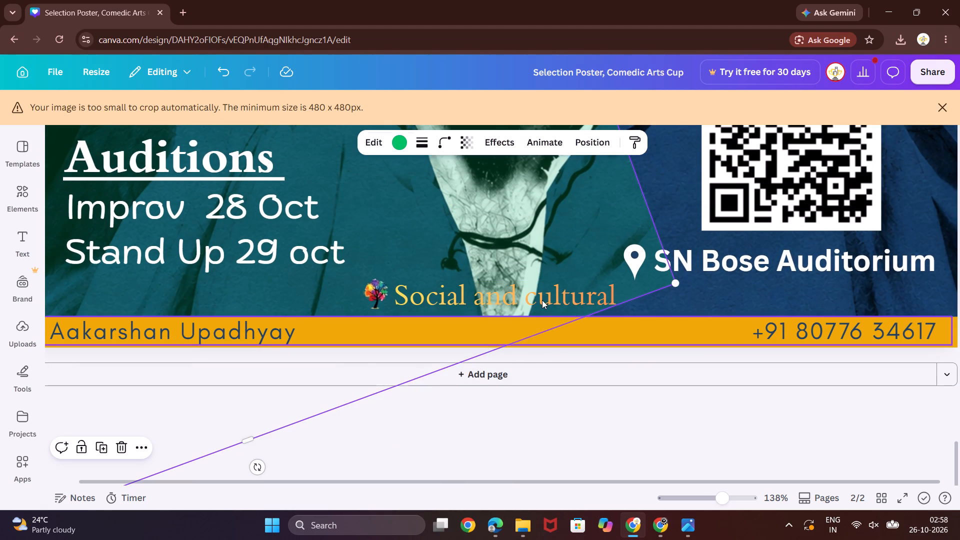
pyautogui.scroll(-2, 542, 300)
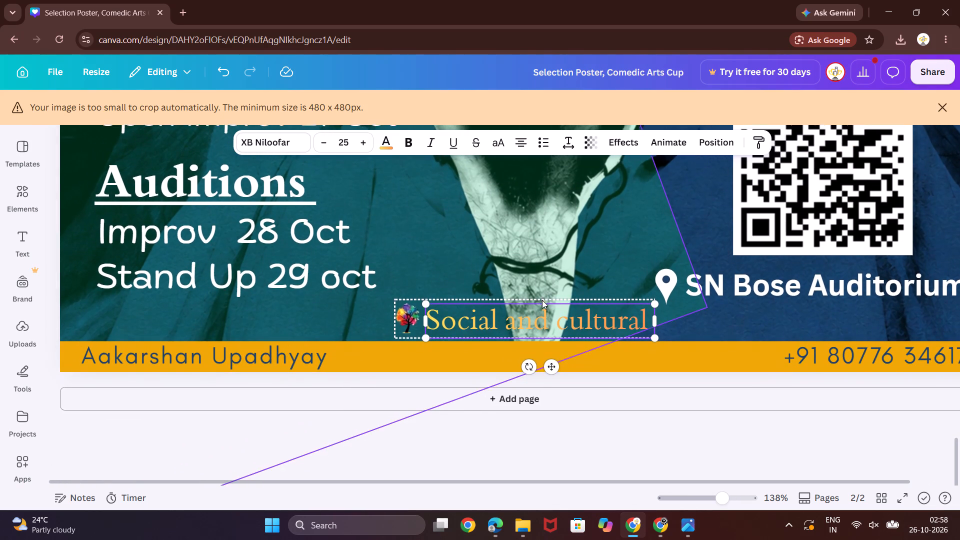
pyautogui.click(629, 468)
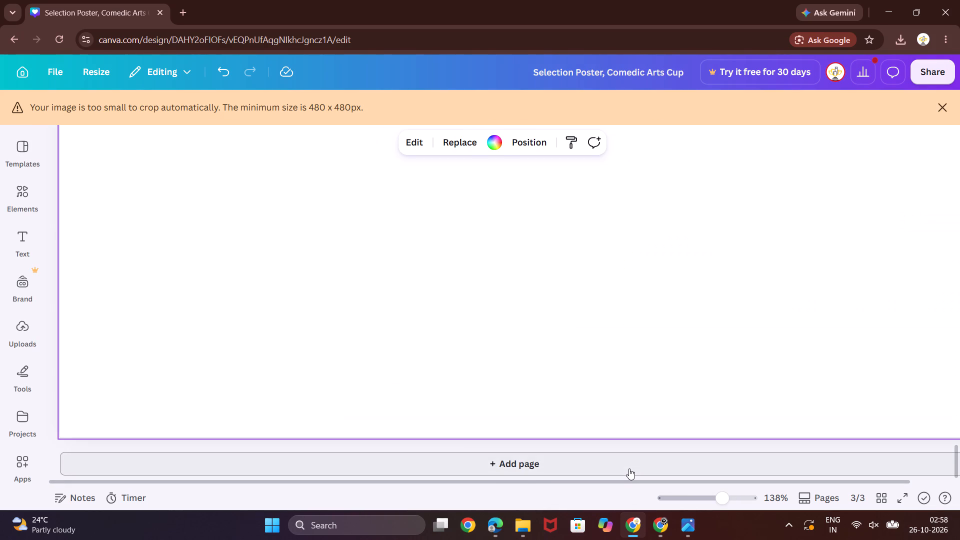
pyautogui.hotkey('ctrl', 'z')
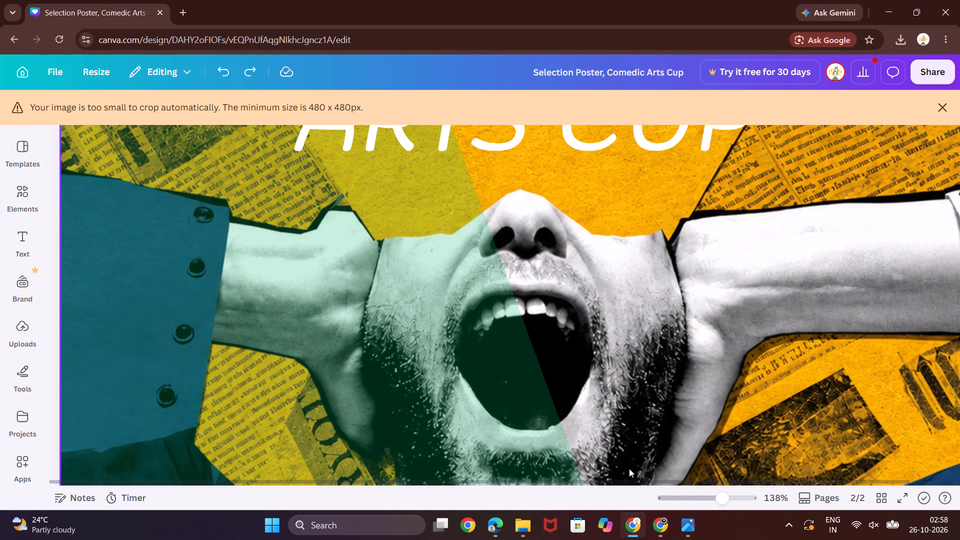
# Capitalise the c of cultural so that the grouped text line reads Social and Cultural.
pyautogui.scroll(-4, 629, 468)
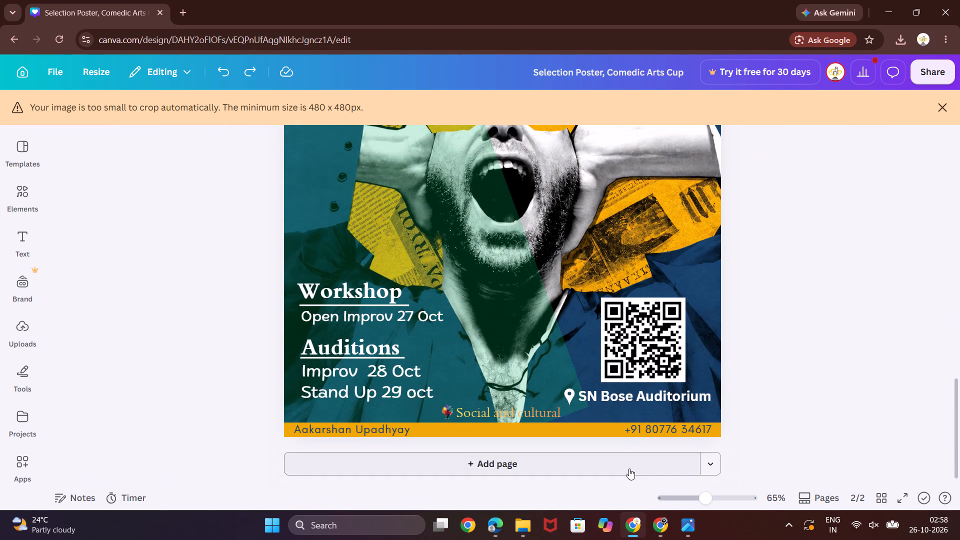
pyautogui.doubleClick(534, 411)
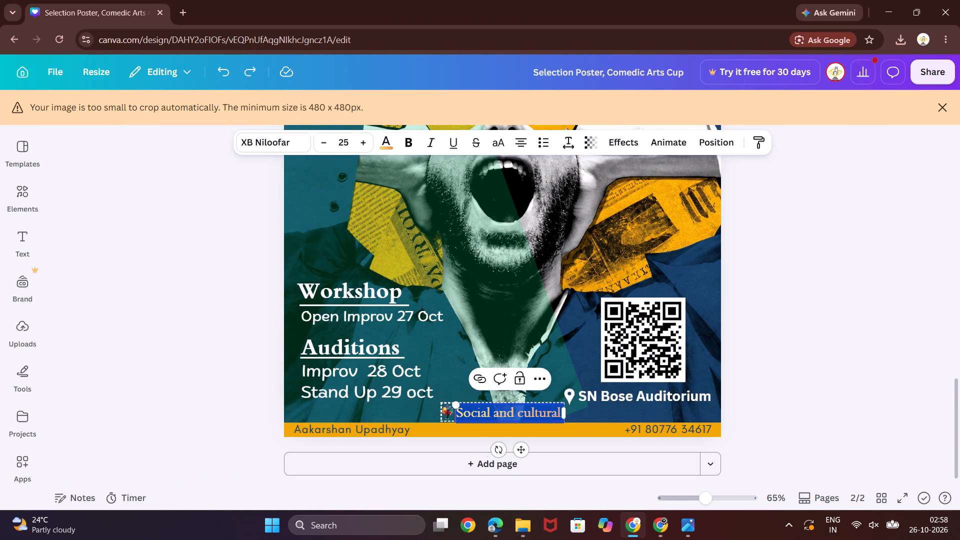
pyautogui.click(522, 413)
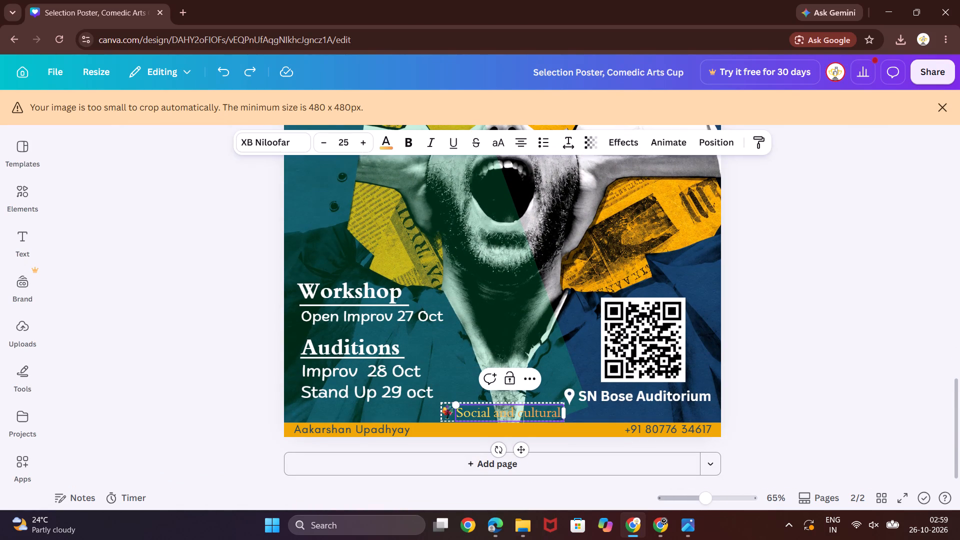
pyautogui.press('BackSpace')
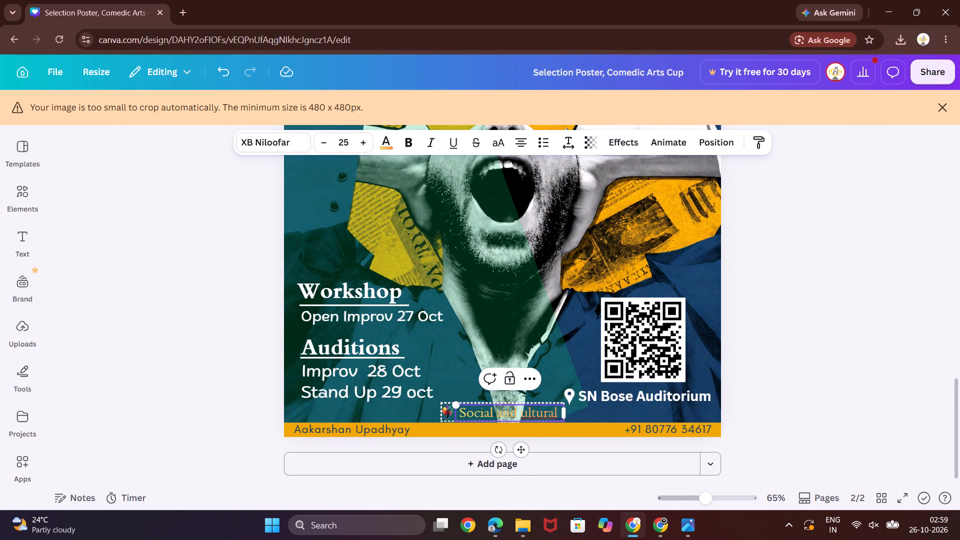
pyautogui.hotkey('shift', 'c')
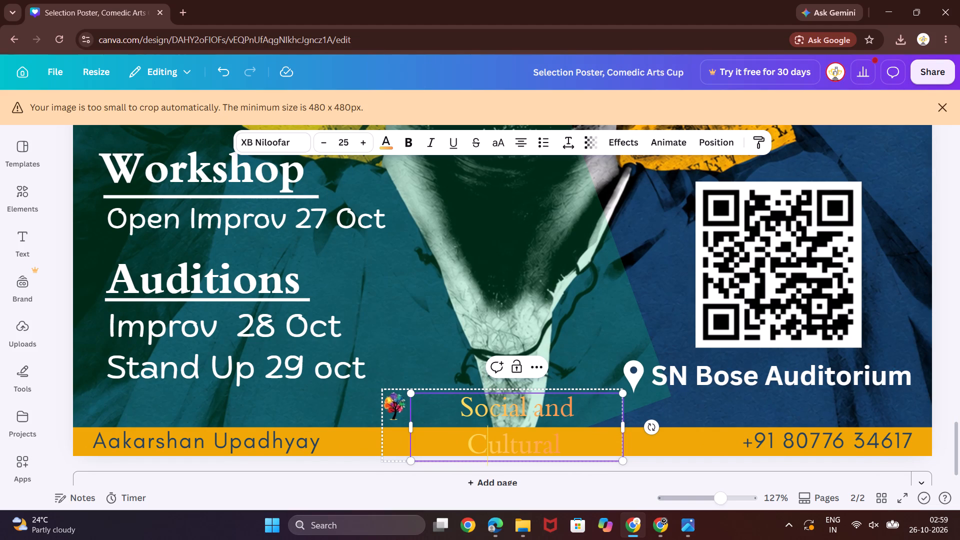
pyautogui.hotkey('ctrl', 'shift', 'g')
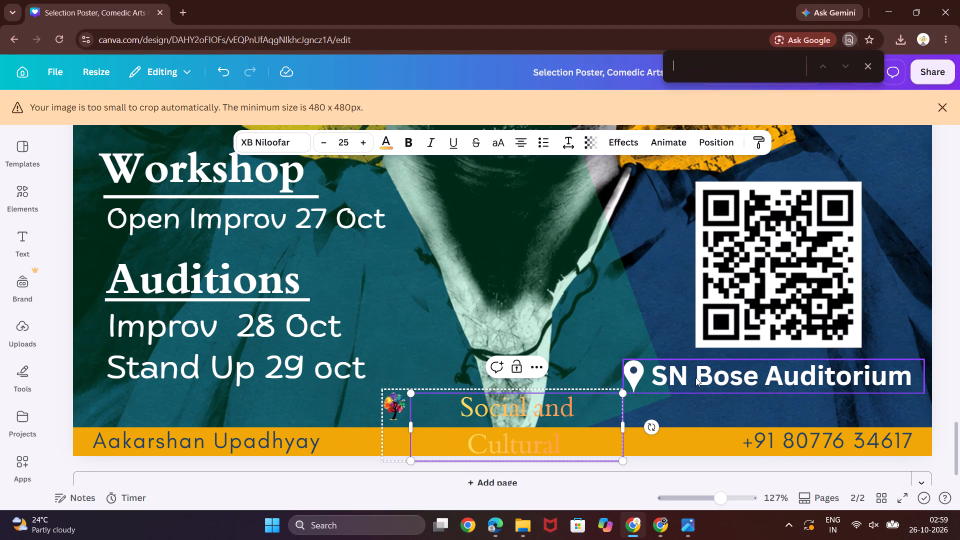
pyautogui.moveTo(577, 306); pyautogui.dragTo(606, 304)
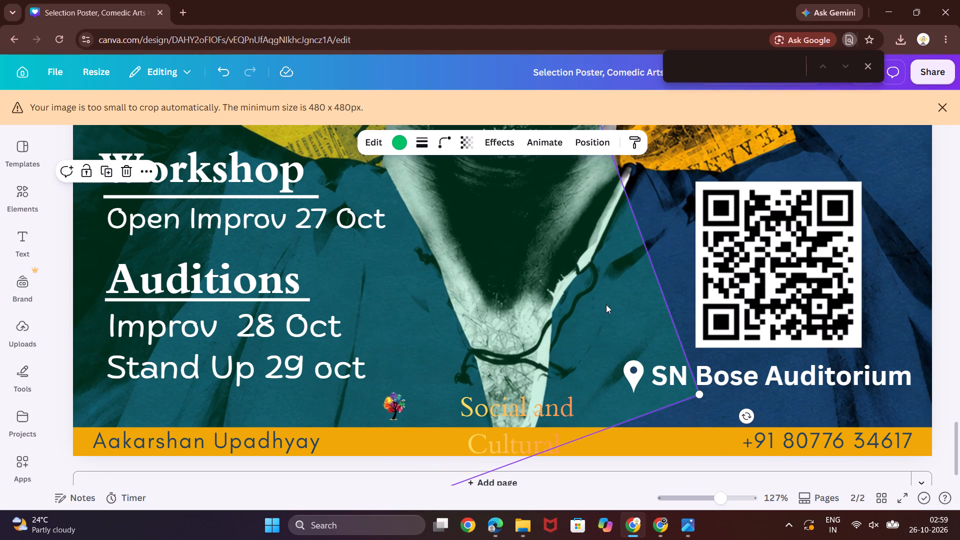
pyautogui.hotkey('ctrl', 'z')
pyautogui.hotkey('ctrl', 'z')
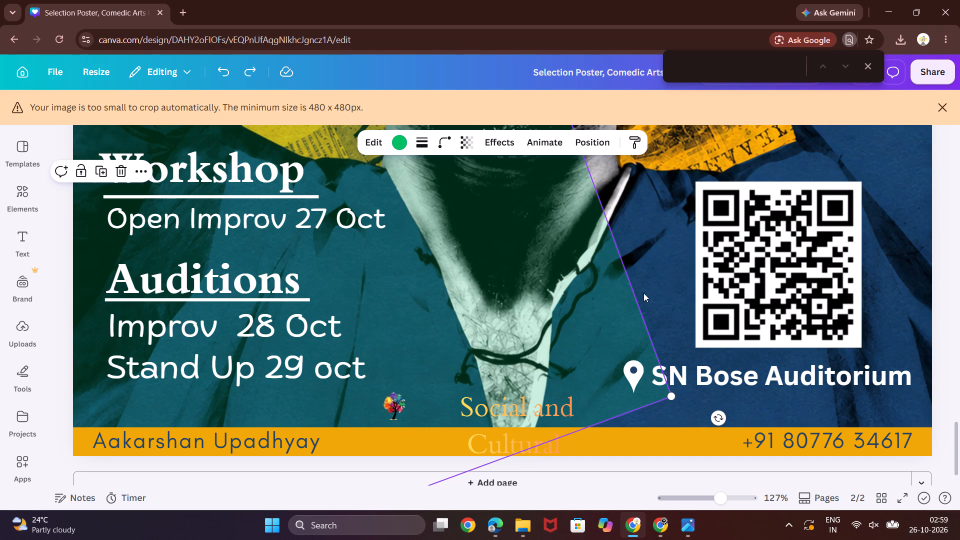
# Ungroup the logo and text, widen them to about 328 so Social and Cultural fits on one line, and regroup them.
pyautogui.click(668, 285)
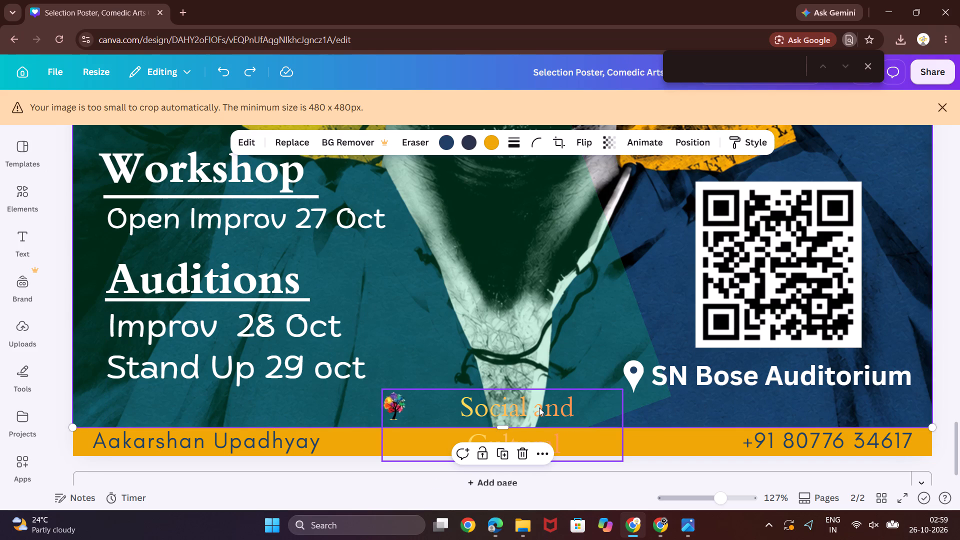
pyautogui.click(539, 407)
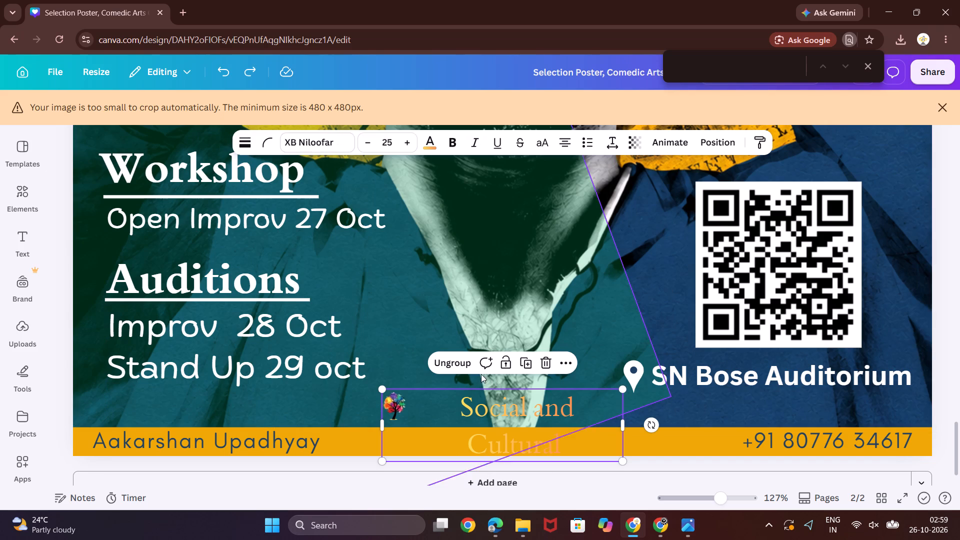
pyautogui.click(465, 363)
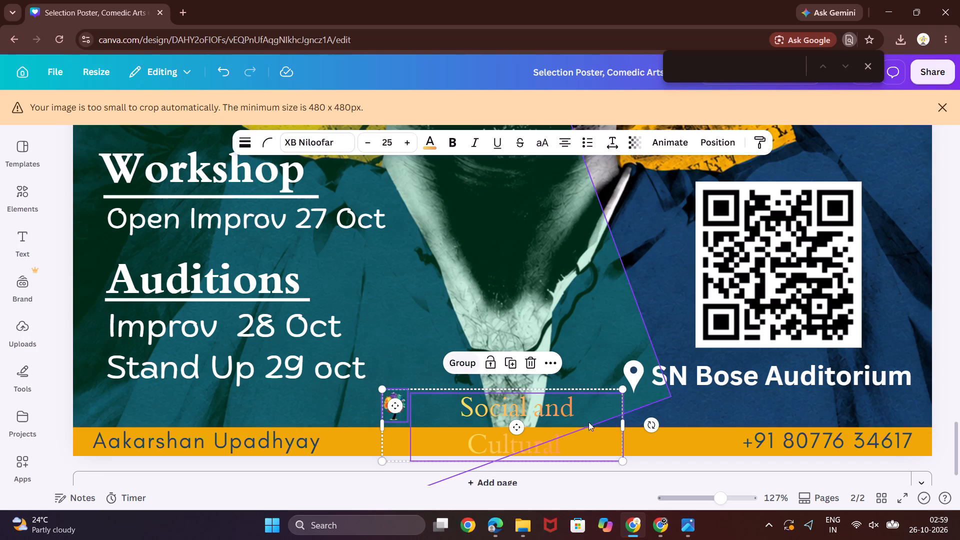
pyautogui.moveTo(624, 421); pyautogui.dragTo(645, 418)
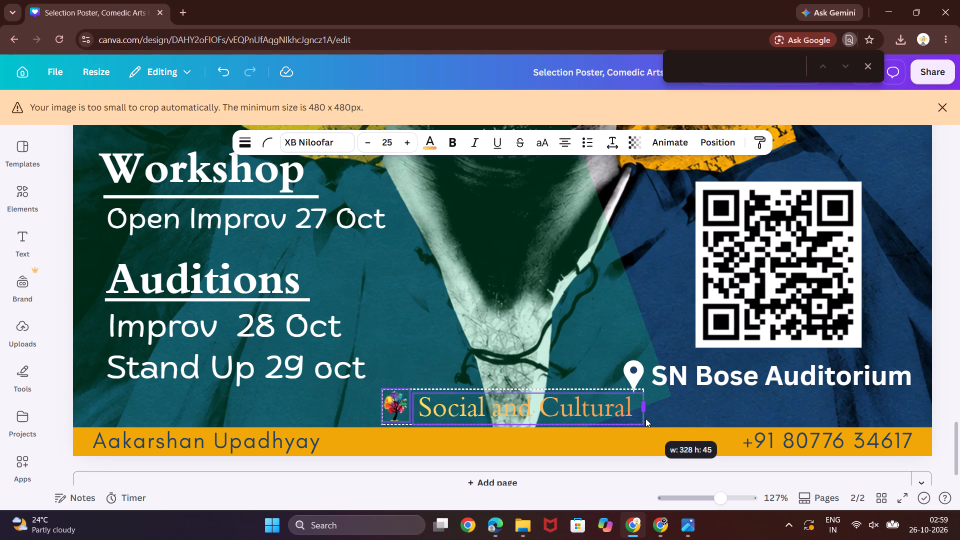
pyautogui.moveTo(645, 418); pyautogui.dragTo(645, 417)
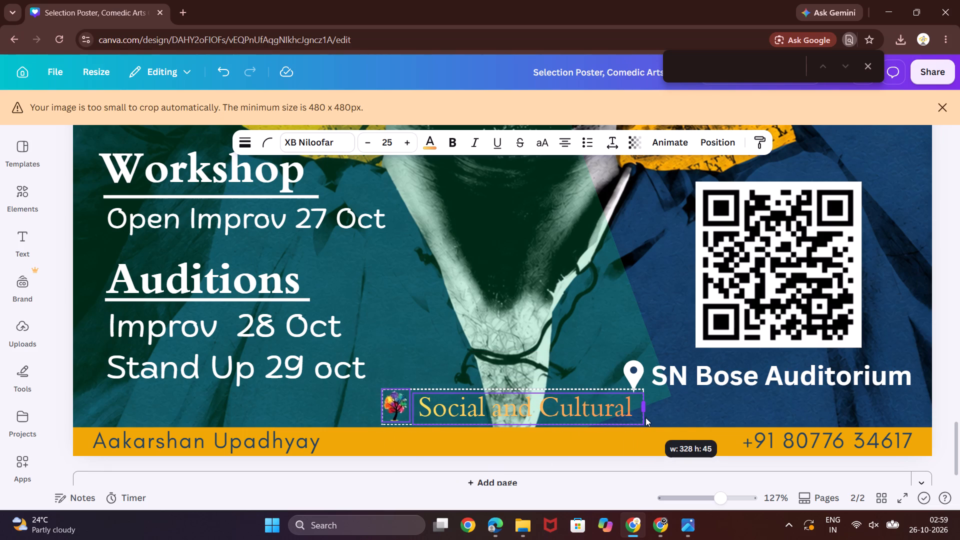
pyautogui.moveTo(645, 417); pyautogui.dragTo(645, 417)
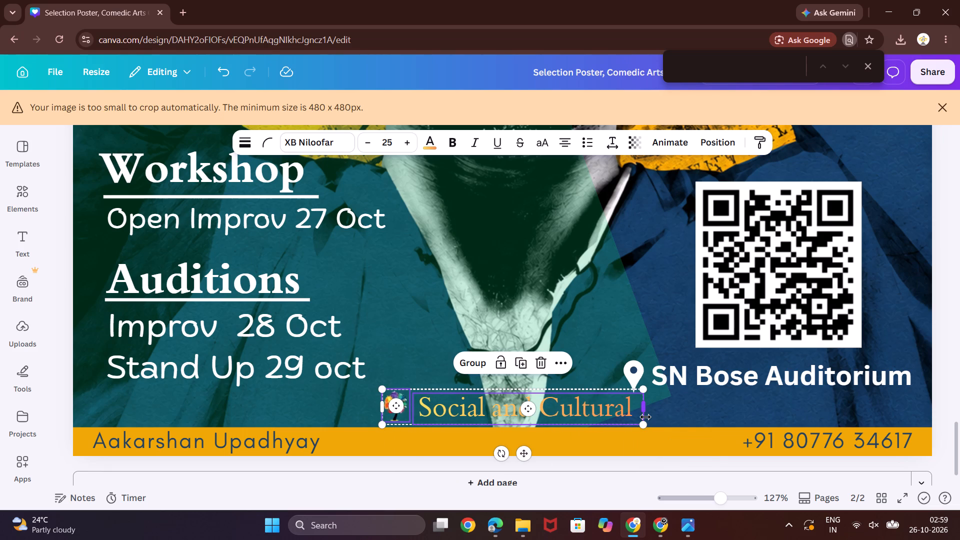
pyautogui.click(471, 358)
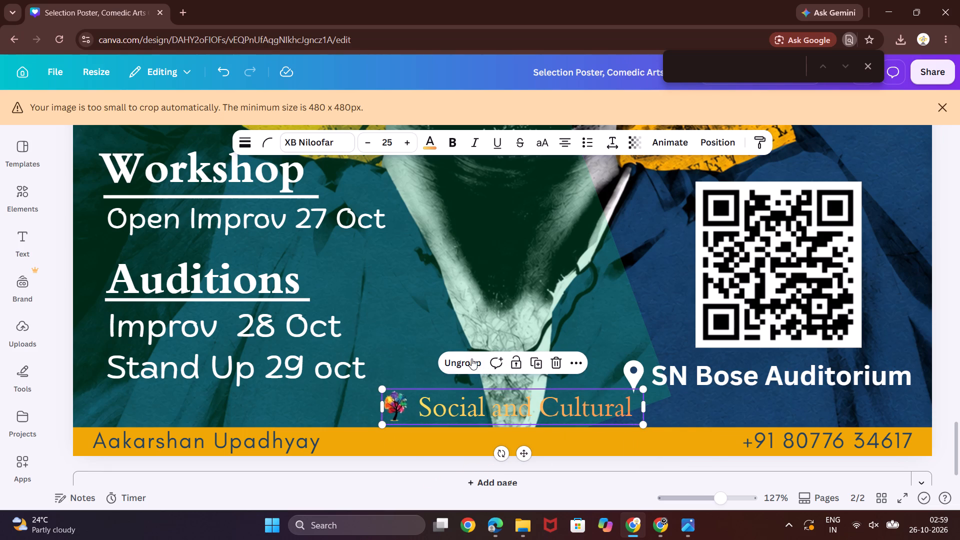
pyautogui.click(678, 277)
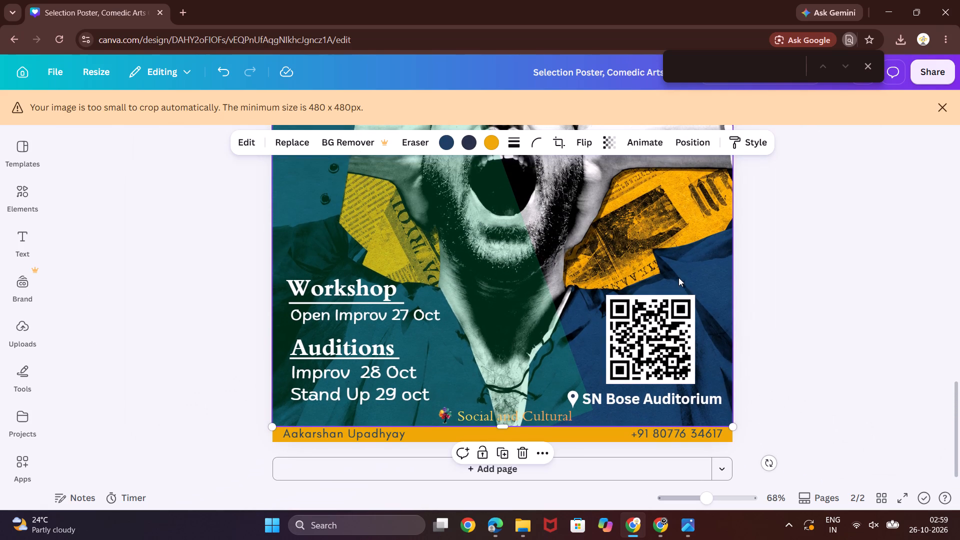
# Reduce the font size of the Social and Cultural line to 23.
pyautogui.click(539, 413)
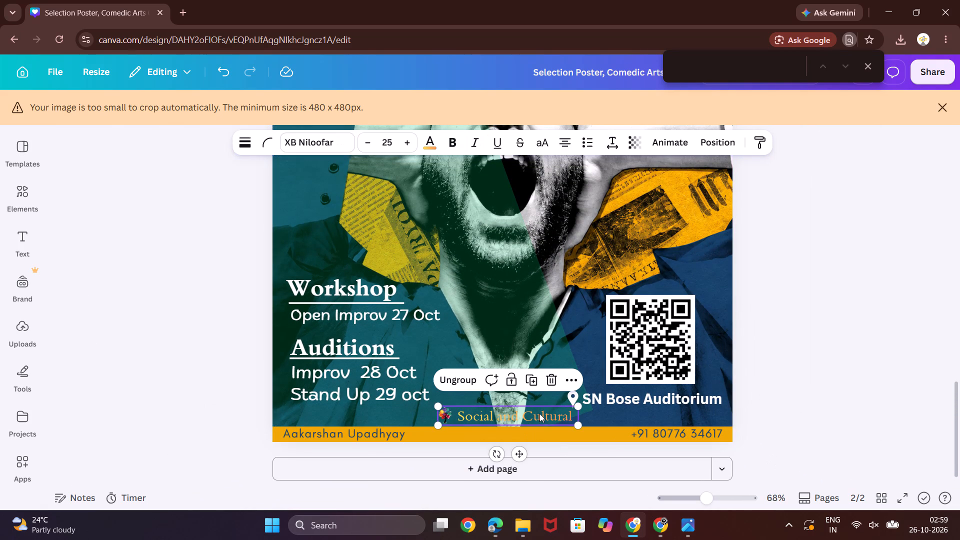
pyautogui.click(369, 137)
pyautogui.click(369, 137)
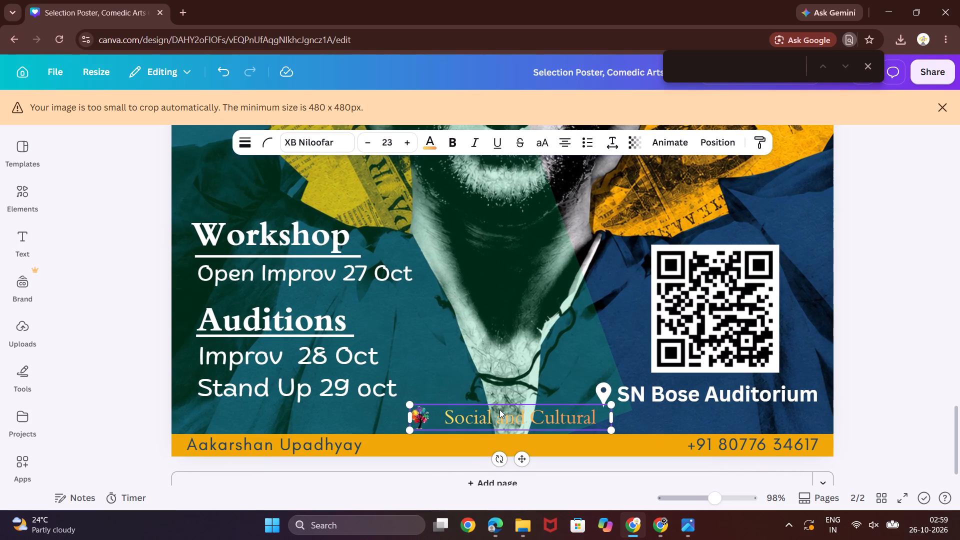
# Ungroup the small tree logo and the Social and Cultural text above the footer.
pyautogui.click(499, 409)
pyautogui.click(484, 380)
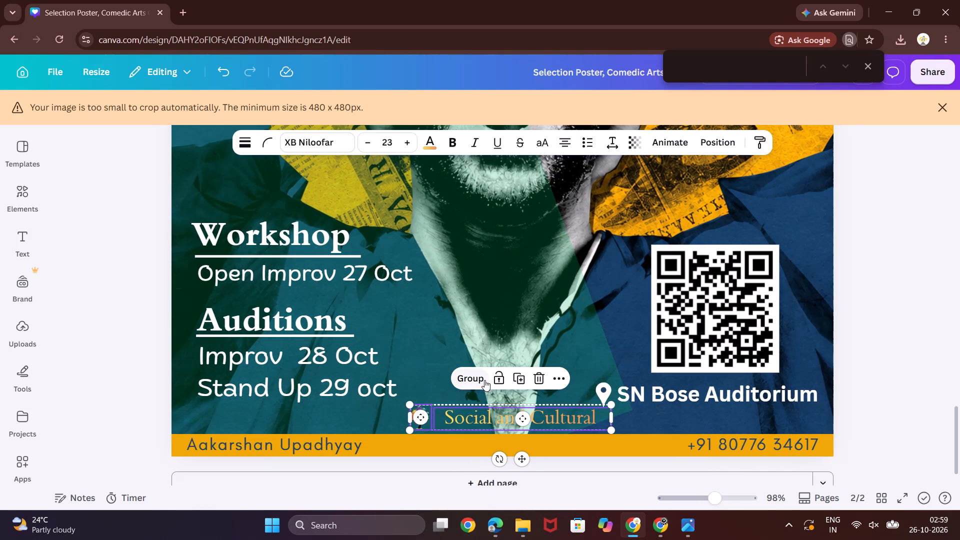
pyautogui.press('Left')
pyautogui.press('Left')
pyautogui.press('Left')
pyautogui.press('Left')
pyautogui.press('Left')
pyautogui.press('Left')
pyautogui.press('Left')
pyautogui.press('Left')
pyautogui.press('Left')
pyautogui.press('Left')
pyautogui.press('Left')
pyautogui.press('Left')
pyautogui.press('Left')
pyautogui.press('Left')
pyautogui.press('Left')
pyautogui.press('Left')
pyautogui.press('Left')
pyautogui.press('Left')
pyautogui.press('Left')
pyautogui.press('Left')
pyautogui.press('Left')
pyautogui.press('Left')
pyautogui.press('Left')
pyautogui.press('Left')
pyautogui.press('Left')
pyautogui.click(474, 415)
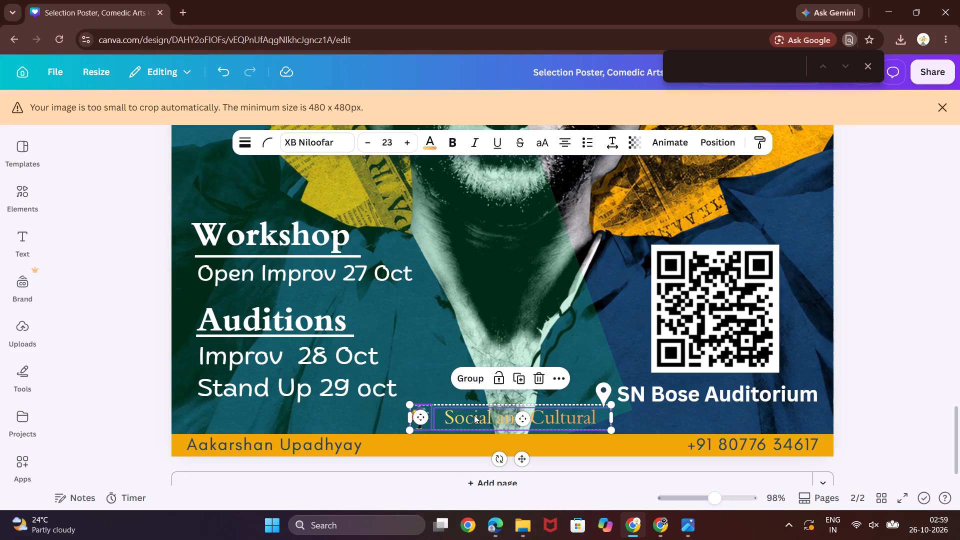
pyautogui.click(719, 432)
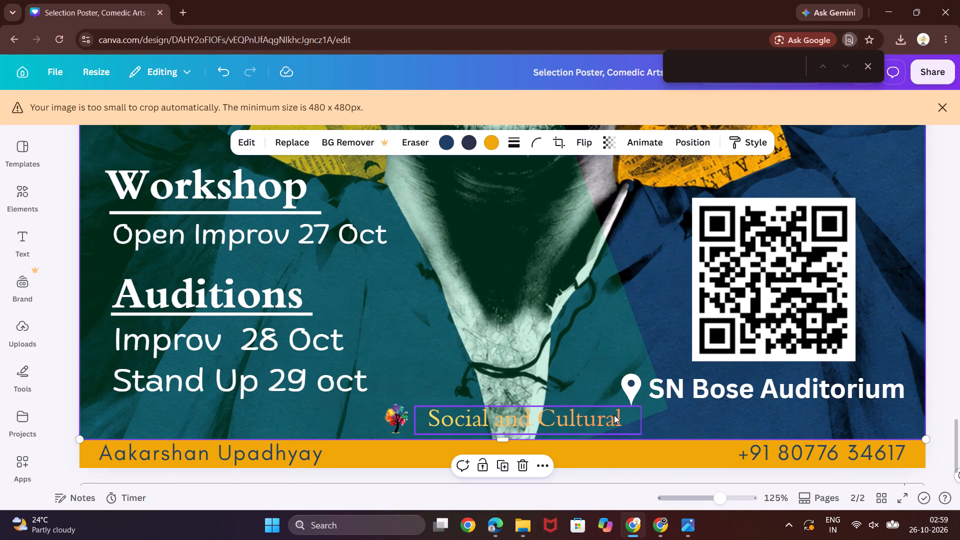
# Nudge the Social and Cultural text slightly left, closer to the tree logo, leaving the logo in place.
pyautogui.click(614, 415)
pyautogui.press('Left')
pyautogui.press('Left')
pyautogui.press('Left')
pyautogui.press('Left')
pyautogui.press('Left')
pyautogui.press('Left')
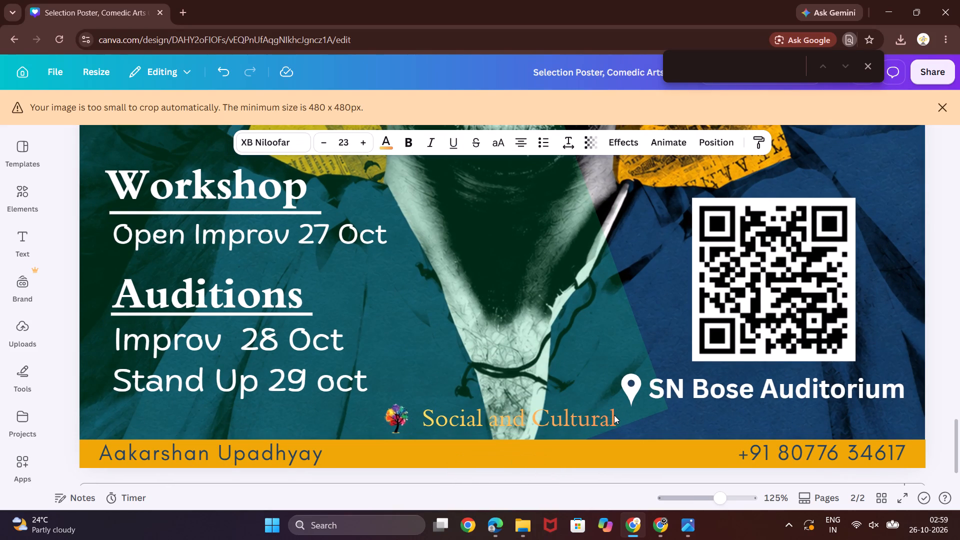
pyautogui.press('Left')
pyautogui.press('Left')
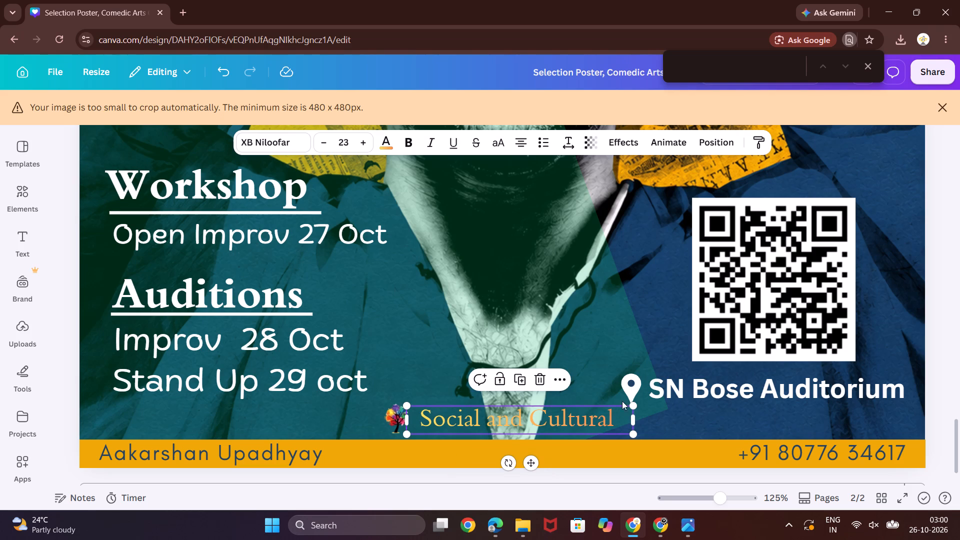
pyautogui.click(641, 305)
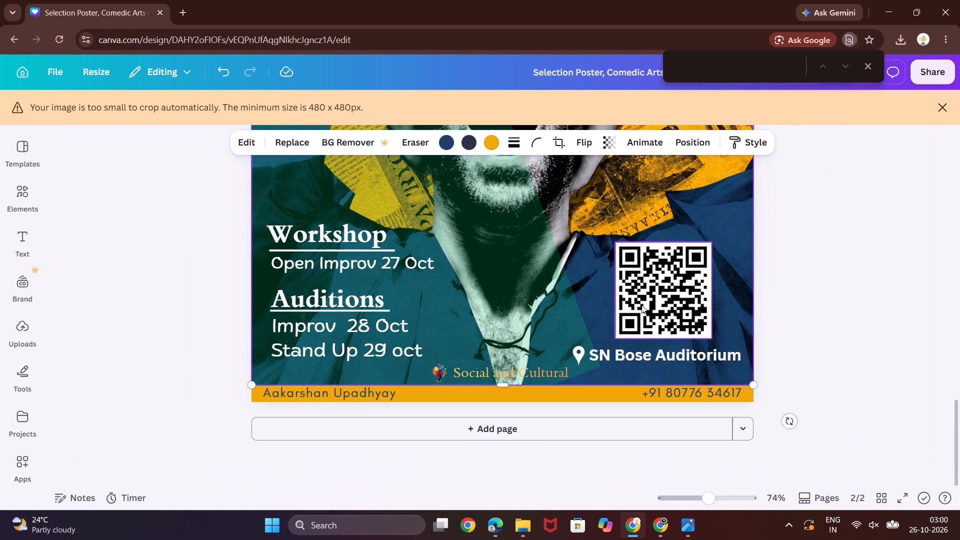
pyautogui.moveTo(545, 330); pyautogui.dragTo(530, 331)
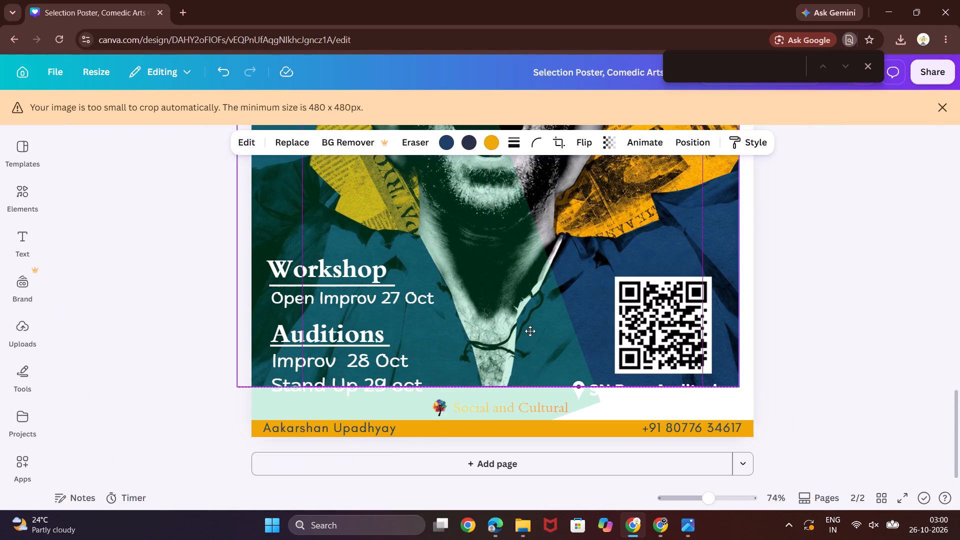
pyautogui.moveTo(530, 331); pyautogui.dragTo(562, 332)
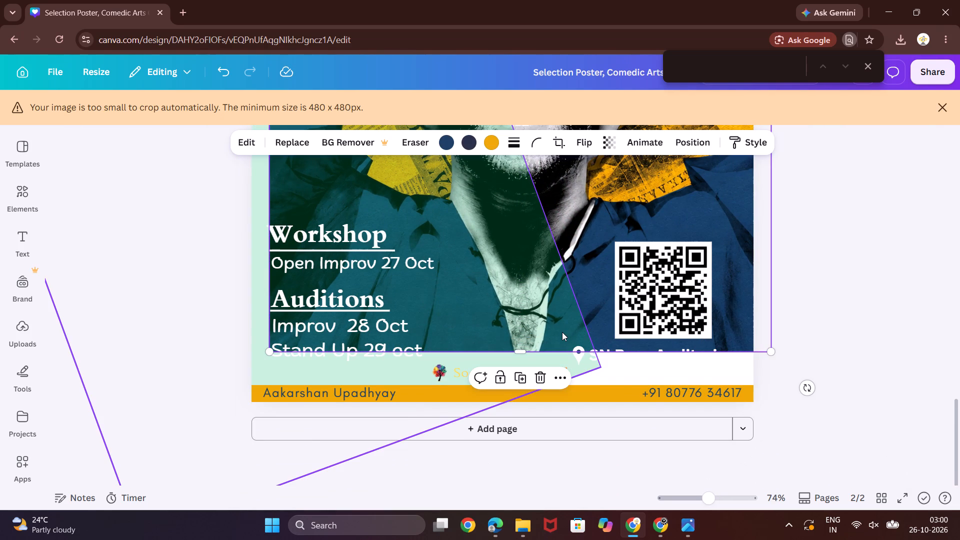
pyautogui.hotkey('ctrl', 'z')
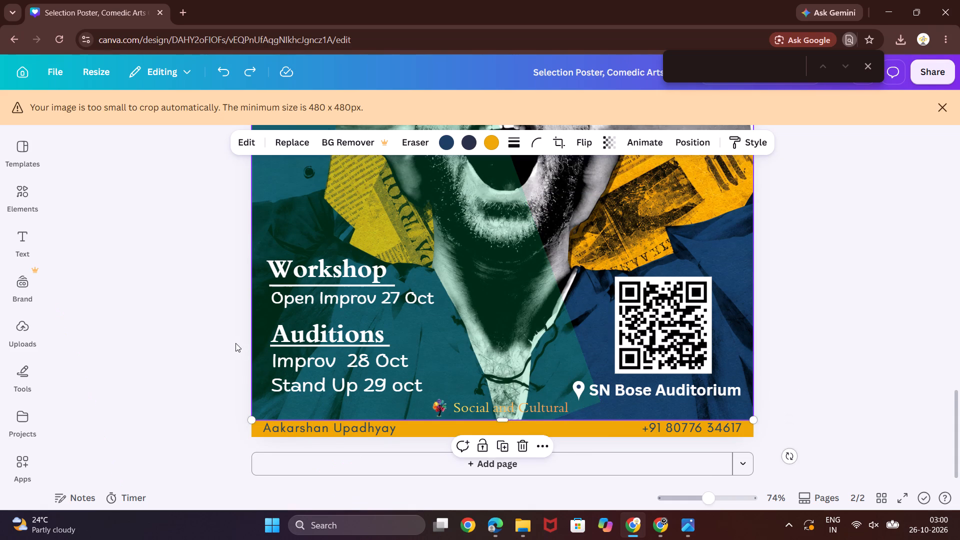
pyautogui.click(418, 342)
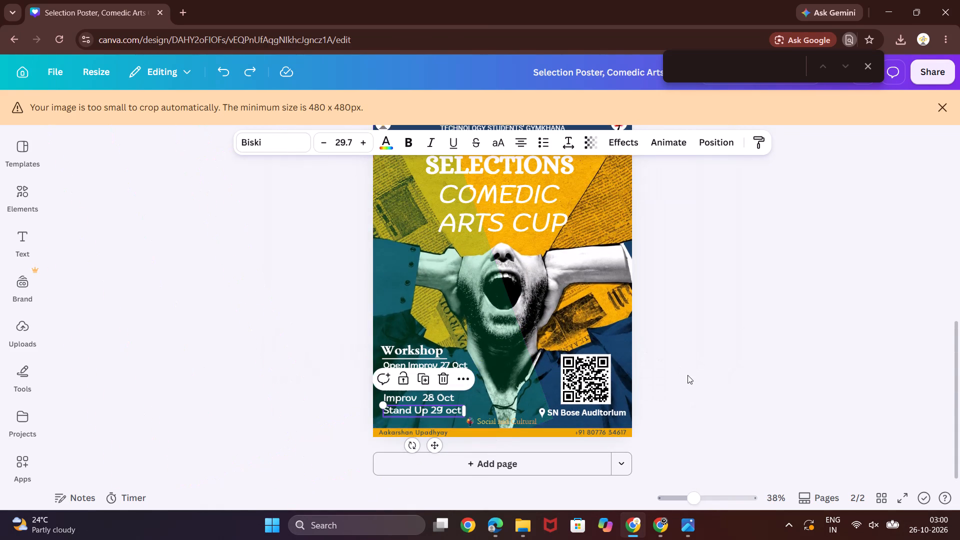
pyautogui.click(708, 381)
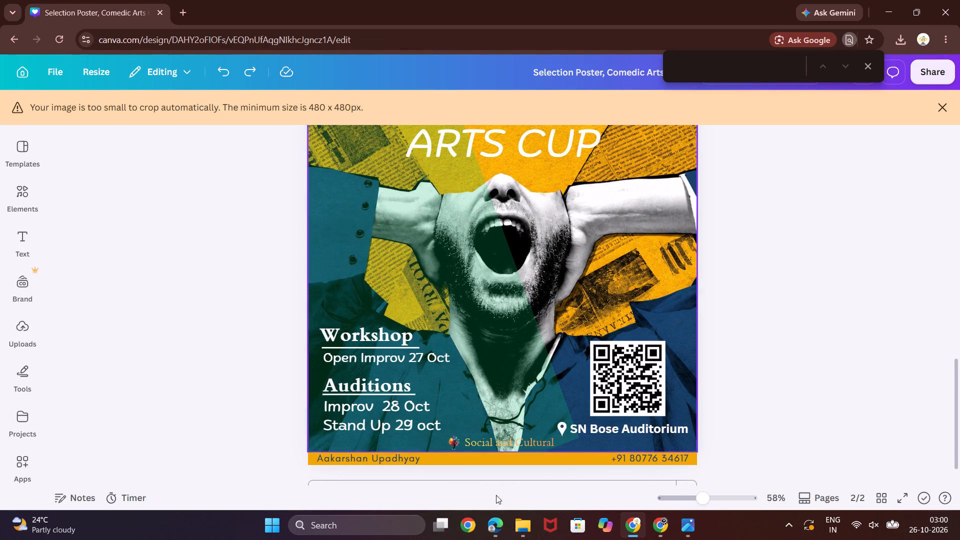
# Nudge the small tree logo slightly up and to the right beside the Social and Cultural text.
pyautogui.click(452, 439)
pyautogui.press('Up')
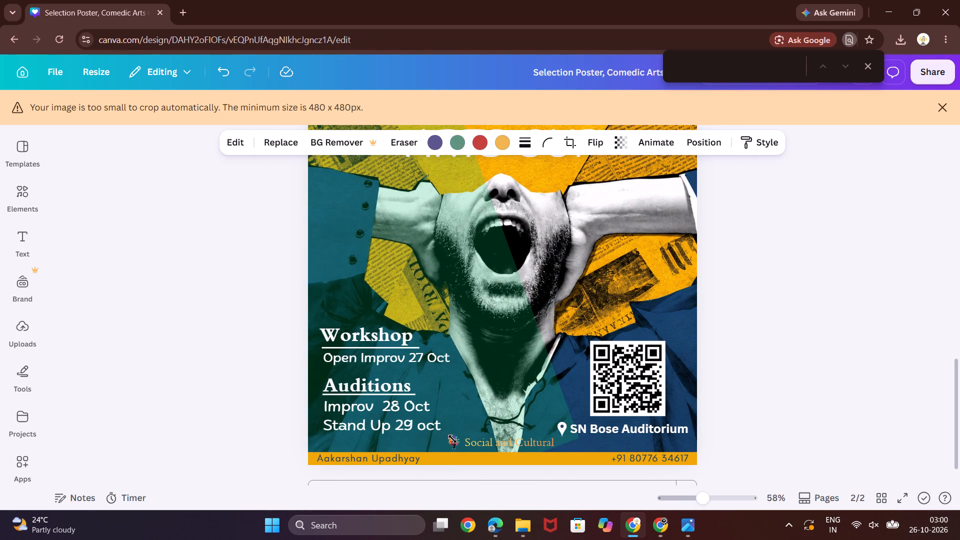
pyautogui.press('Up')
pyautogui.press('Right')
pyautogui.press('Right')
pyautogui.press('Right')
pyautogui.press('Right')
pyautogui.press('Up')
pyautogui.press('Up')
pyautogui.press('Up')
pyautogui.press('Up')
pyautogui.press('Up')
pyautogui.click(784, 443)
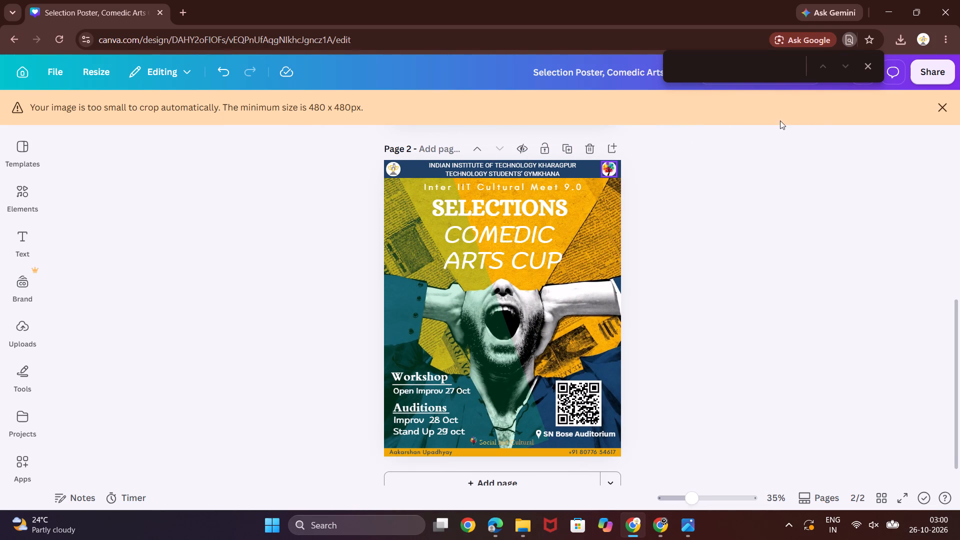
# Close the browser's find-in-page bar covering the sharing controls.
pyautogui.click(871, 64)
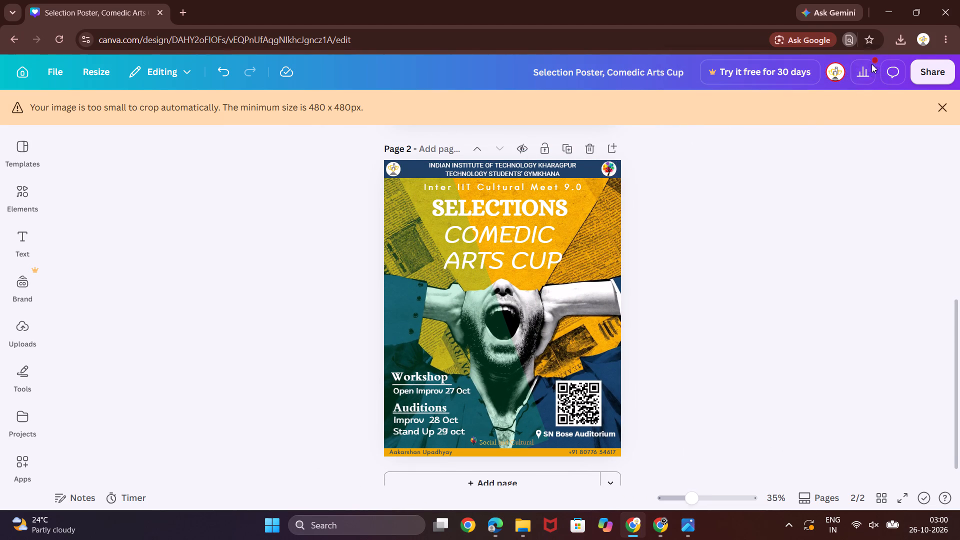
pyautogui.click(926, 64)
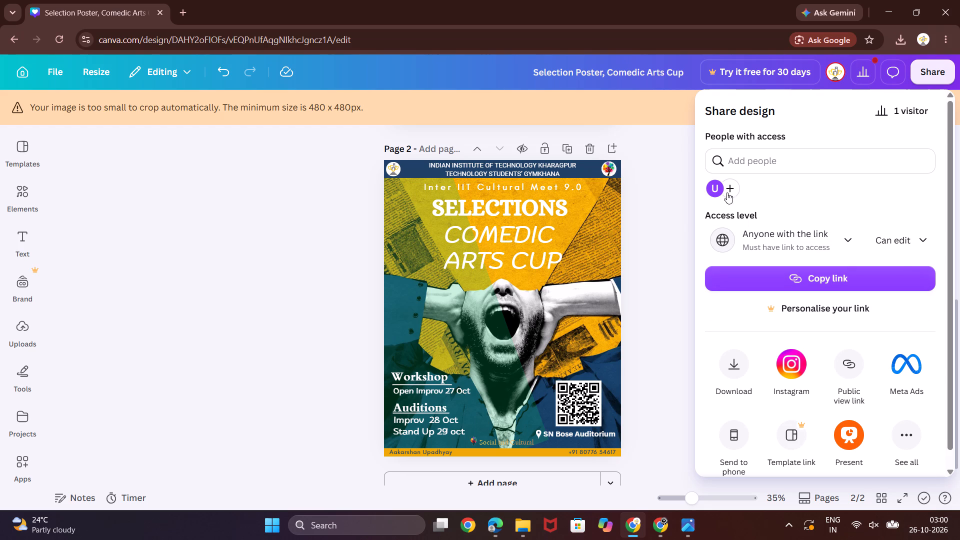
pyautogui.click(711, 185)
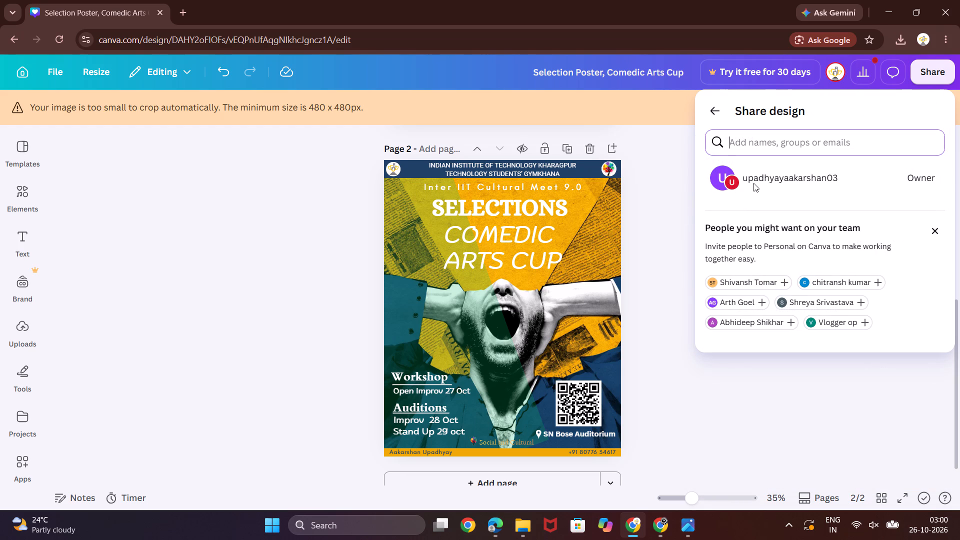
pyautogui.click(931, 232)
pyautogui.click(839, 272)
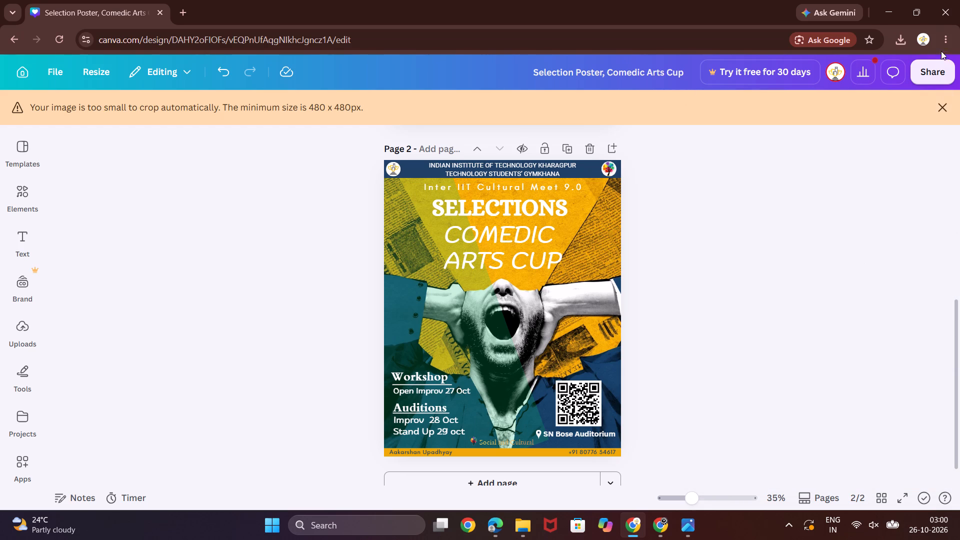
# Download only page 2 of the poster as a high-quality PNG at 1,080 × 1,350 px.
pyautogui.click(927, 78)
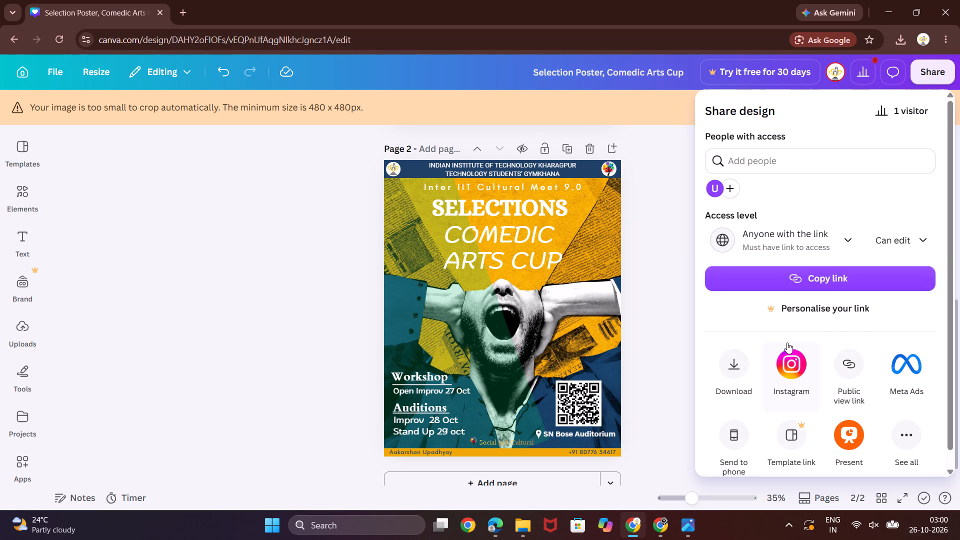
pyautogui.click(738, 356)
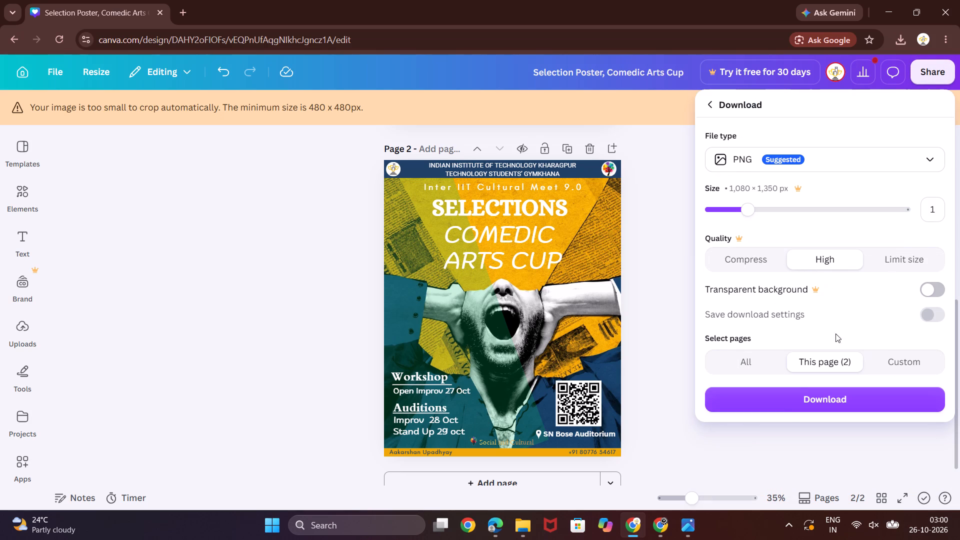
pyautogui.click(790, 405)
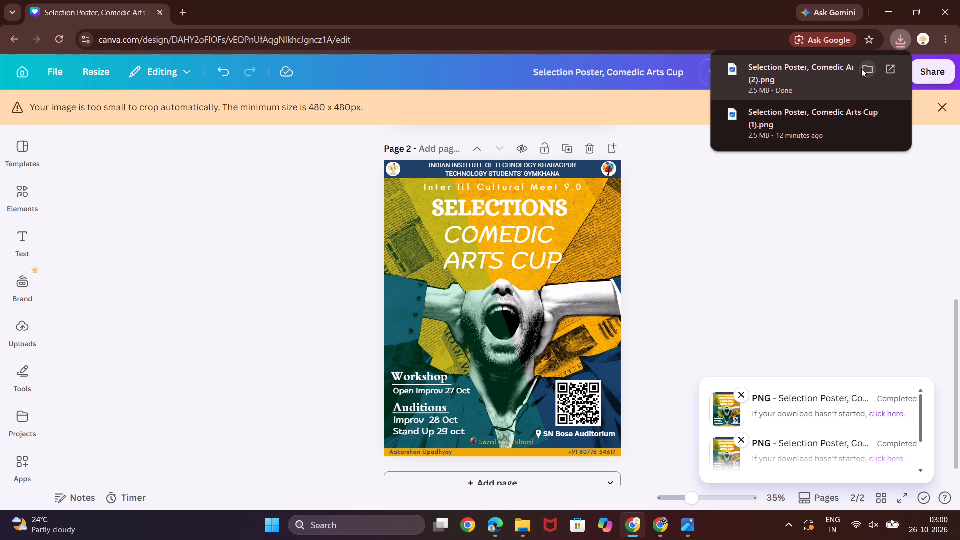
# Show the downloaded poster in the Downloads folder in File Explorer and copy Selection Poster, Comedic Arts Cup (2).png.
pyautogui.click(861, 68)
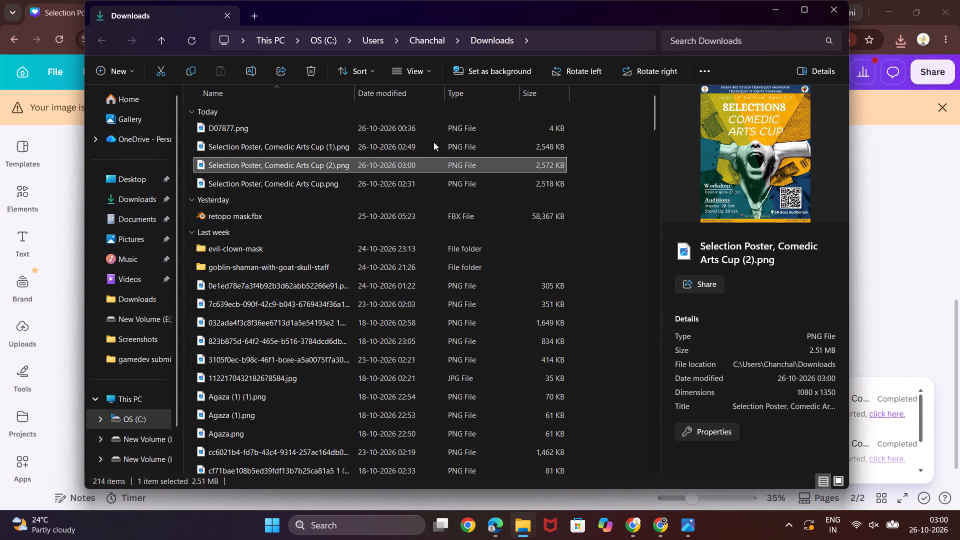
pyautogui.click(189, 67)
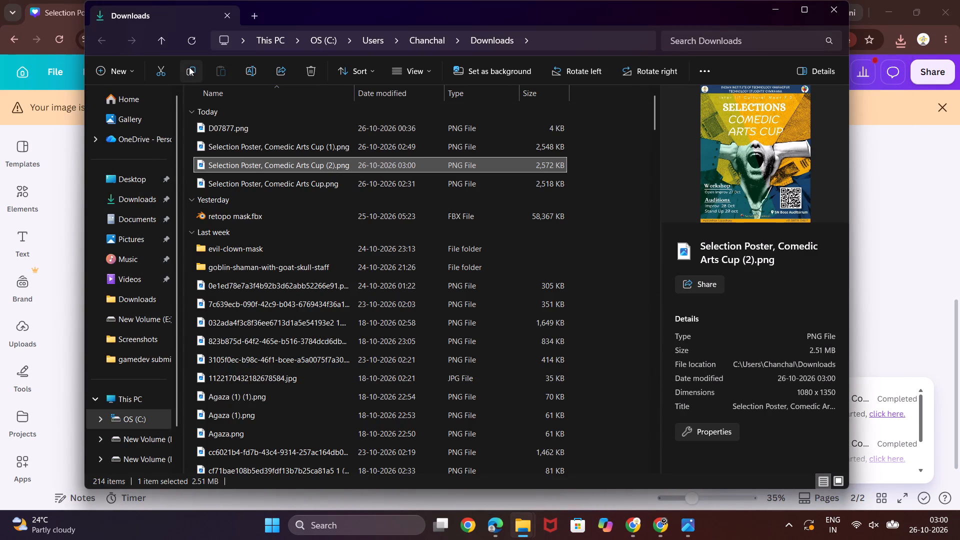